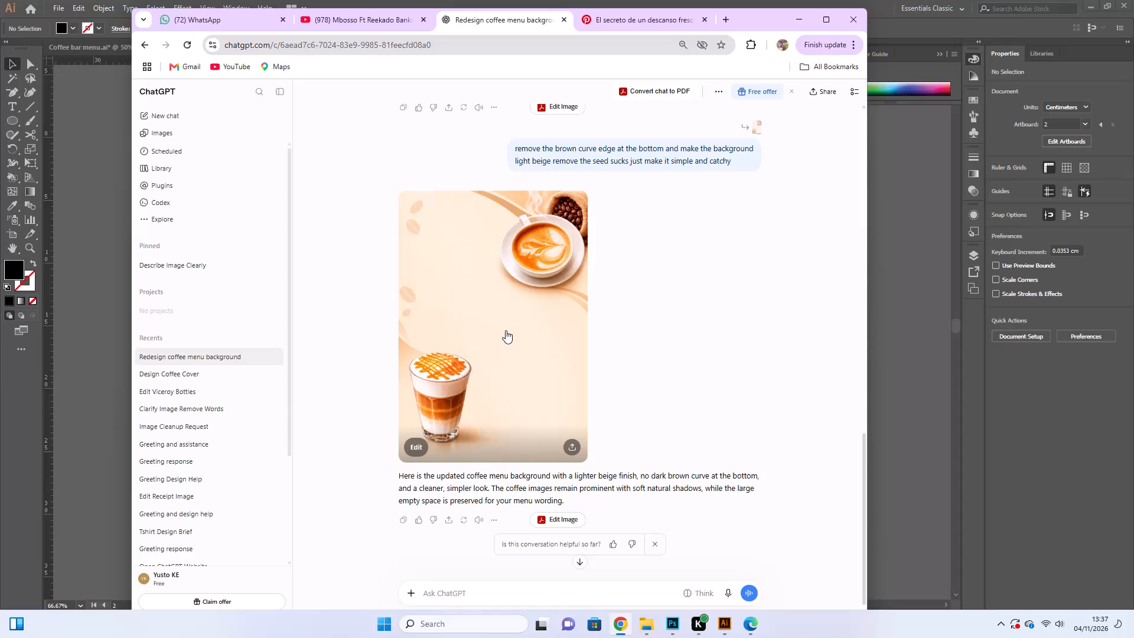
Open the latest light beige coffee menu background generated in the chat at full size and copy it as an image.
{"action": "left_click", "coordinate": [514, 371]}
{"action": "left_click", "coordinate": [529, 259]}
{"action": "left_click", "coordinate": [504, 342]}
{"action": "double_click", "coordinate": [513, 363]}
{"action": "right_click", "coordinate": [503, 250]}
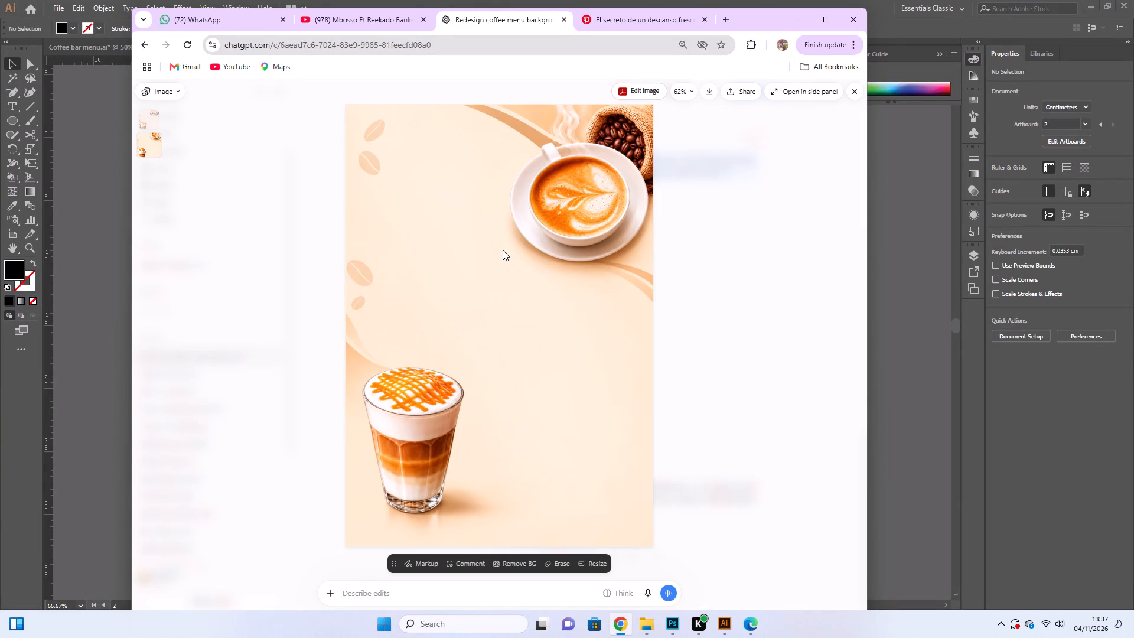
{"action": "left_click", "coordinate": [541, 303]}
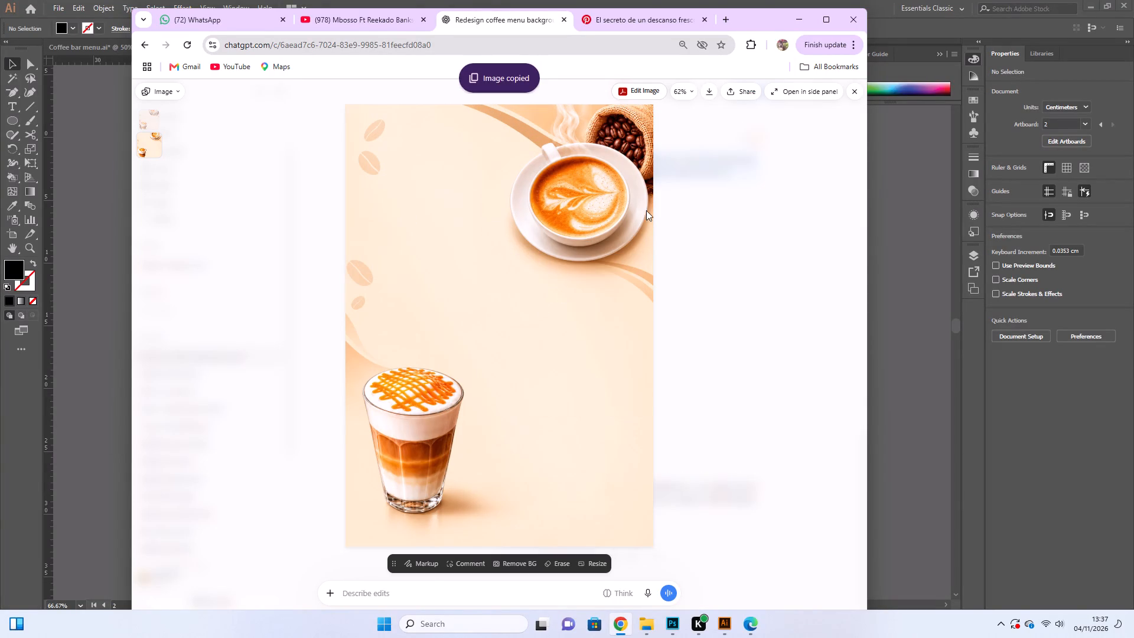
Switch to the Coffee bar menu document in Illustrator and move the old background image off the Coffees page, below the pages.
{"action": "left_click", "coordinate": [802, 21]}
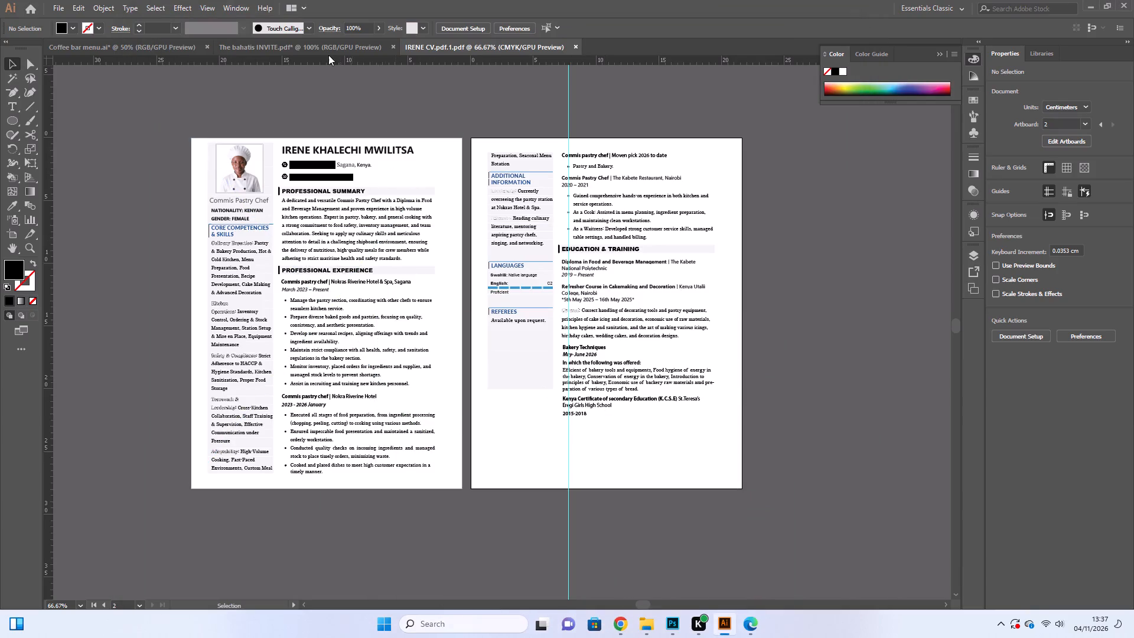
{"action": "left_click", "coordinate": [321, 48]}
{"action": "left_click", "coordinate": [161, 48]}
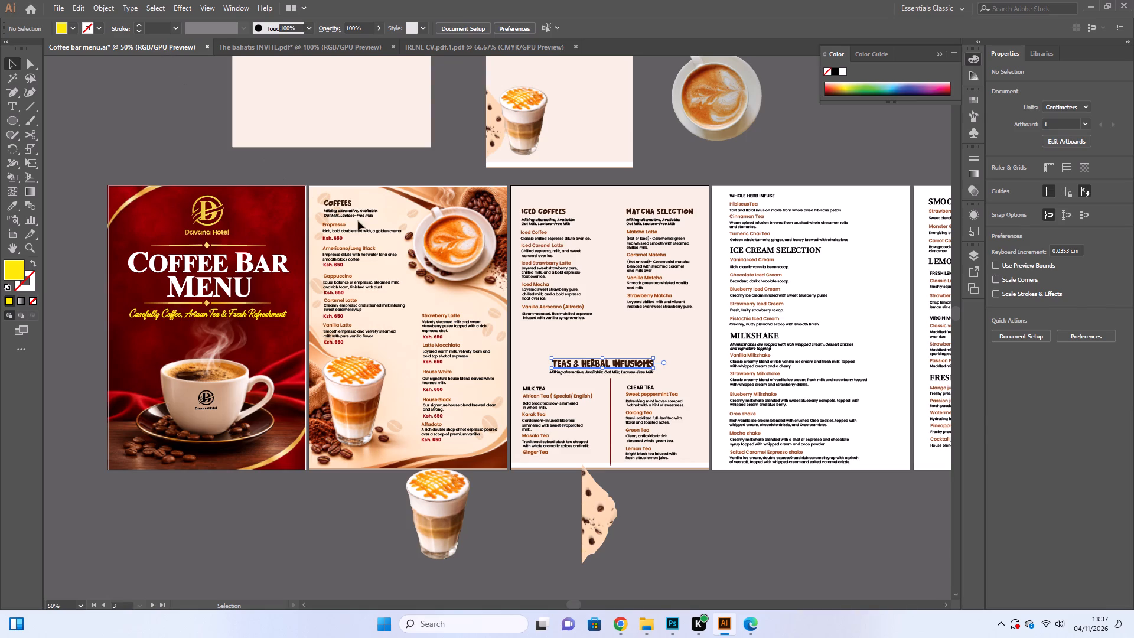
{"action": "left_click_drag", "start_coordinate": [450, 240], "coordinate": [463, 361]}
{"action": "left_click_drag", "start_coordinate": [470, 239], "coordinate": [483, 437]}
{"action": "scroll", "coordinate": [491, 425], "scroll_direction": "down", "scroll_amount": 7}
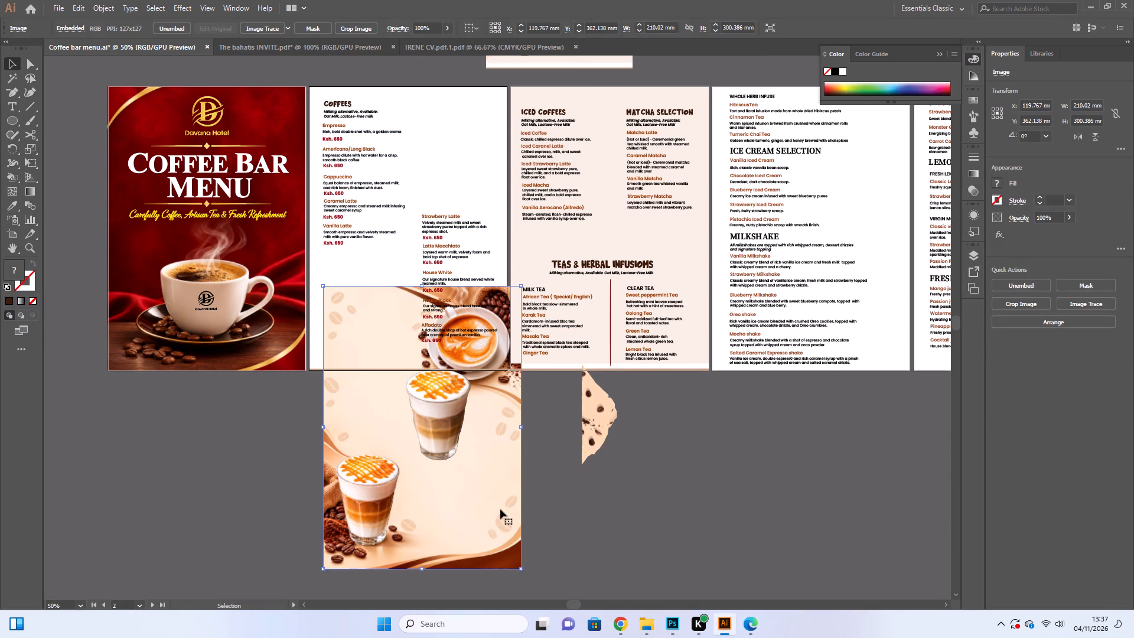
{"action": "left_click_drag", "start_coordinate": [497, 496], "coordinate": [399, 522]}
{"action": "left_click_drag", "start_coordinate": [389, 481], "coordinate": [407, 520]}
{"action": "left_click_drag", "start_coordinate": [393, 484], "coordinate": [408, 533]}
{"action": "left_click_drag", "start_coordinate": [405, 516], "coordinate": [376, 533]}
Delete the loose latte glass cutout and the curved beige fragment with coffee beans below the pages.
{"action": "left_click", "coordinate": [444, 412]}
{"action": "key", "text": "BackSpace"}
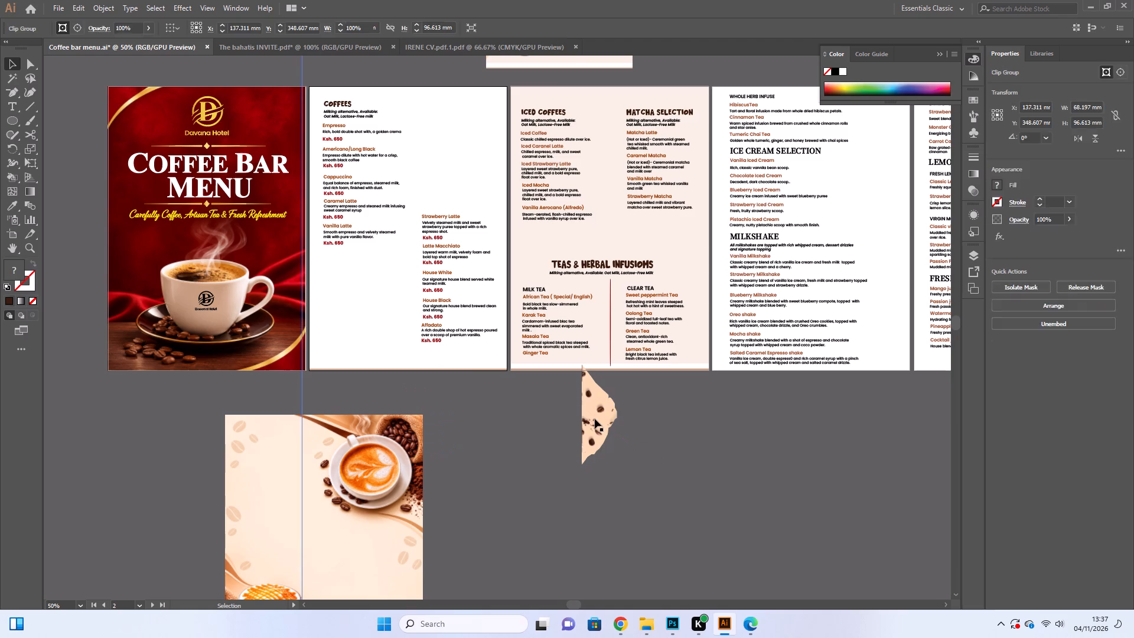
{"action": "left_click", "coordinate": [595, 419]}
{"action": "key", "text": "BackSpace"}
Delete the small draft coffee background image and the plain beige rectangle above the pages, keeping the separate coffee cup.
{"action": "scroll", "coordinate": [595, 419], "scroll_direction": "up", "scroll_amount": 11}
{"action": "left_click", "coordinate": [555, 186]}
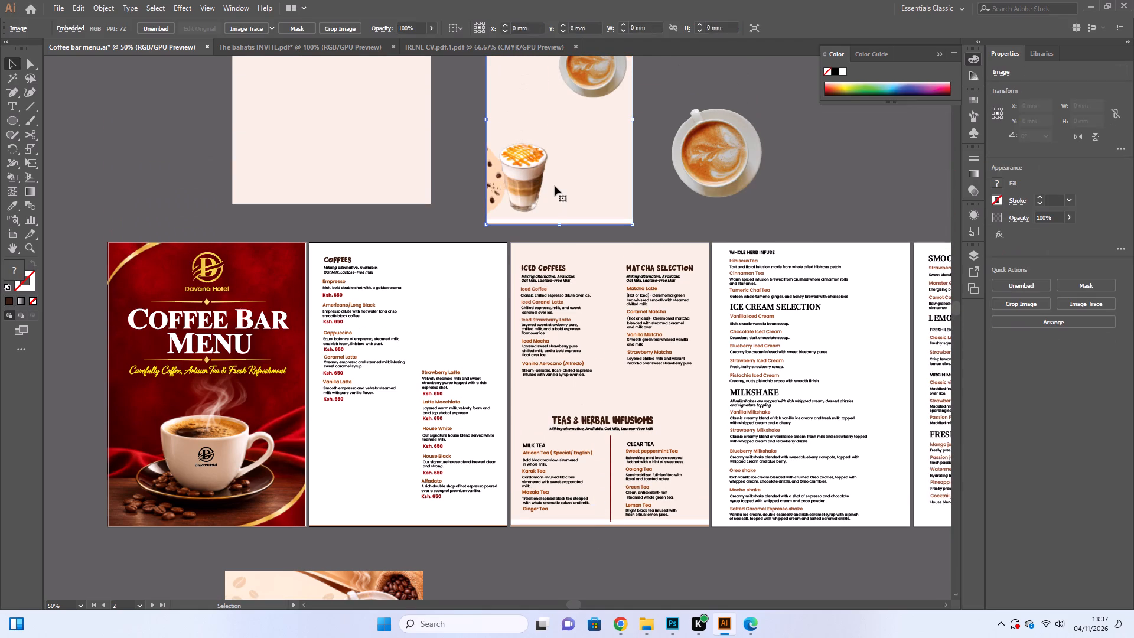
{"action": "left_click", "coordinate": [725, 175]}
{"action": "left_click", "coordinate": [555, 174]}
{"action": "scroll", "coordinate": [555, 174], "scroll_direction": "up", "scroll_amount": 5}
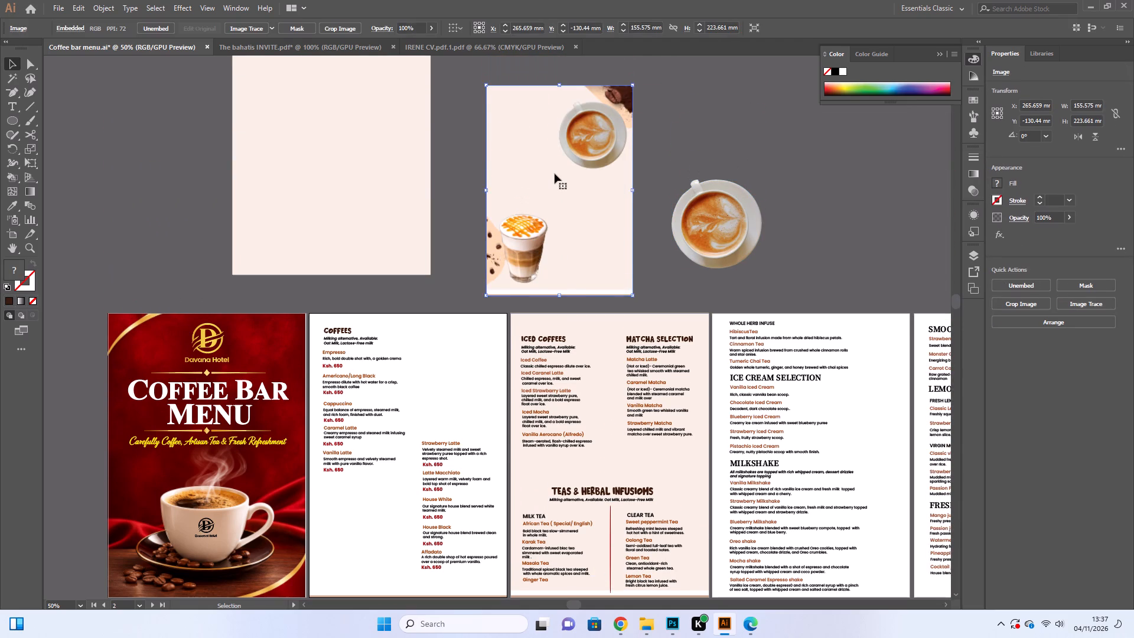
{"action": "key", "text": "BackSpace"}
{"action": "left_click", "coordinate": [386, 193]}
{"action": "scroll", "coordinate": [386, 193], "scroll_direction": "down", "scroll_amount": 1}
{"action": "key", "text": "BackSpace"}
Switch to Chrome, save the new coffee background image to the computer, and return to the menu document.
{"action": "scroll", "coordinate": [386, 193], "scroll_direction": "down", "scroll_amount": 3}
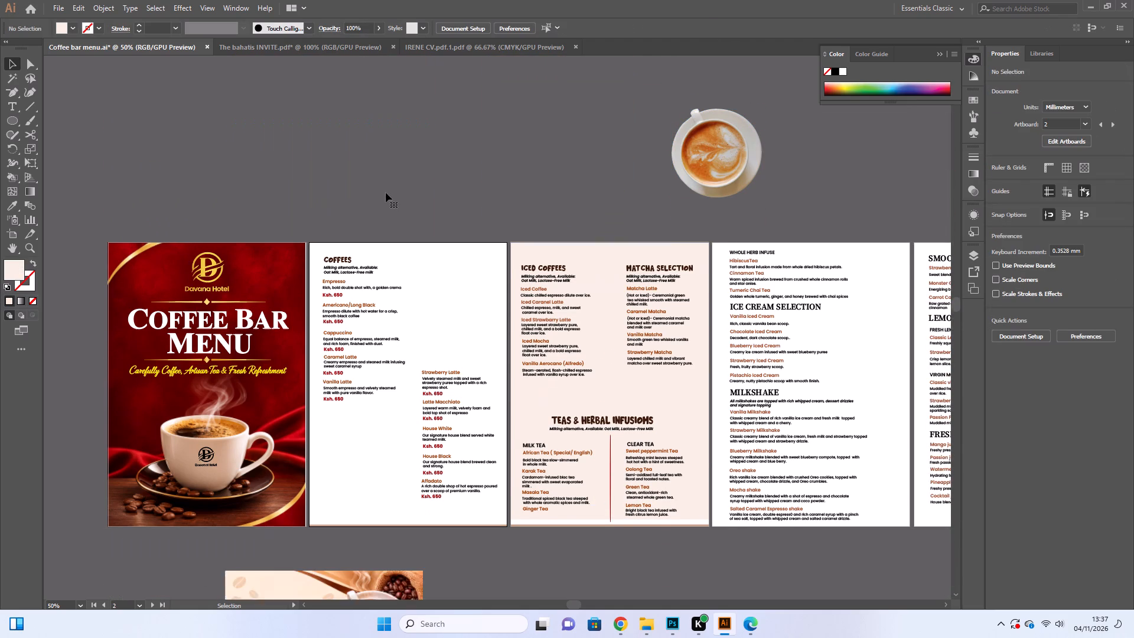
{"action": "scroll", "coordinate": [386, 193], "scroll_direction": "down", "scroll_amount": 18}
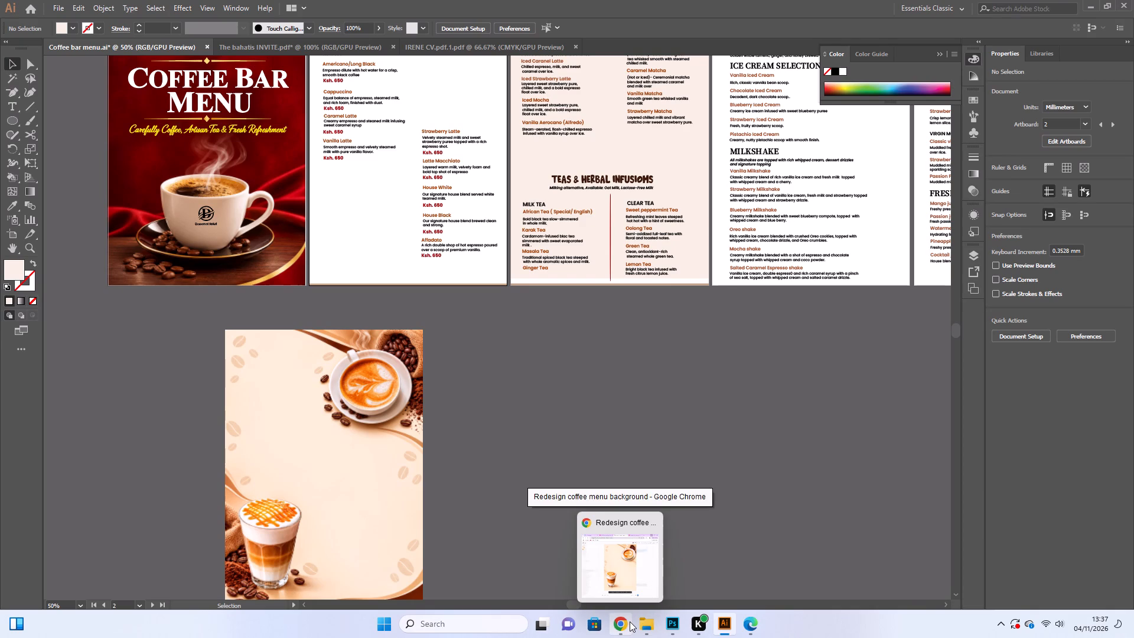
{"action": "left_click", "coordinate": [631, 577]}
{"action": "right_click", "coordinate": [497, 340]}
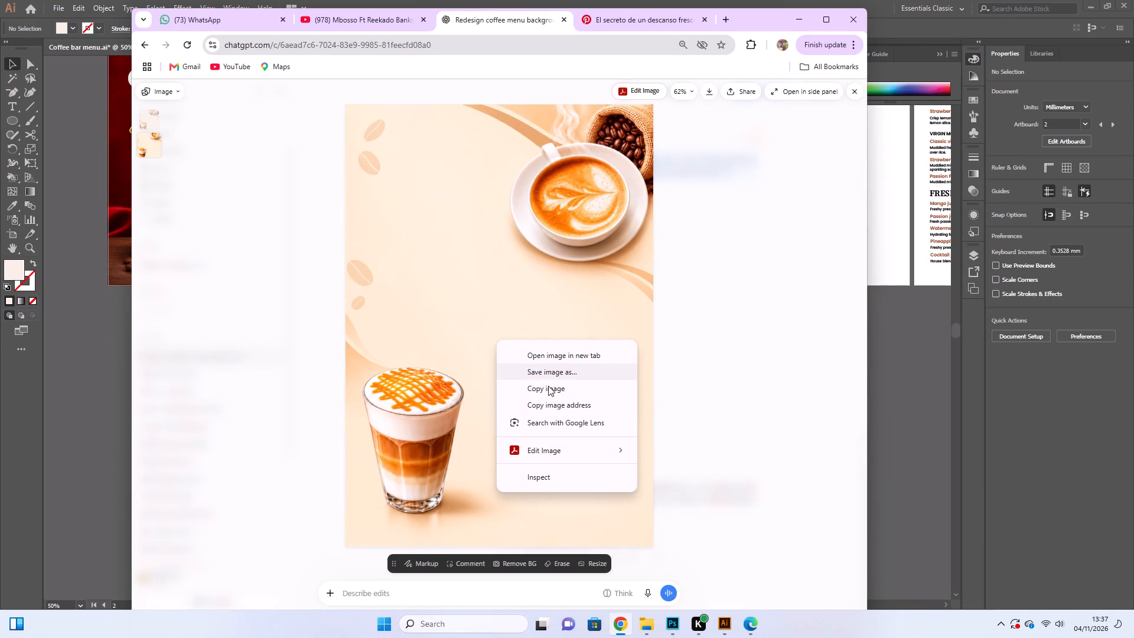
{"action": "left_click", "coordinate": [549, 373]}
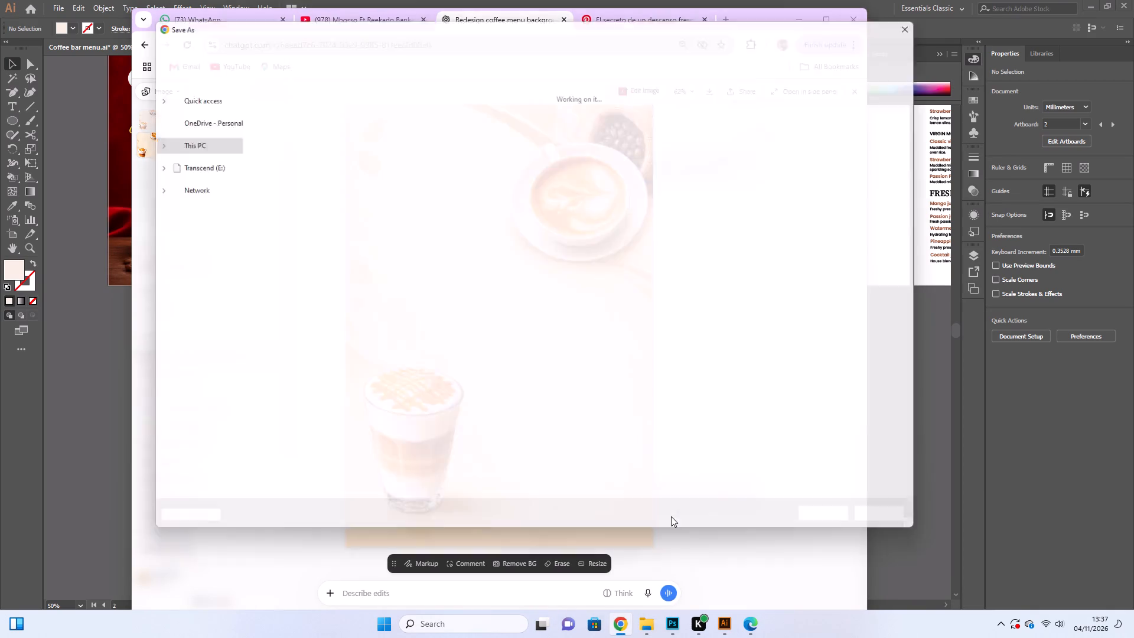
{"action": "left_click", "coordinate": [825, 531]}
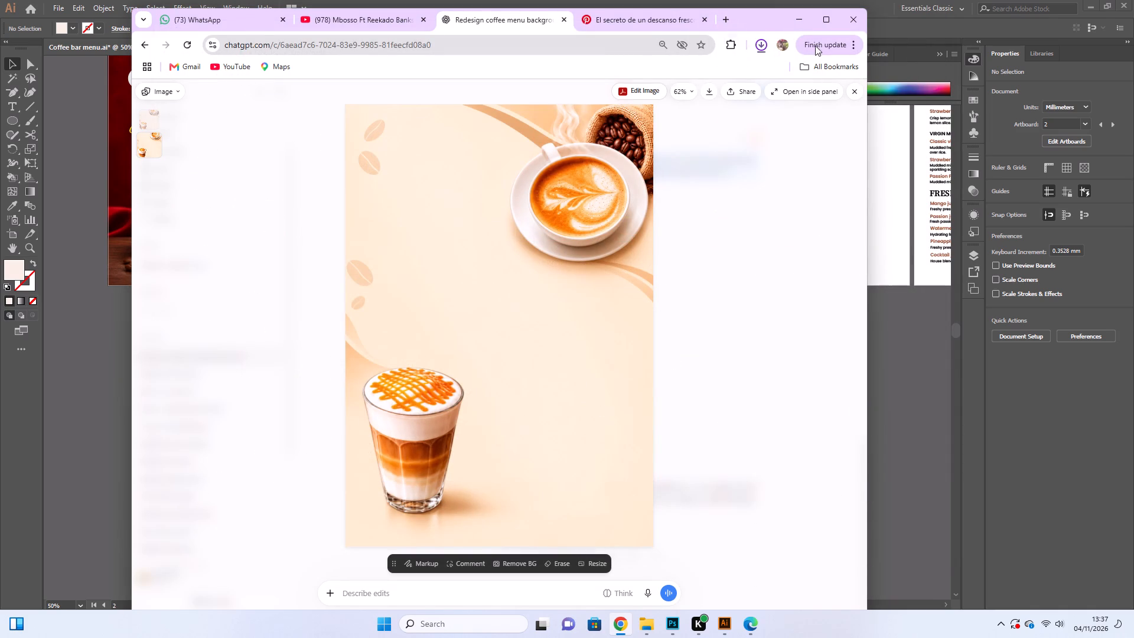
{"action": "left_click", "coordinate": [902, 248]}
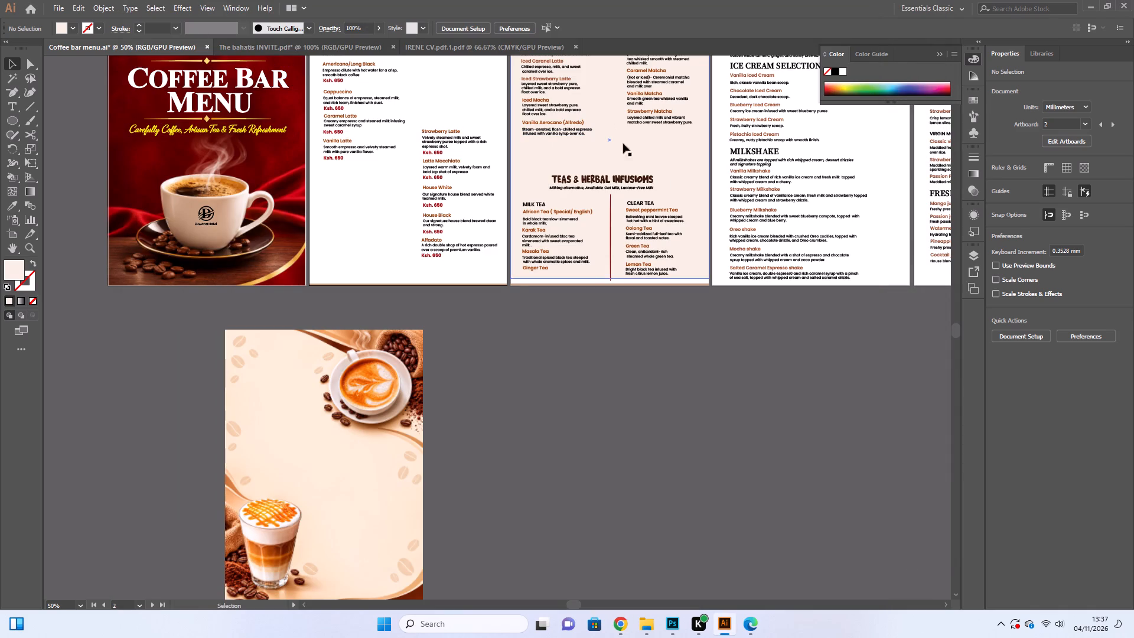
Switch to YouTube in Chrome, search for "saula" and play the Lava Lava music video.
{"action": "left_click", "coordinate": [628, 571]}
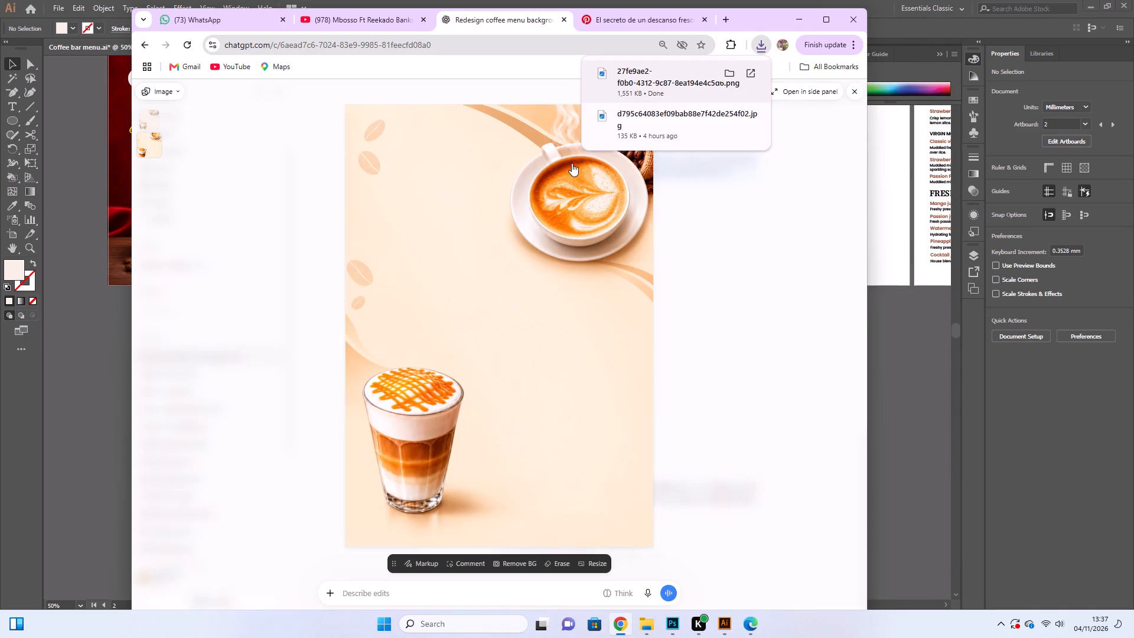
{"action": "left_click", "coordinate": [355, 18]}
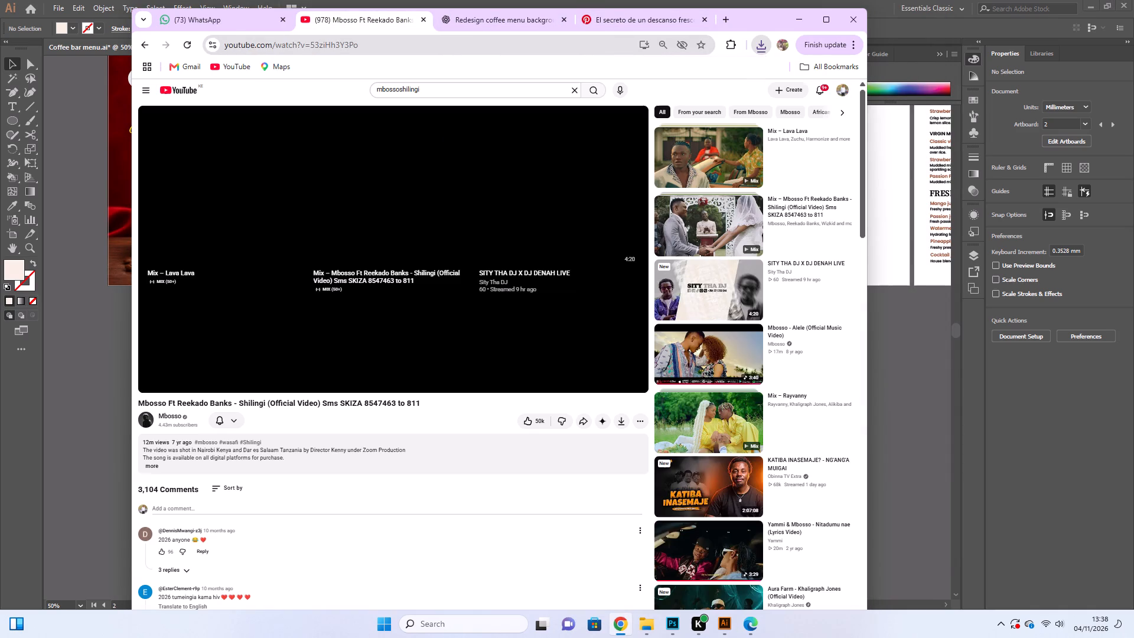
{"action": "left_click_drag", "start_coordinate": [426, 90], "coordinate": [295, 95]}
{"action": "key", "text": "BackSpace"}
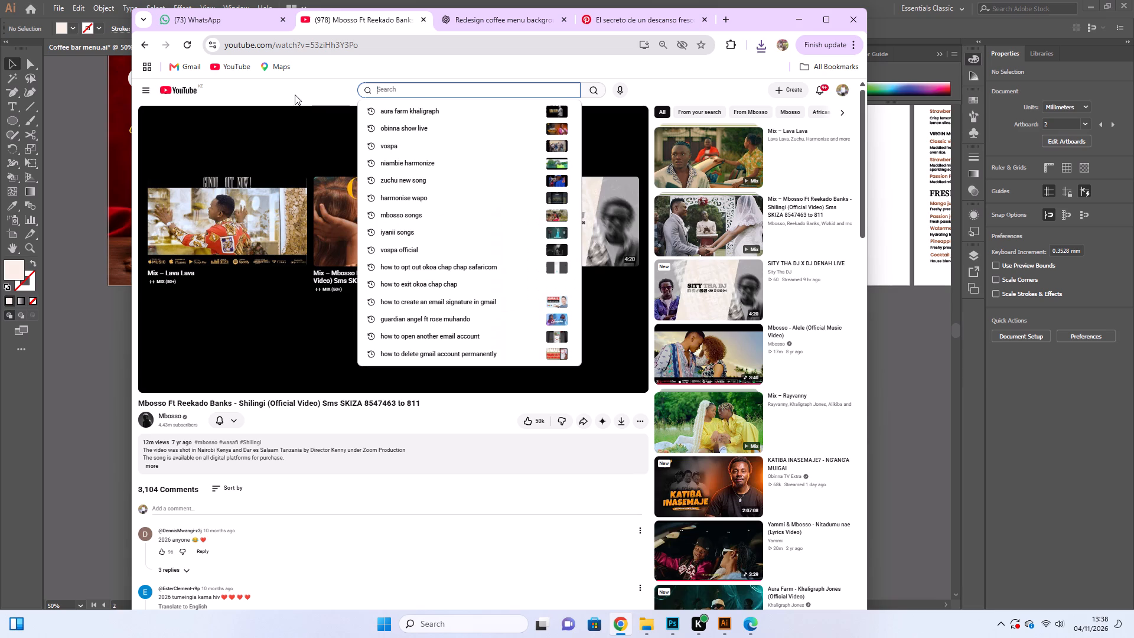
{"action": "type", "text": "saula"}
{"action": "key", "text": "Return"}
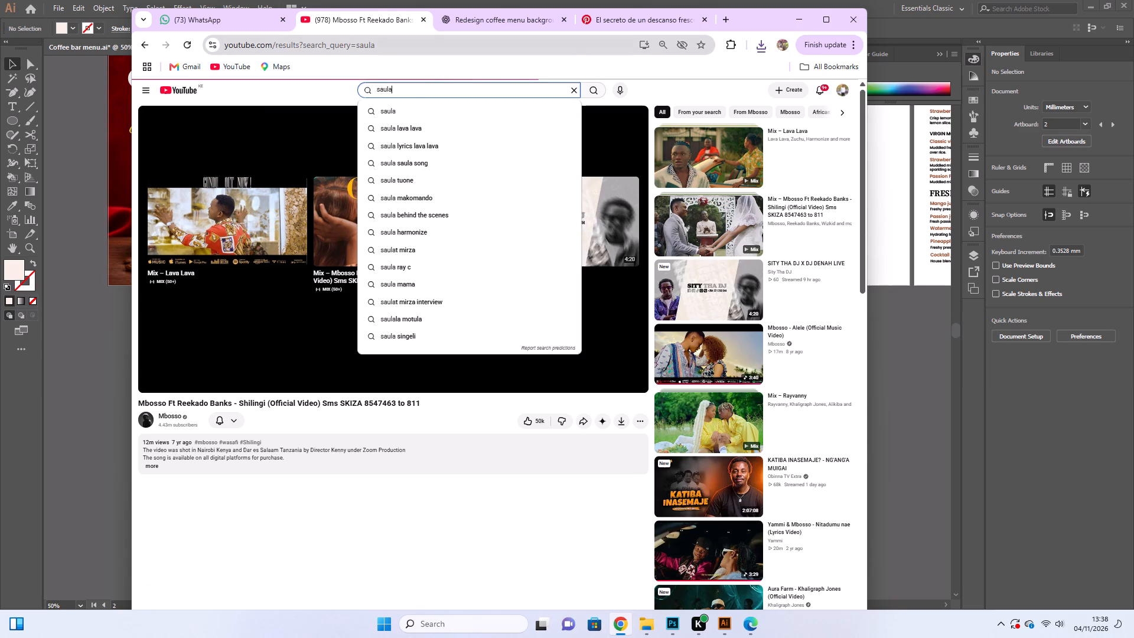
{"action": "left_click", "coordinate": [389, 196]}
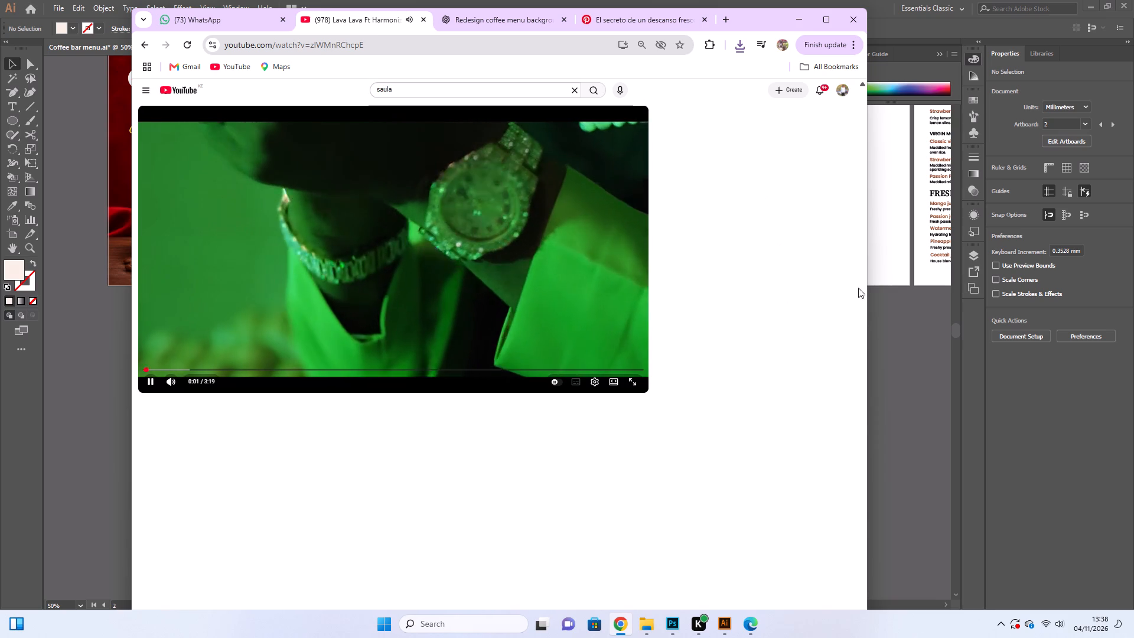
Return to Illustrator and paste the copied coffee background into the Coffee bar menu document.
{"action": "left_click", "coordinate": [894, 328]}
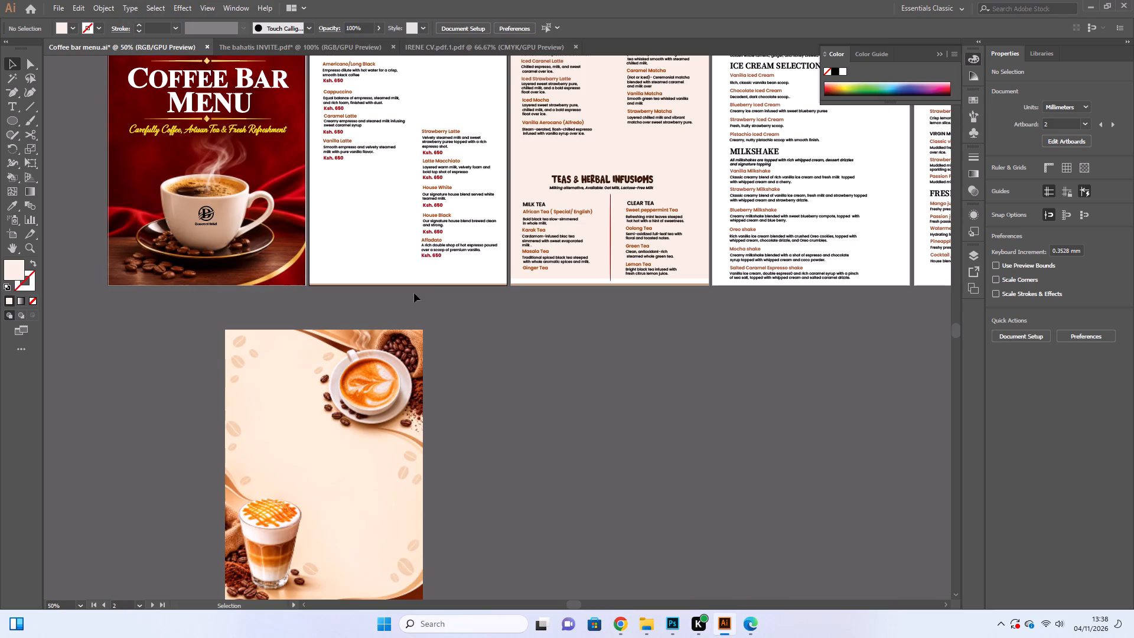
{"action": "scroll", "coordinate": [441, 293], "scroll_direction": "up", "scroll_amount": 10}
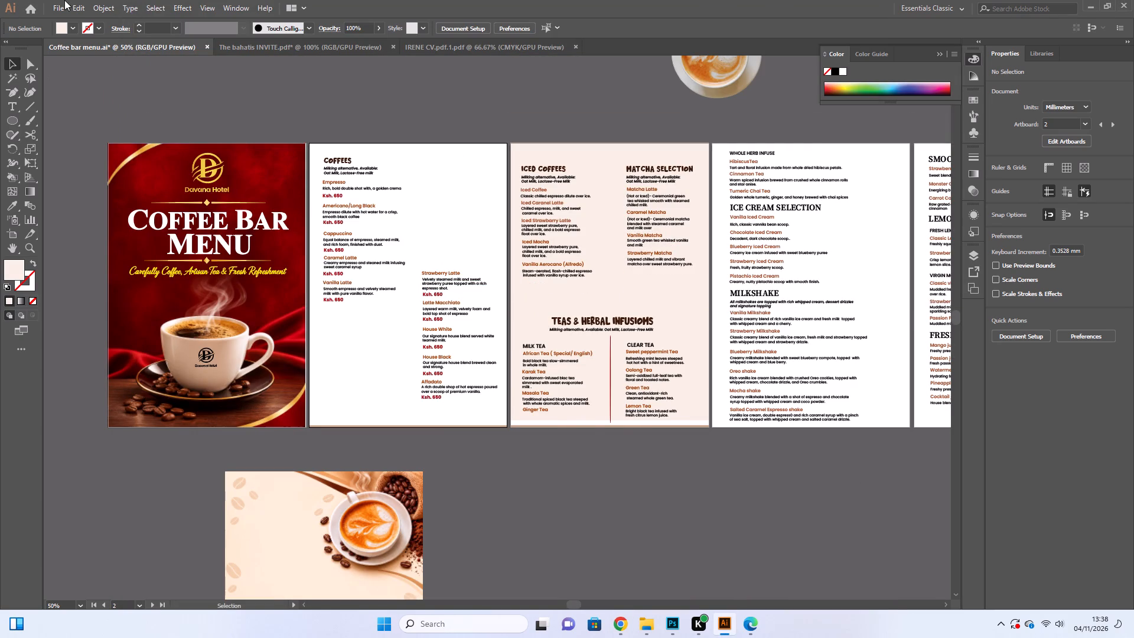
{"action": "left_click", "coordinate": [73, 2]}
{"action": "left_click", "coordinate": [93, 73]}
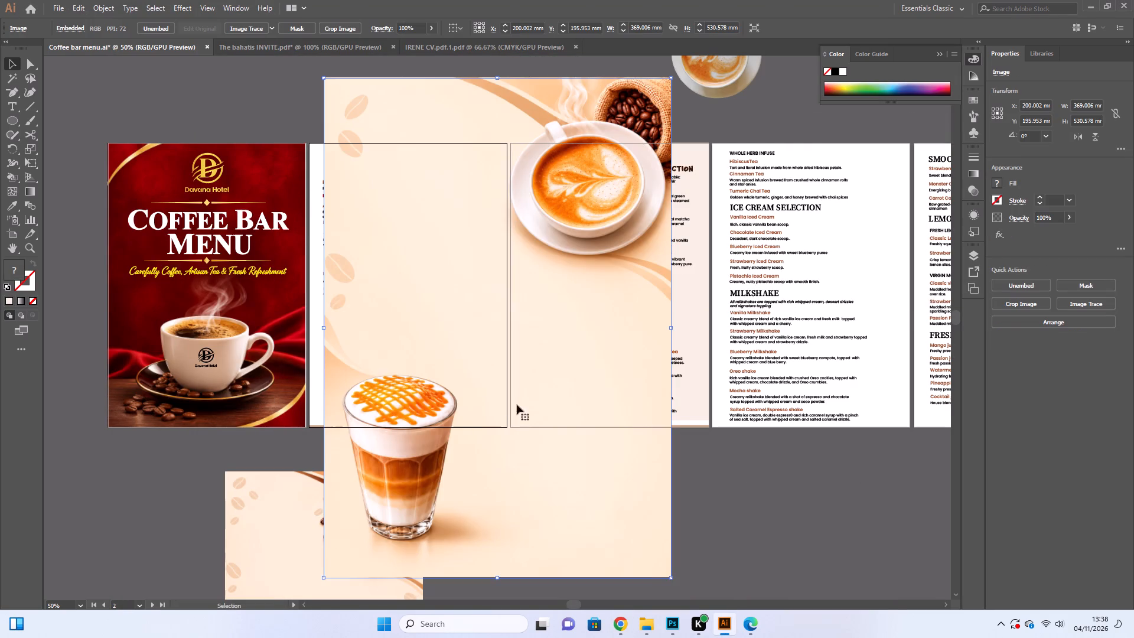
Move and proportionally scale the pasted background to cover the Coffees page, at about 210 by 302 mm.
{"action": "scroll", "coordinate": [622, 166], "scroll_direction": "up", "scroll_amount": 5}
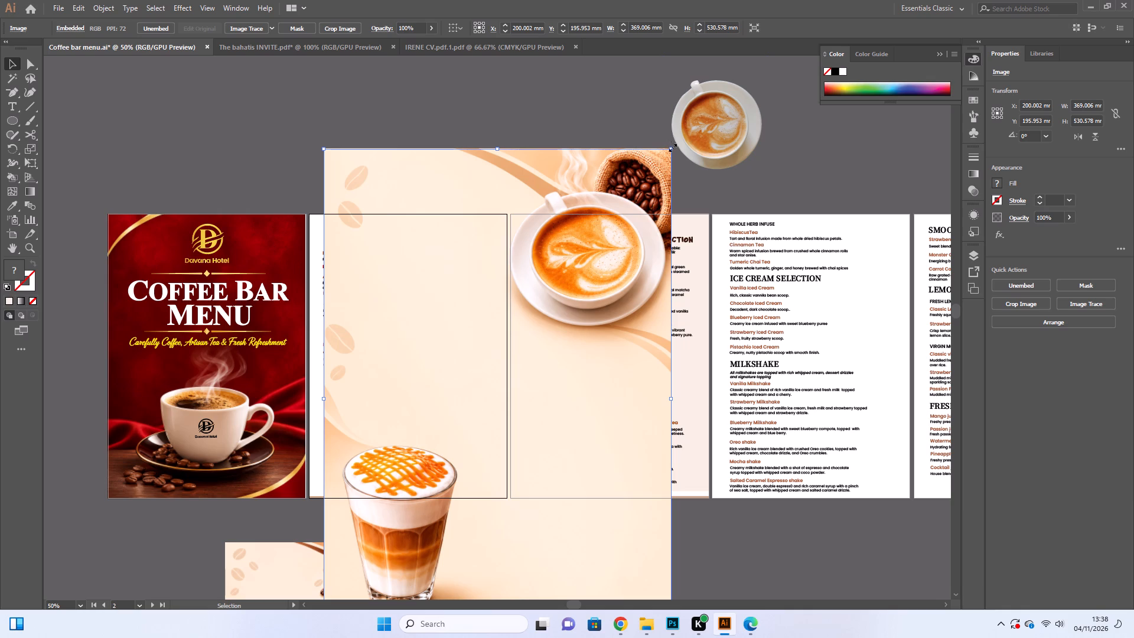
{"action": "left_click_drag", "start_coordinate": [672, 147], "coordinate": [563, 301]}
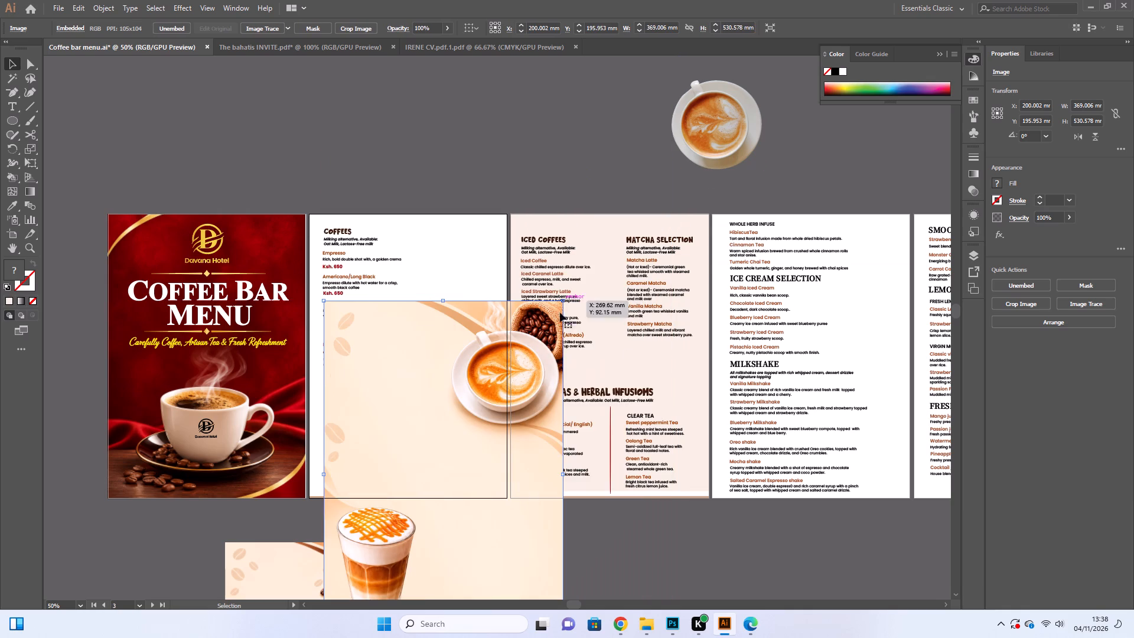
{"action": "left_click", "coordinate": [592, 555]}
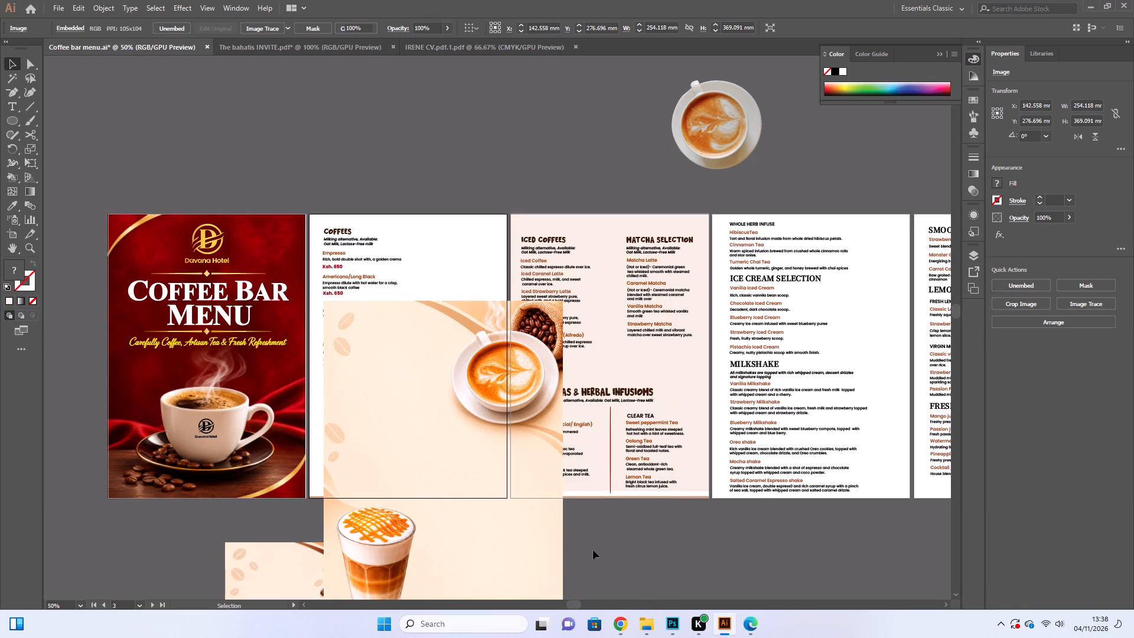
{"action": "scroll", "coordinate": [590, 541], "scroll_direction": "down", "scroll_amount": 6}
{"action": "left_click_drag", "start_coordinate": [529, 511], "coordinate": [514, 424]}
{"action": "left_click_drag", "start_coordinate": [550, 477], "coordinate": [539, 463]}
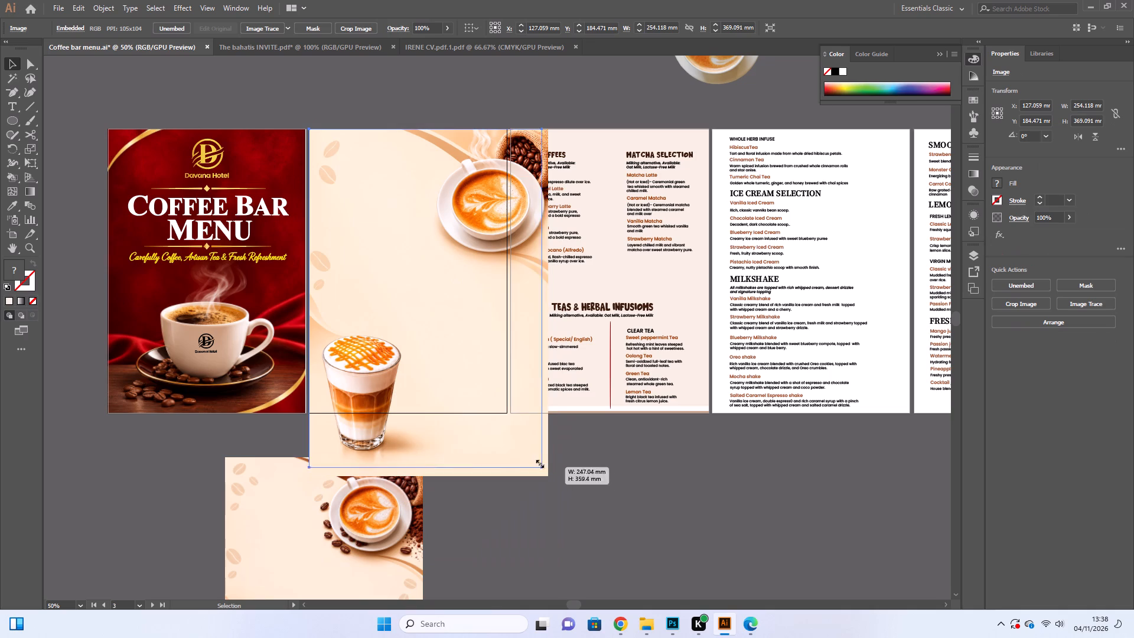
{"action": "left_click_drag", "start_coordinate": [539, 463], "coordinate": [509, 413]}
{"action": "left_click", "coordinate": [562, 480]}
{"action": "scroll", "coordinate": [562, 480], "scroll_direction": "up", "scroll_amount": 5}
{"action": "left_click", "coordinate": [472, 379]}
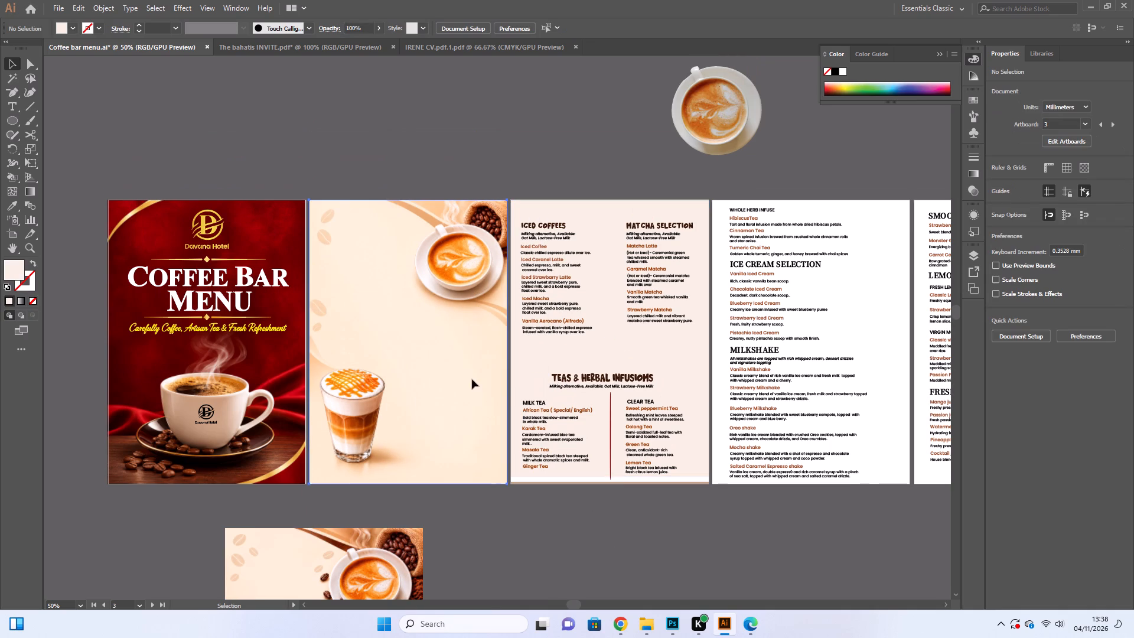
{"action": "left_click", "coordinate": [309, 340]}
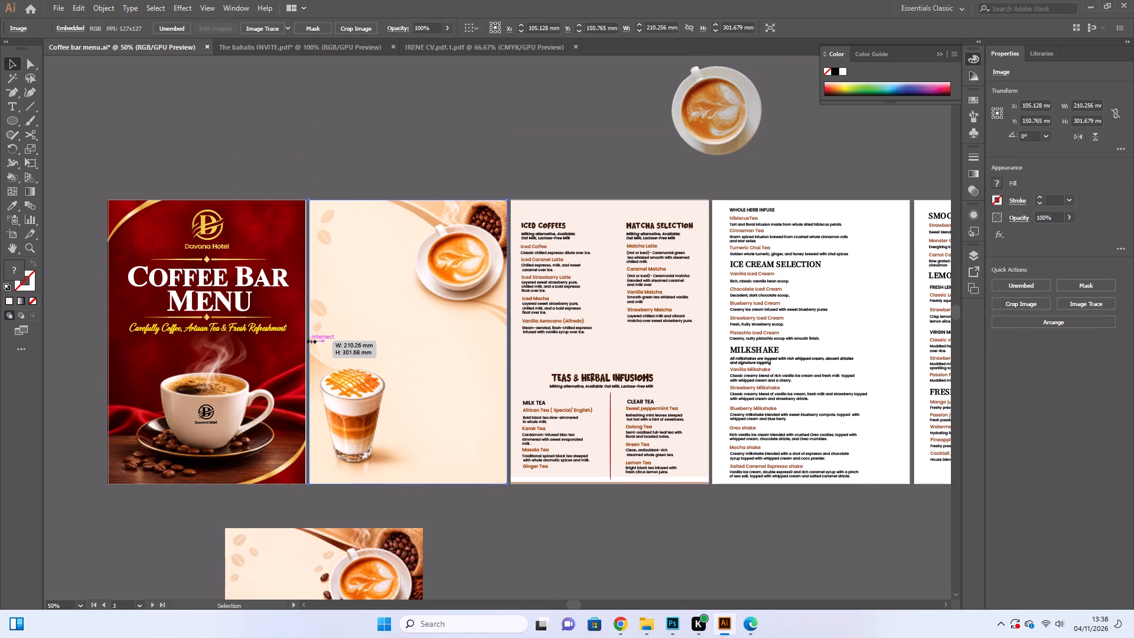
Send the new background behind the menu text on the Coffees page.
{"action": "right_click", "coordinate": [377, 346]}
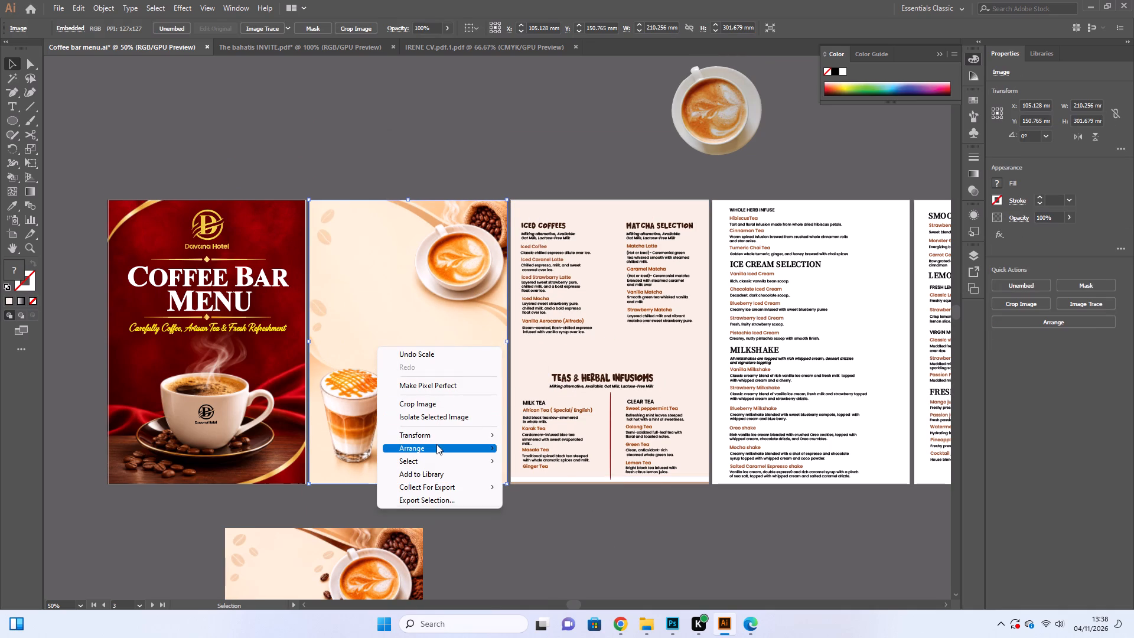
{"action": "left_click", "coordinate": [522, 484]}
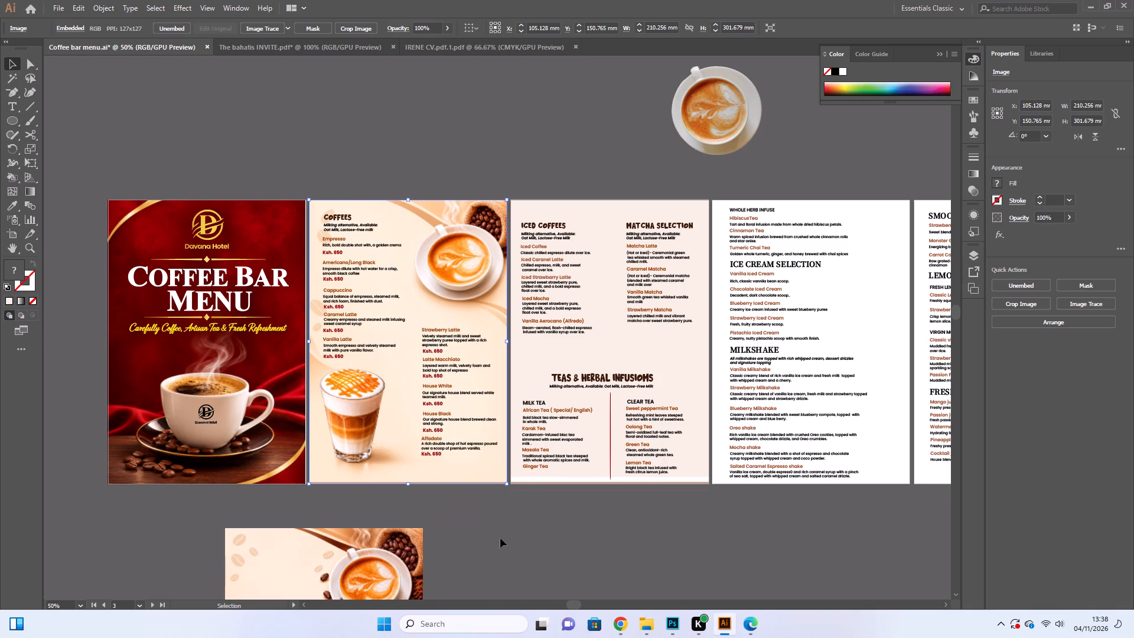
{"action": "left_click", "coordinate": [500, 540]}
Increase the height of the thin tan strip along the bottom of the Coffees page to about 7.4 mm.
{"action": "scroll", "coordinate": [504, 523], "scroll_direction": "down", "scroll_amount": 2}
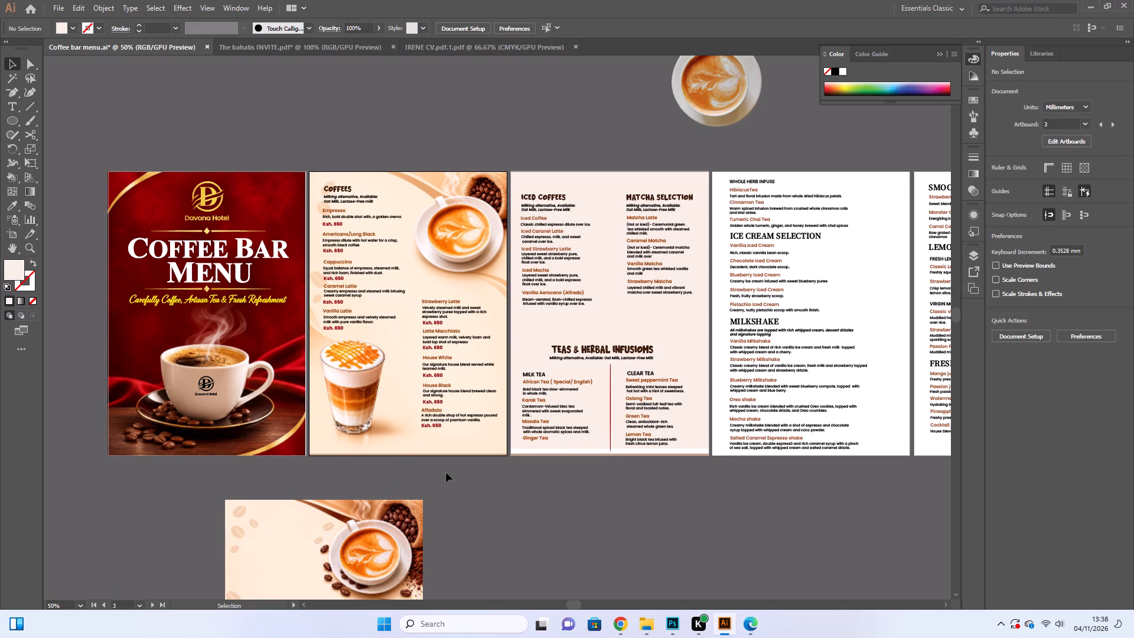
{"action": "left_click", "coordinate": [395, 451]}
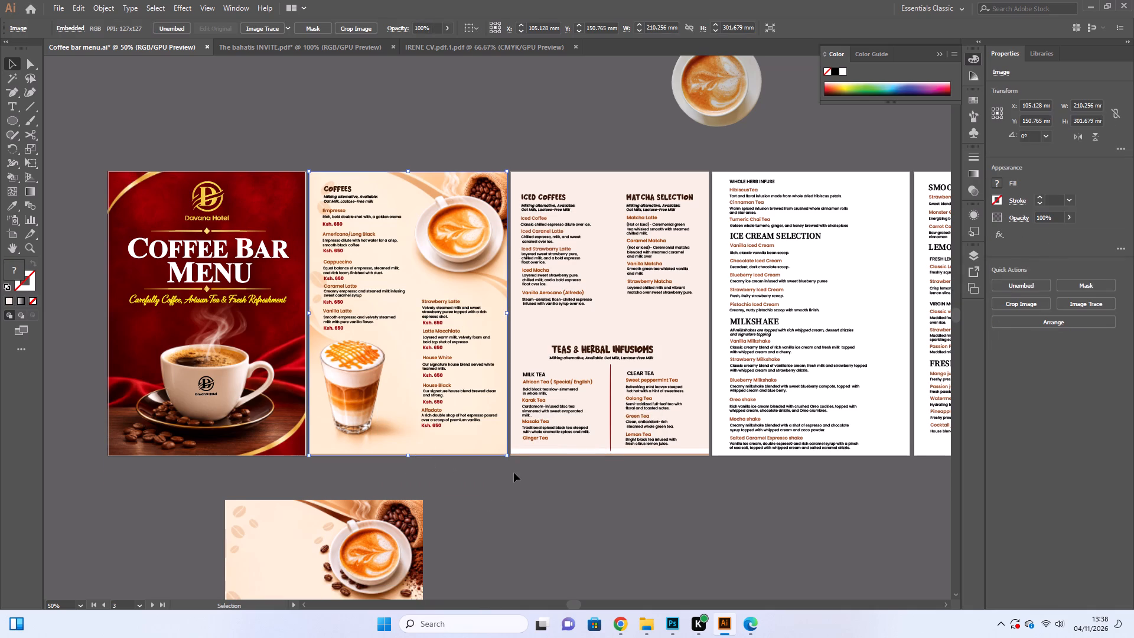
{"action": "left_click", "coordinate": [514, 473]}
{"action": "left_click", "coordinate": [494, 453]}
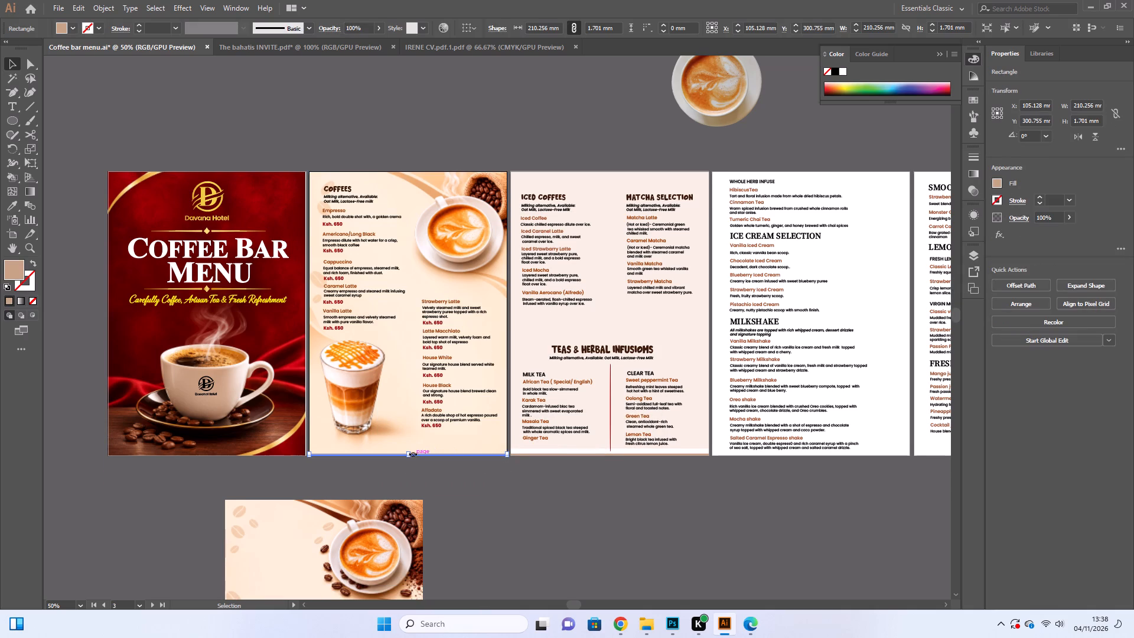
{"action": "left_click", "coordinate": [410, 453]}
{"action": "left_click", "coordinate": [545, 520]}
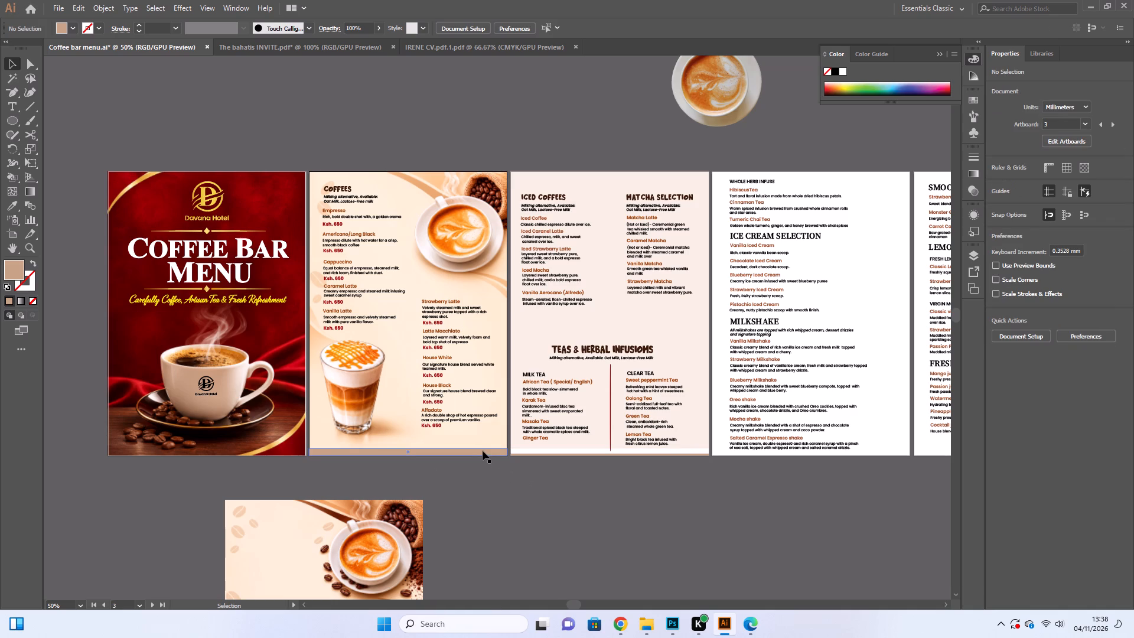
Duplicate the tan strip directly above itself on the Coffees page and fill the copy with white sampled from the ice cream page.
{"action": "left_click_drag", "start_coordinate": [482, 450], "coordinate": [483, 443], "text": "alt"}
{"action": "scroll", "coordinate": [483, 443], "scroll_direction": "down", "scroll_amount": 6}
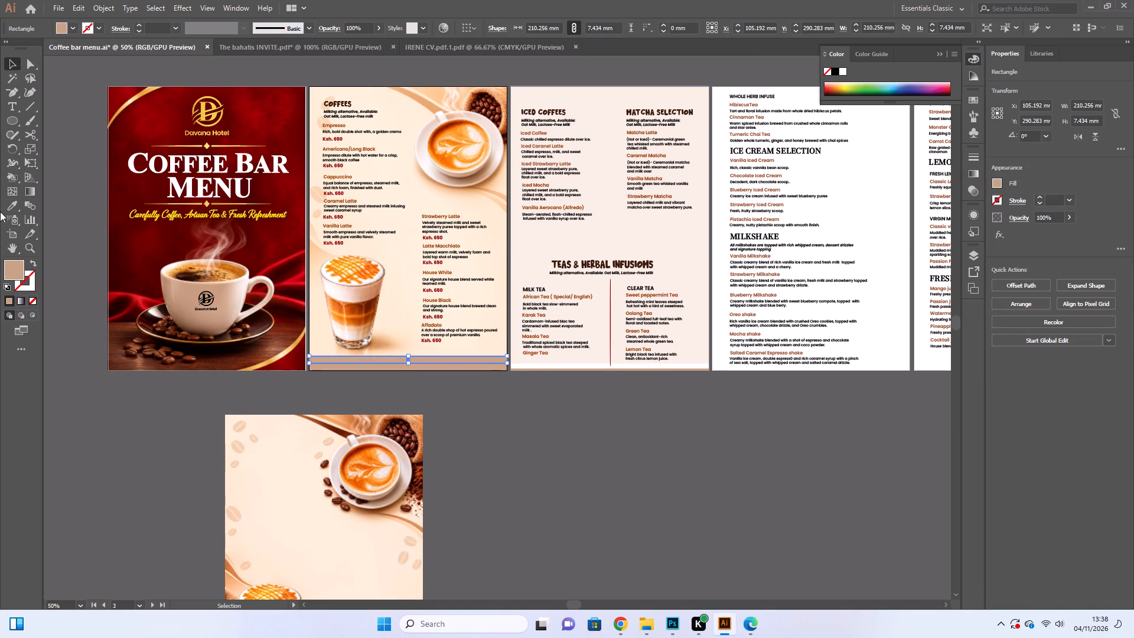
{"action": "left_click", "coordinate": [12, 201]}
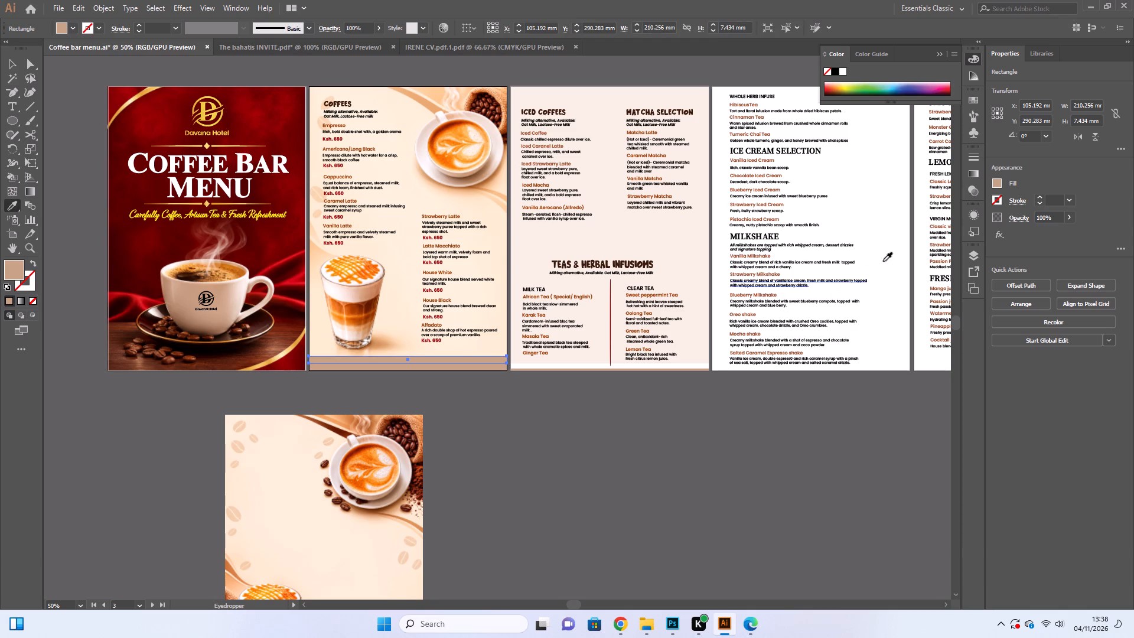
{"action": "left_click", "coordinate": [883, 261]}
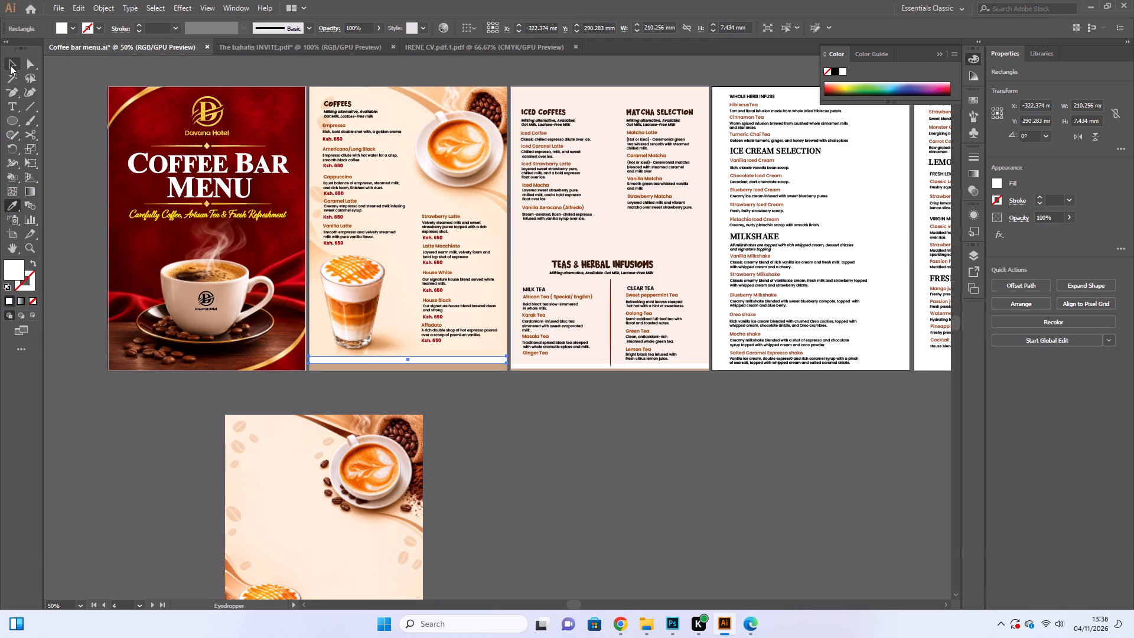
{"action": "left_click", "coordinate": [10, 62]}
{"action": "left_click", "coordinate": [540, 438]}
Reduce the height of the white strip to a thin band just above the tan footer strip on the Coffees page.
{"action": "scroll", "coordinate": [543, 441], "scroll_direction": "up", "scroll_amount": 3}
{"action": "left_click", "coordinate": [445, 401]}
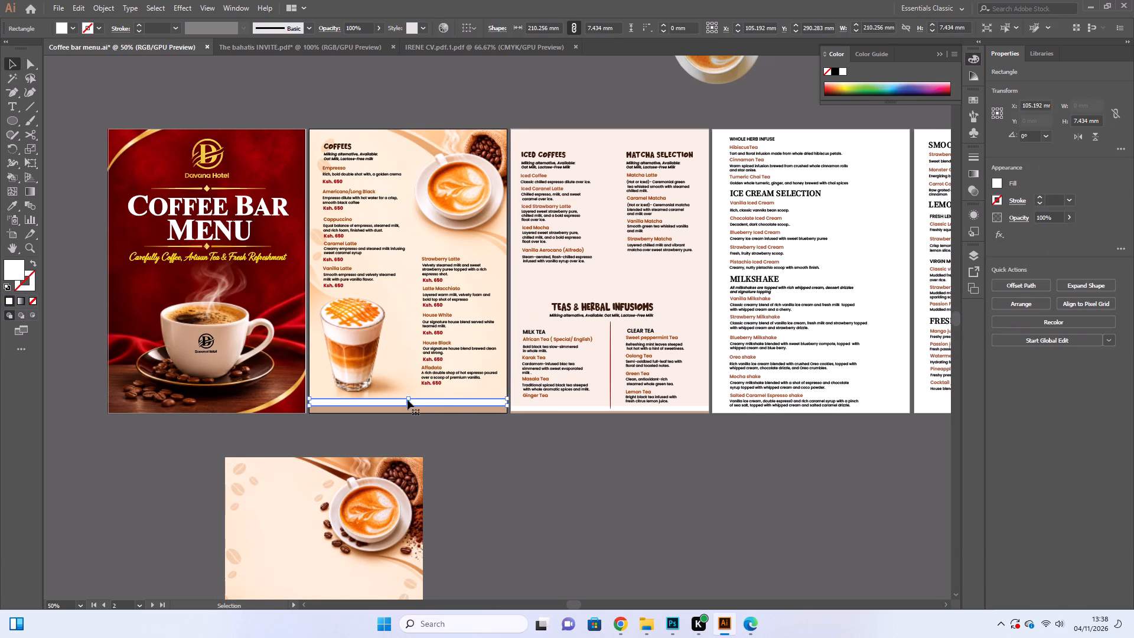
{"action": "left_click", "coordinate": [408, 398]}
{"action": "left_click", "coordinate": [536, 503]}
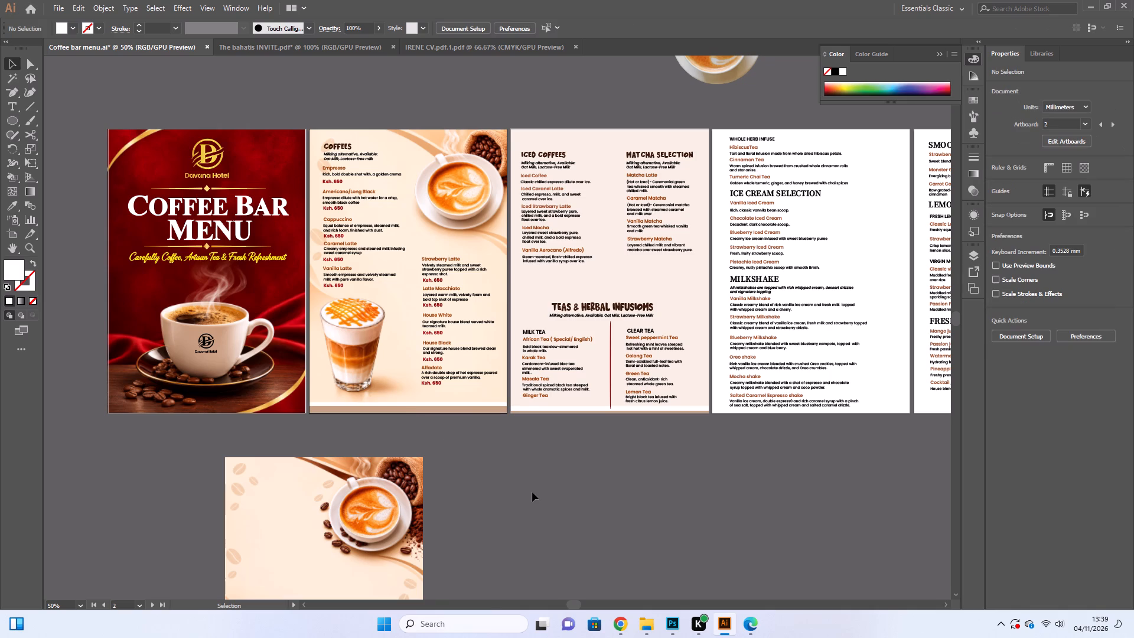
Delete the leftover coffee background image lying below the menu pages.
{"action": "scroll", "coordinate": [621, 500], "scroll_direction": "up", "scroll_amount": 1}
{"action": "double_click", "coordinate": [619, 509]}
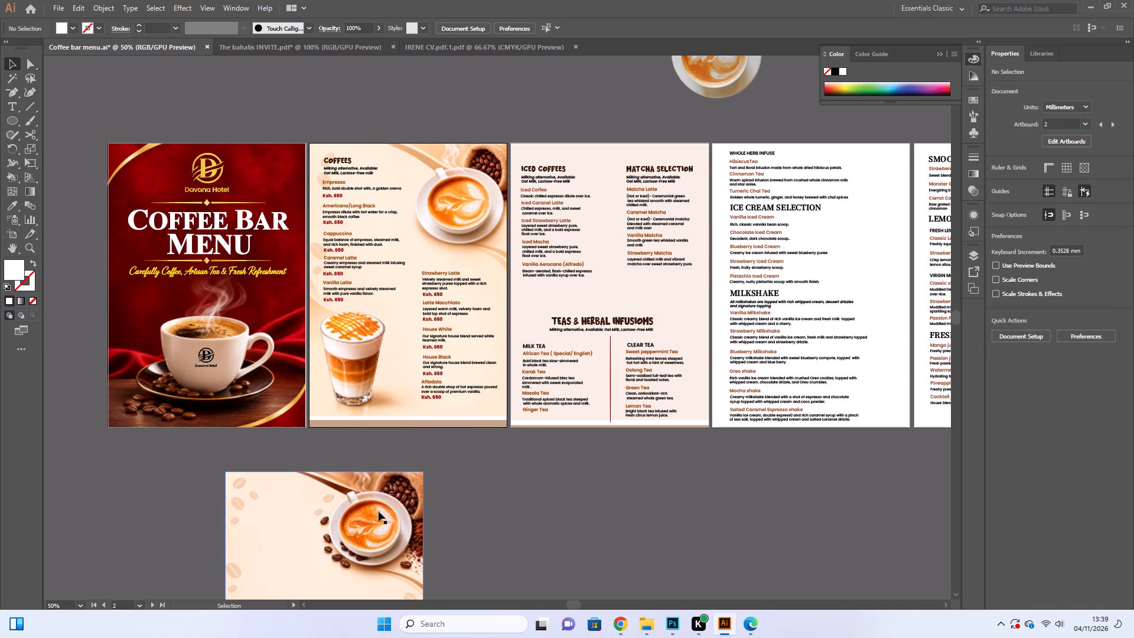
{"action": "left_click", "coordinate": [379, 512]}
{"action": "scroll", "coordinate": [379, 504], "scroll_direction": "down", "scroll_amount": 5}
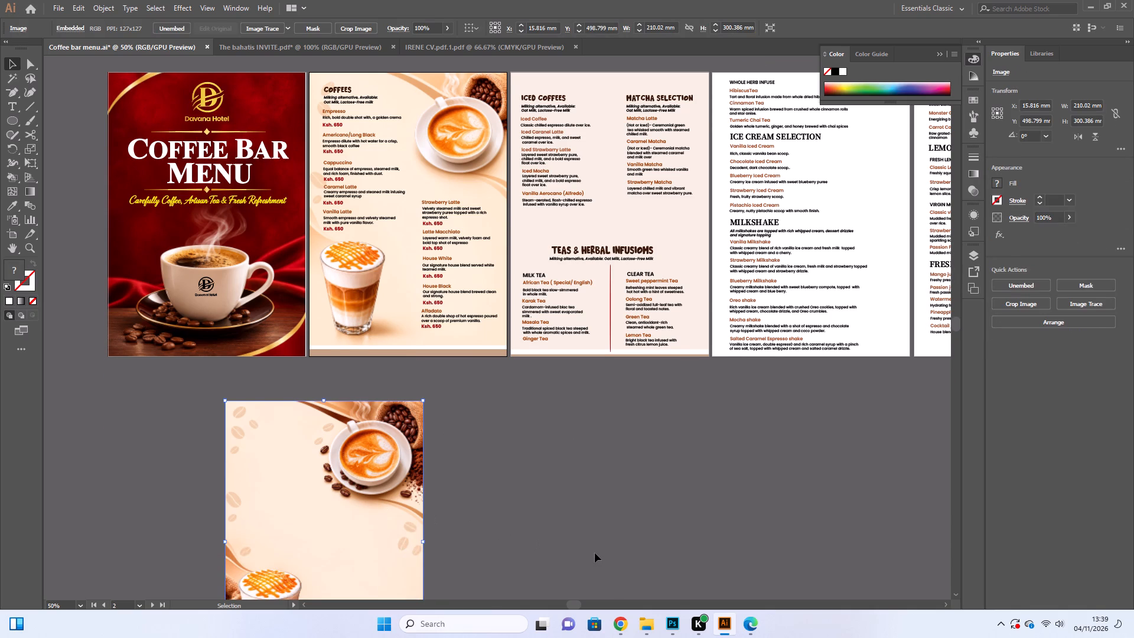
{"action": "key", "text": "BackSpace"}
Select the new background image on the Coffees page for a closer view.
{"action": "scroll", "coordinate": [411, 495], "scroll_direction": "up", "scroll_amount": 4}
{"action": "left_click", "coordinate": [354, 340]}
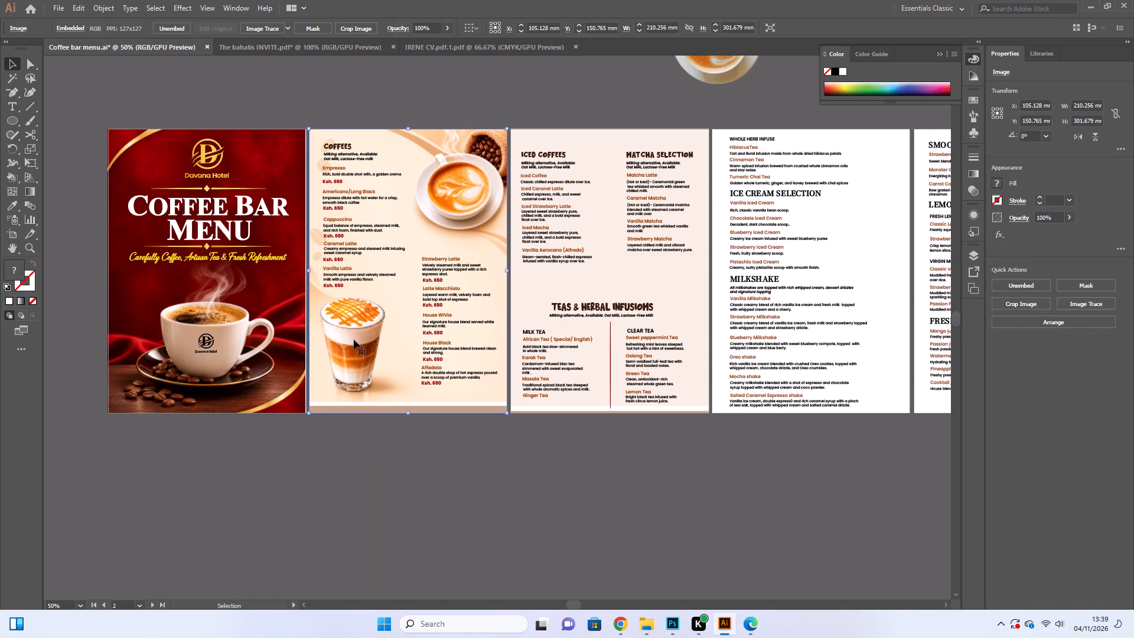
{"action": "key", "text": "ctrl+equal"}
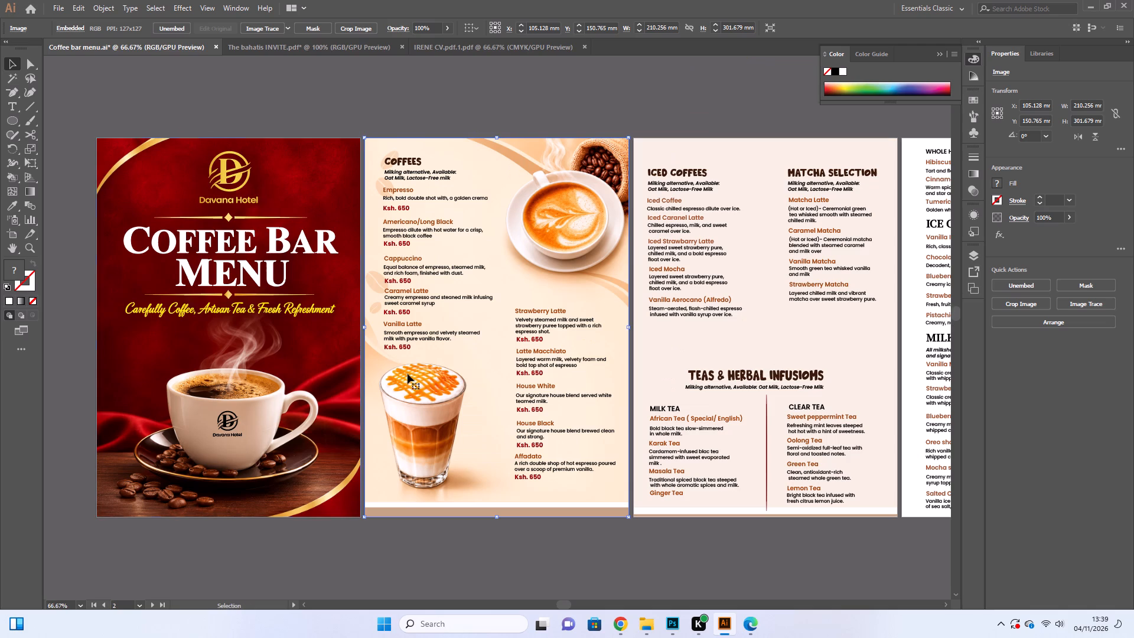
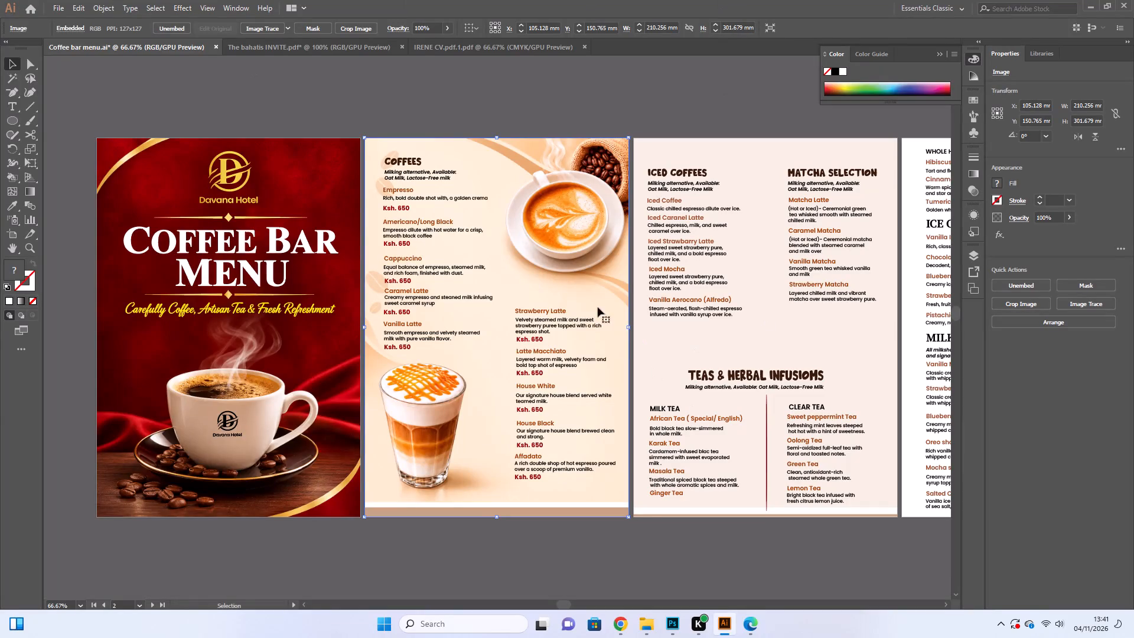
Inspect the House White and House Black description texts on the Coffees page against the new background.
{"action": "left_click", "coordinate": [610, 555]}
{"action": "left_click", "coordinate": [542, 403]}
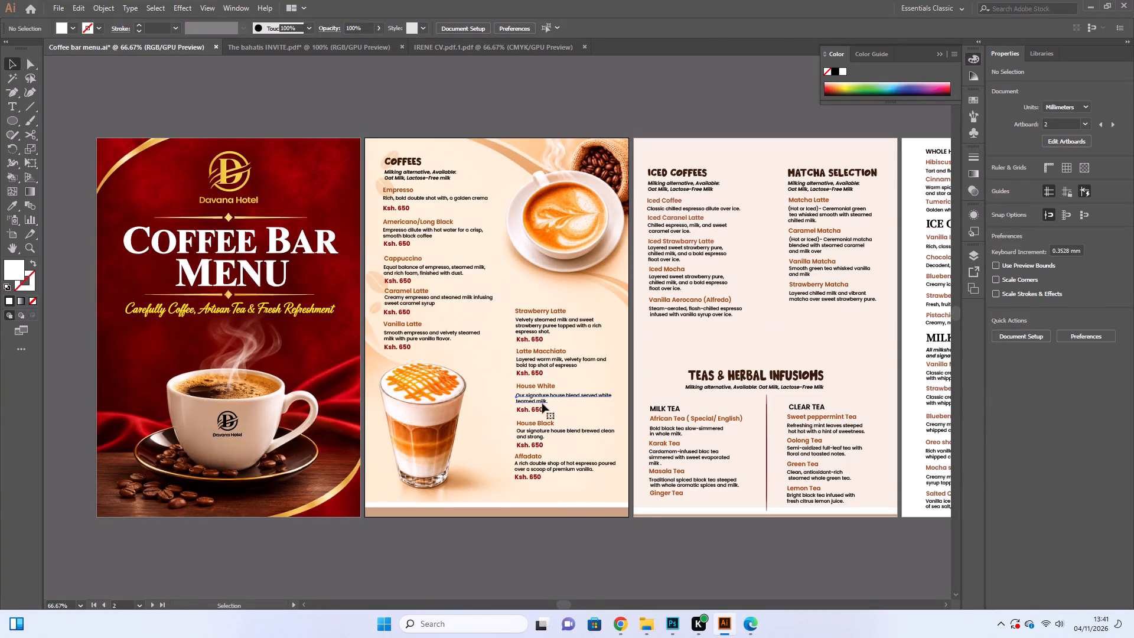
{"action": "key", "text": "ctrl+equal"}
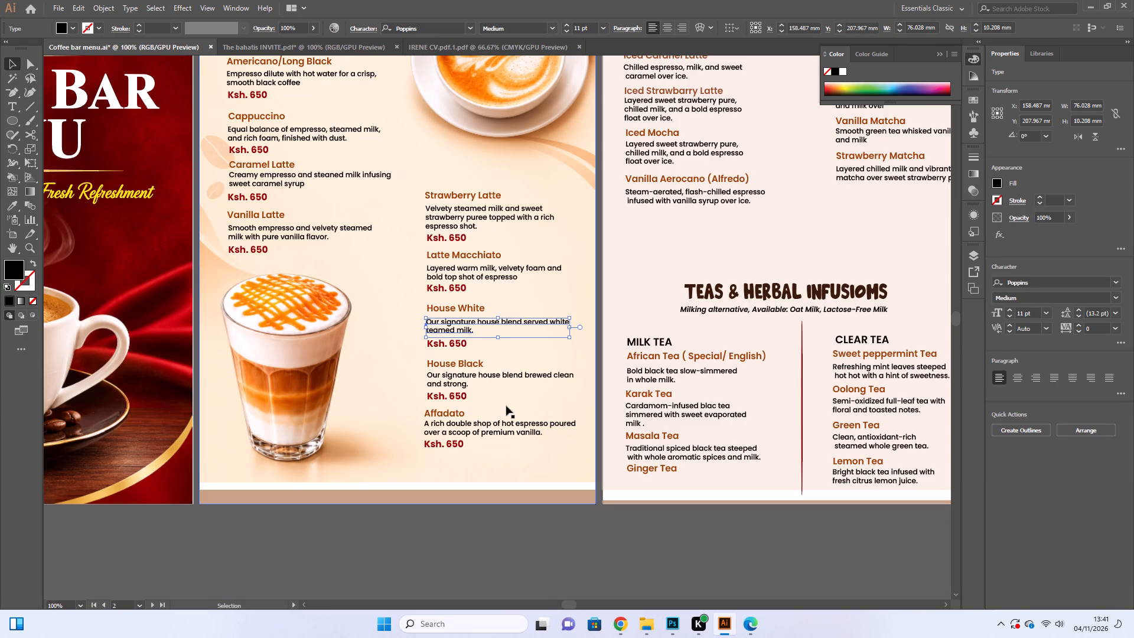
{"action": "key", "text": "ctrl+minus"}
{"action": "scroll", "coordinate": [467, 365], "scroll_direction": "up", "scroll_amount": 4}
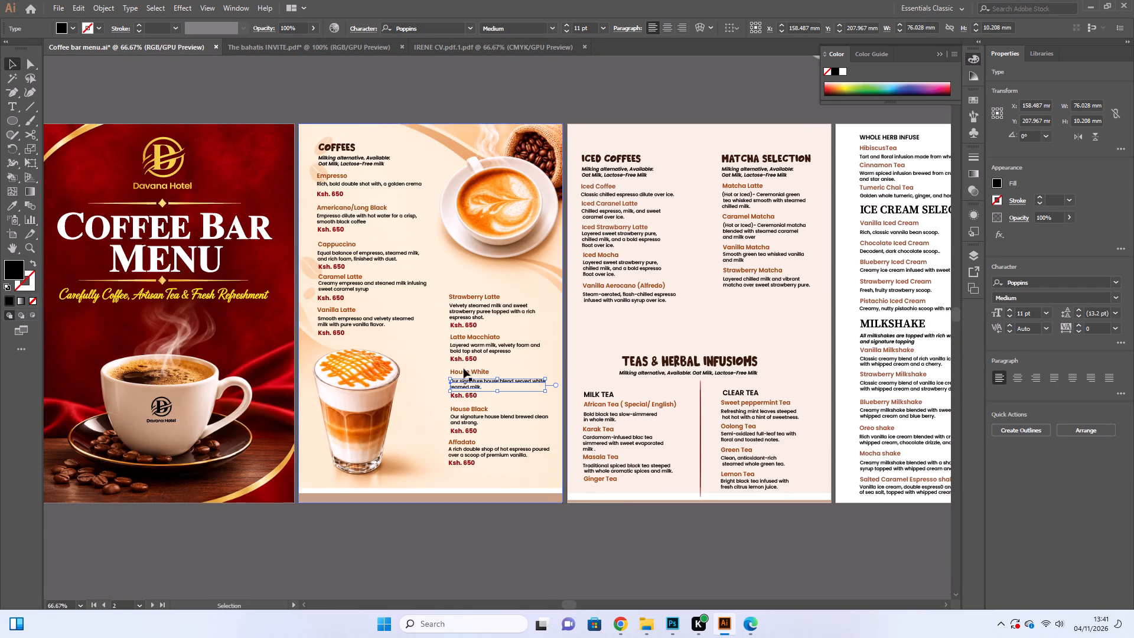
{"action": "left_click", "coordinate": [502, 574]}
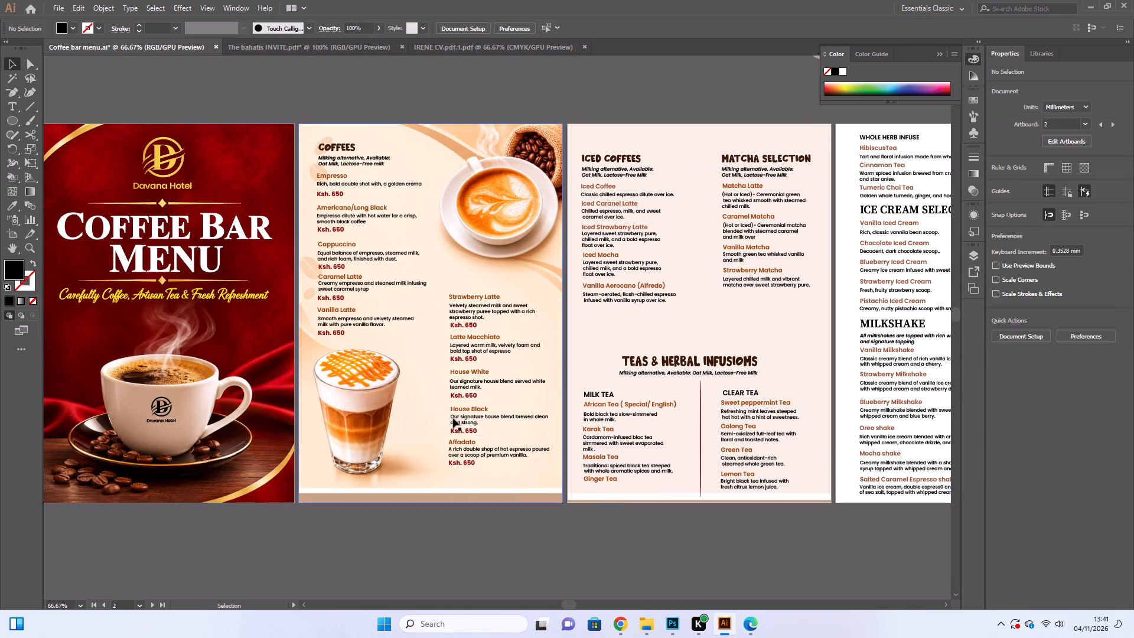
{"action": "left_click", "coordinate": [457, 420]}
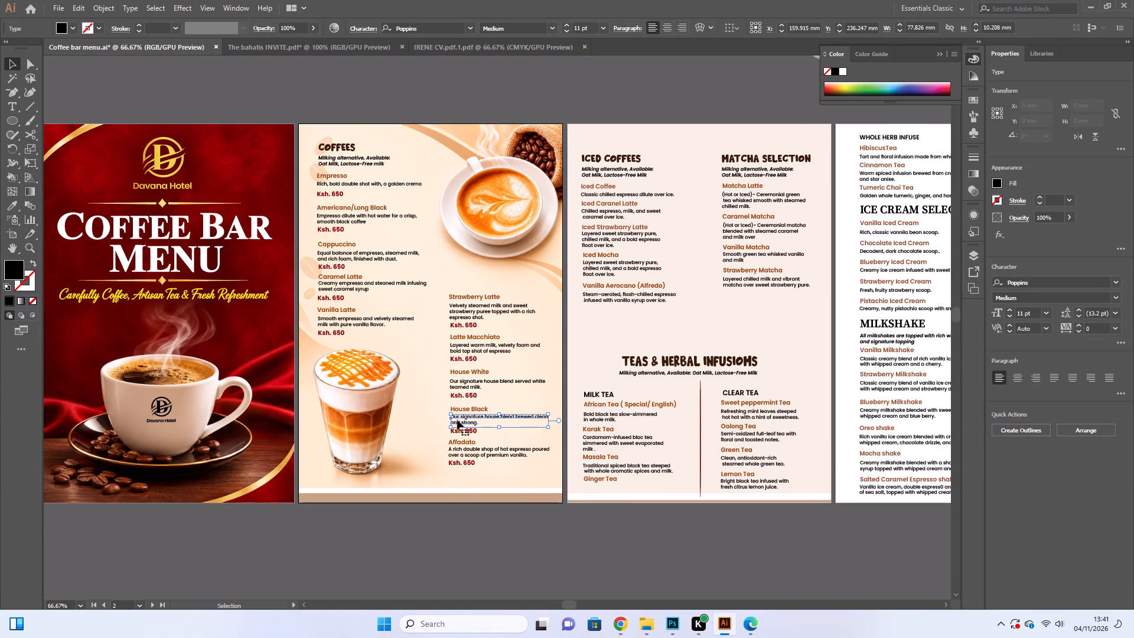
{"action": "left_click", "coordinate": [445, 548]}
{"action": "left_click", "coordinate": [445, 548]}
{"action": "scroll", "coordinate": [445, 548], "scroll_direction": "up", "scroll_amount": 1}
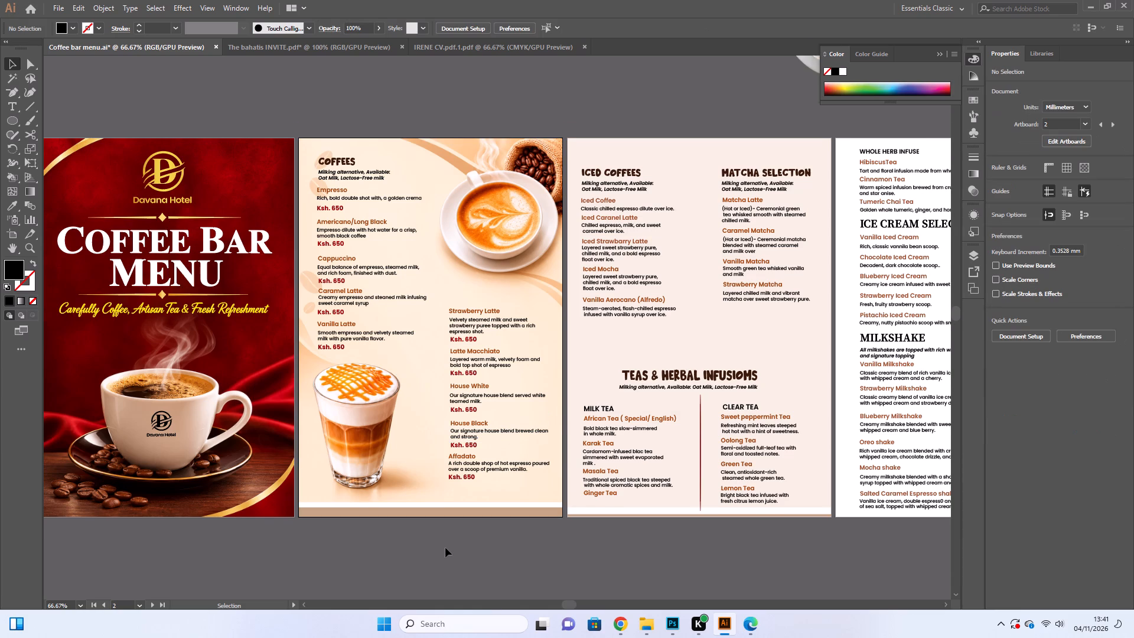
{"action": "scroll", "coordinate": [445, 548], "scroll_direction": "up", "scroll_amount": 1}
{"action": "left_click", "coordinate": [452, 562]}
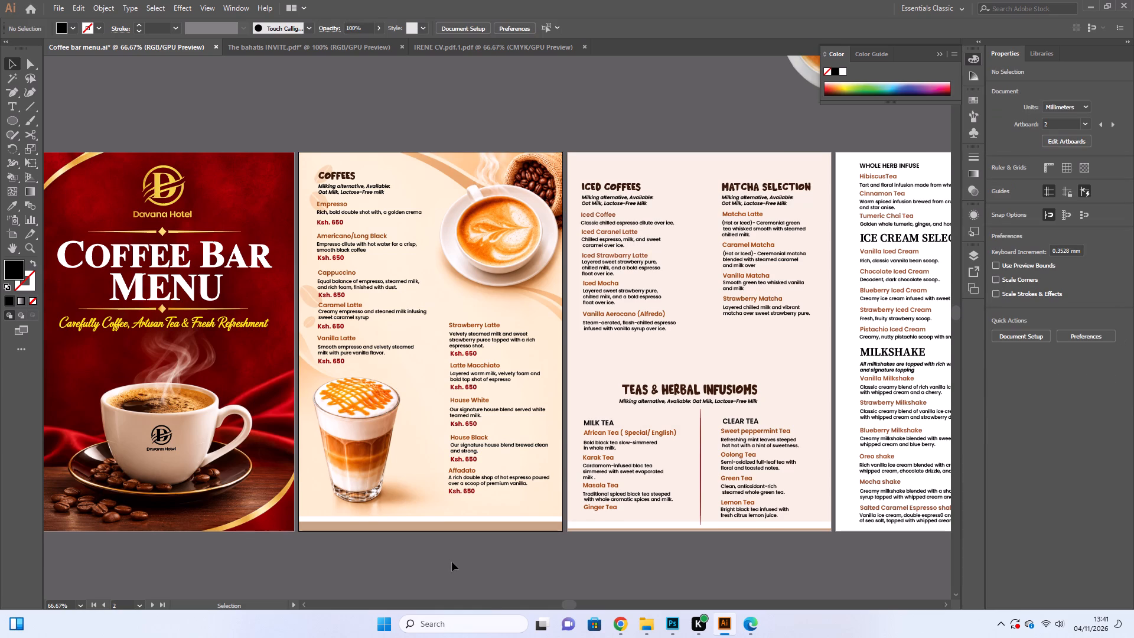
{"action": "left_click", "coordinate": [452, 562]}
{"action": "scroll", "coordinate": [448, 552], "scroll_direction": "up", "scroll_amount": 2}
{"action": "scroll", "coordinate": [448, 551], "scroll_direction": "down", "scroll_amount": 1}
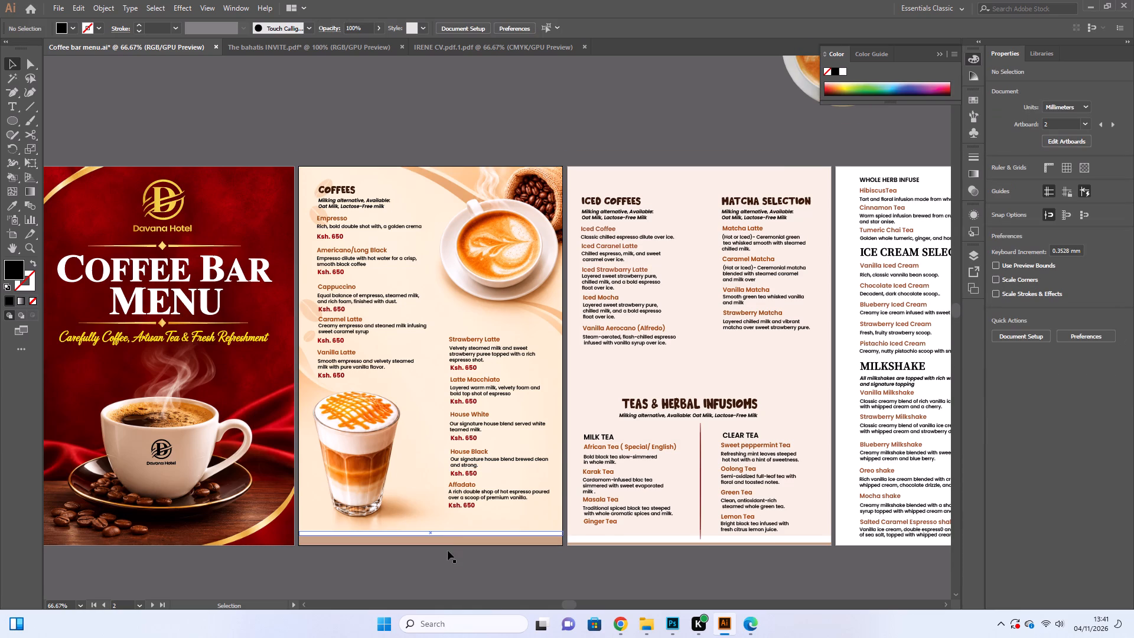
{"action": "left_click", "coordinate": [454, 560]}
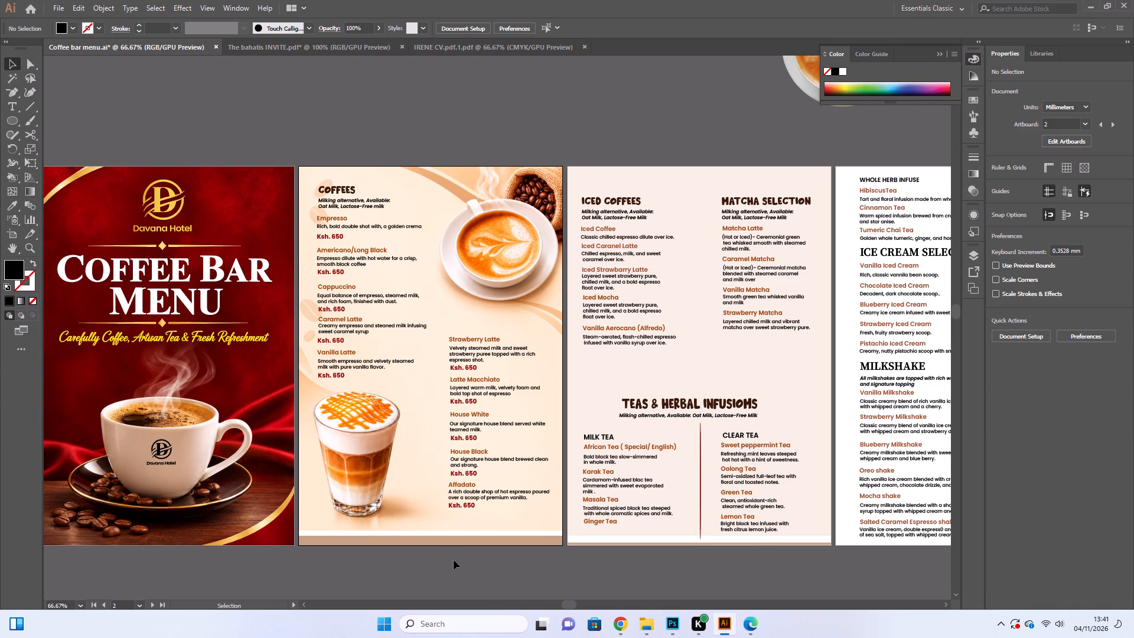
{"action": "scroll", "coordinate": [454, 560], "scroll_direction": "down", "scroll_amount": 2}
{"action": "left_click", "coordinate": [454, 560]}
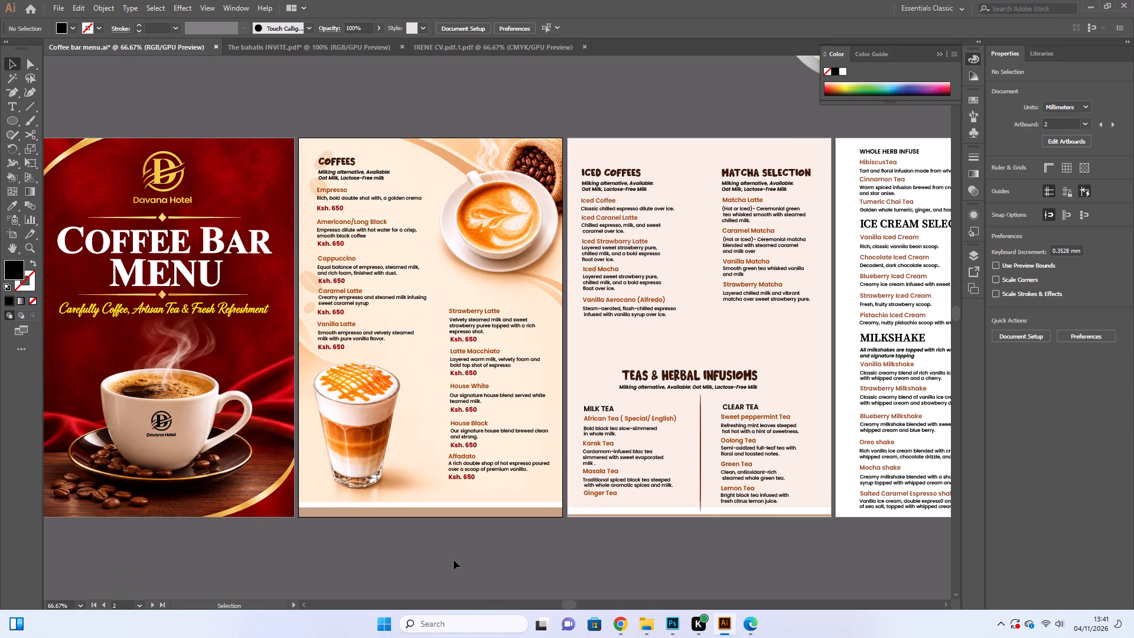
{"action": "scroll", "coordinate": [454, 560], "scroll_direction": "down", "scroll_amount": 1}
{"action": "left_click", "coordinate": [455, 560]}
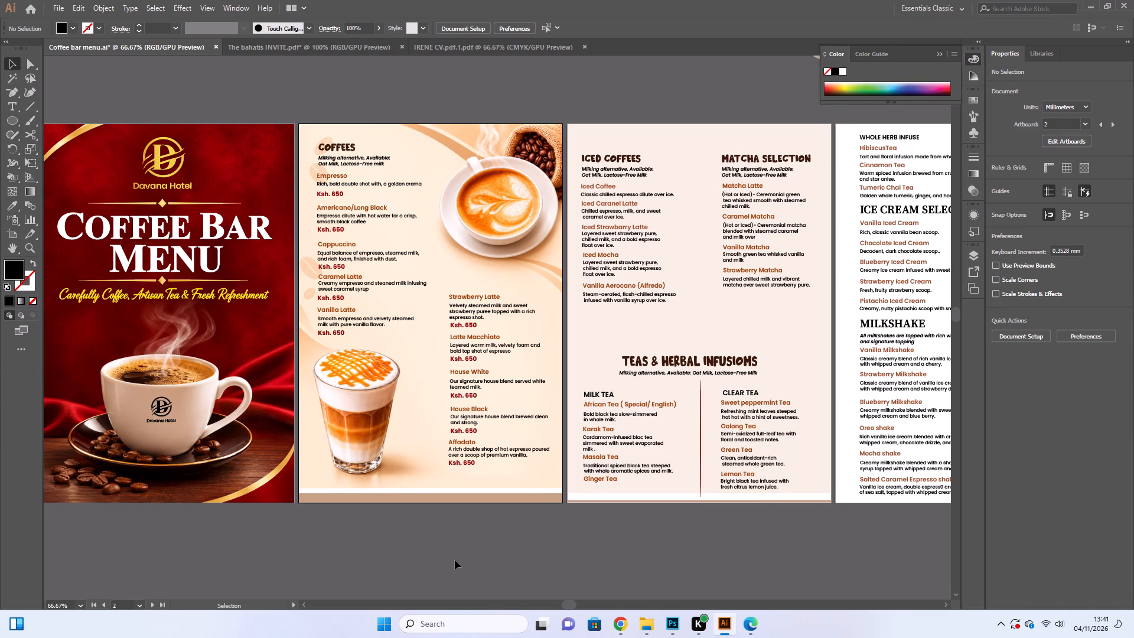
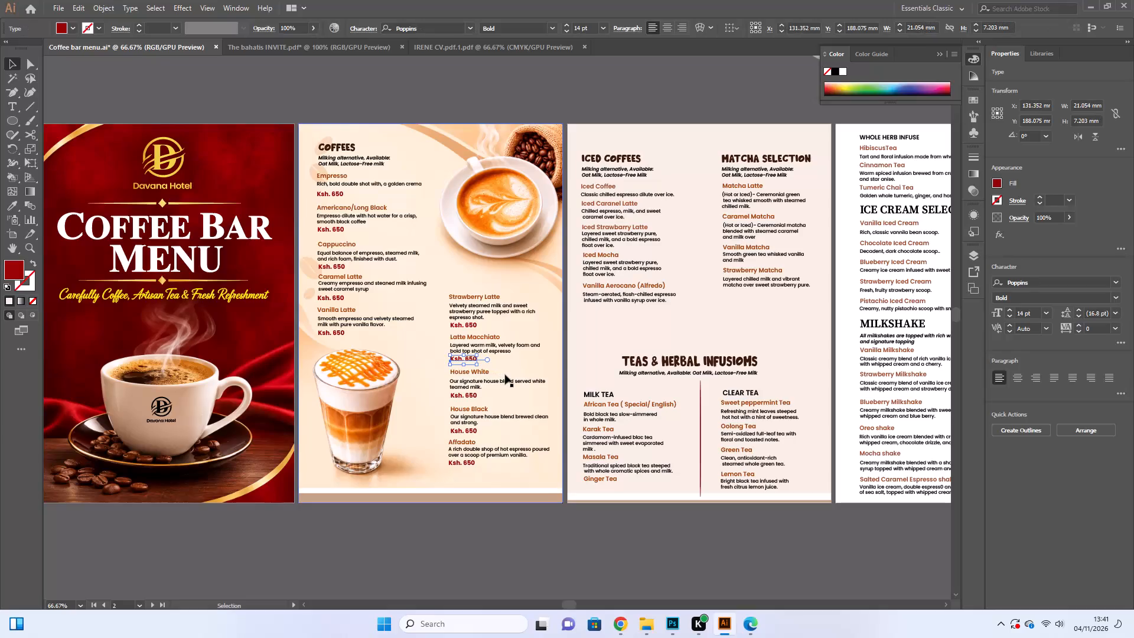
Inspect the House White title and description, the House Black title and the background image on the Coffees page, and clear the selection.
{"action": "left_click", "coordinate": [476, 369]}
{"action": "left_click", "coordinate": [480, 375]}
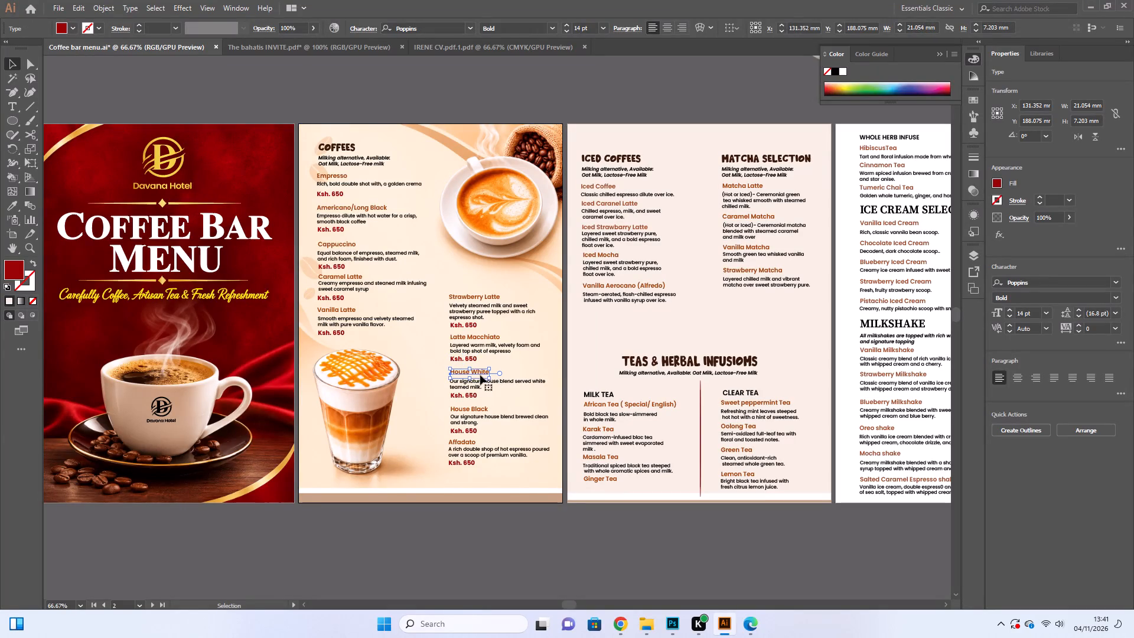
{"action": "left_click", "coordinate": [470, 386]}
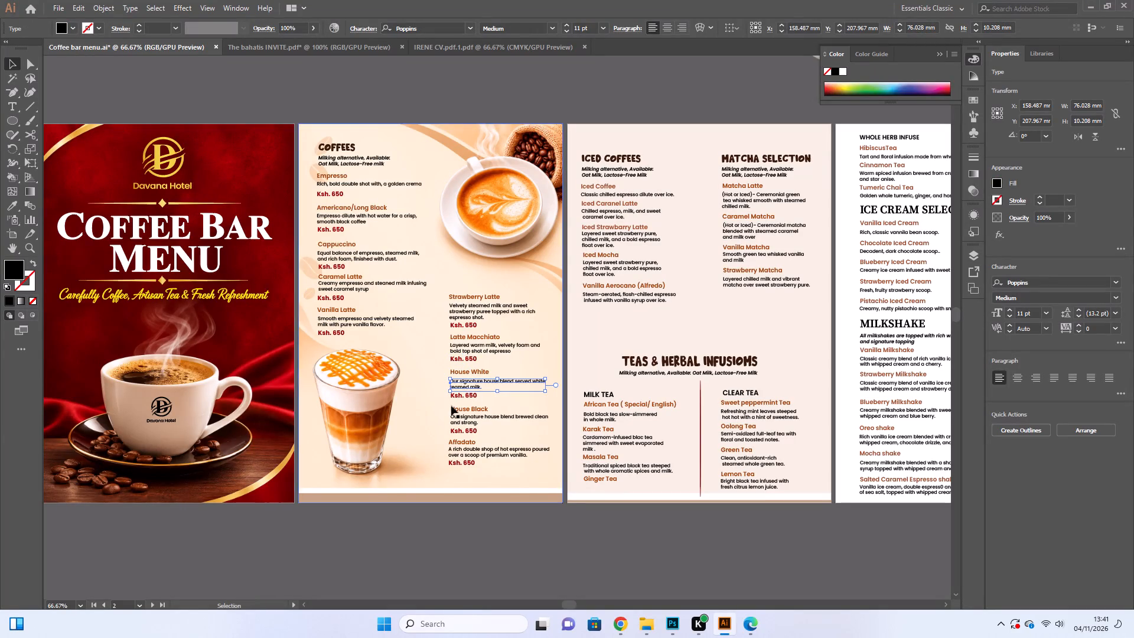
{"action": "left_click", "coordinate": [454, 409]}
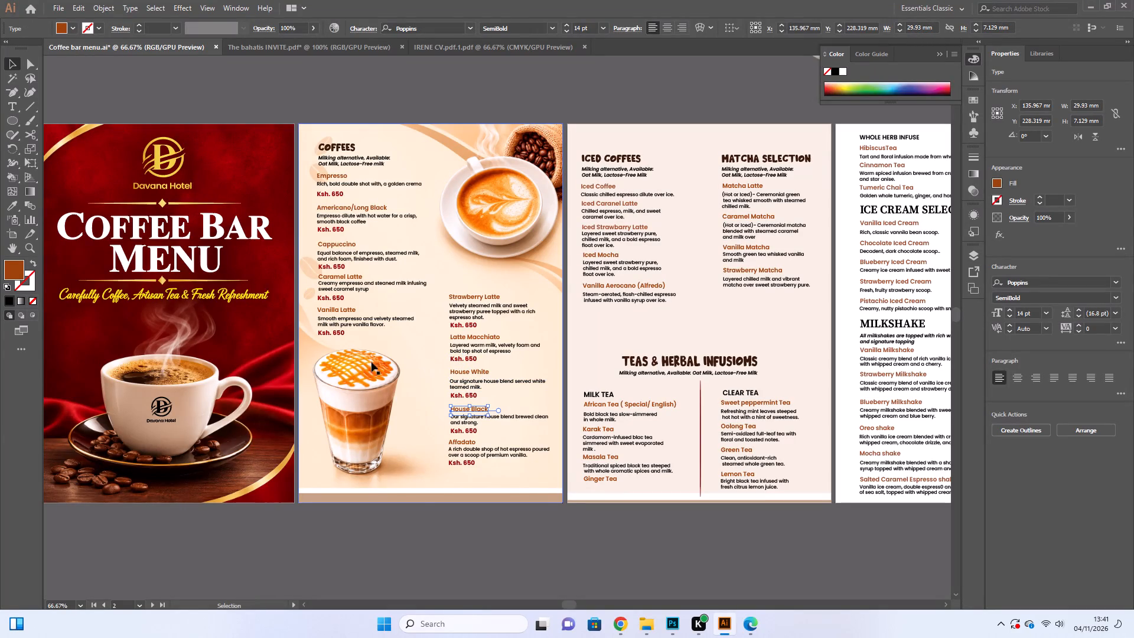
{"action": "left_click", "coordinate": [366, 363]}
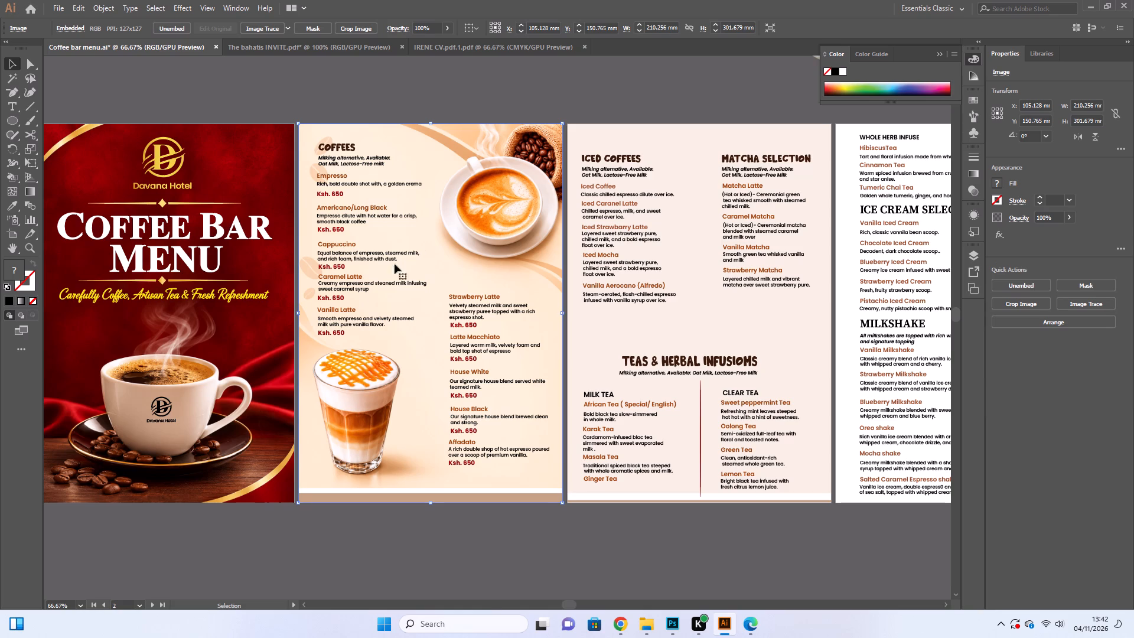
{"action": "left_click", "coordinate": [435, 105]}
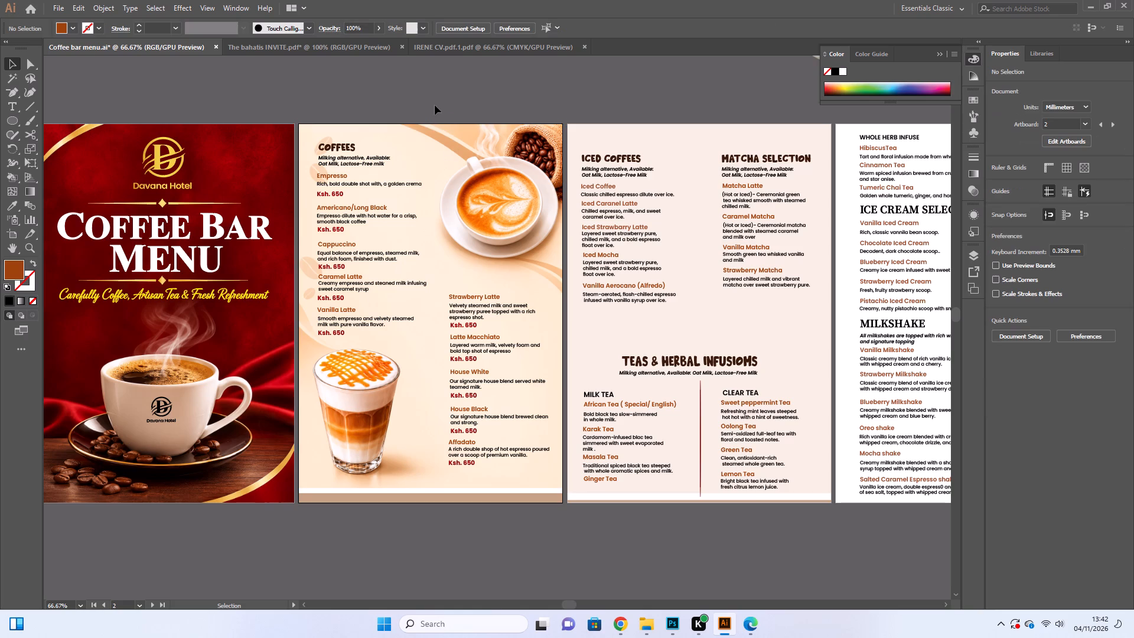
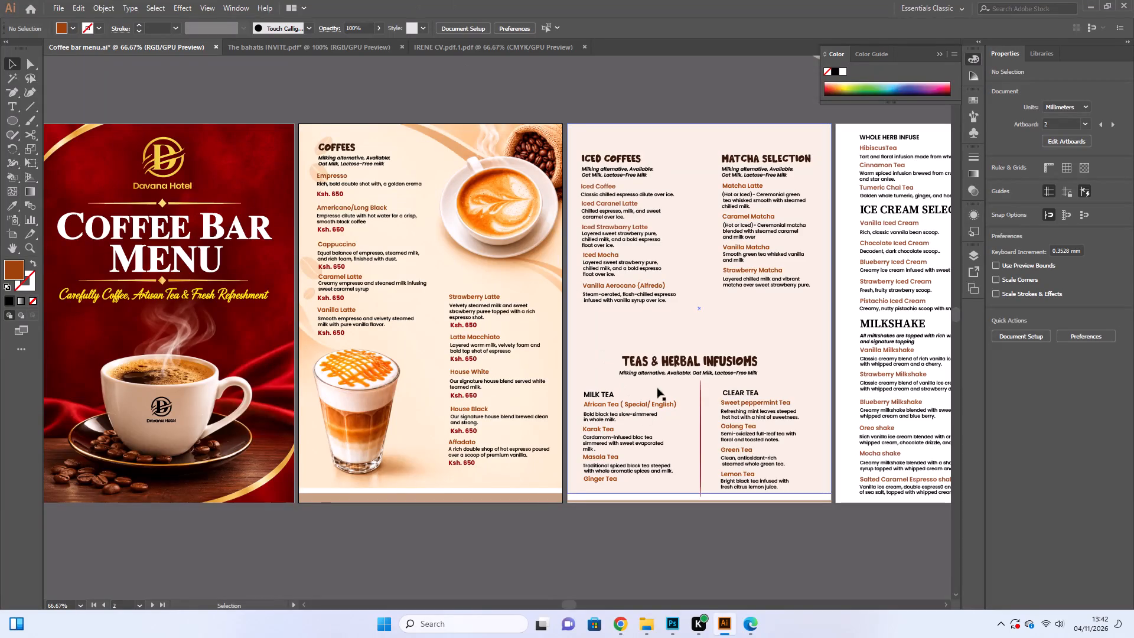
Inspect the Teas & Herbal Infusions and Iced Coffees headings on the third page, and clear the selection.
{"action": "left_click", "coordinate": [664, 365]}
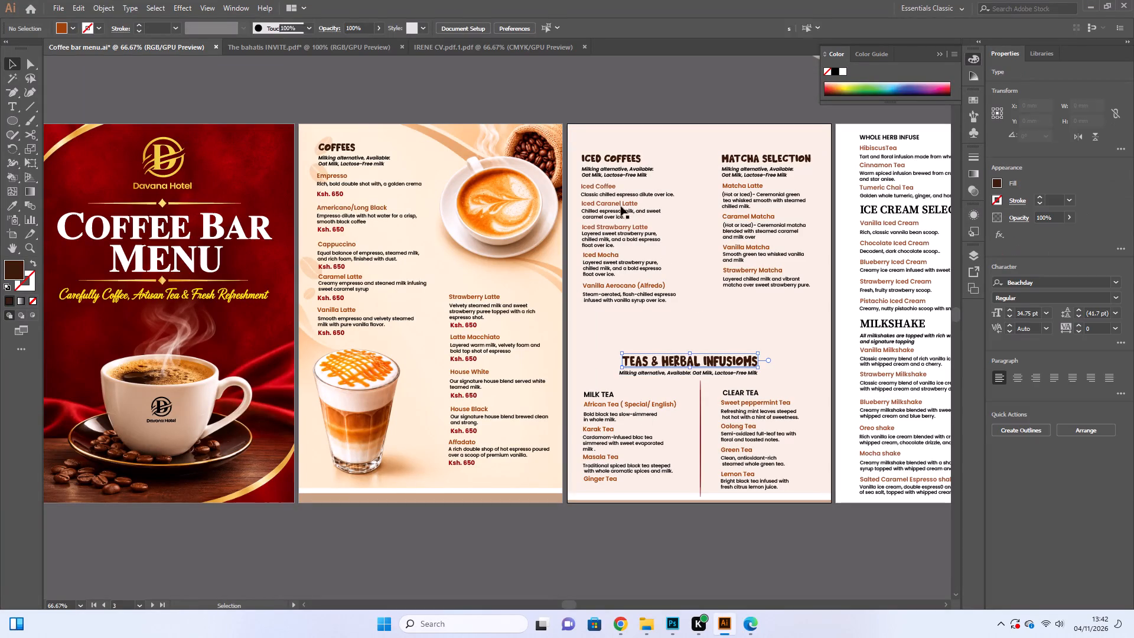
{"action": "left_click", "coordinate": [610, 161]}
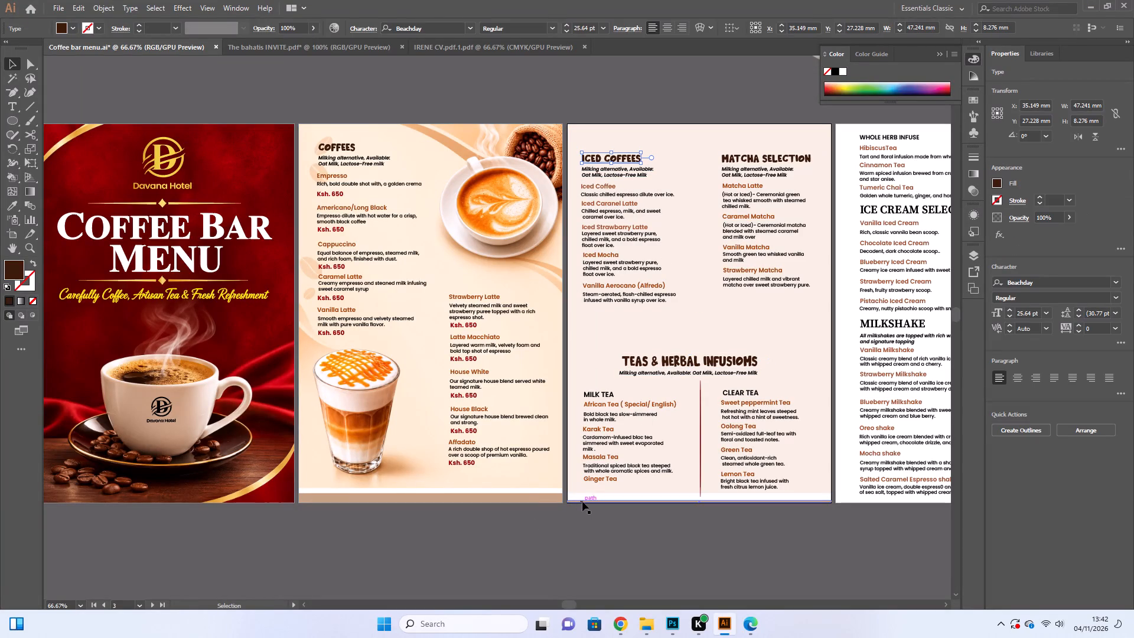
{"action": "left_click", "coordinate": [590, 534]}
Reduce the height of the tan footer strip on the Coffees page to about 4.5 mm, keeping its bottom edge in place.
{"action": "left_click", "coordinate": [525, 496]}
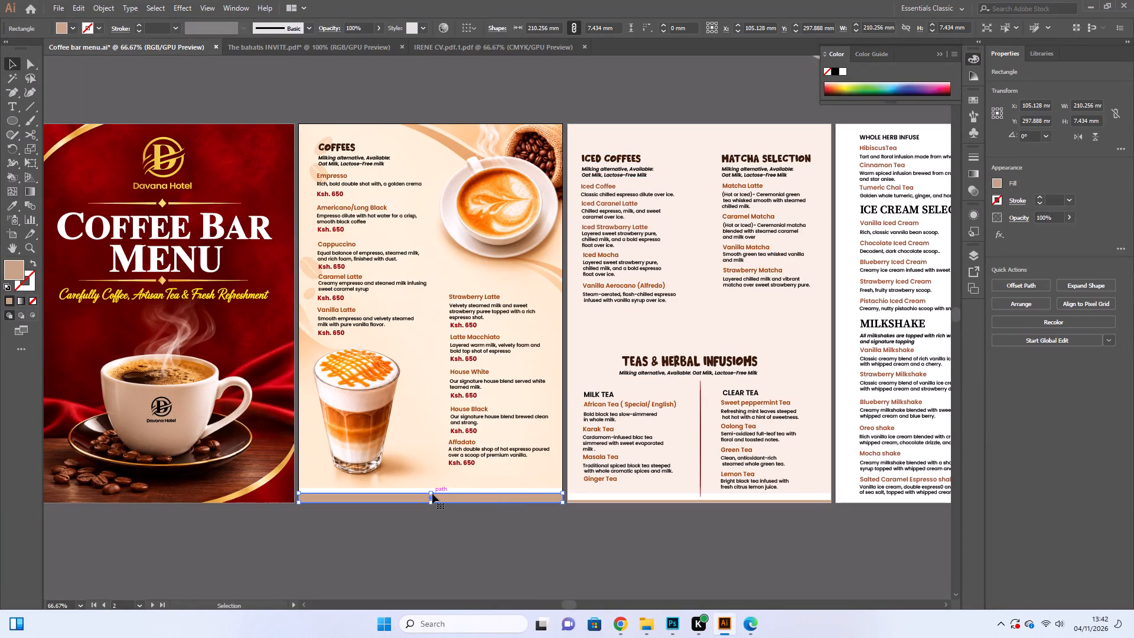
{"action": "left_click", "coordinate": [432, 493]}
{"action": "left_click", "coordinate": [479, 538]}
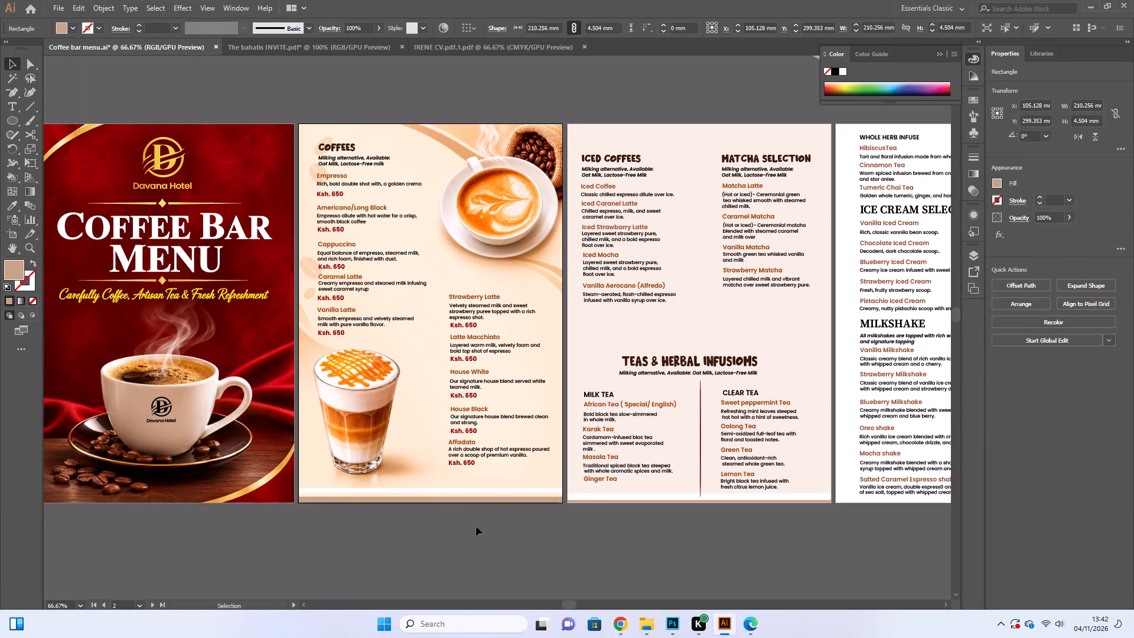
{"action": "left_click", "coordinate": [448, 502]}
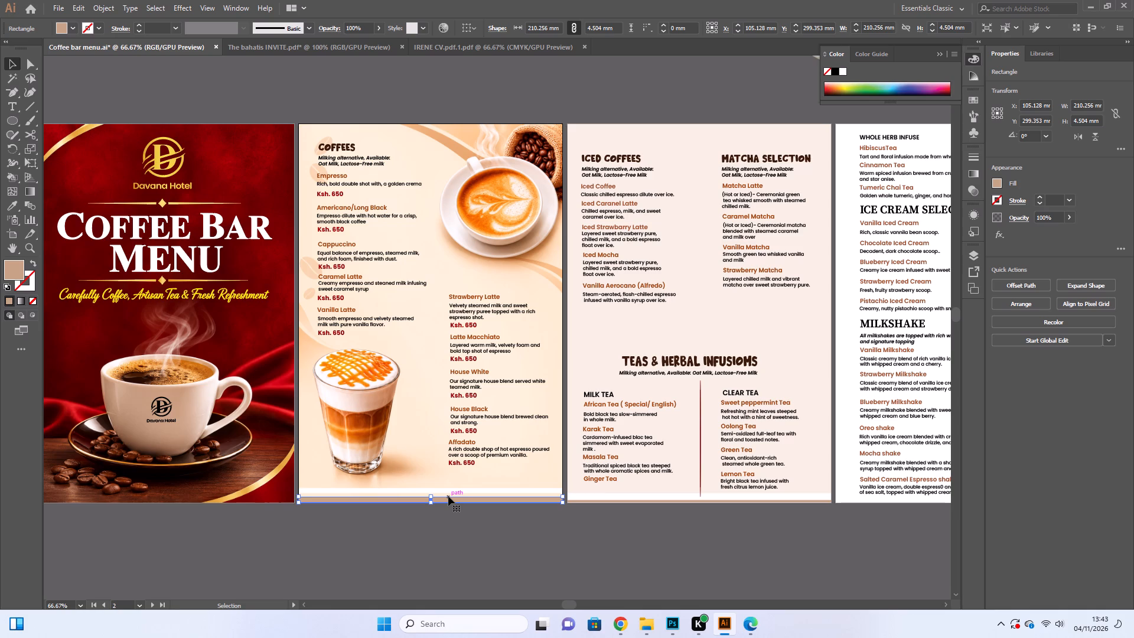
{"action": "double_click", "coordinate": [460, 539]}
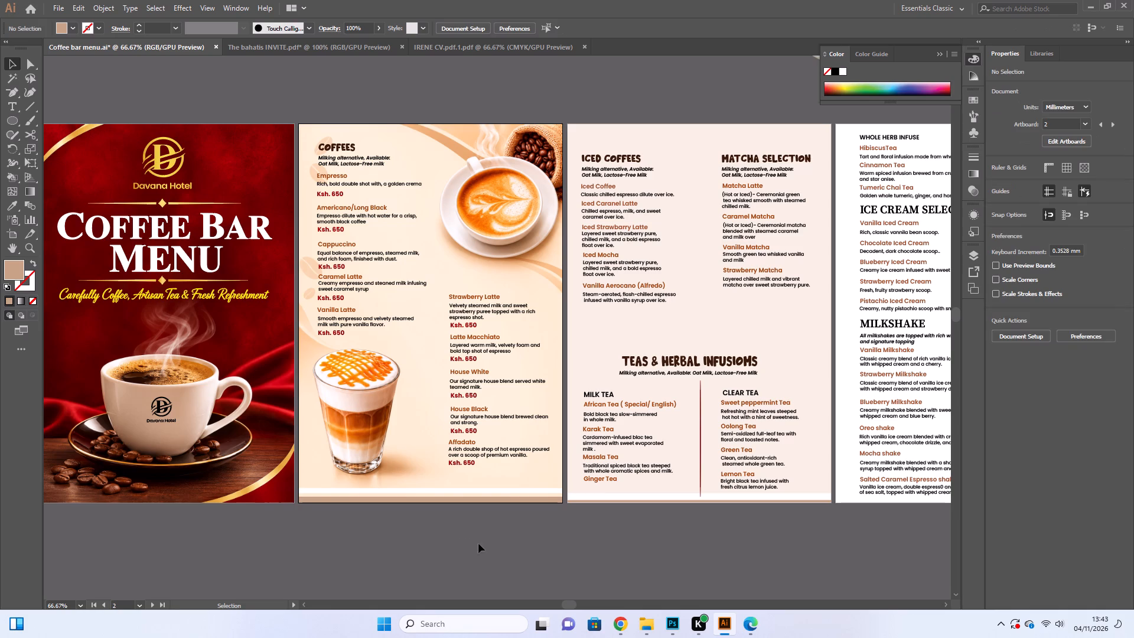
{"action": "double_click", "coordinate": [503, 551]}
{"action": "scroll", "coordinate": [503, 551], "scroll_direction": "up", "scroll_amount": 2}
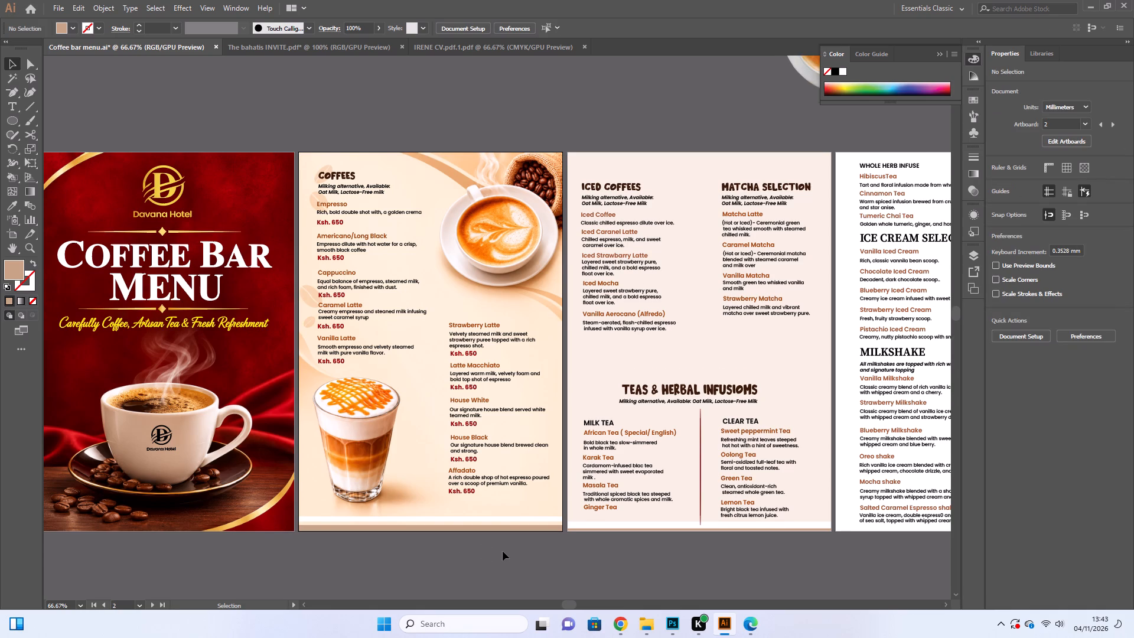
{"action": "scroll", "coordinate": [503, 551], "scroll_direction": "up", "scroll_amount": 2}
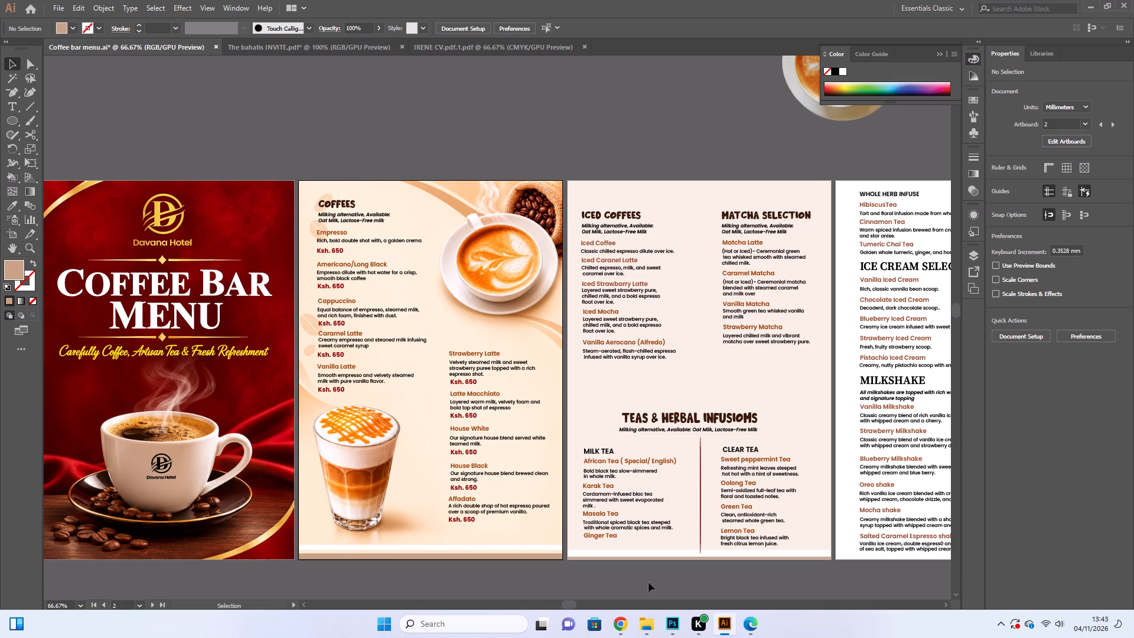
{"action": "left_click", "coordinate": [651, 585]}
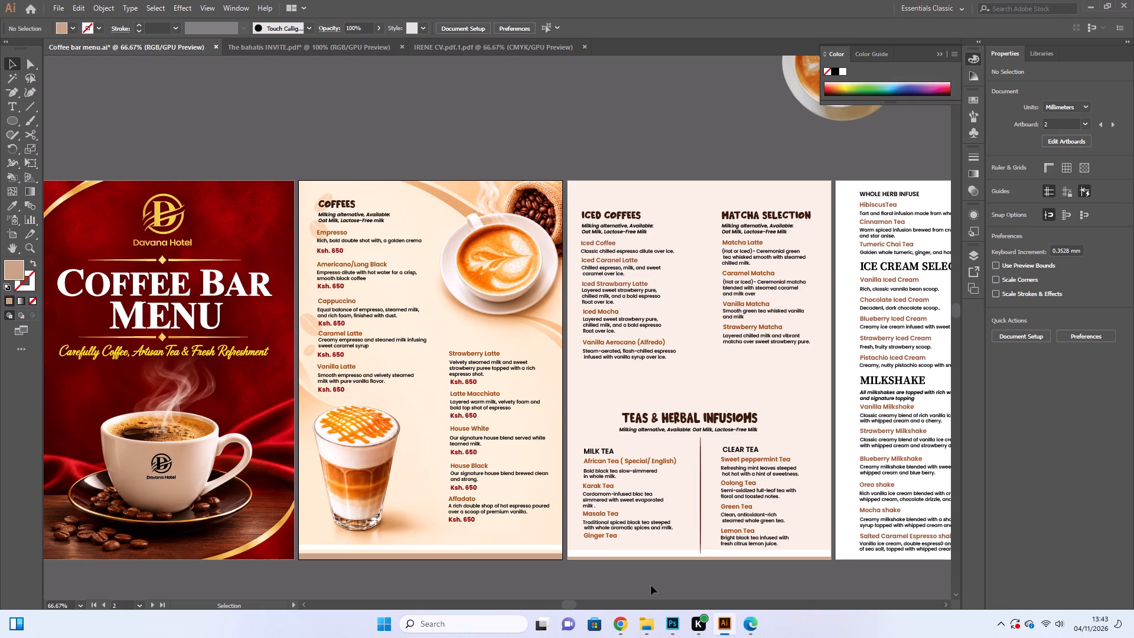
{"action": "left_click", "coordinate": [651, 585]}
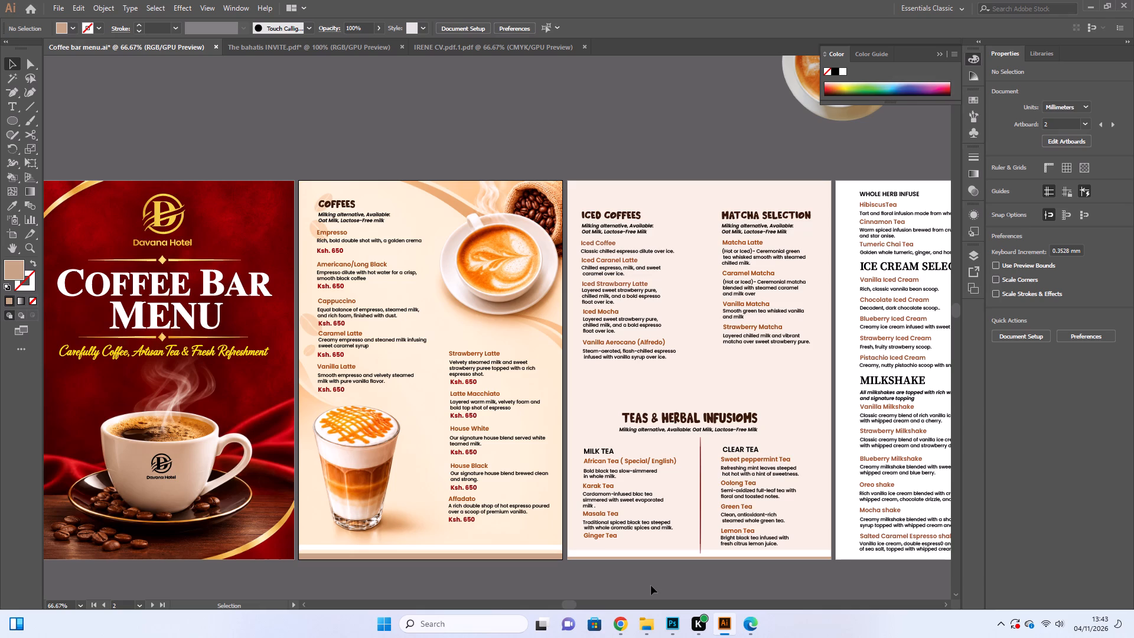
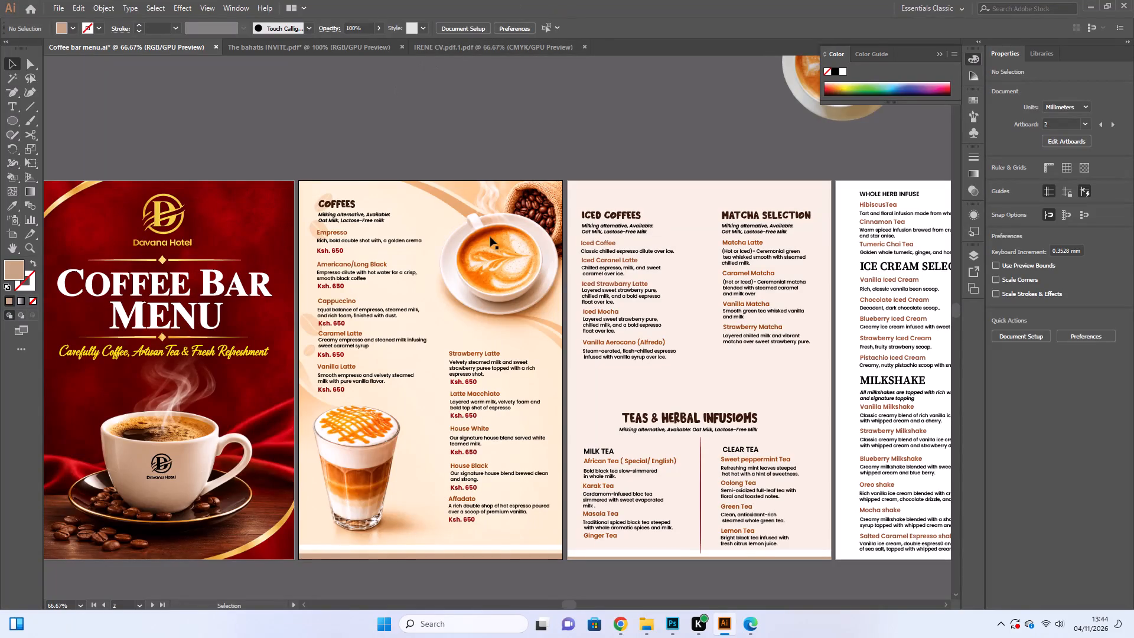
Select the full-page coffee background image on the Coffees page.
{"action": "left_click", "coordinate": [471, 282]}
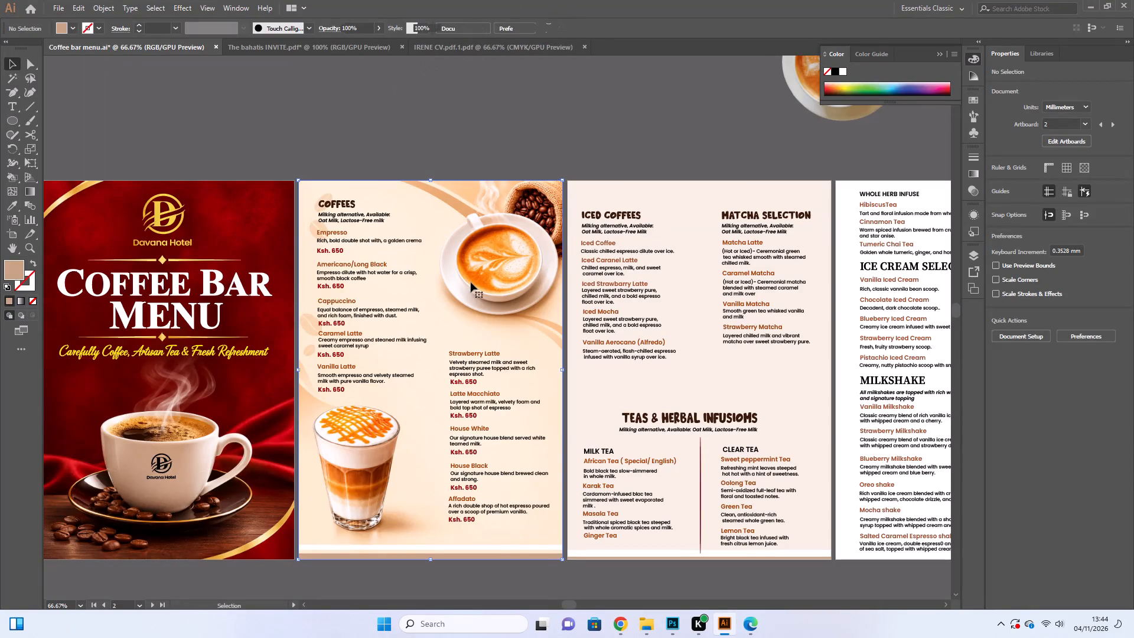
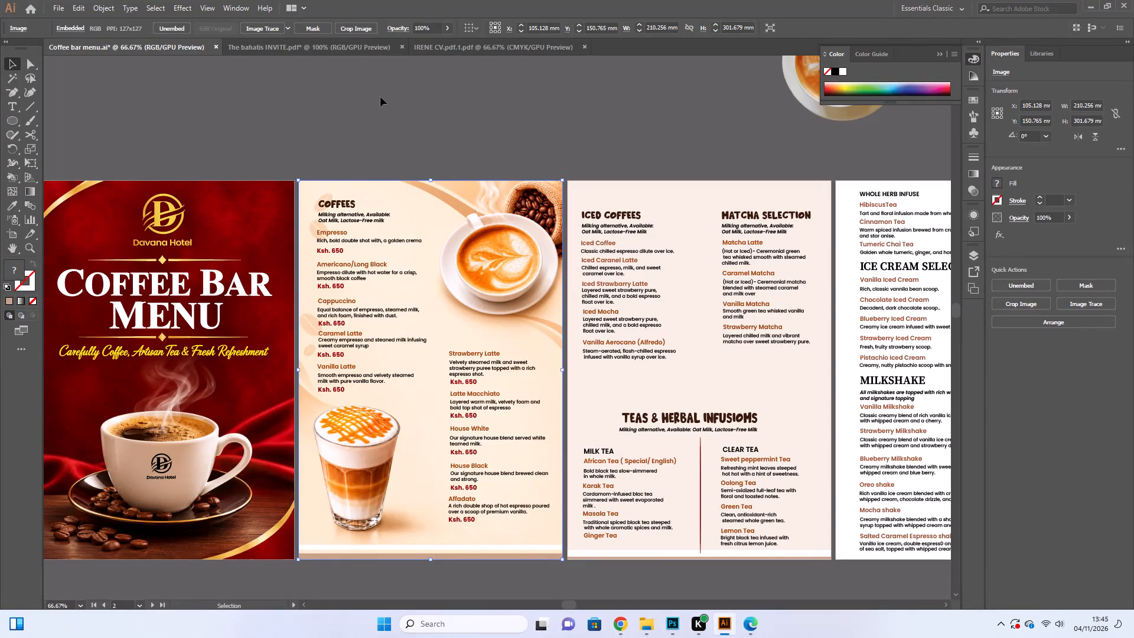
Recolour the Iced Coffees and Teas page's background rectangle with the cream tone sampled from the Coffees page background.
{"action": "double_click", "coordinate": [383, 97]}
{"action": "scroll", "coordinate": [386, 99], "scroll_direction": "down", "scroll_amount": 6}
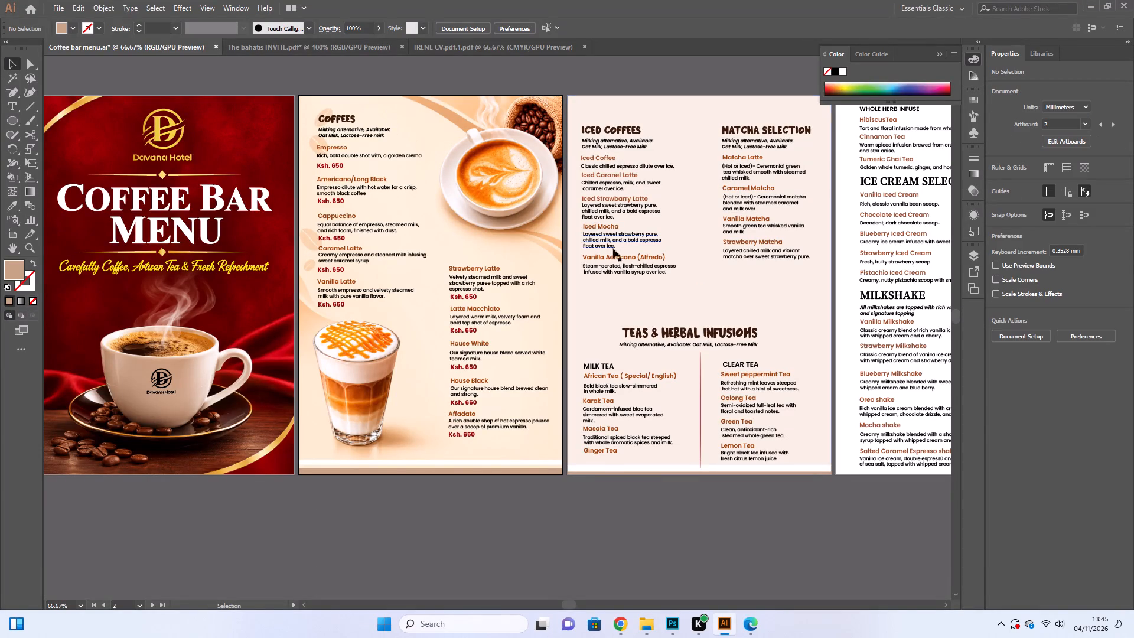
{"action": "left_click", "coordinate": [623, 258]}
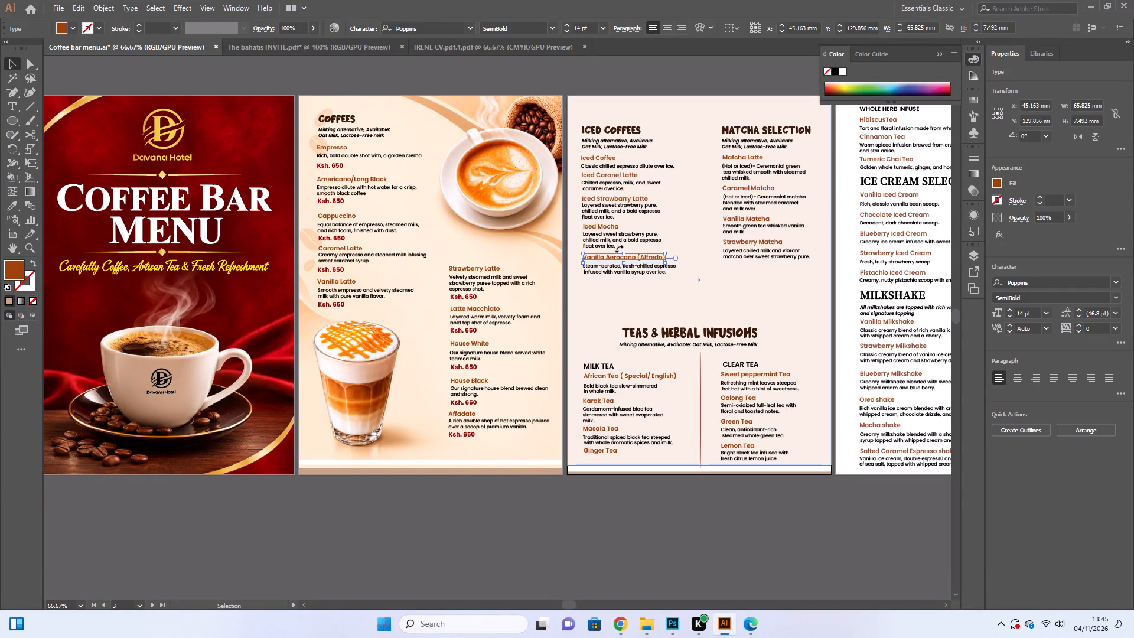
{"action": "double_click", "coordinate": [623, 491]}
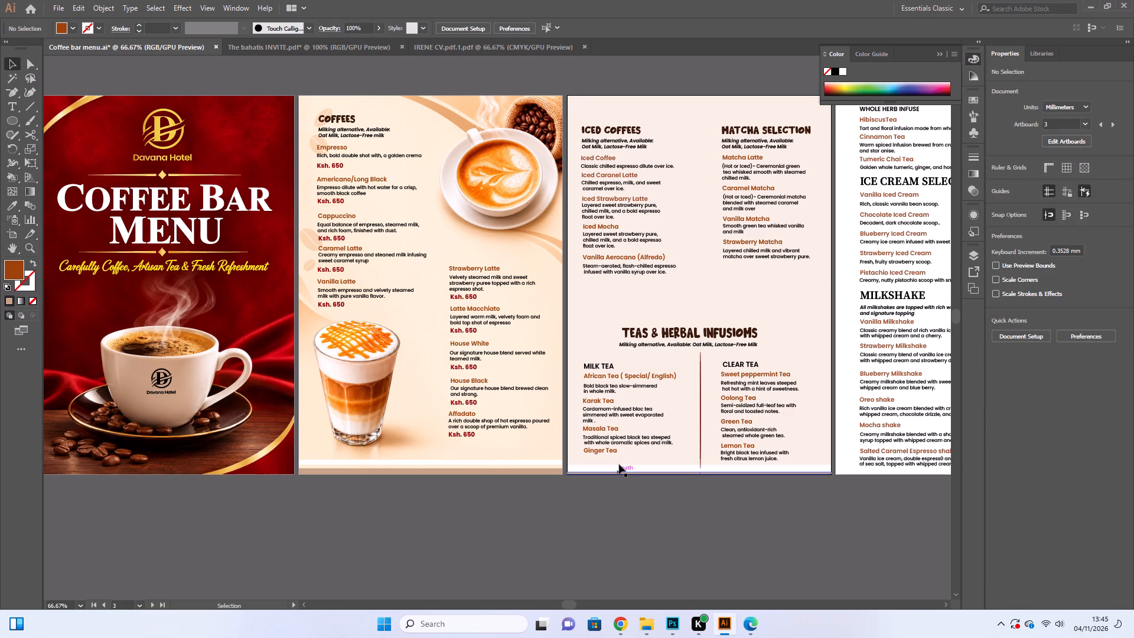
{"action": "left_click", "coordinate": [619, 464]}
{"action": "key", "text": "ctrl+equal"}
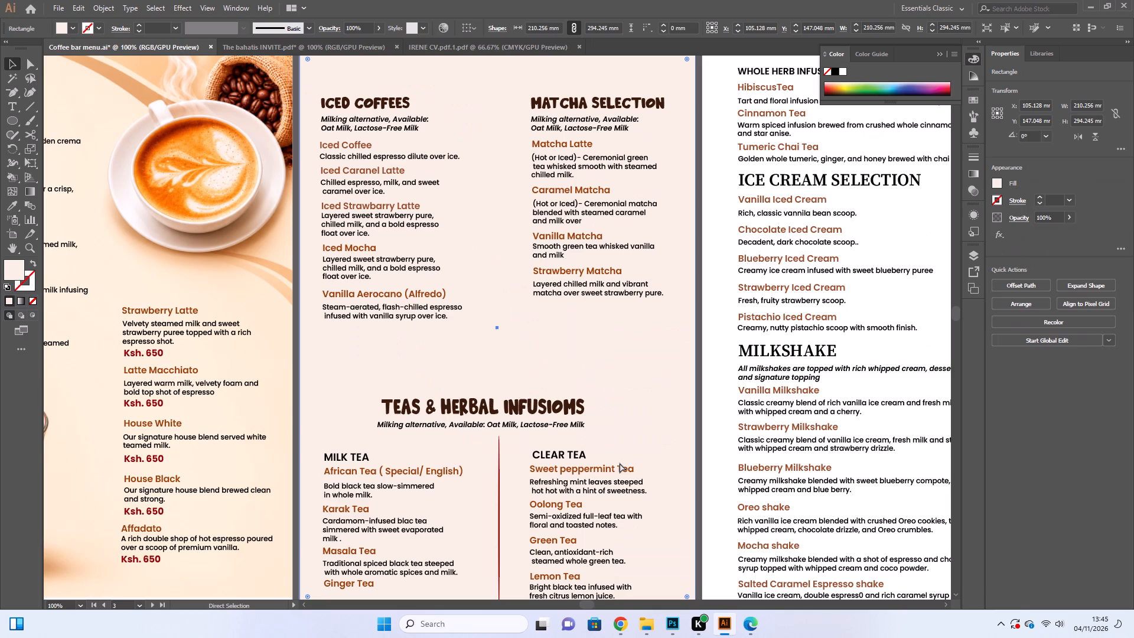
{"action": "scroll", "coordinate": [607, 405], "scroll_direction": "down", "scroll_amount": 6}
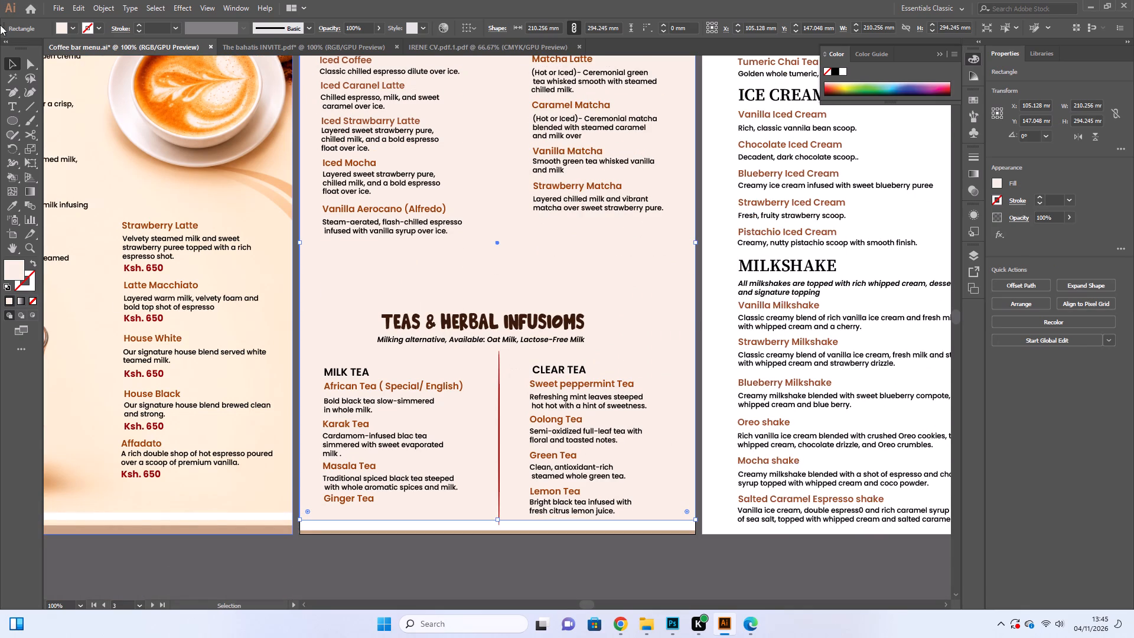
{"action": "left_click", "coordinate": [7, 204]}
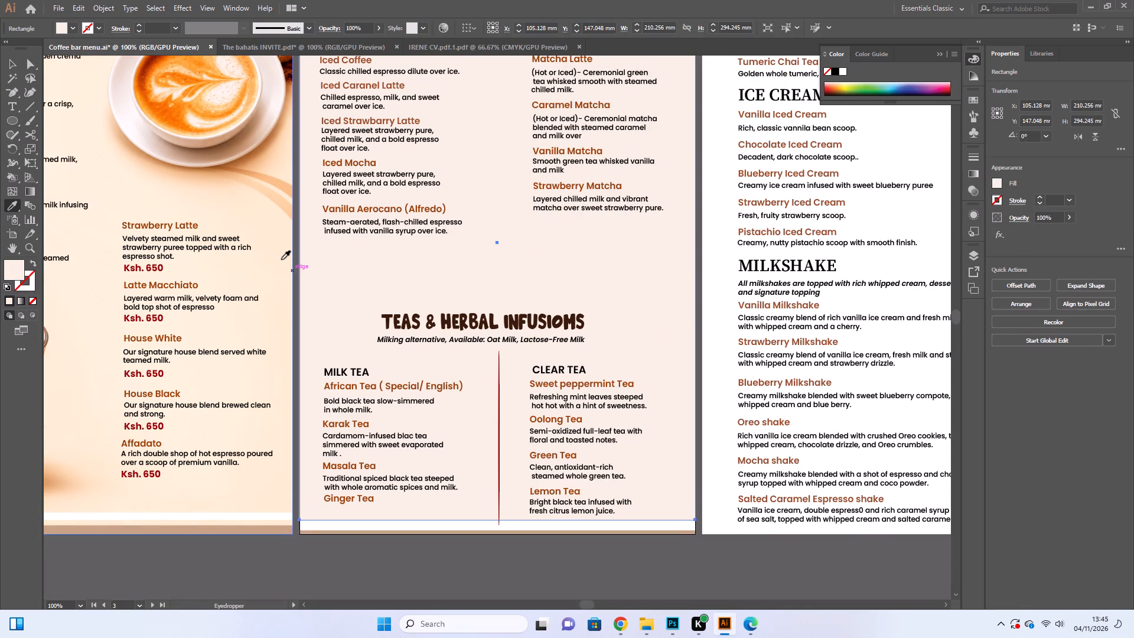
{"action": "left_click", "coordinate": [281, 259]}
{"action": "scroll", "coordinate": [281, 261], "scroll_direction": "up", "scroll_amount": 12}
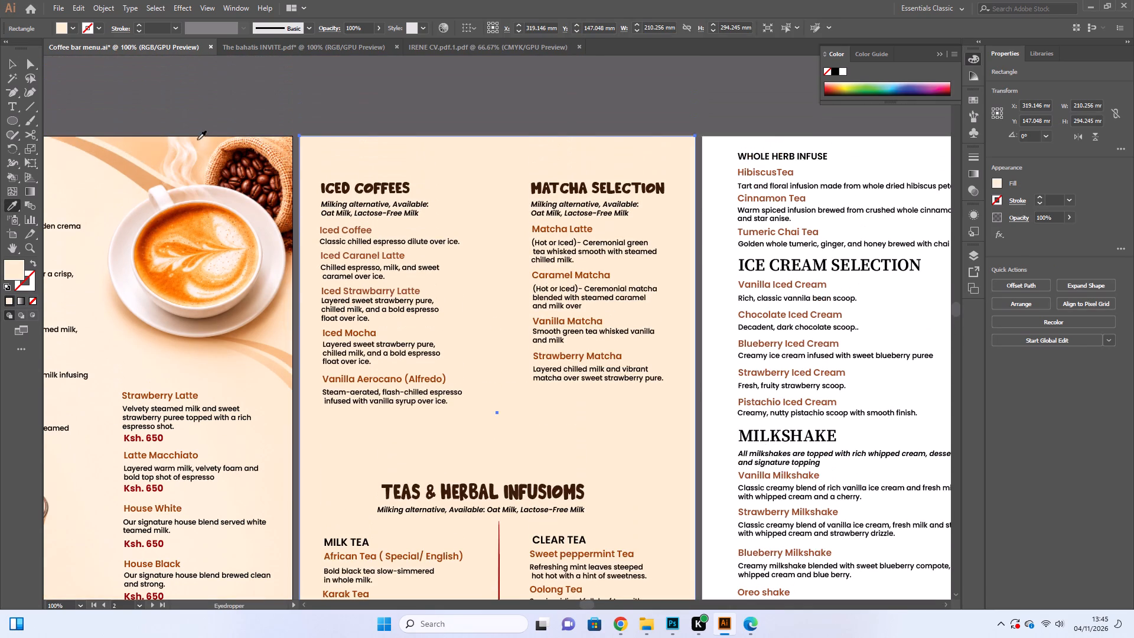
{"action": "left_click", "coordinate": [11, 65]}
{"action": "left_click", "coordinate": [220, 89]}
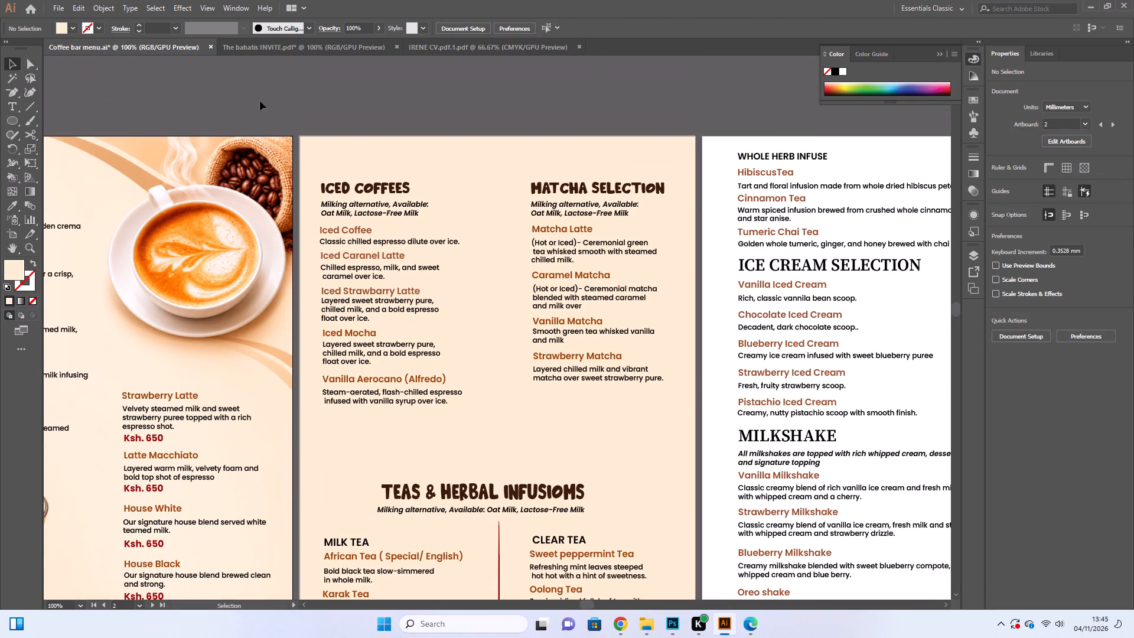
Inspect the Iced Mocha description's text formatting and the Teas & Herbal Infusions heading's CMYK fill colour.
{"action": "scroll", "coordinate": [262, 102], "scroll_direction": "down", "scroll_amount": 3}
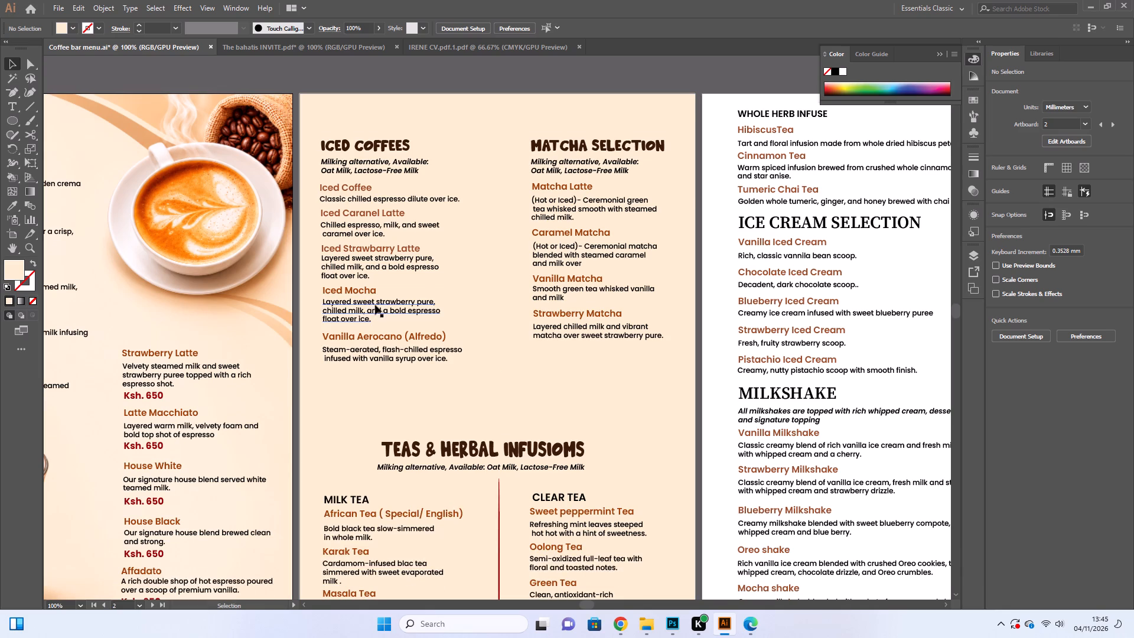
{"action": "left_click", "coordinate": [375, 305]}
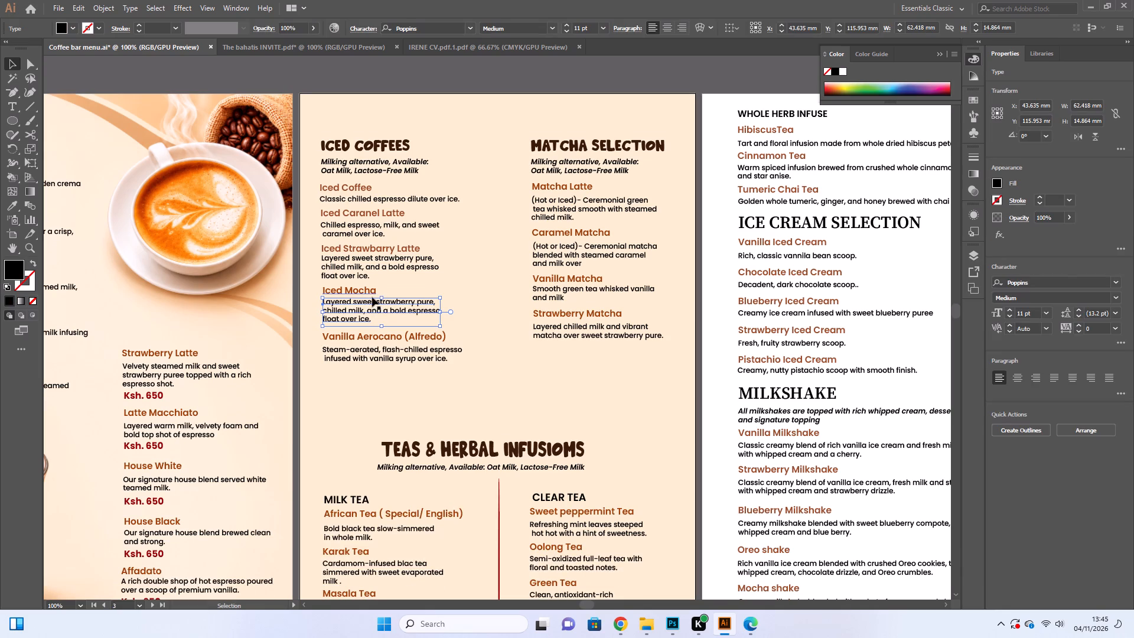
{"action": "scroll", "coordinate": [378, 289], "scroll_direction": "down", "scroll_amount": 4}
{"action": "scroll", "coordinate": [433, 318], "scroll_direction": "down", "scroll_amount": 4}
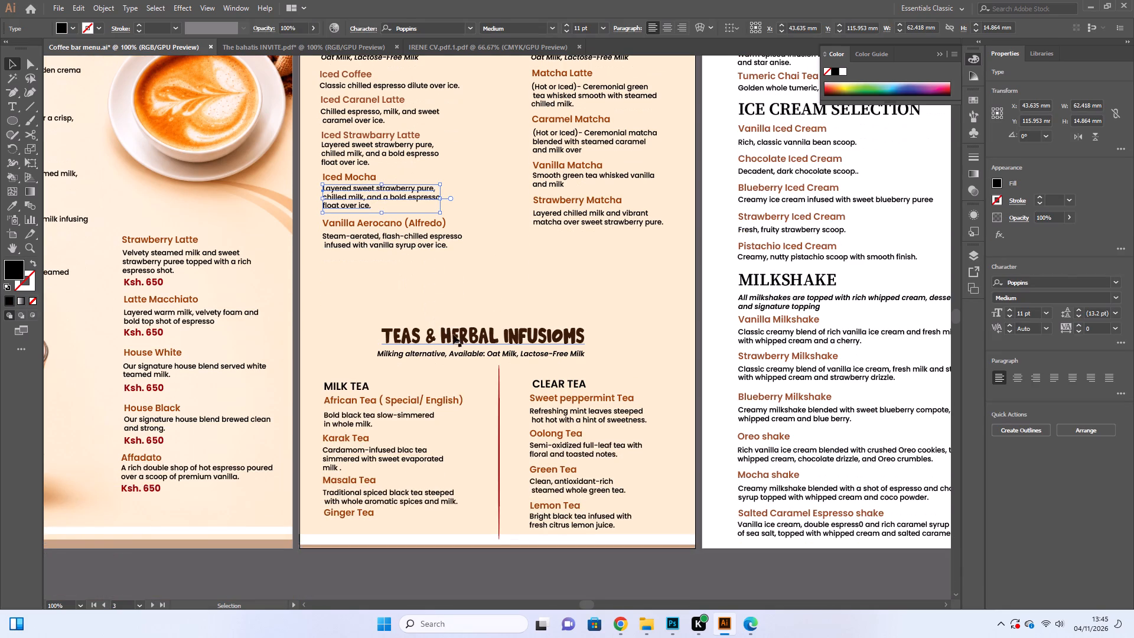
{"action": "left_click", "coordinate": [457, 344]}
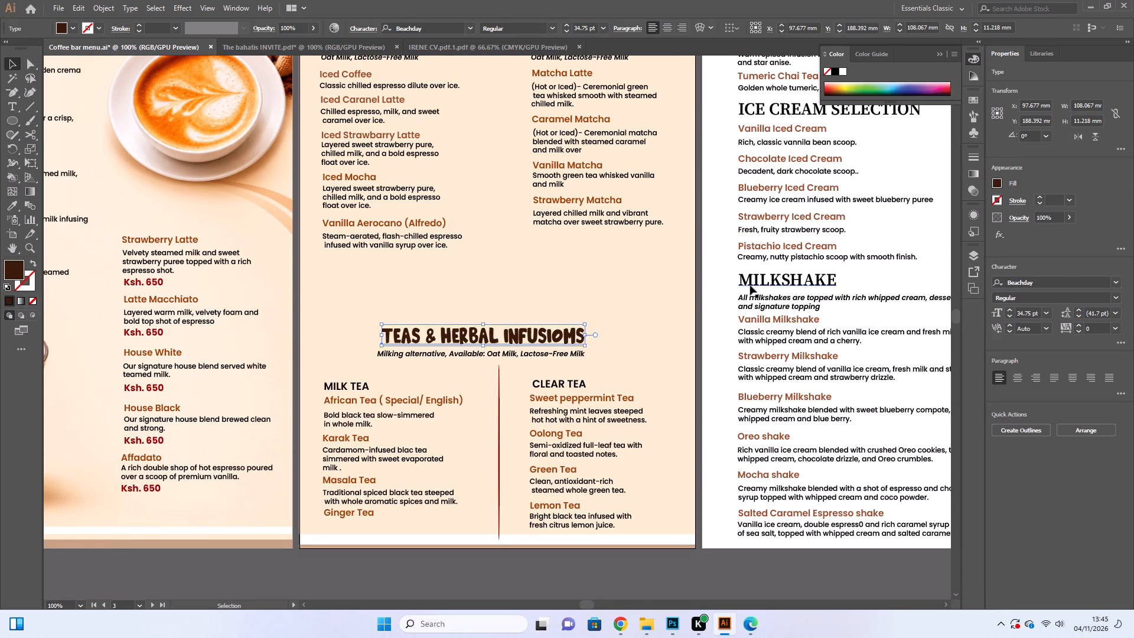
{"action": "left_click", "coordinate": [998, 181]}
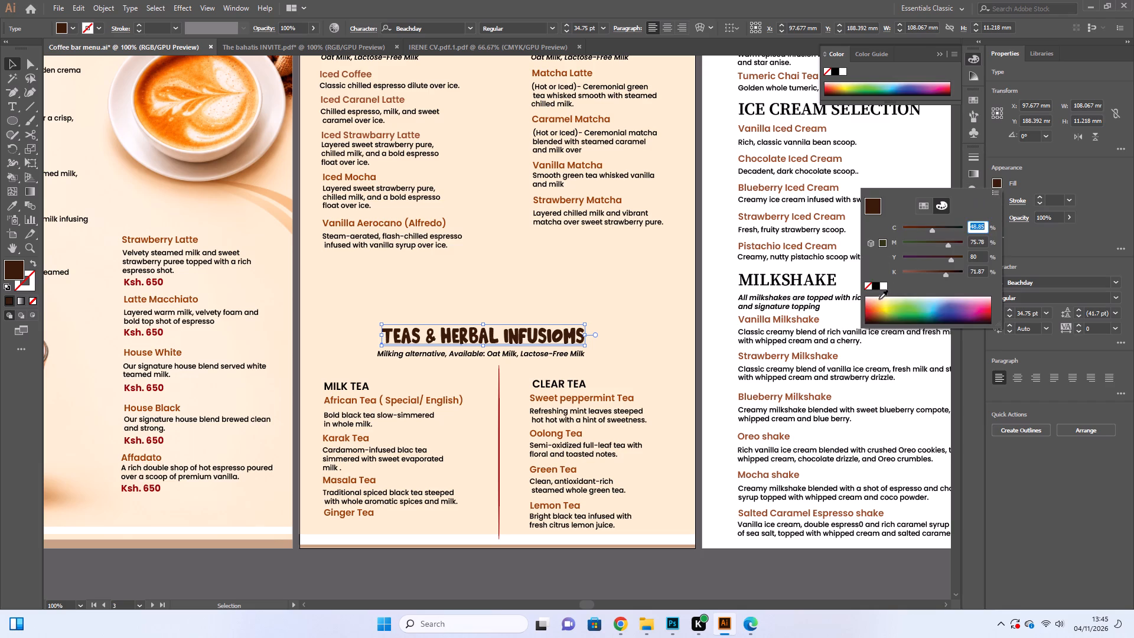
{"action": "left_click", "coordinate": [493, 575]}
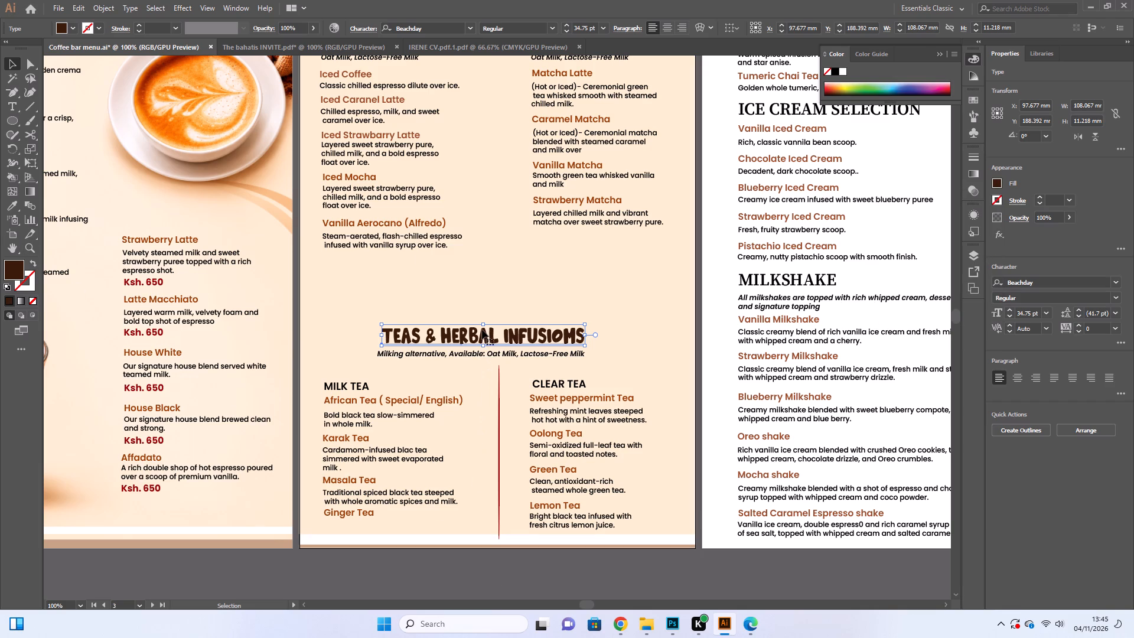
{"action": "left_click", "coordinate": [481, 332]}
{"action": "left_click", "coordinate": [418, 342]}
Compare the Coffees page with the Iced Coffees and Teas page, examining their item text, backgrounds and layout.
{"action": "scroll", "coordinate": [415, 334], "scroll_direction": "up", "scroll_amount": 2}
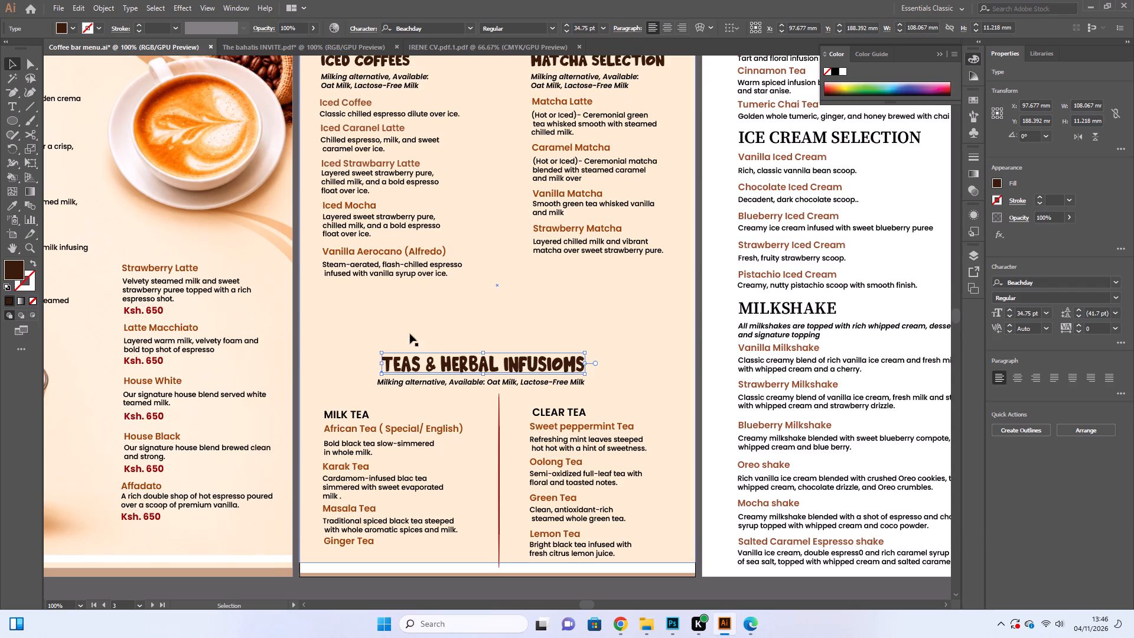
{"action": "left_click", "coordinate": [174, 337]}
{"action": "left_click", "coordinate": [175, 330]}
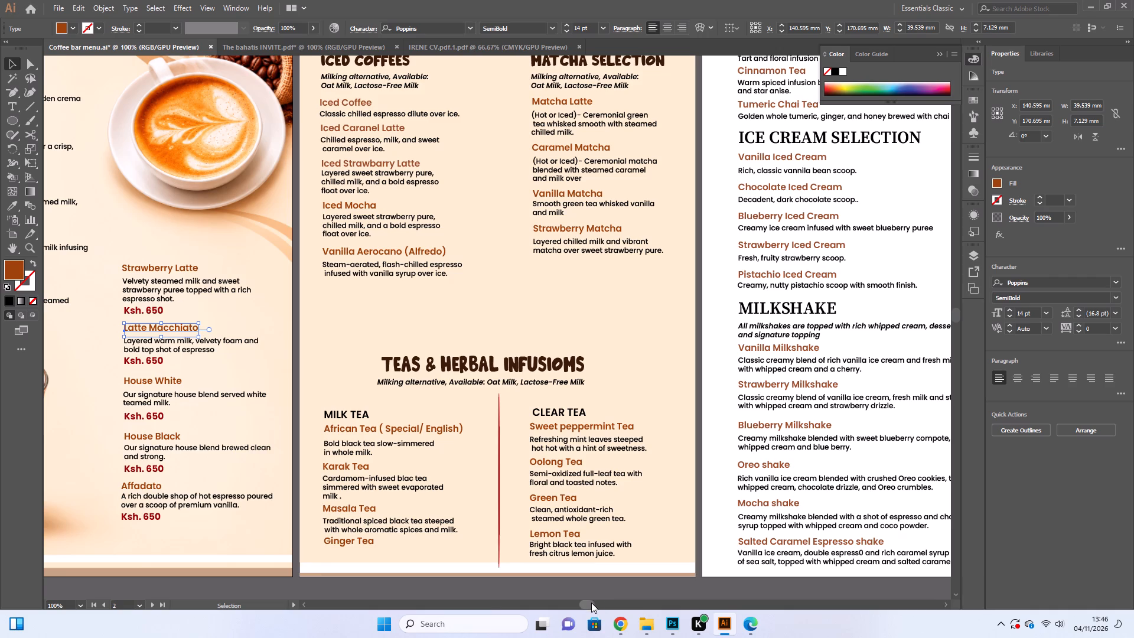
{"action": "left_click_drag", "start_coordinate": [589, 603], "coordinate": [581, 601]}
{"action": "scroll", "coordinate": [561, 474], "scroll_direction": "up", "scroll_amount": 4}
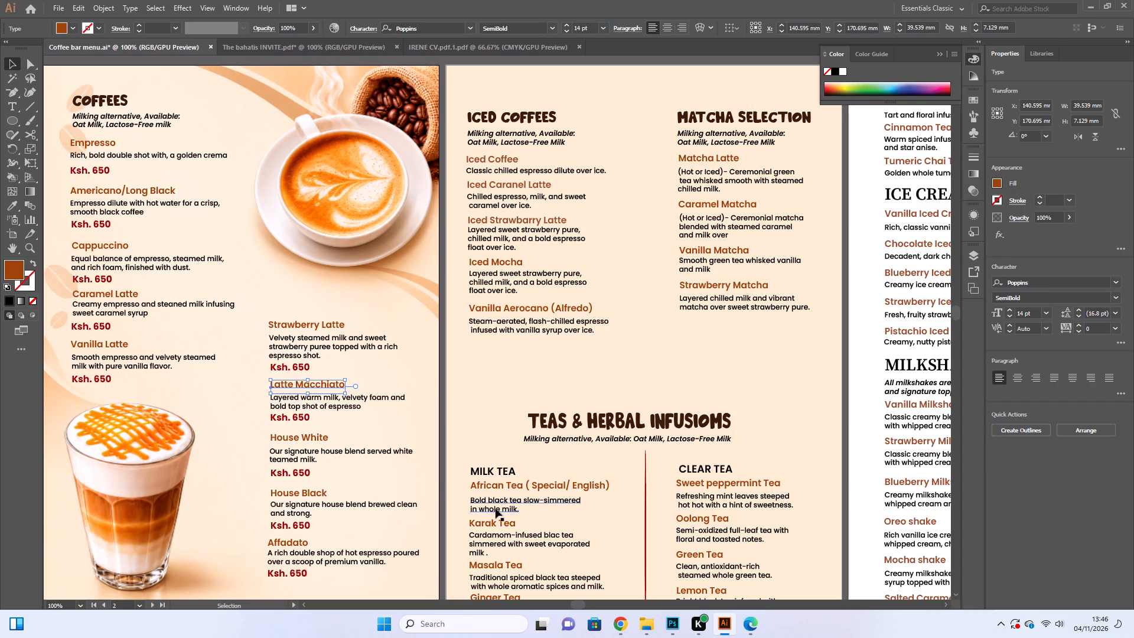
{"action": "left_click", "coordinate": [501, 377]}
{"action": "scroll", "coordinate": [521, 342], "scroll_direction": "up", "scroll_amount": 4}
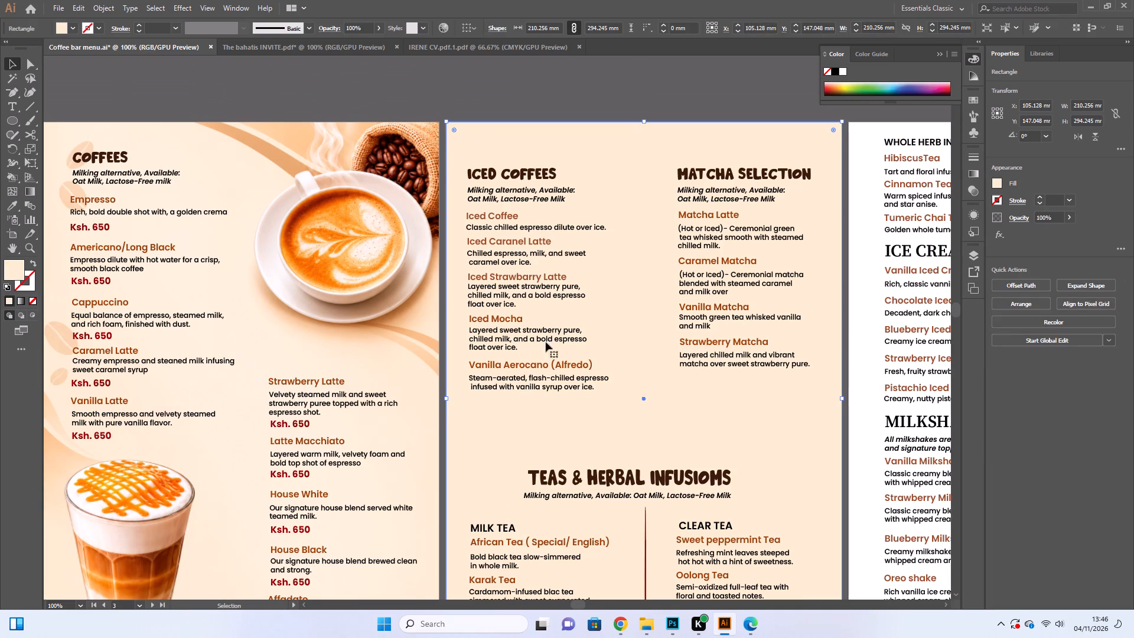
{"action": "left_click", "coordinate": [471, 111]}
{"action": "scroll", "coordinate": [493, 297], "scroll_direction": "down", "scroll_amount": 6}
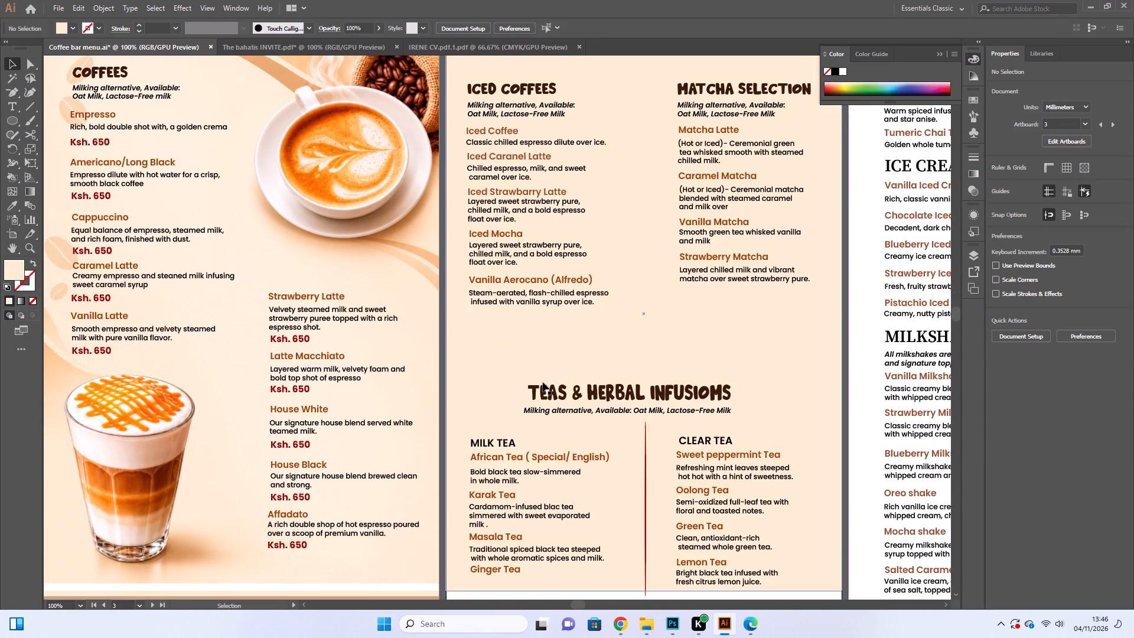
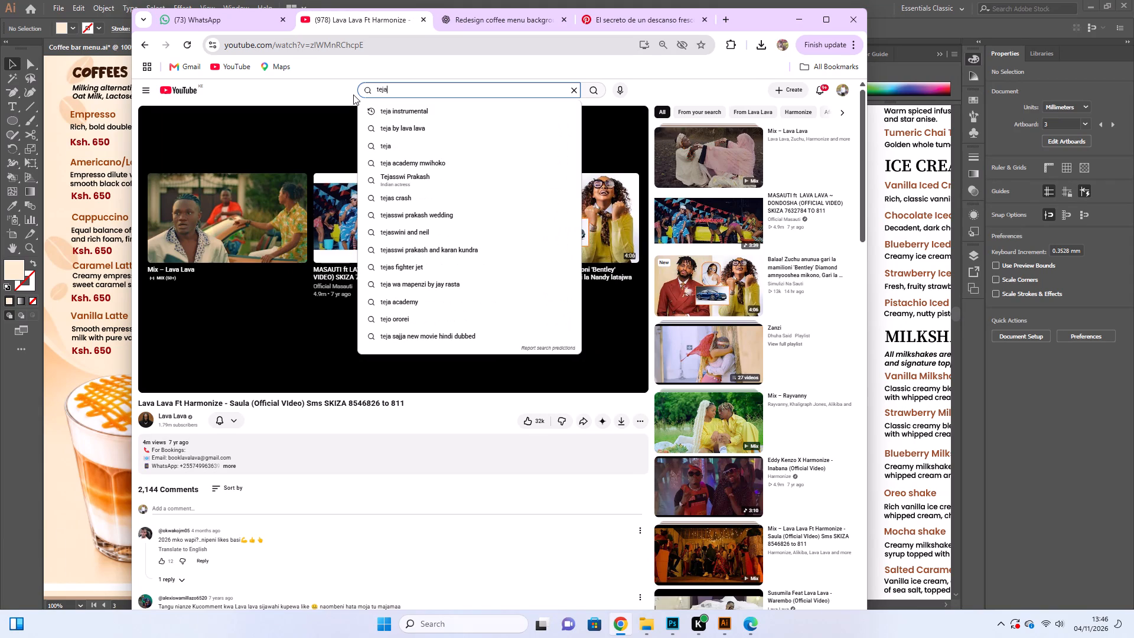
Search YouTube for "teja by lava lava" and play the official Lava Lava - Teja video.
{"action": "left_click", "coordinate": [383, 132]}
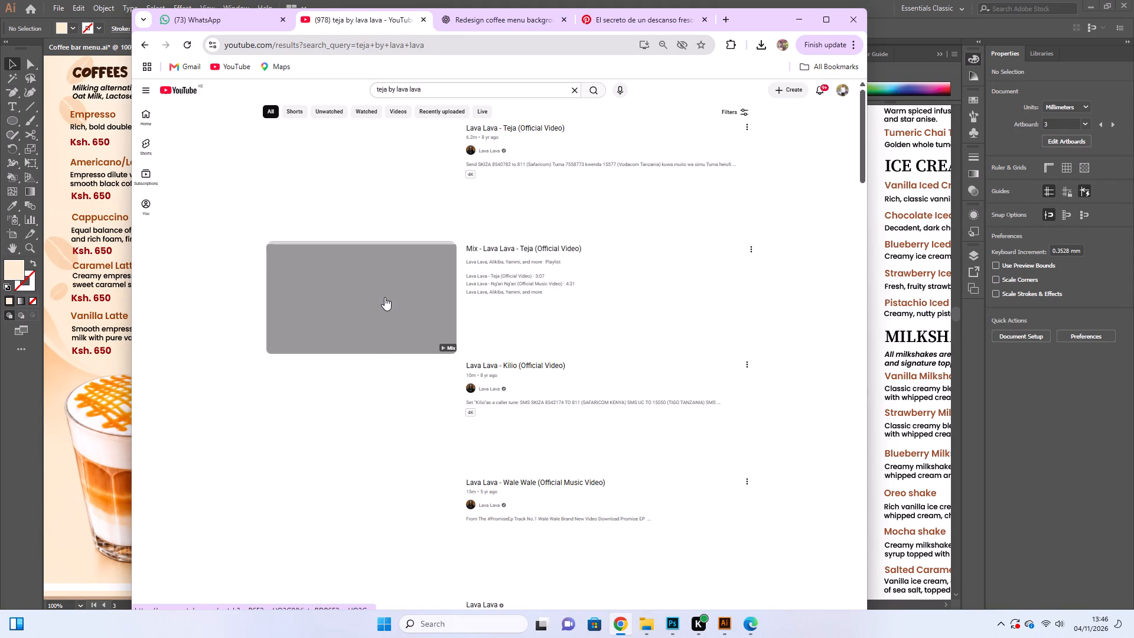
{"action": "left_click", "coordinate": [359, 179]}
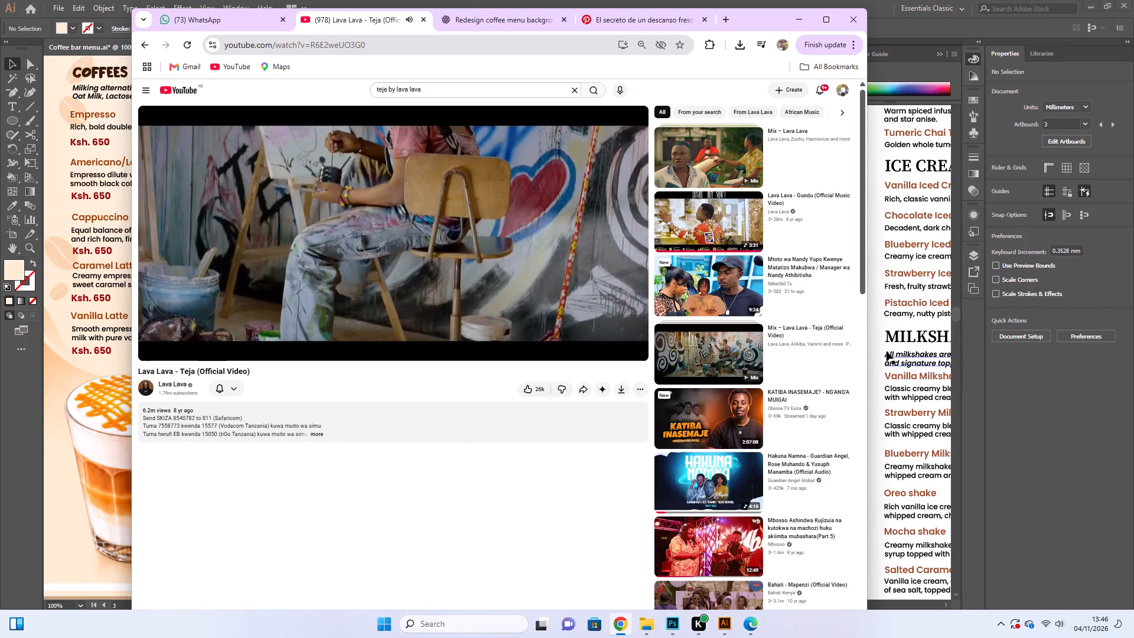
Switch back to the coffee bar menu in Illustrator and examine the lower part of its Coffees and Teas & Herbal Infusions pages.
{"action": "left_click", "coordinate": [887, 351]}
{"action": "scroll", "coordinate": [331, 395], "scroll_direction": "down", "scroll_amount": 5}
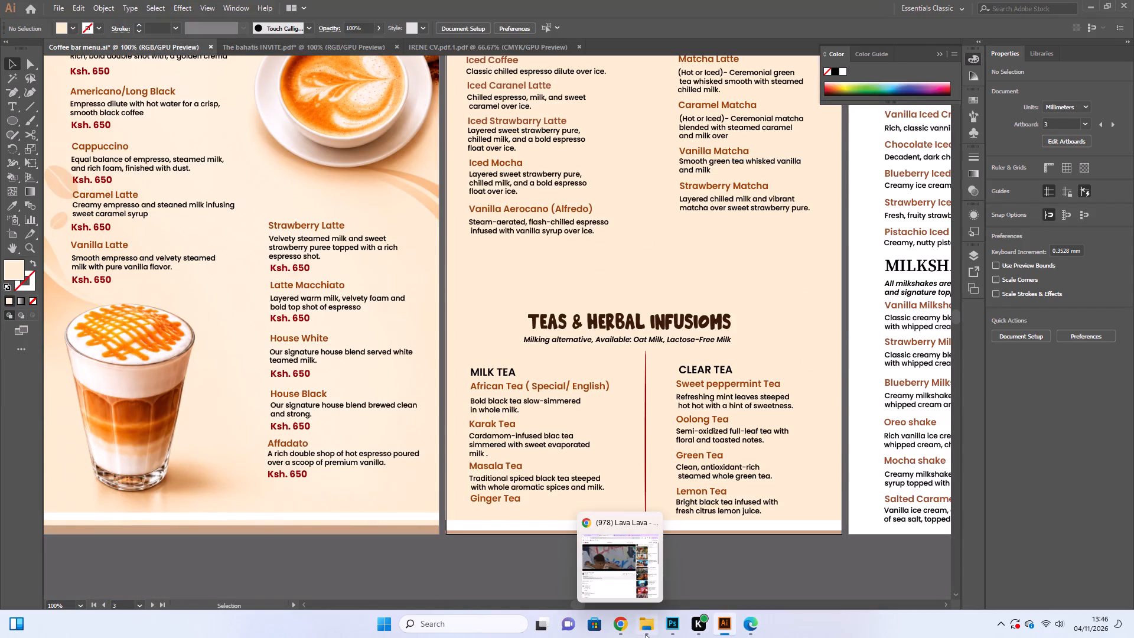
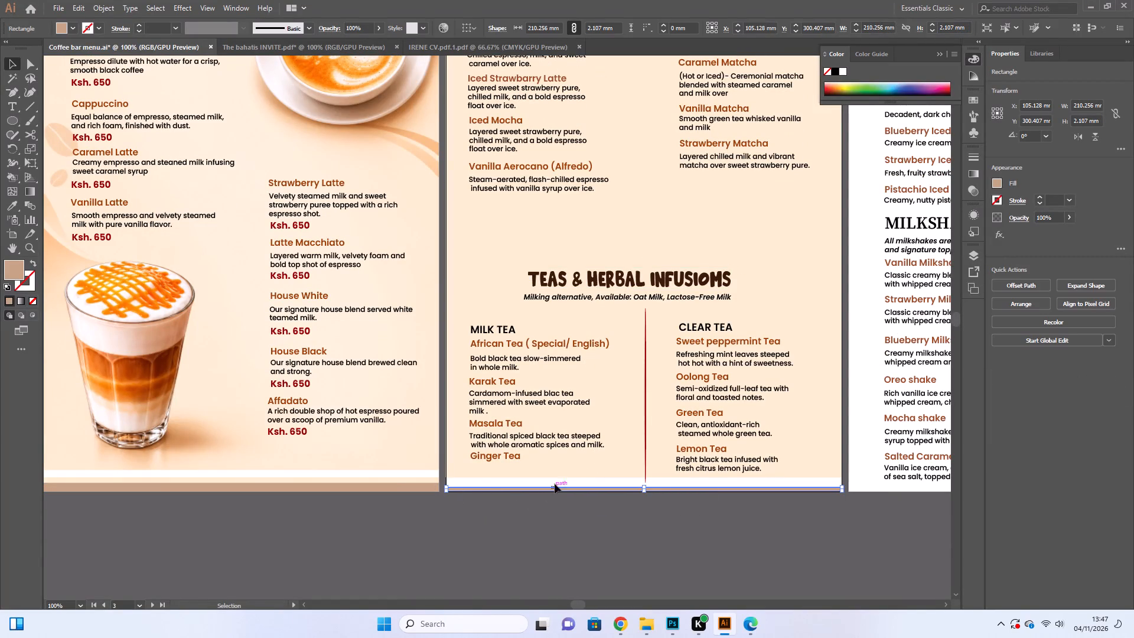
Match the footer strip's fill on the Teas & Herbal Infusions page to the tan footer band of the Coffees page.
{"action": "left_click", "coordinate": [12, 206]}
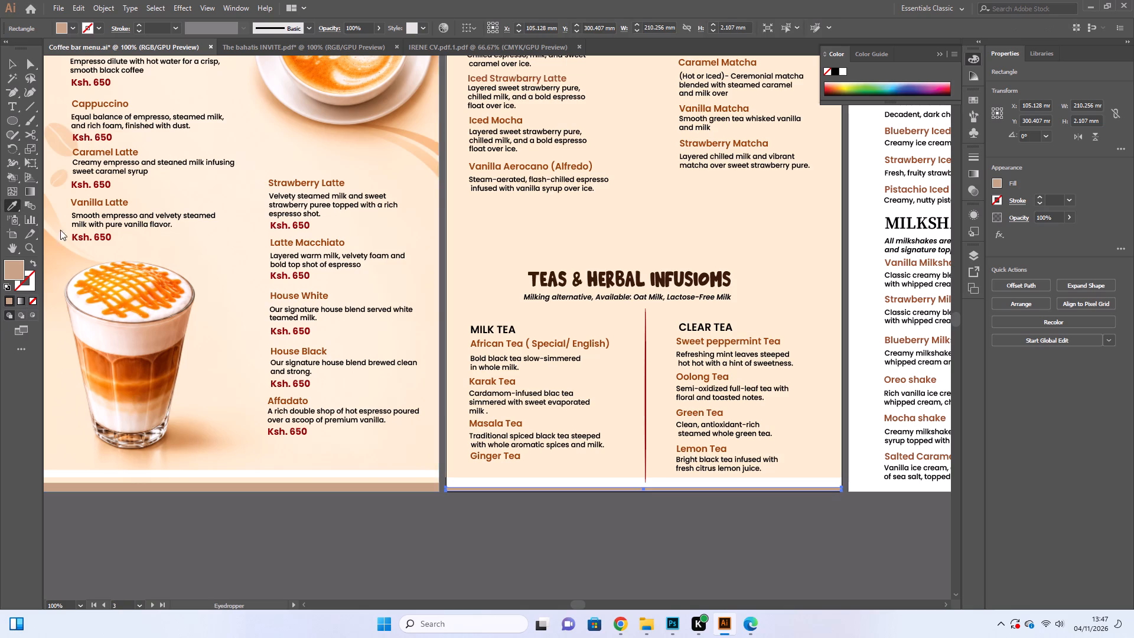
{"action": "left_click", "coordinate": [382, 469]}
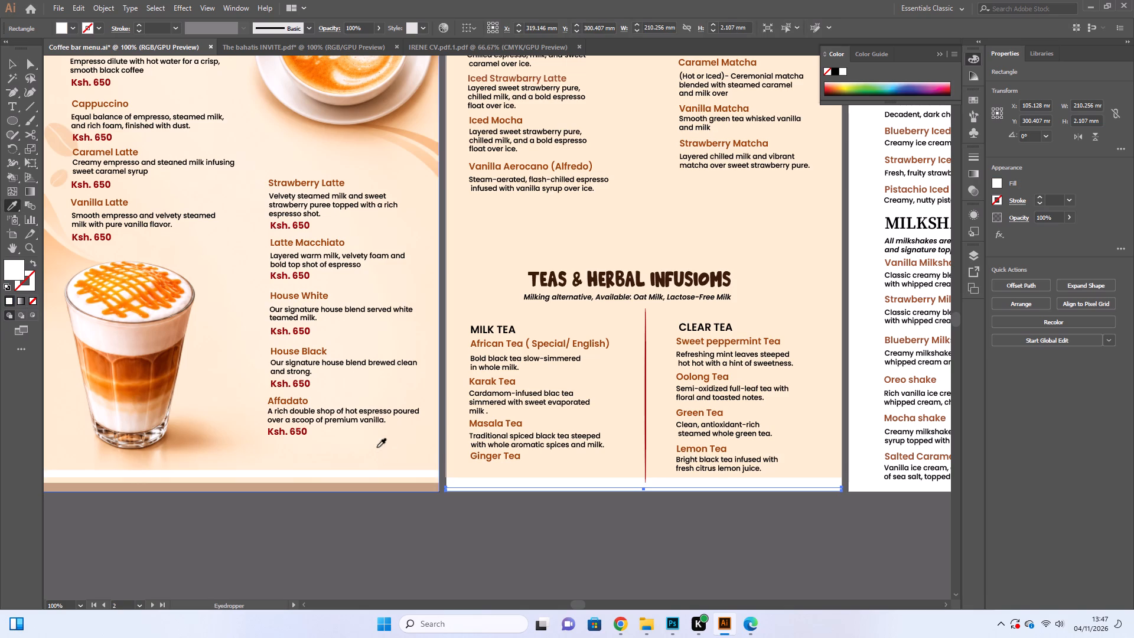
{"action": "left_click", "coordinate": [353, 487]}
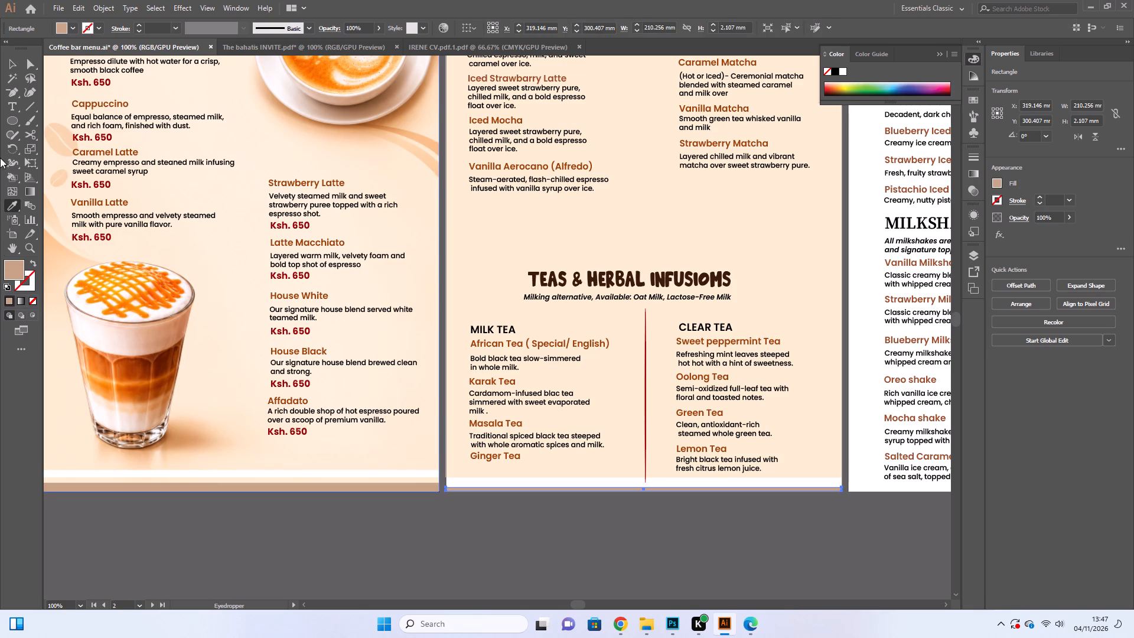
{"action": "left_click", "coordinate": [6, 64]}
{"action": "left_click", "coordinate": [724, 588]}
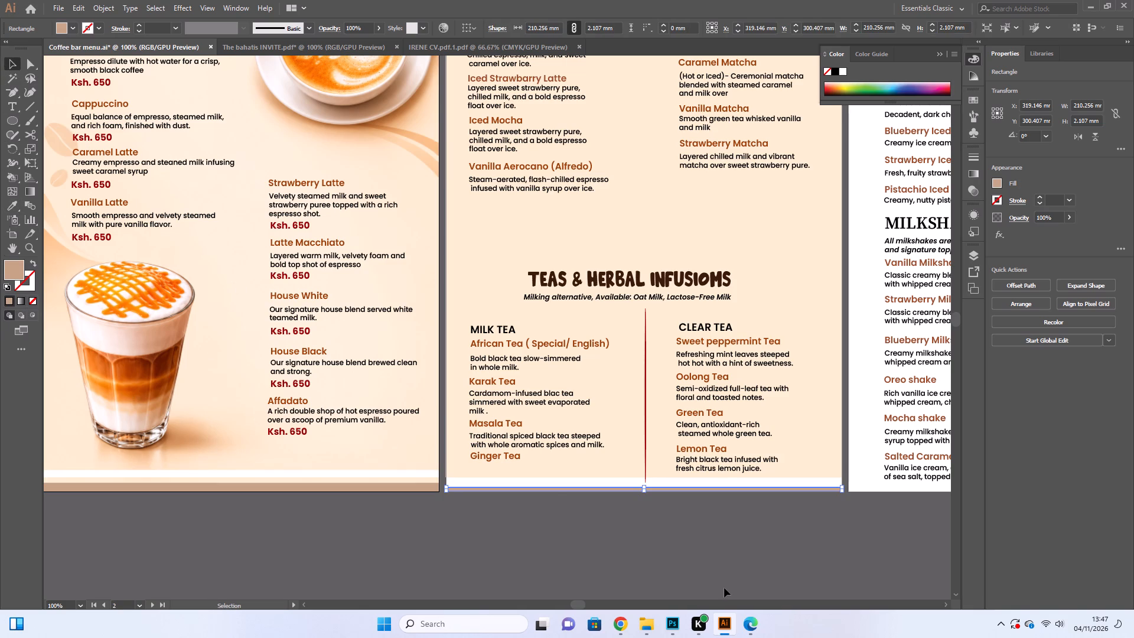
Extend the cream background of the Teas & Herbal Infusions page down to the page bottom, about 301.5 mm high.
{"action": "left_click", "coordinate": [687, 477]}
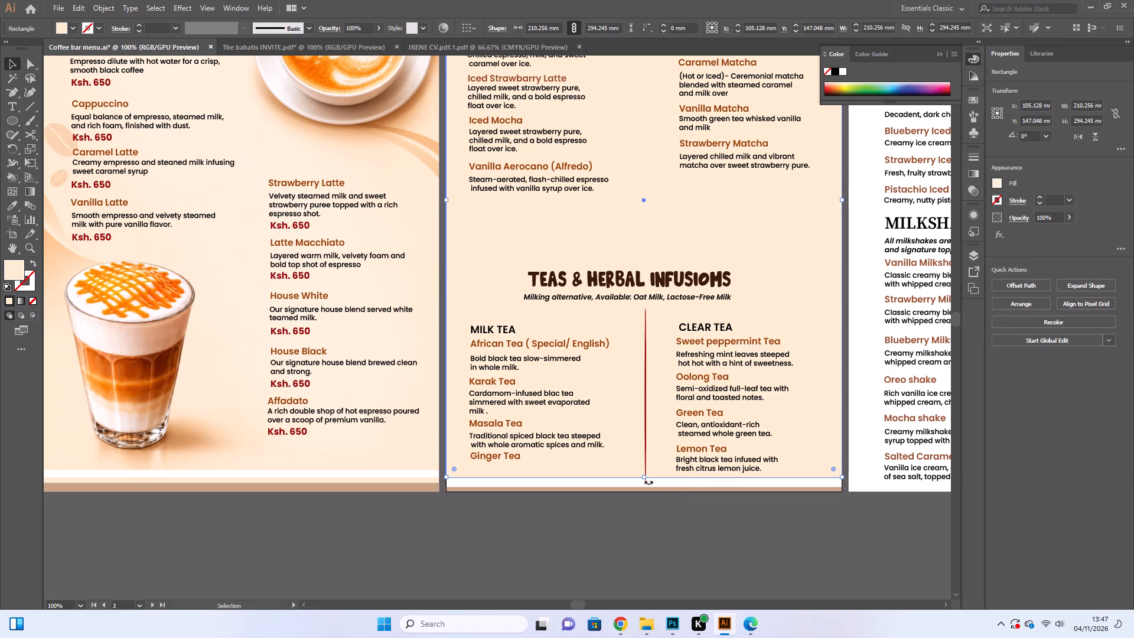
{"action": "left_click_drag", "start_coordinate": [645, 480], "coordinate": [649, 490]}
{"action": "left_click", "coordinate": [543, 539]}
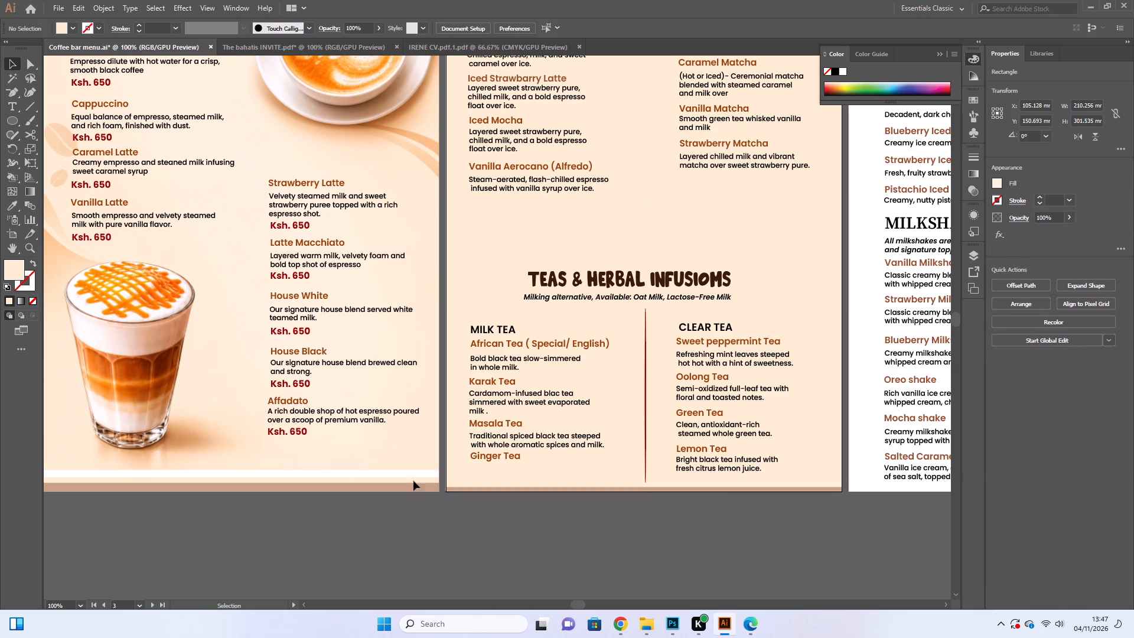
Copy the white footer strip from the Coffees page and place the copy just above the Teas page's tan strip.
{"action": "left_click", "coordinate": [256, 468]}
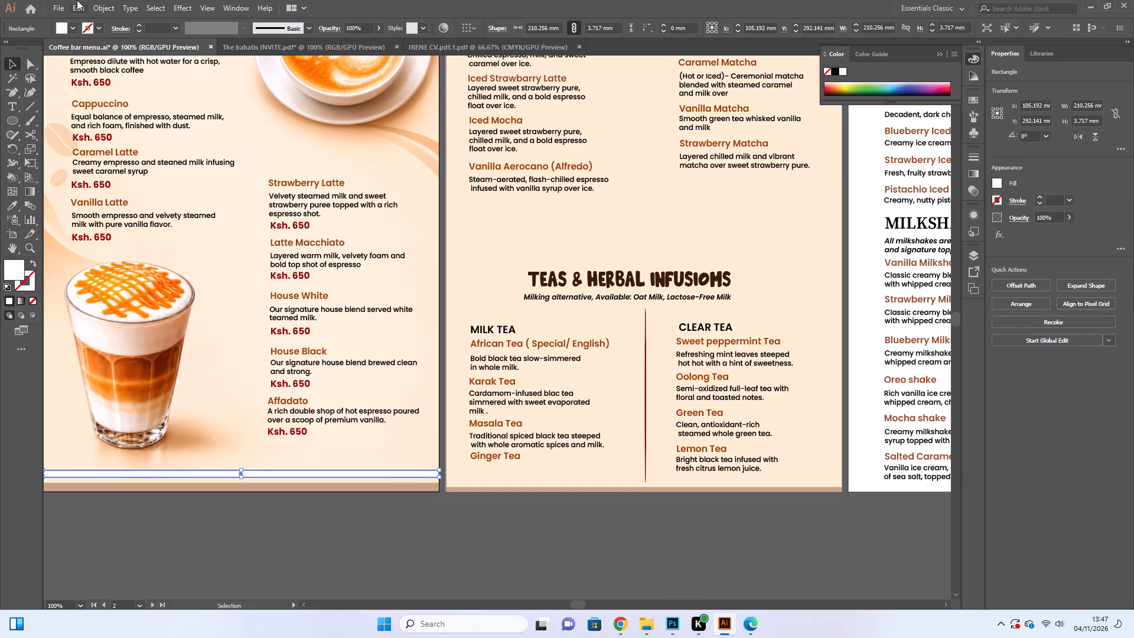
{"action": "left_click", "coordinate": [77, 4]}
{"action": "left_click", "coordinate": [90, 63]}
{"action": "left_click", "coordinate": [73, 11]}
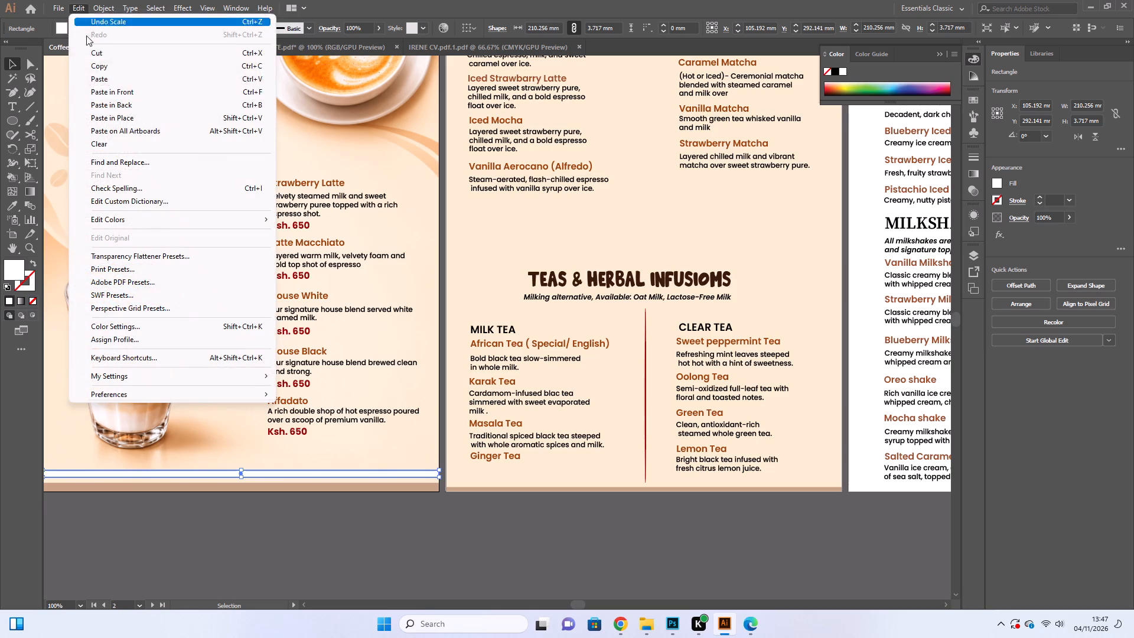
{"action": "left_click", "coordinate": [97, 81]}
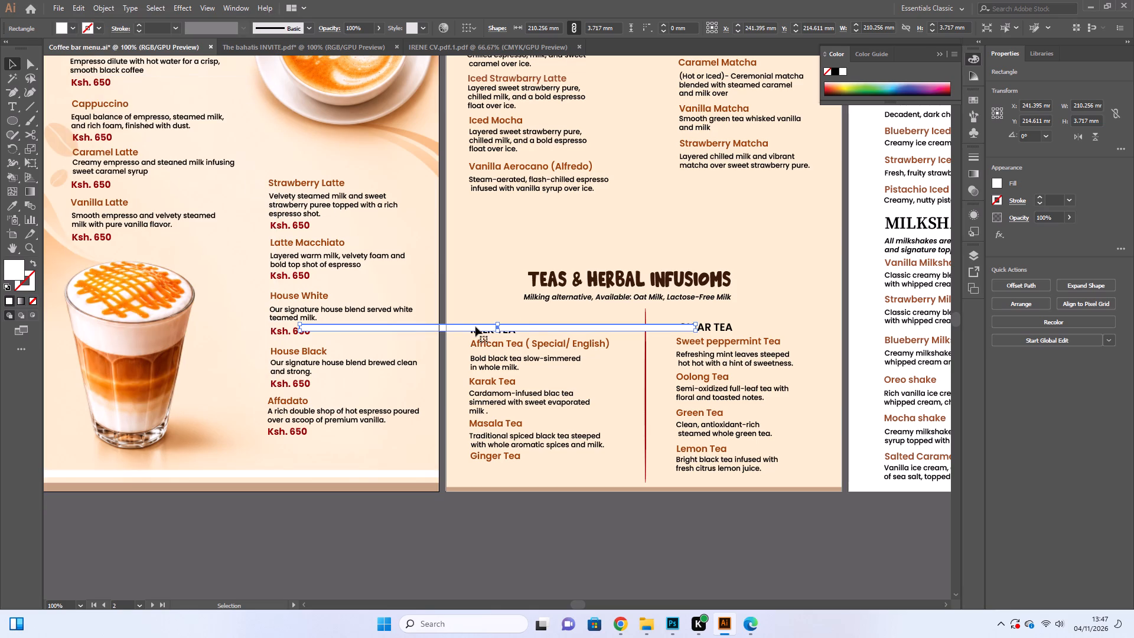
{"action": "left_click_drag", "start_coordinate": [475, 327], "coordinate": [625, 477]}
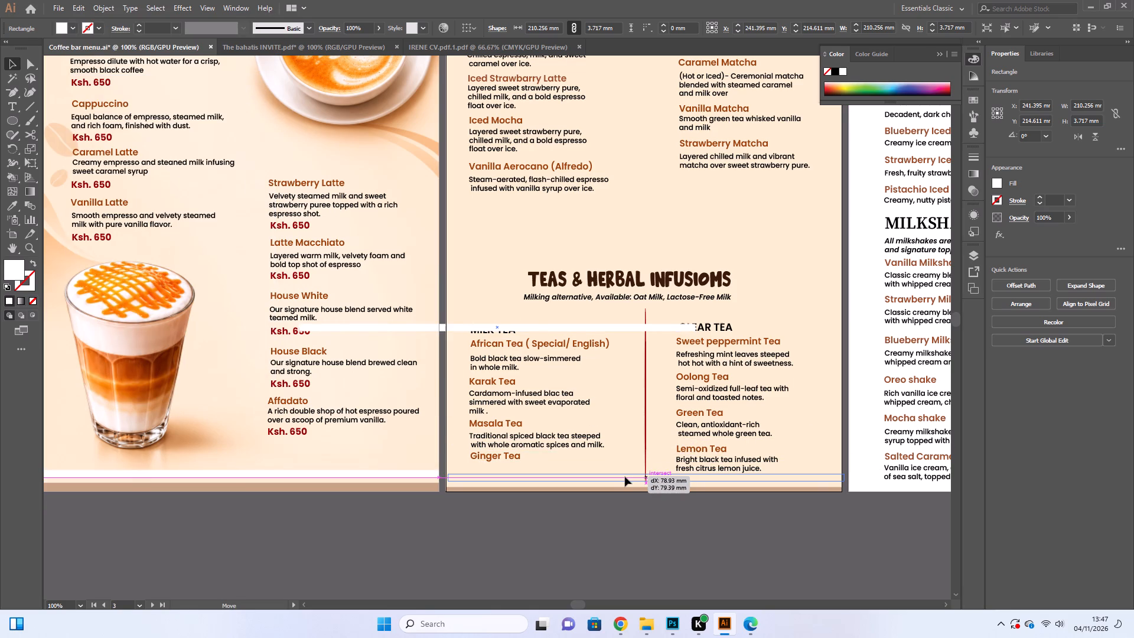
{"action": "left_click_drag", "start_coordinate": [625, 477], "coordinate": [623, 480]}
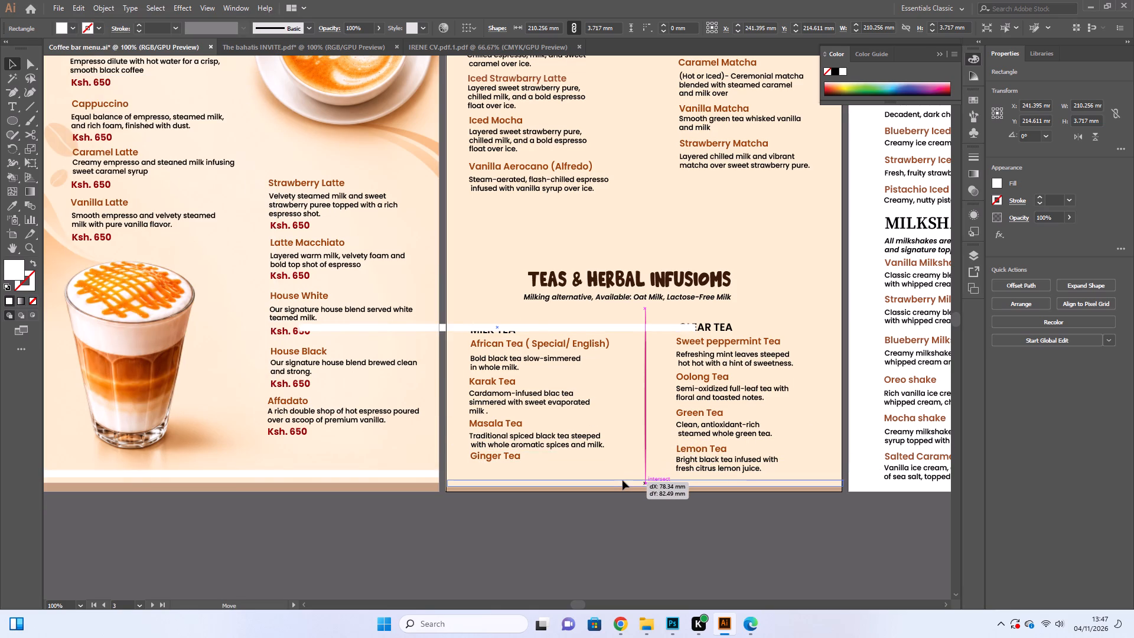
{"action": "left_click_drag", "start_coordinate": [623, 480], "coordinate": [623, 479]}
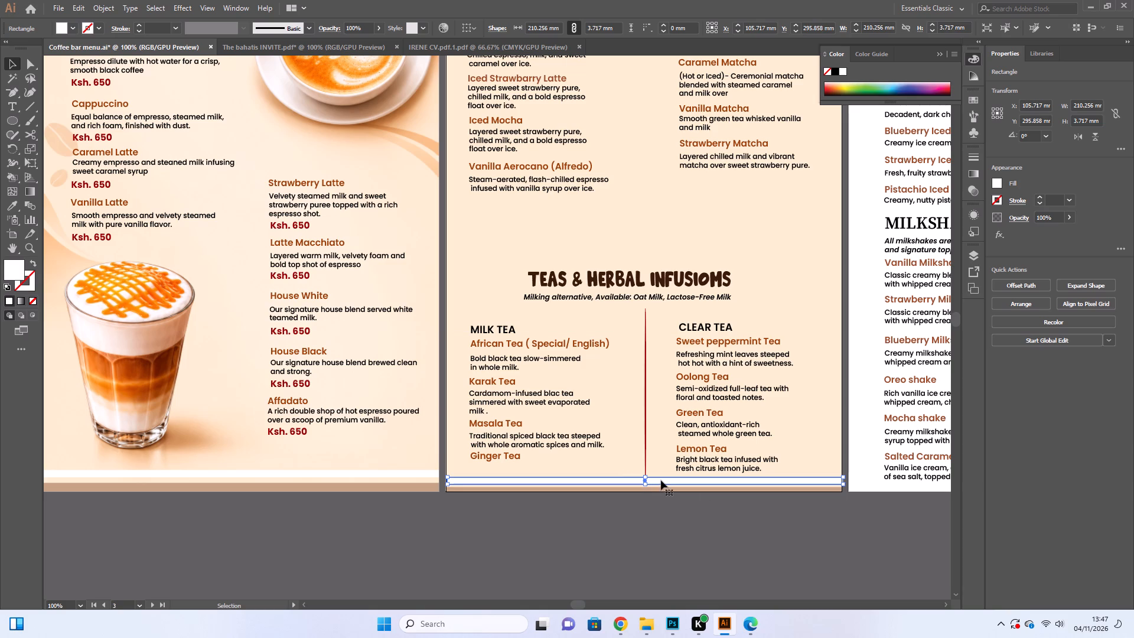
Reduce the copied white strip's height to about 1.86 mm and nudge it down closer to the tan strip.
{"action": "left_click", "coordinate": [645, 483]}
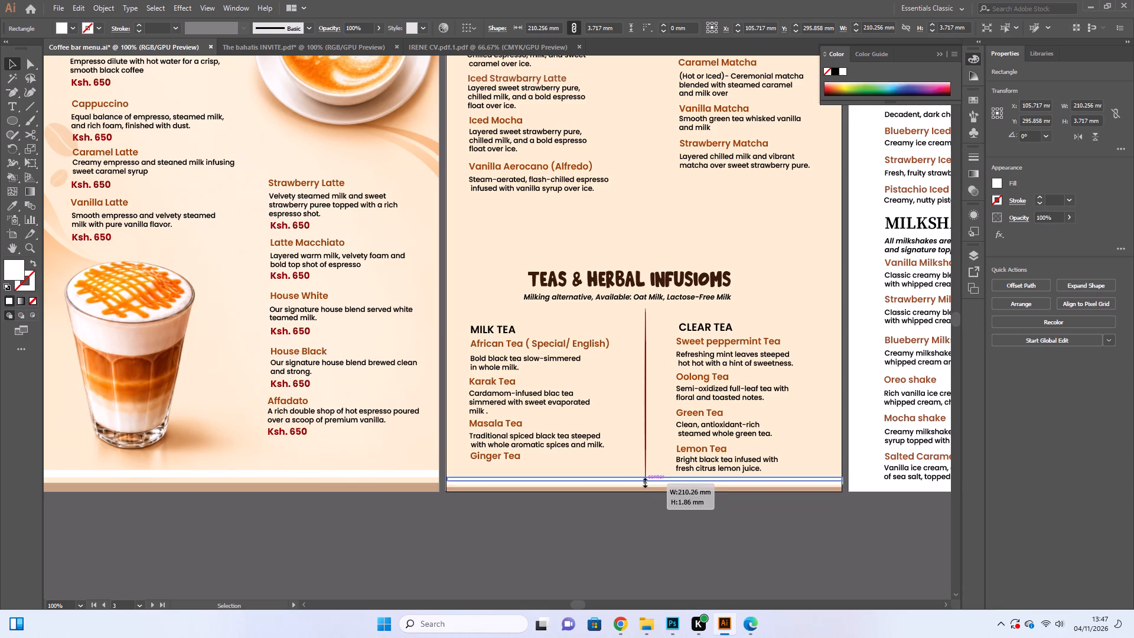
{"action": "key", "text": "Down"}
{"action": "key", "text": "Down"}
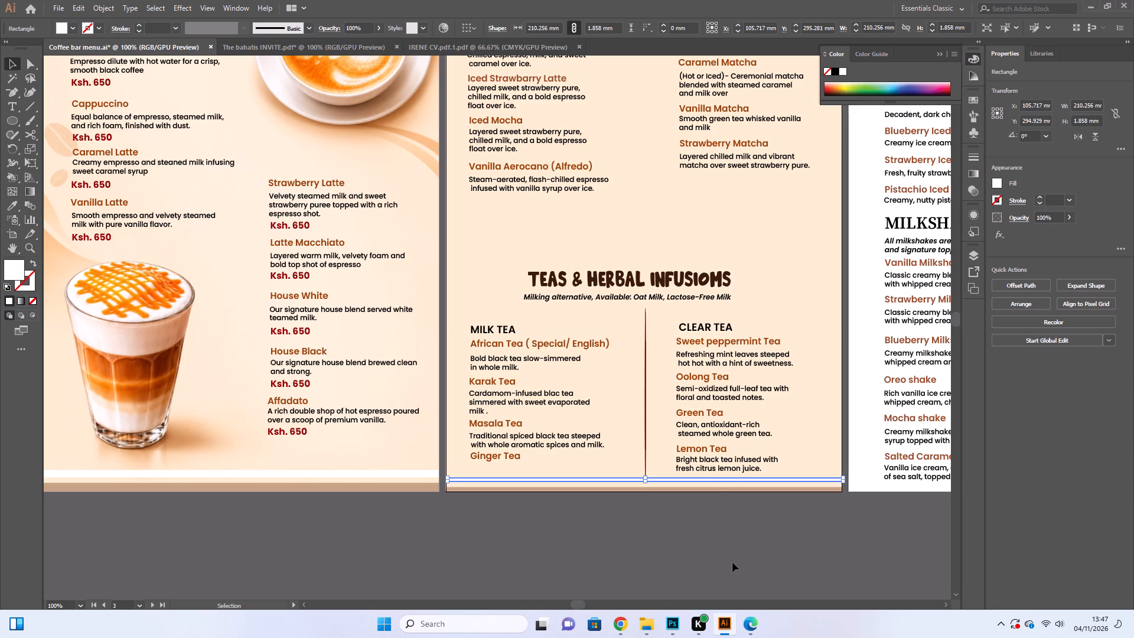
{"action": "key", "text": "Down"}
{"action": "key", "text": "Down"}
{"action": "key", "text": "Down"}
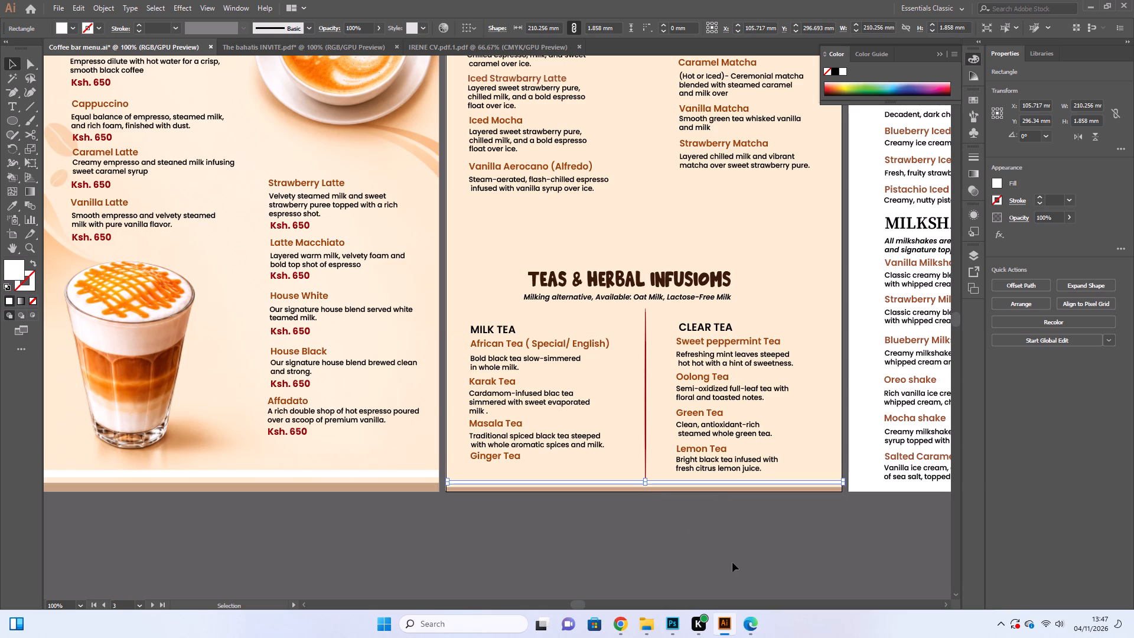
{"action": "left_click", "coordinate": [713, 557]}
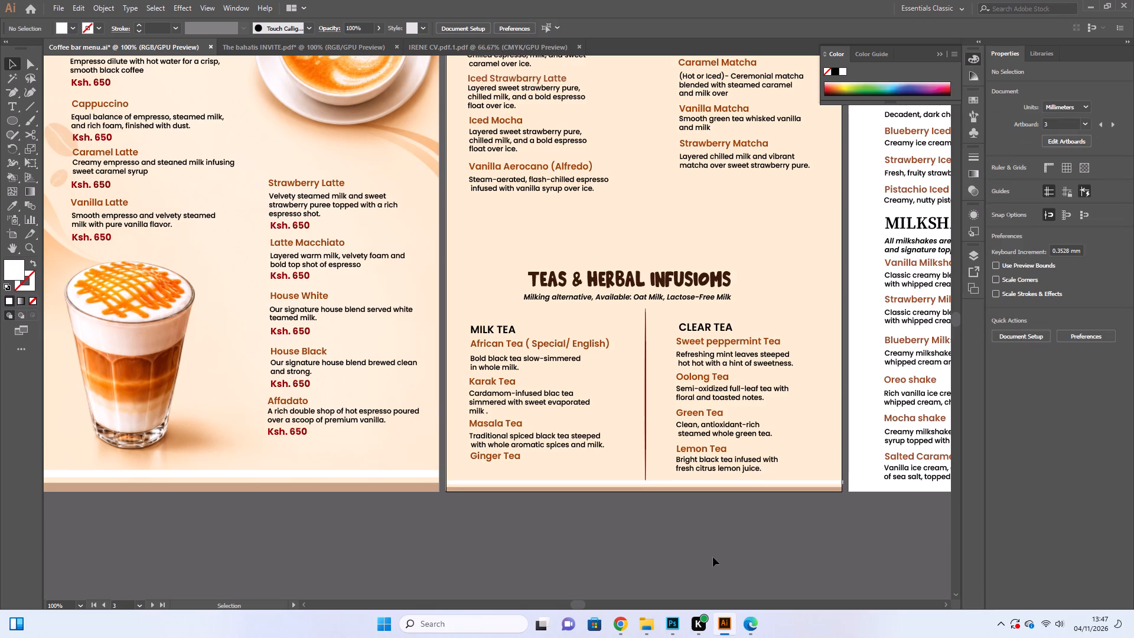
Set the fill of the thin strip above the Teas page's tan footer to white.
{"action": "scroll", "coordinate": [713, 557], "scroll_direction": "up", "scroll_amount": 4}
{"action": "left_click", "coordinate": [555, 540]}
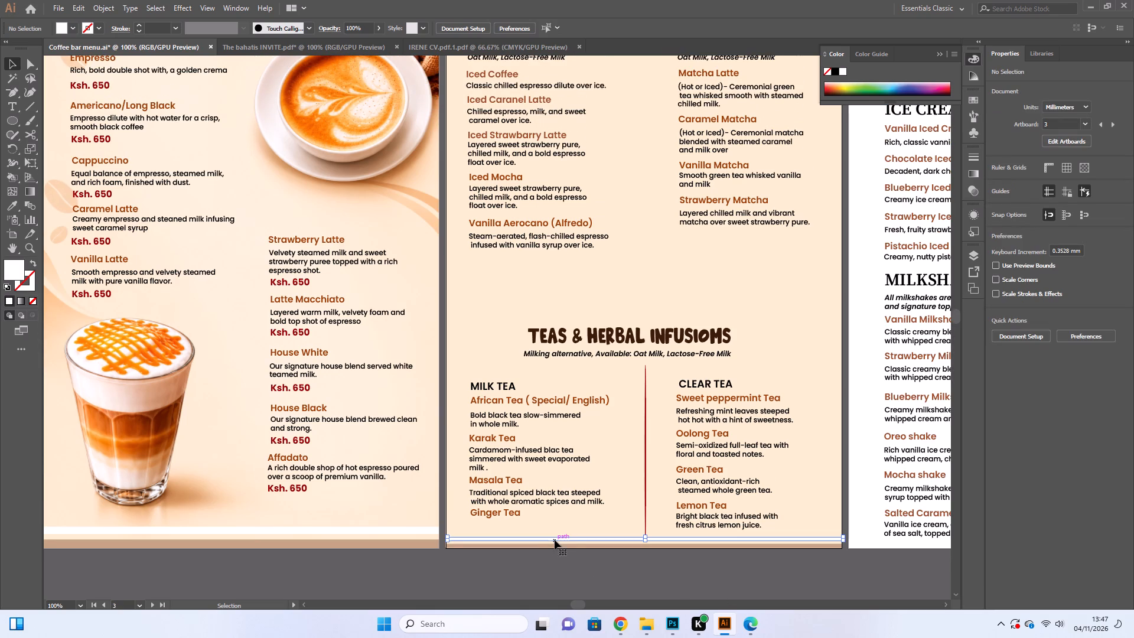
{"action": "left_click", "coordinate": [994, 185]}
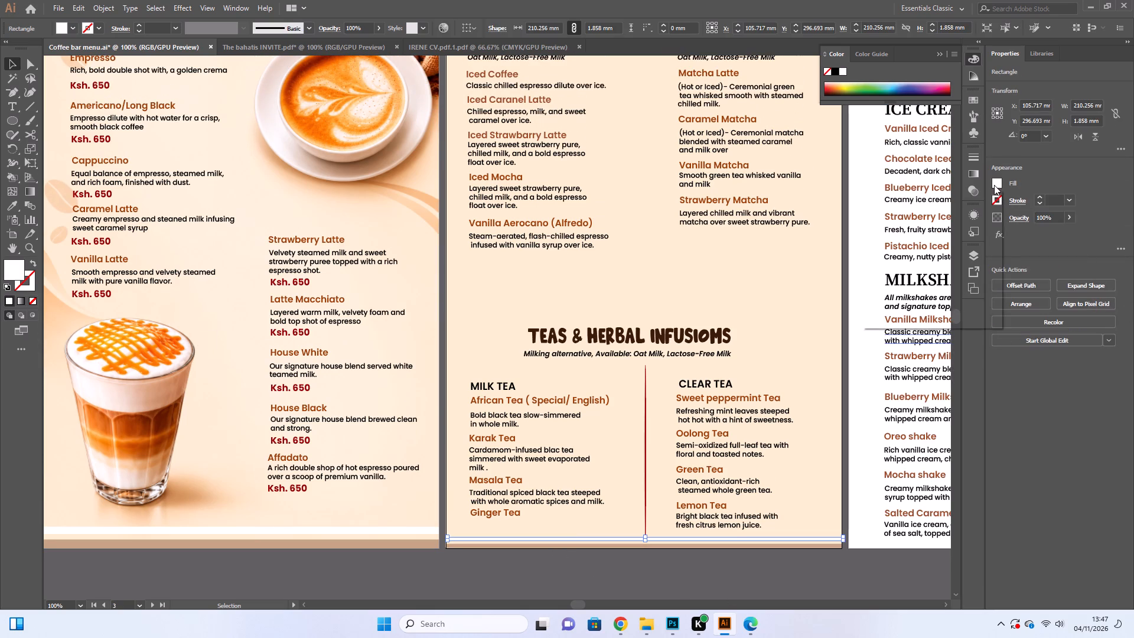
{"action": "left_click", "coordinate": [884, 286]}
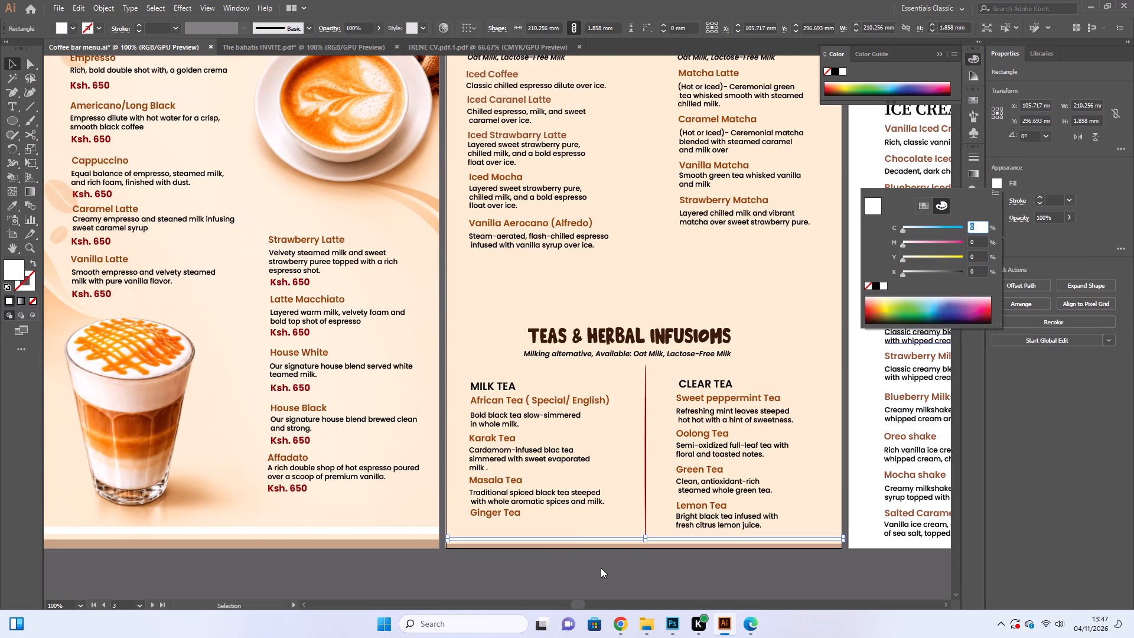
{"action": "left_click", "coordinate": [601, 568]}
{"action": "left_click", "coordinate": [609, 572]}
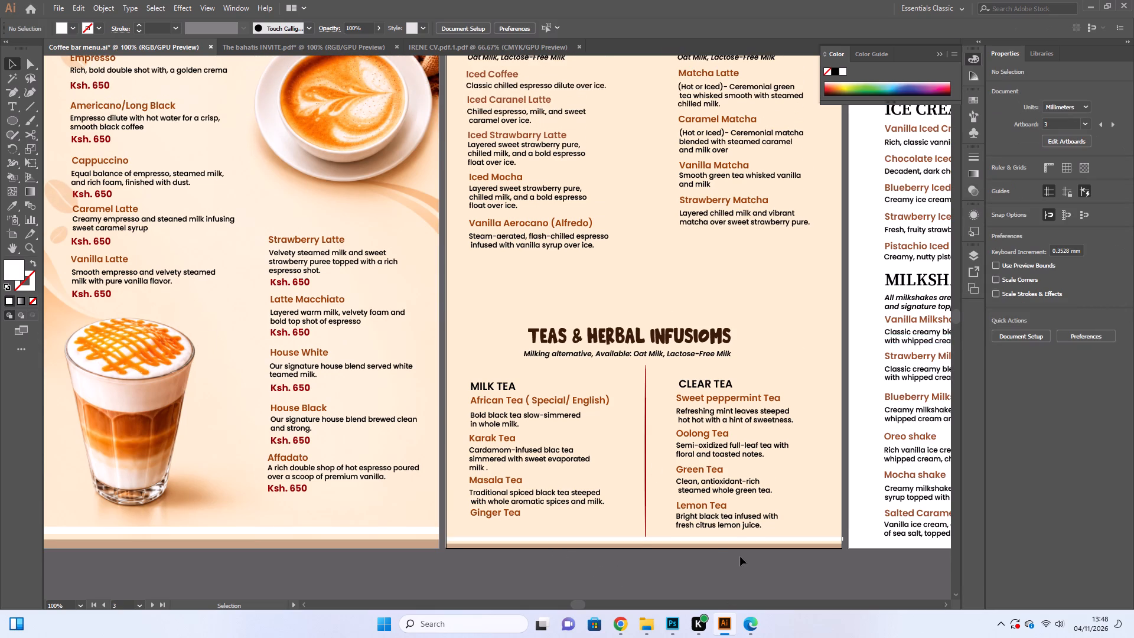
Examine the Coffees page and the neighbouring Iced Coffees, Matcha and Teas page from top to bottom, comparing backgrounds and footers.
{"action": "scroll", "coordinate": [740, 556], "scroll_direction": "up", "scroll_amount": 8}
{"action": "scroll", "coordinate": [740, 556], "scroll_direction": "down", "scroll_amount": 4}
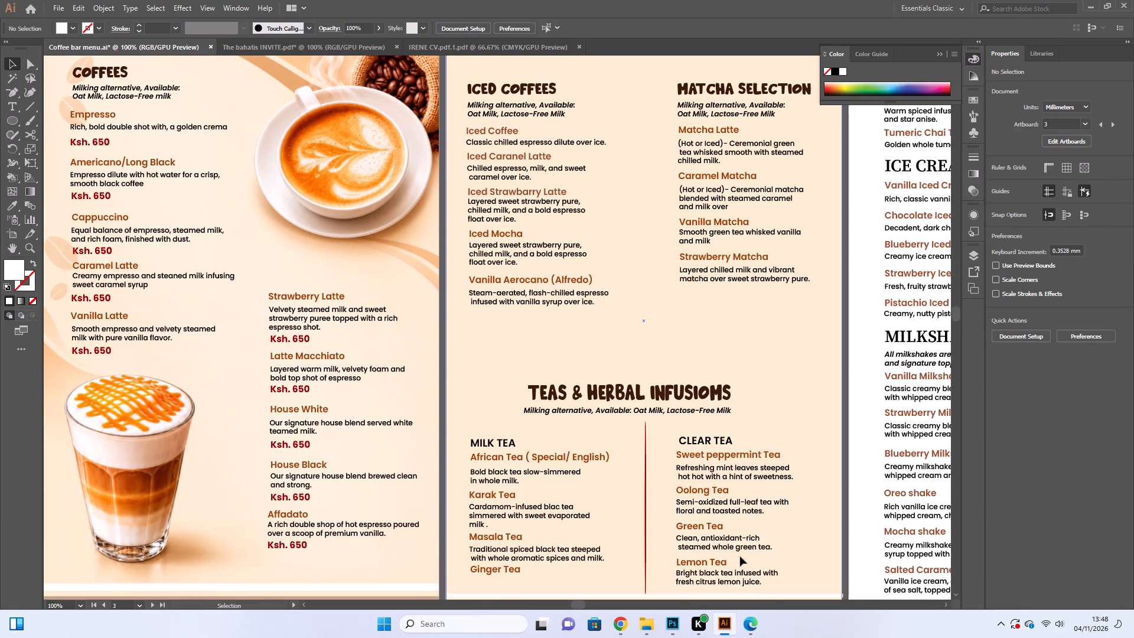
{"action": "scroll", "coordinate": [740, 556], "scroll_direction": "up", "scroll_amount": 8}
{"action": "scroll", "coordinate": [740, 556], "scroll_direction": "down", "scroll_amount": 8}
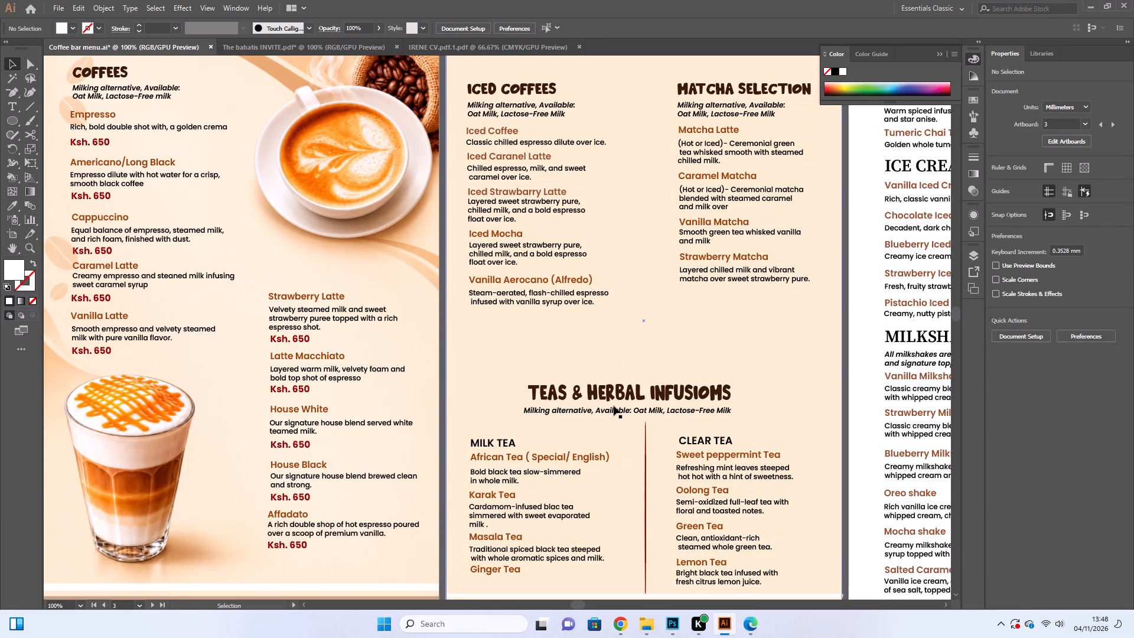
{"action": "left_click", "coordinate": [583, 434]}
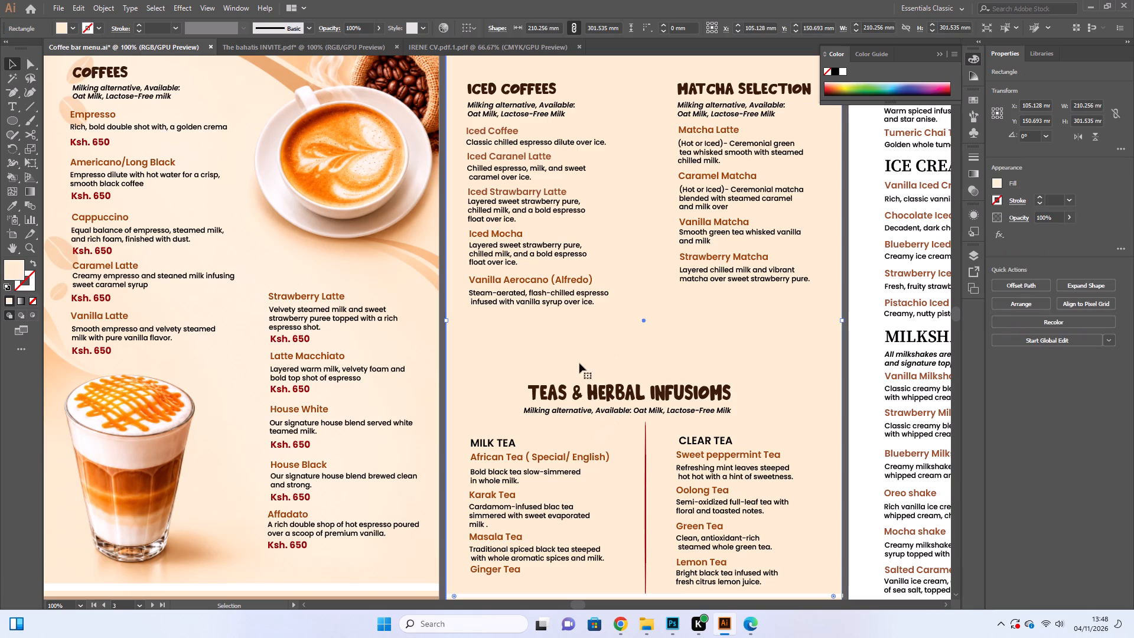
{"action": "left_click", "coordinate": [579, 363]}
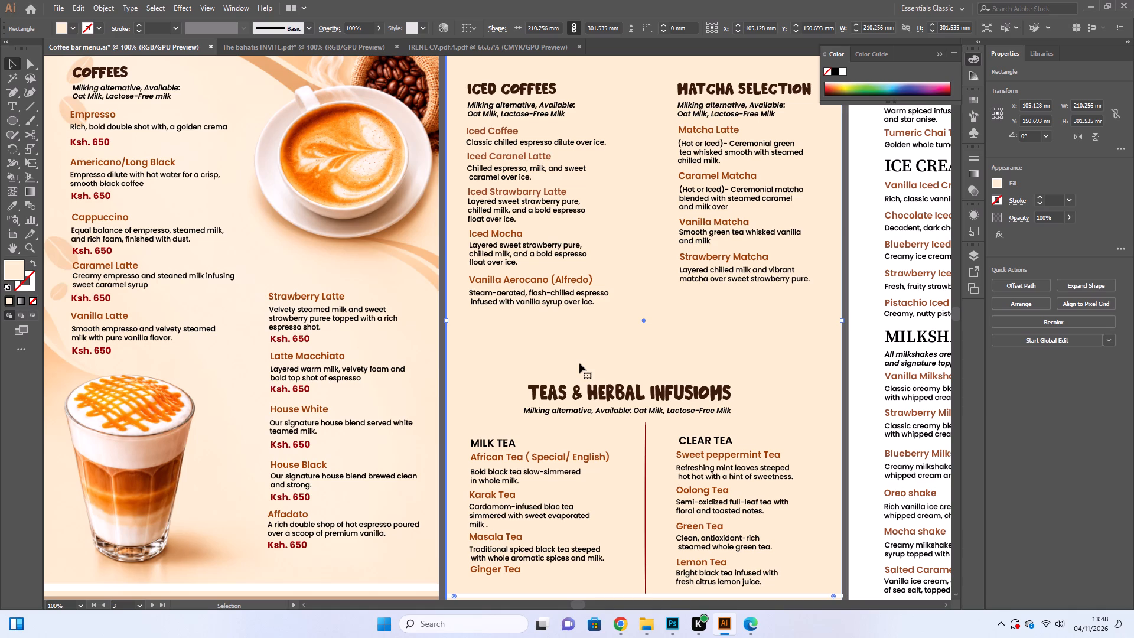
{"action": "left_click", "coordinate": [579, 363]}
{"action": "scroll", "coordinate": [579, 363], "scroll_direction": "up", "scroll_amount": 10}
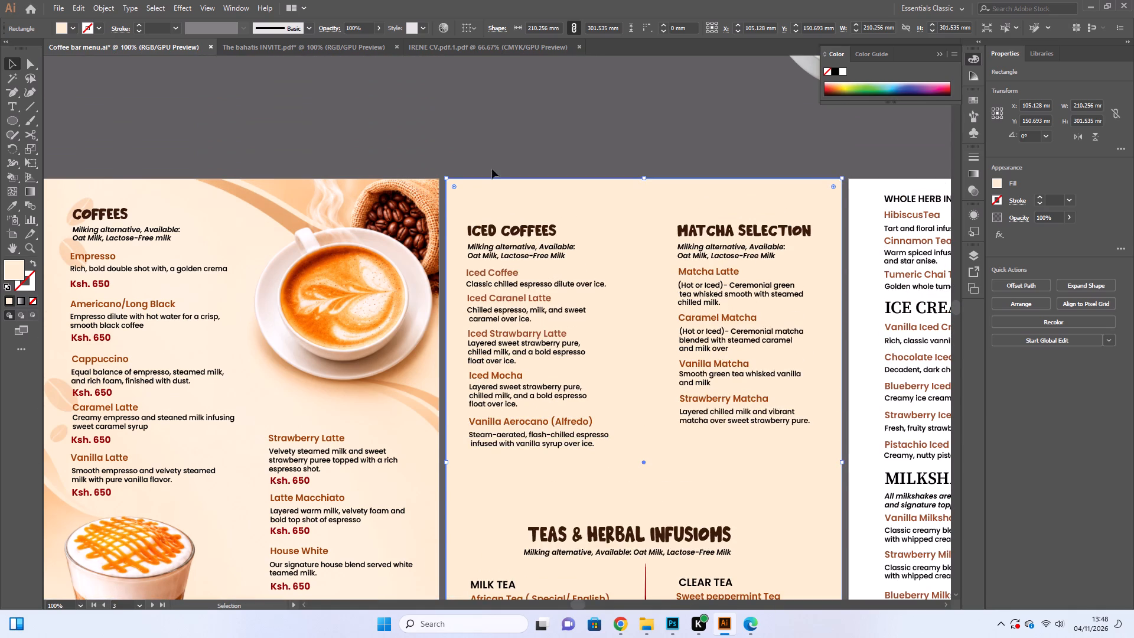
{"action": "left_click", "coordinate": [503, 194]}
{"action": "left_click", "coordinate": [446, 148]}
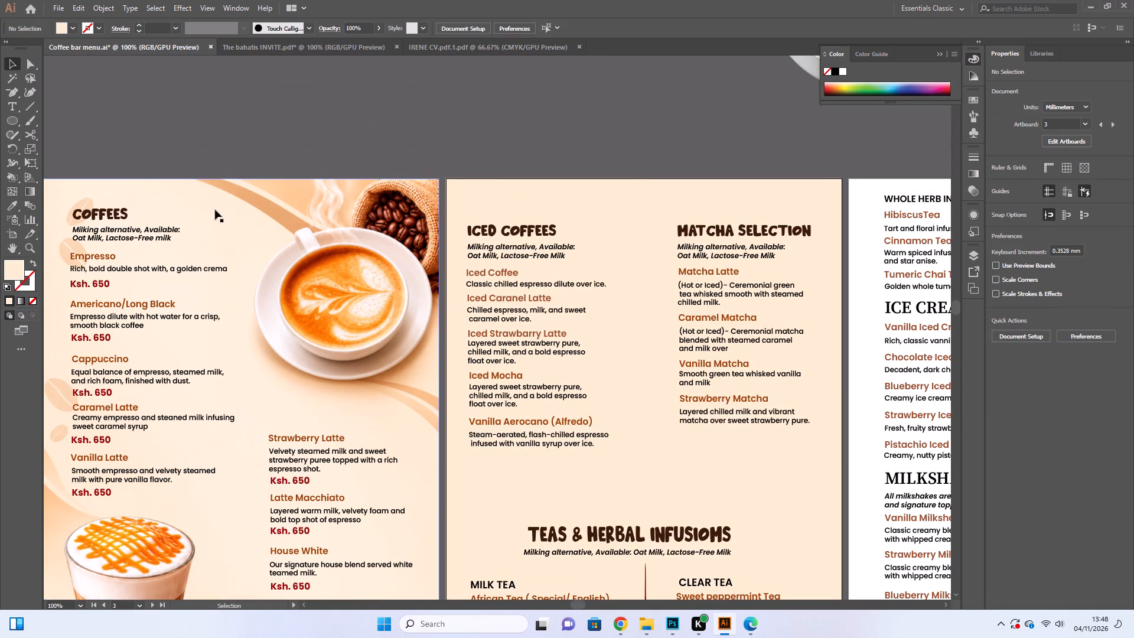
{"action": "left_click", "coordinate": [215, 210]}
{"action": "scroll", "coordinate": [214, 210], "scroll_direction": "down", "scroll_amount": 4}
{"action": "left_click", "coordinate": [492, 144]}
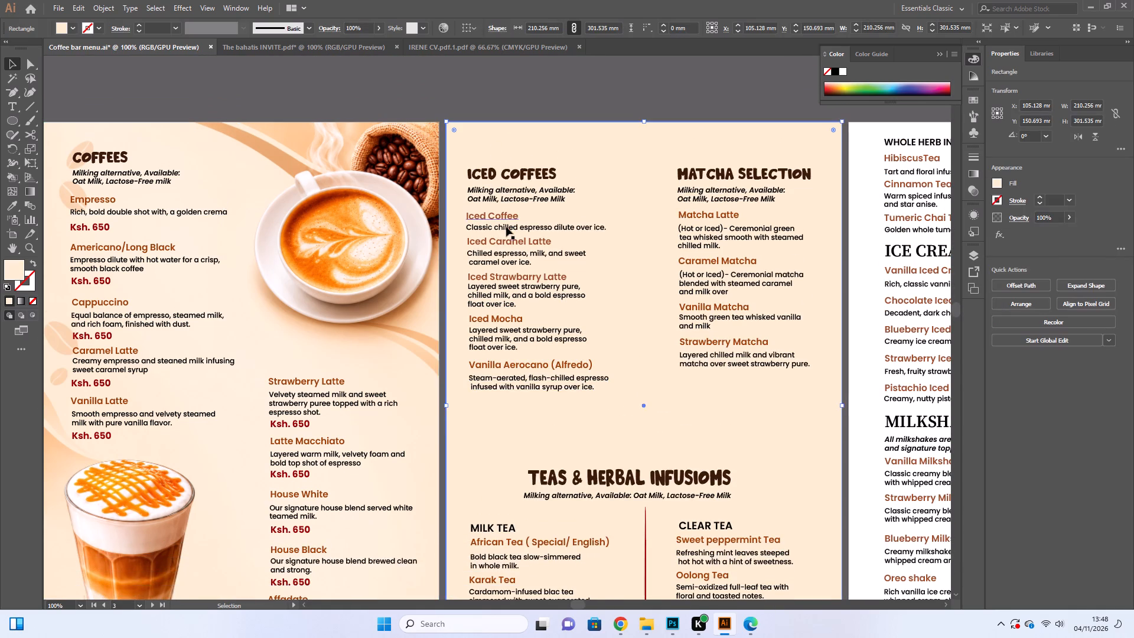
{"action": "scroll", "coordinate": [506, 227], "scroll_direction": "up", "scroll_amount": 3}
{"action": "left_click", "coordinate": [618, 224]}
{"action": "scroll", "coordinate": [623, 236], "scroll_direction": "up", "scroll_amount": 4}
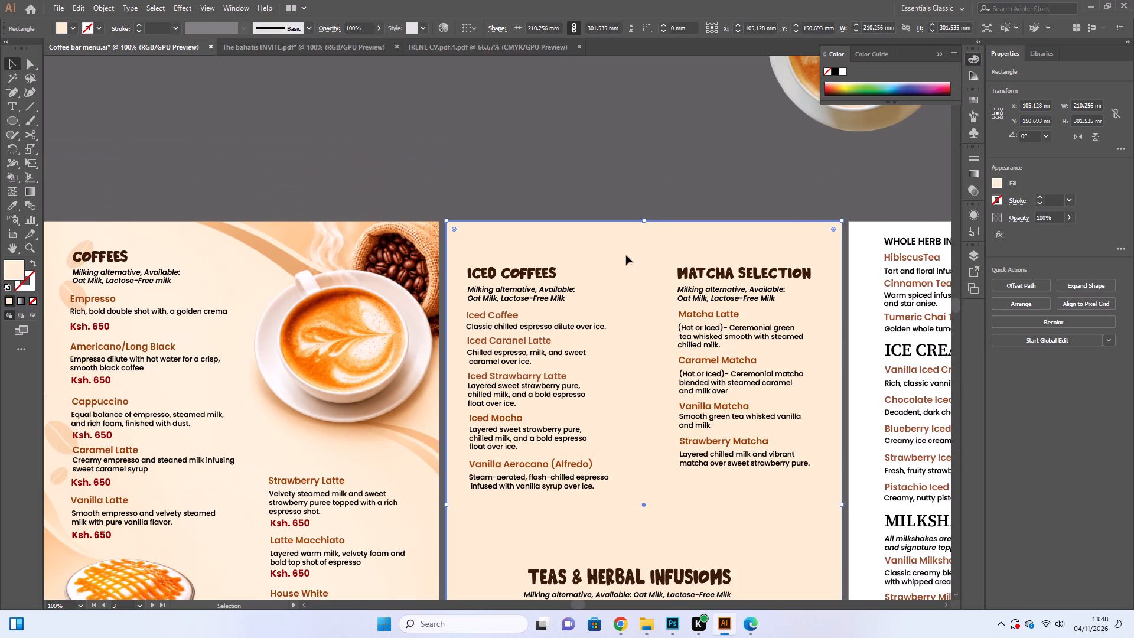
{"action": "left_click", "coordinate": [626, 255]}
{"action": "scroll", "coordinate": [626, 254], "scroll_direction": "down", "scroll_amount": 9}
{"action": "left_click", "coordinate": [626, 254]}
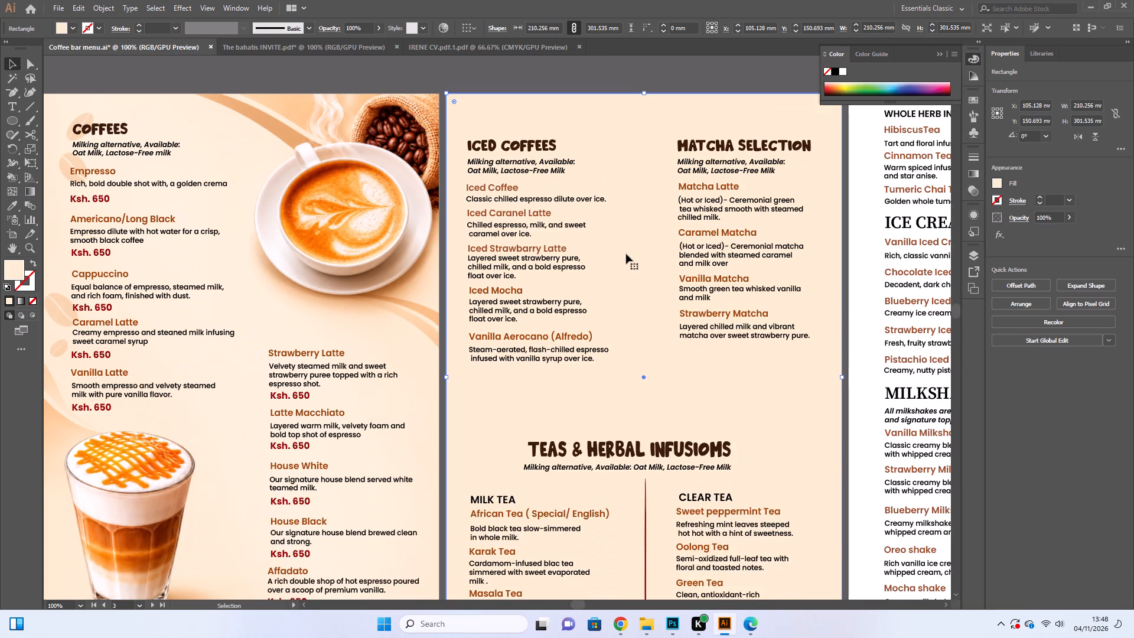
{"action": "scroll", "coordinate": [626, 254], "scroll_direction": "up", "scroll_amount": 4}
{"action": "left_click", "coordinate": [626, 254]}
{"action": "scroll", "coordinate": [626, 254], "scroll_direction": "up", "scroll_amount": 4}
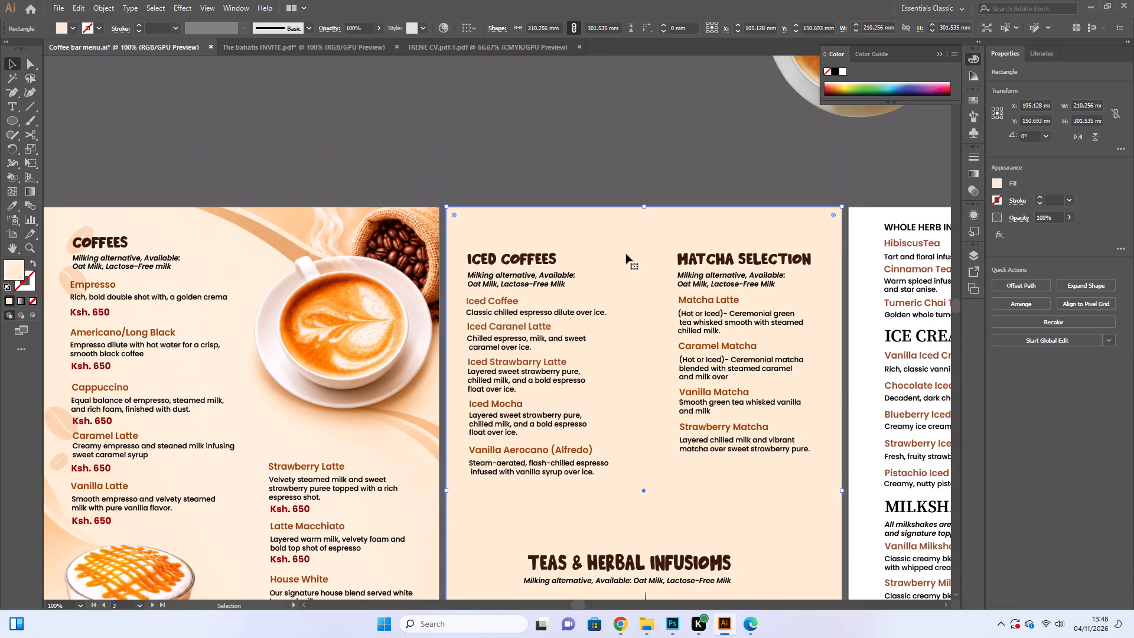
{"action": "left_click", "coordinate": [626, 254]}
{"action": "left_click", "coordinate": [626, 254]}
{"action": "left_click", "coordinate": [620, 262]}
{"action": "scroll", "coordinate": [618, 258], "scroll_direction": "down", "scroll_amount": 5}
{"action": "left_click", "coordinate": [628, 312]}
{"action": "scroll", "coordinate": [627, 309], "scroll_direction": "down", "scroll_amount": 2}
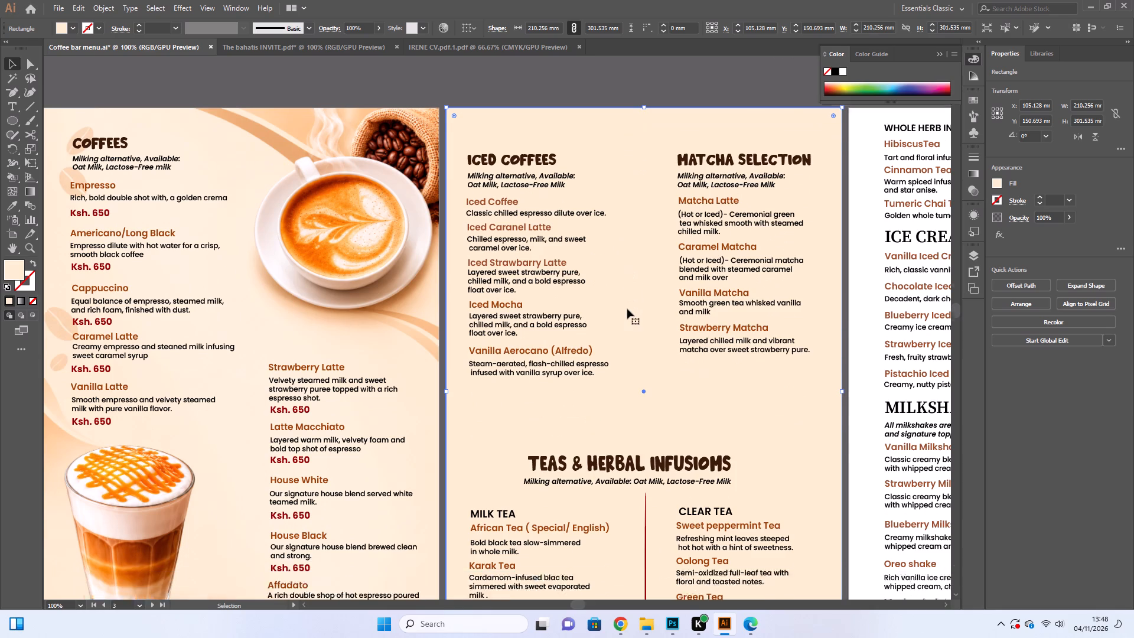
{"action": "scroll", "coordinate": [627, 309], "scroll_direction": "down", "scroll_amount": 3}
{"action": "left_click", "coordinate": [617, 358]}
{"action": "scroll", "coordinate": [613, 364], "scroll_direction": "down", "scroll_amount": 5}
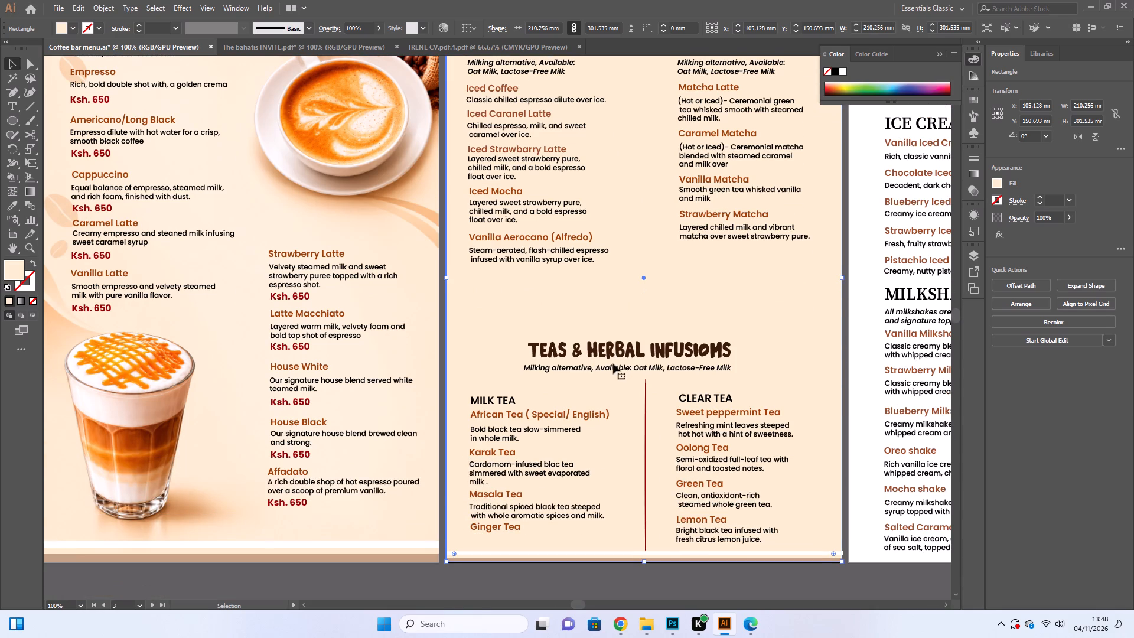
{"action": "scroll", "coordinate": [613, 364], "scroll_direction": "down", "scroll_amount": 4}
Increase the height of the Teas page's white footer strip to about 3.6 mm.
{"action": "left_click", "coordinate": [501, 496]}
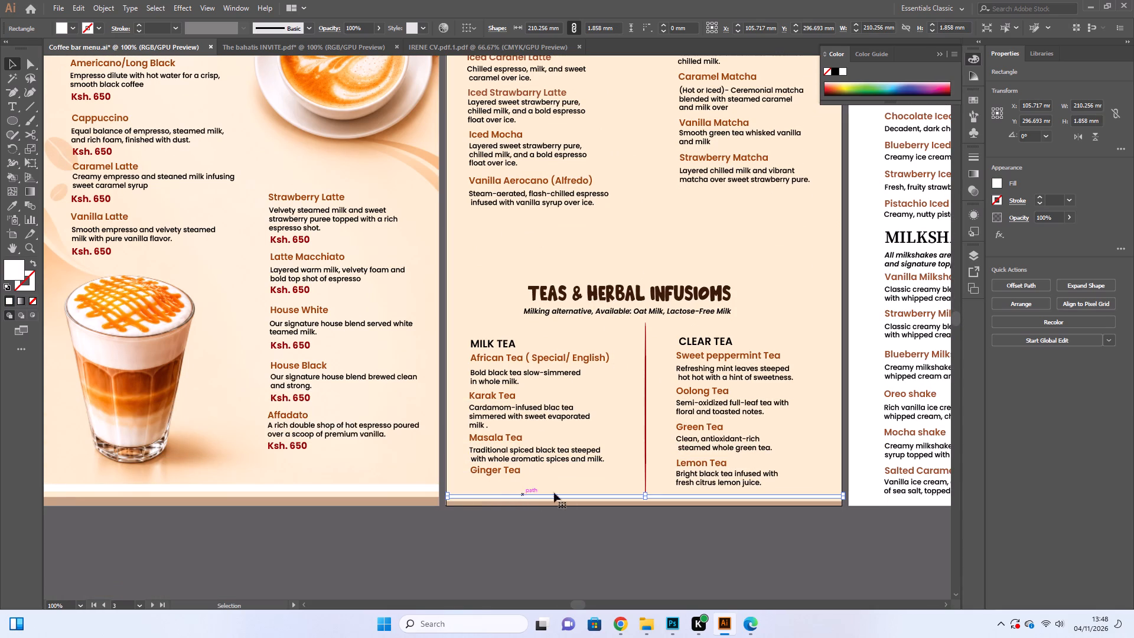
{"action": "left_click", "coordinate": [646, 494]}
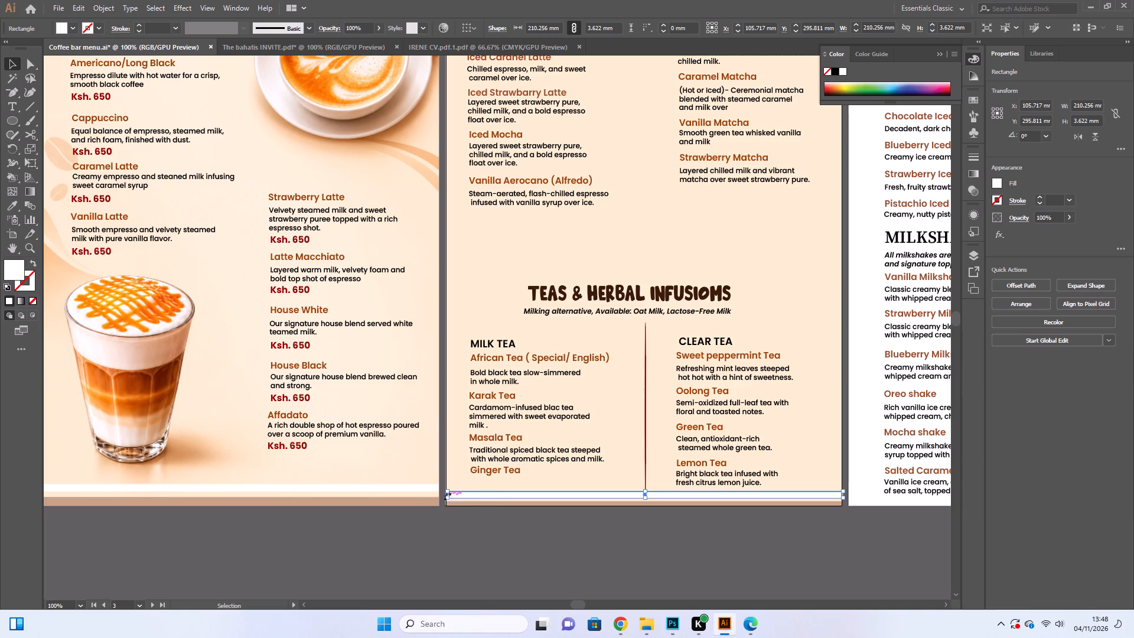
Widen the Teas page's white footer strip to about 212.6 mm past the page's left edge and nudge it slightly right.
{"action": "left_click_drag", "start_coordinate": [448, 491], "coordinate": [447, 491]}
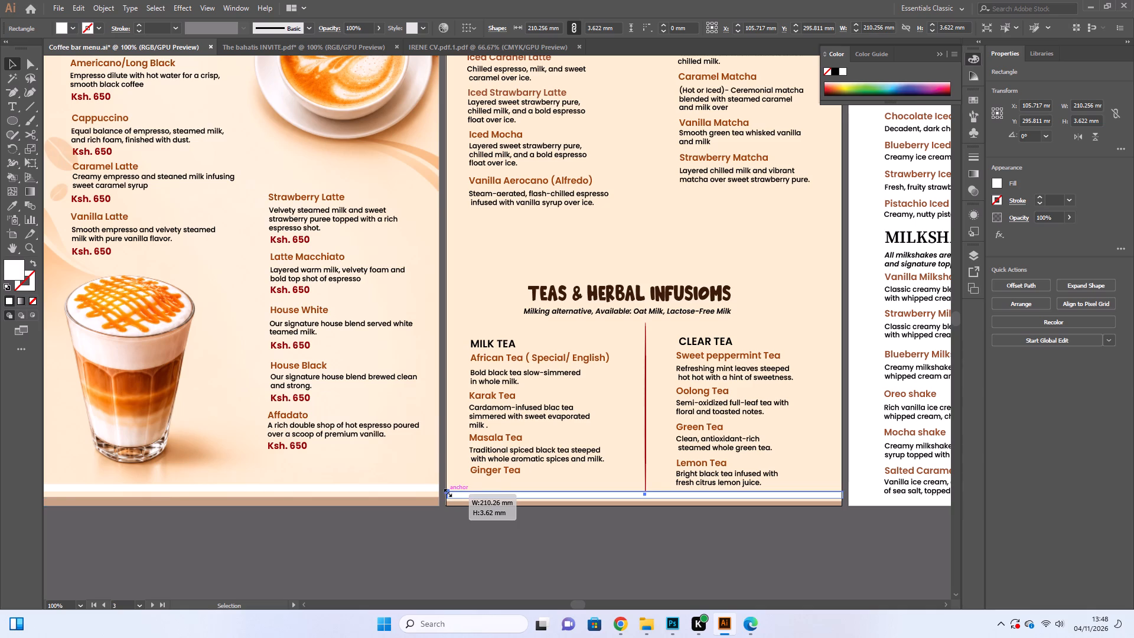
{"action": "left_click_drag", "start_coordinate": [447, 491], "coordinate": [442, 493]}
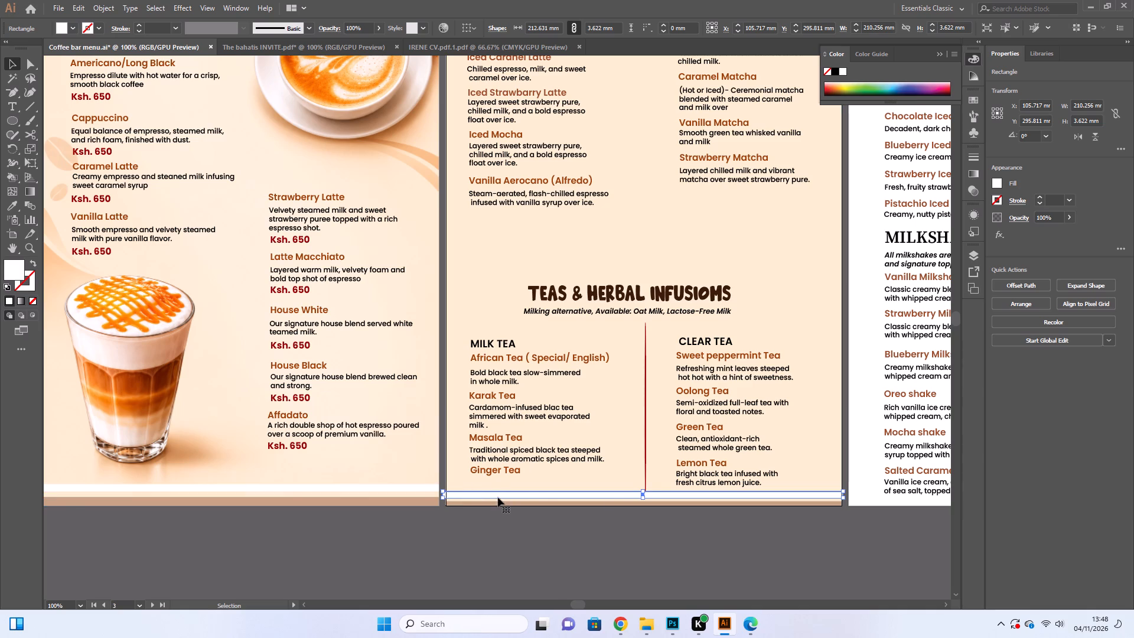
{"action": "left_click", "coordinate": [827, 546]}
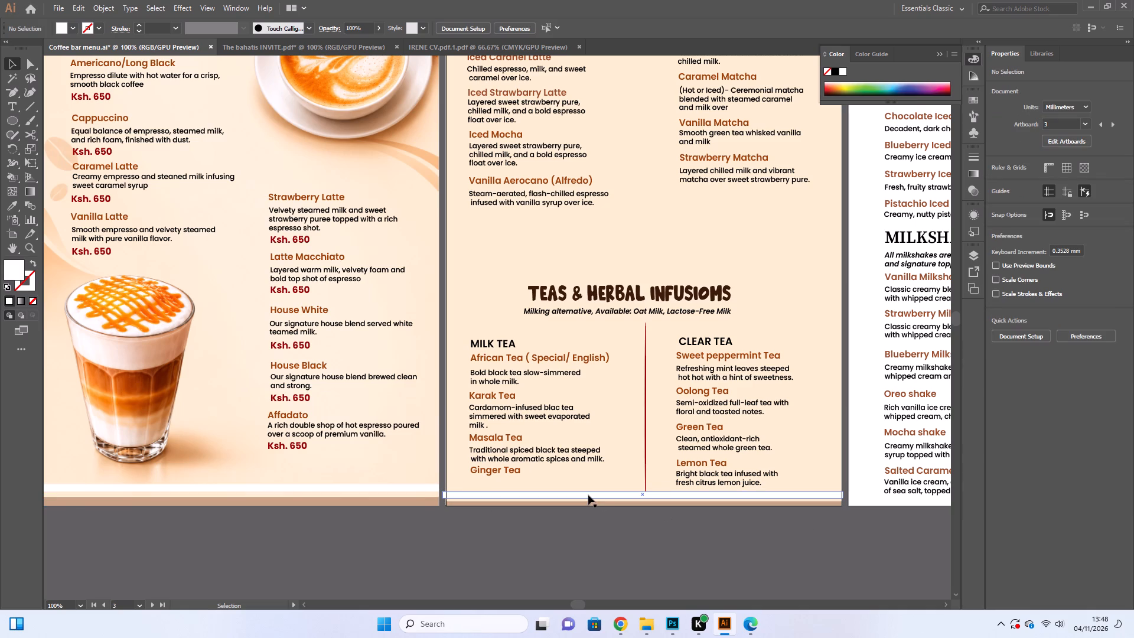
{"action": "left_click", "coordinate": [588, 495]}
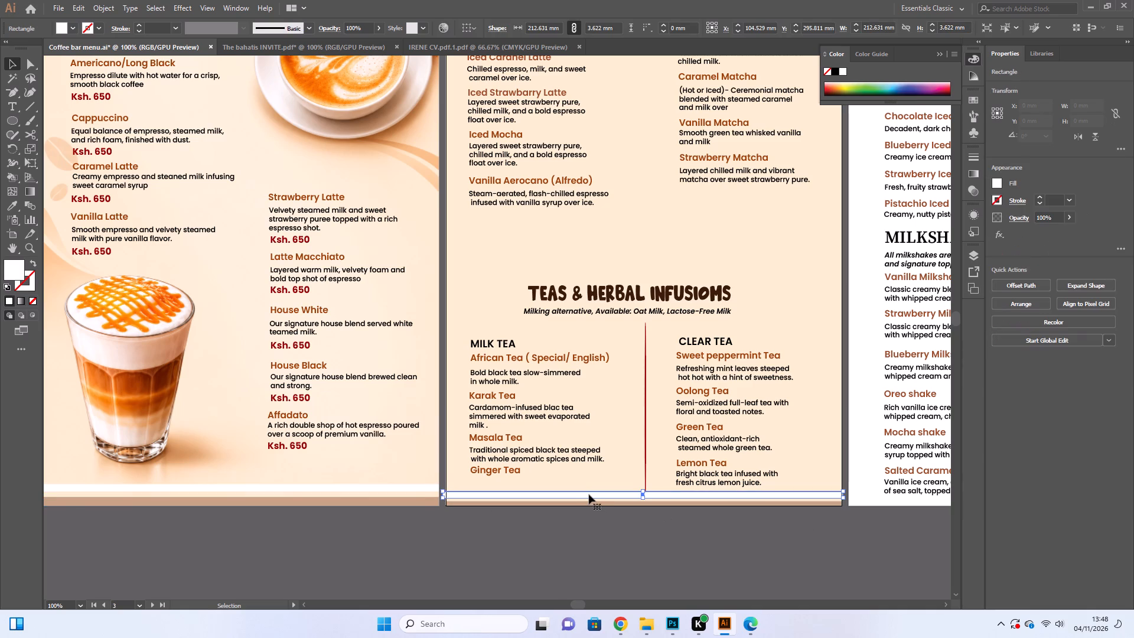
{"action": "key", "text": "Right"}
{"action": "left_click", "coordinate": [629, 533]}
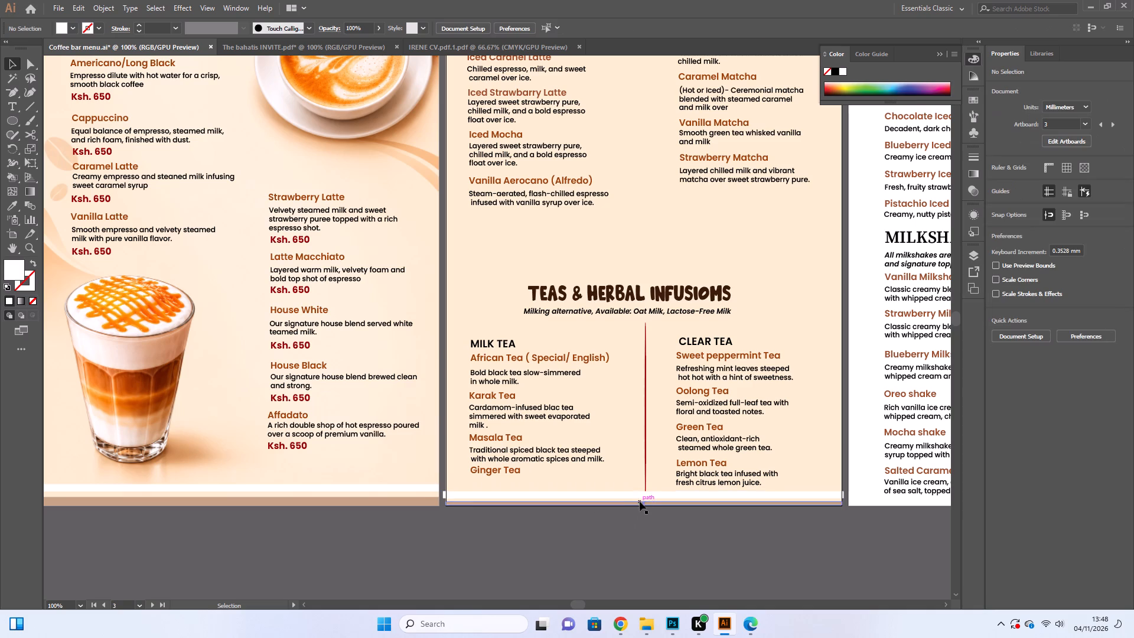
{"action": "left_click", "coordinate": [638, 498]}
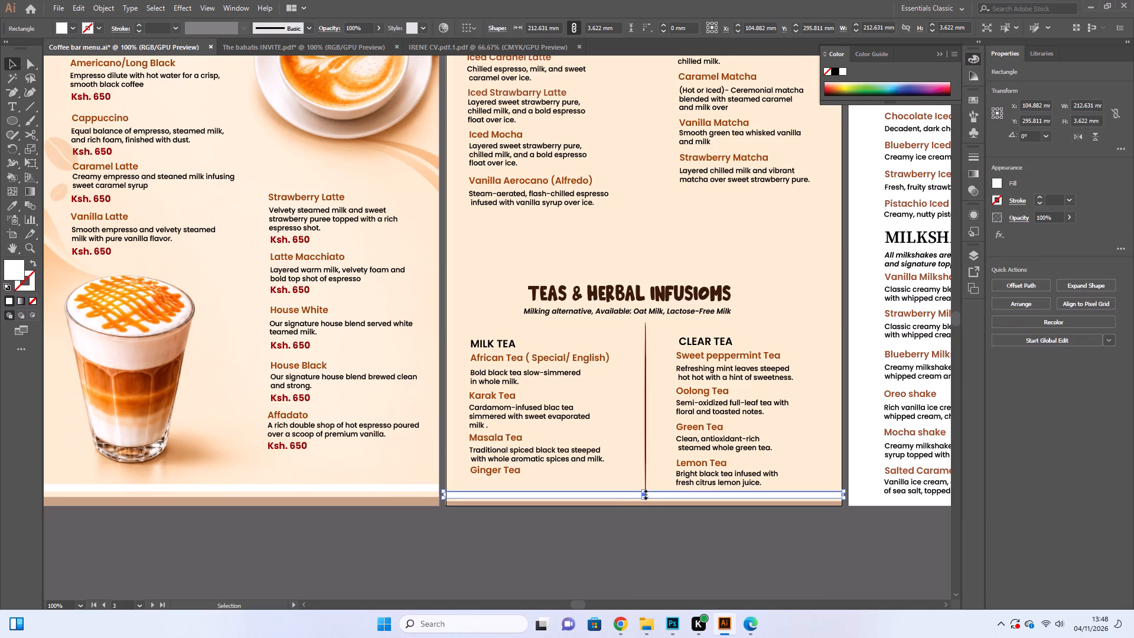
{"action": "left_click", "coordinate": [575, 514]}
Examine the Coffees page and the neighbouring Iced Coffees, Matcha and Teas page, checking text blocks, background and price styling.
{"action": "scroll", "coordinate": [575, 513], "scroll_direction": "up", "scroll_amount": 4}
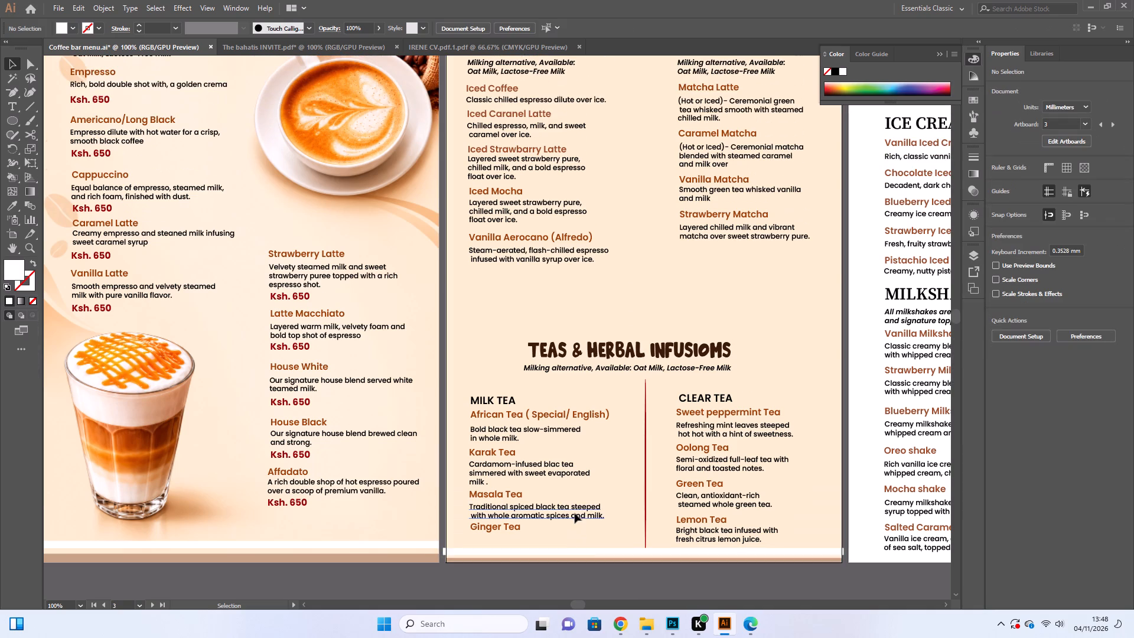
{"action": "left_click", "coordinate": [578, 364]}
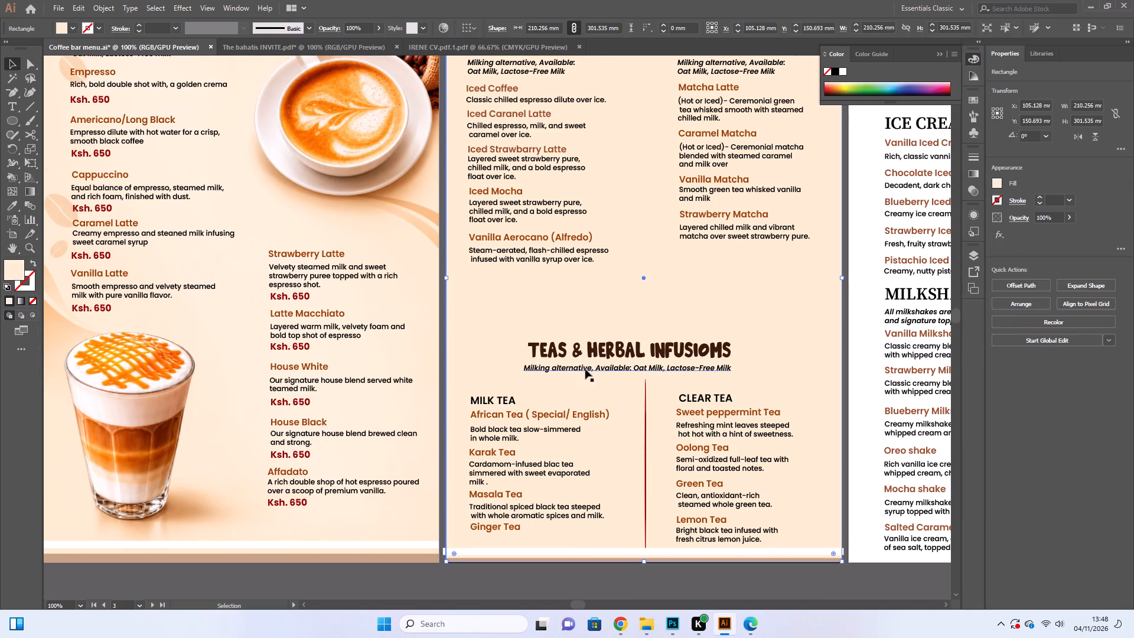
{"action": "left_click", "coordinate": [585, 369]}
{"action": "scroll", "coordinate": [591, 371], "scroll_direction": "up", "scroll_amount": 3}
{"action": "left_click", "coordinate": [615, 399]}
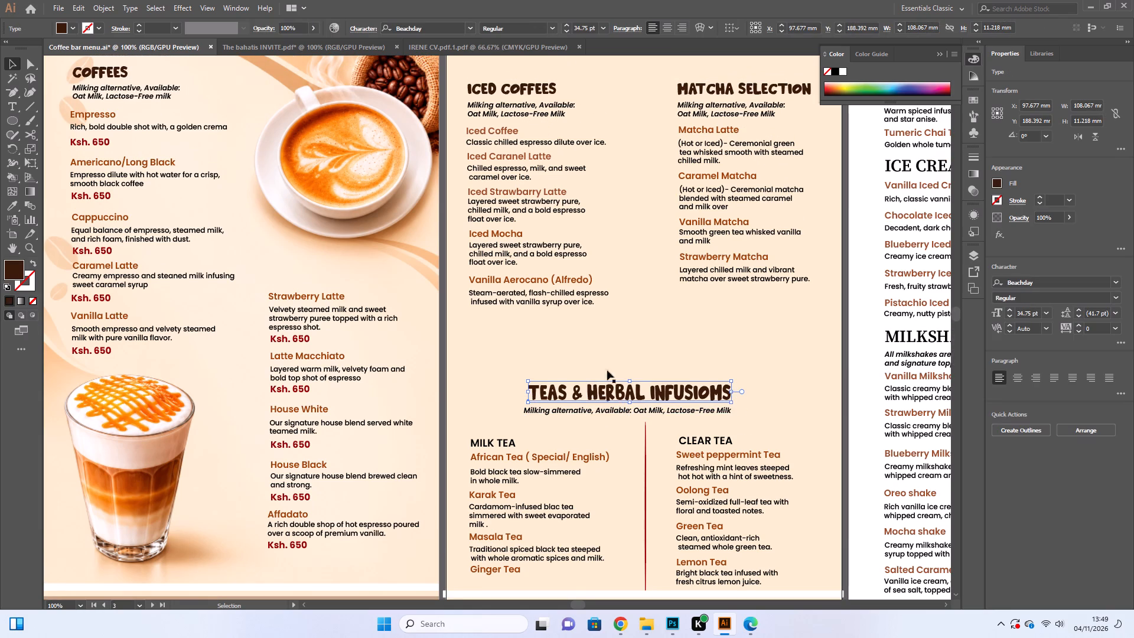
{"action": "left_click", "coordinate": [591, 346]}
{"action": "scroll", "coordinate": [594, 347], "scroll_direction": "up", "scroll_amount": 4}
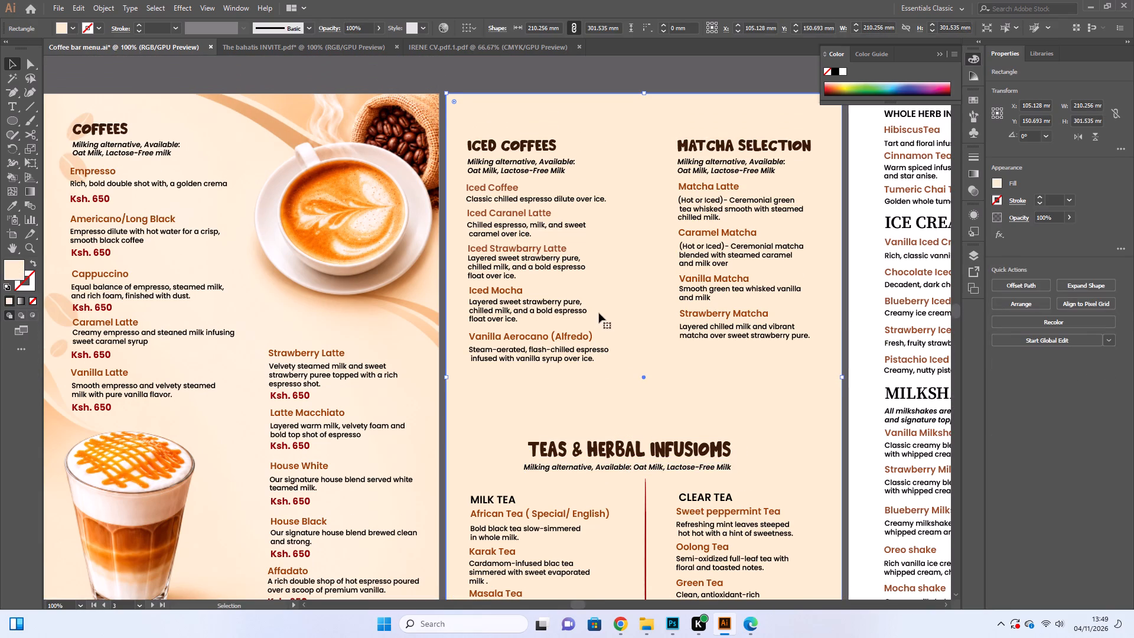
{"action": "left_click", "coordinate": [599, 313]}
{"action": "scroll", "coordinate": [578, 361], "scroll_direction": "down", "scroll_amount": 3}
{"action": "scroll", "coordinate": [507, 377], "scroll_direction": "down", "scroll_amount": 4}
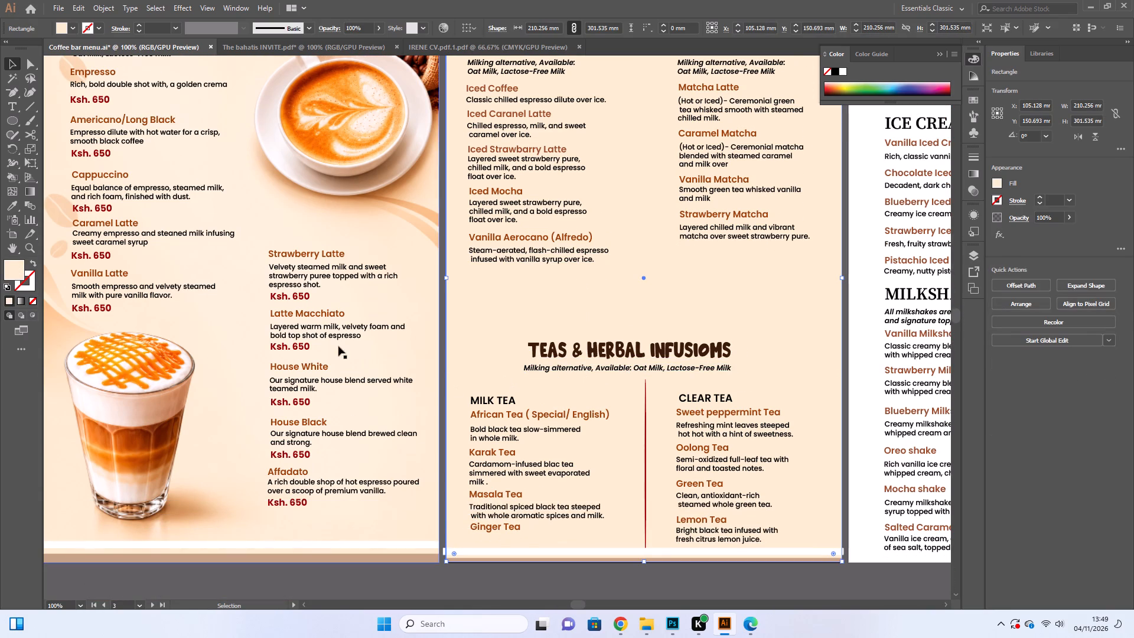
{"action": "left_click", "coordinate": [331, 336]}
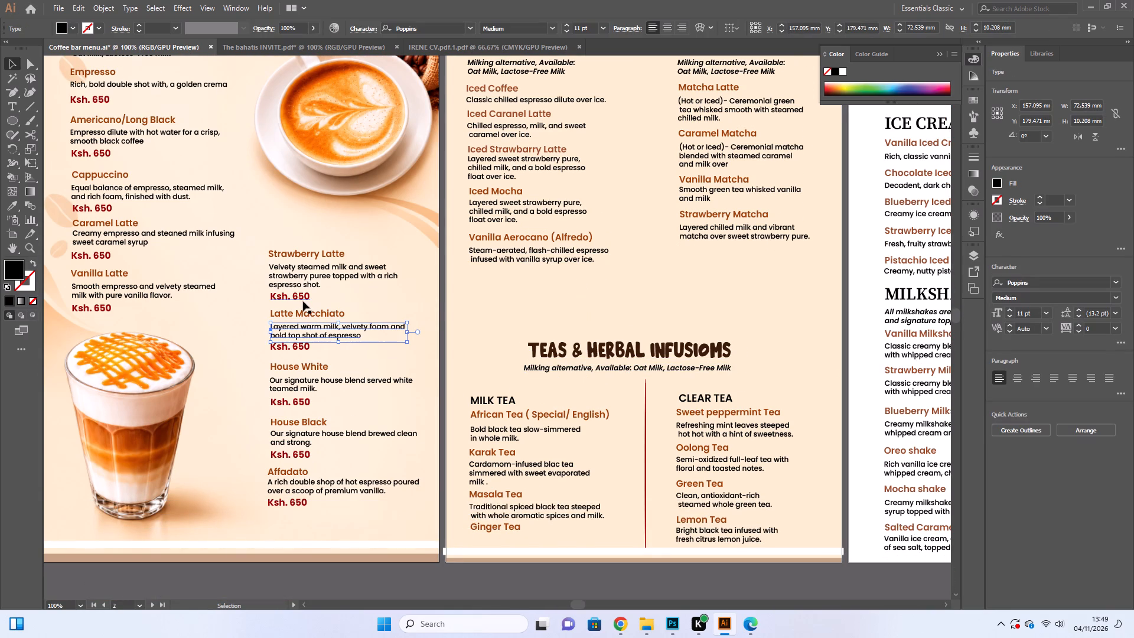
{"action": "left_click", "coordinate": [302, 301]}
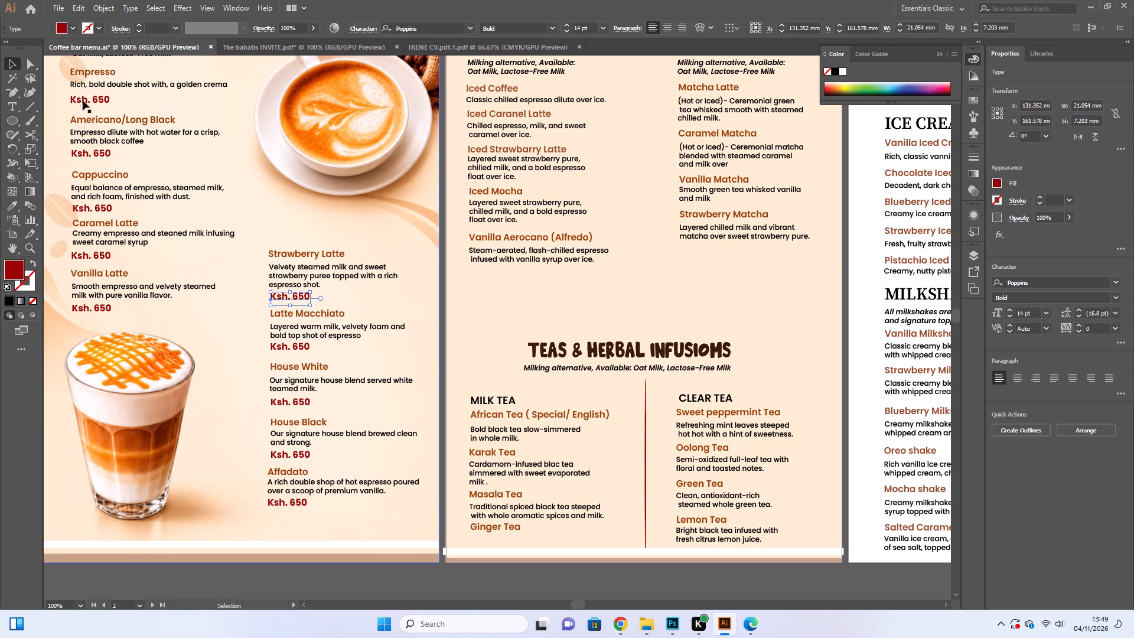
Show the rulers and place a vertical guide at about 115.3 mm, just left of the Coffees page's Strawberry Latte column.
{"action": "left_click", "coordinate": [230, 14]}
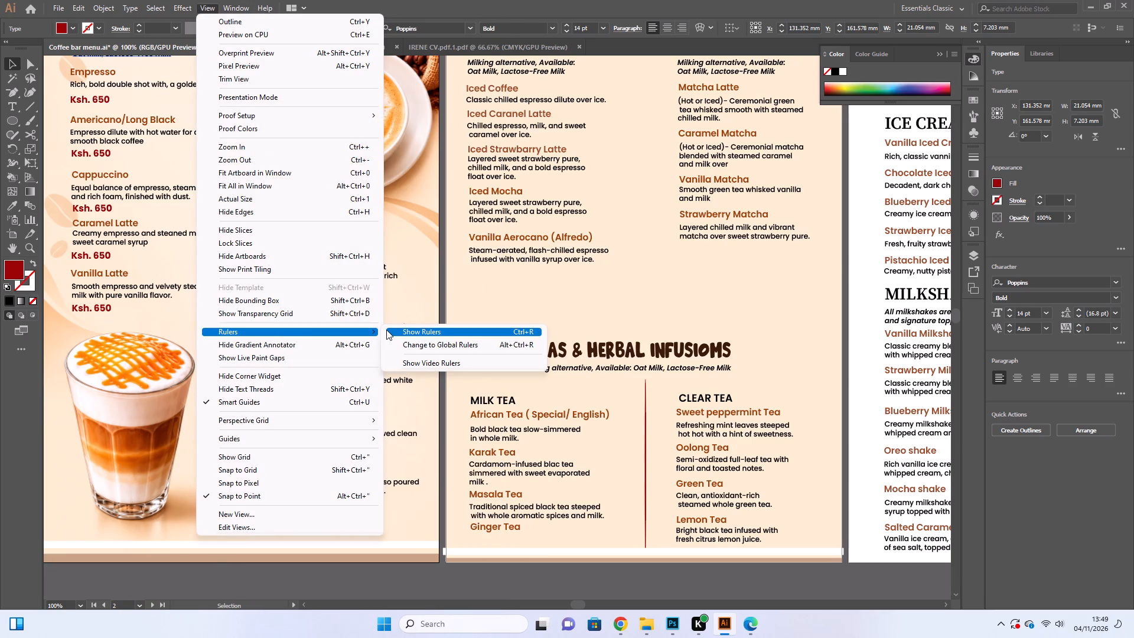
{"action": "left_click", "coordinate": [393, 330]}
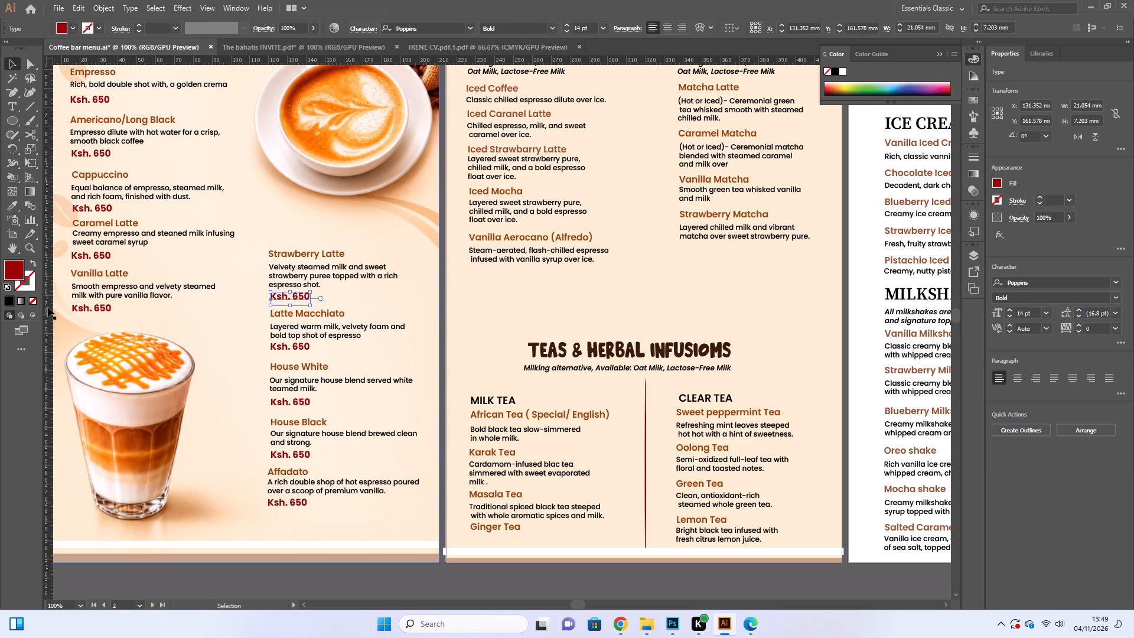
{"action": "left_click_drag", "start_coordinate": [48, 307], "coordinate": [265, 310]}
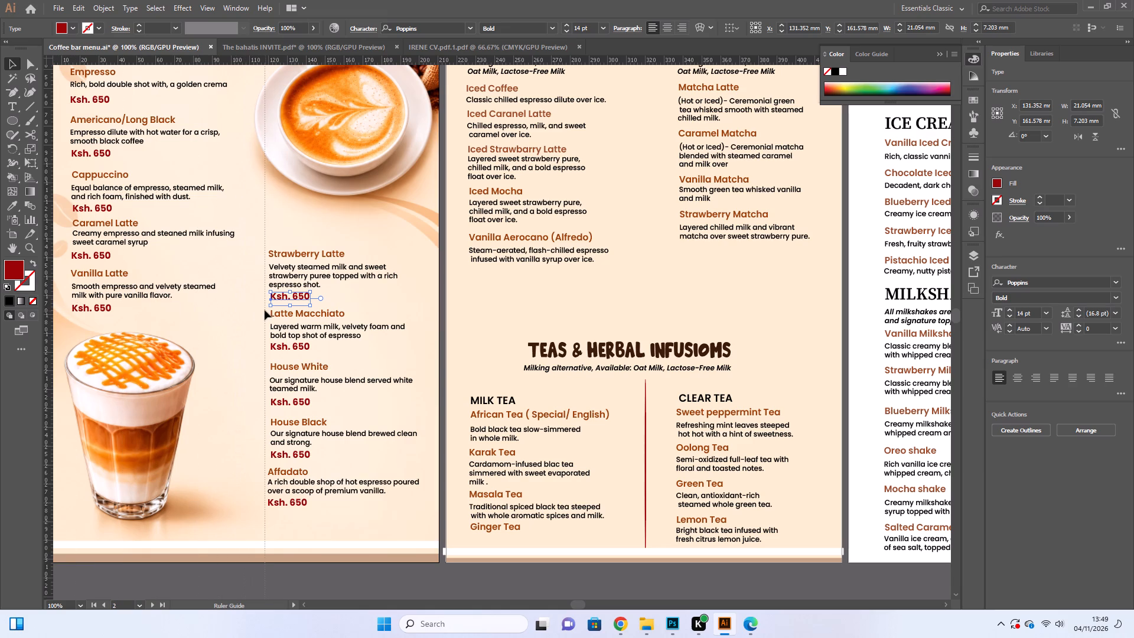
{"action": "left_click_drag", "start_coordinate": [265, 310], "coordinate": [259, 307]}
{"action": "left_click_drag", "start_coordinate": [259, 307], "coordinate": [258, 307]}
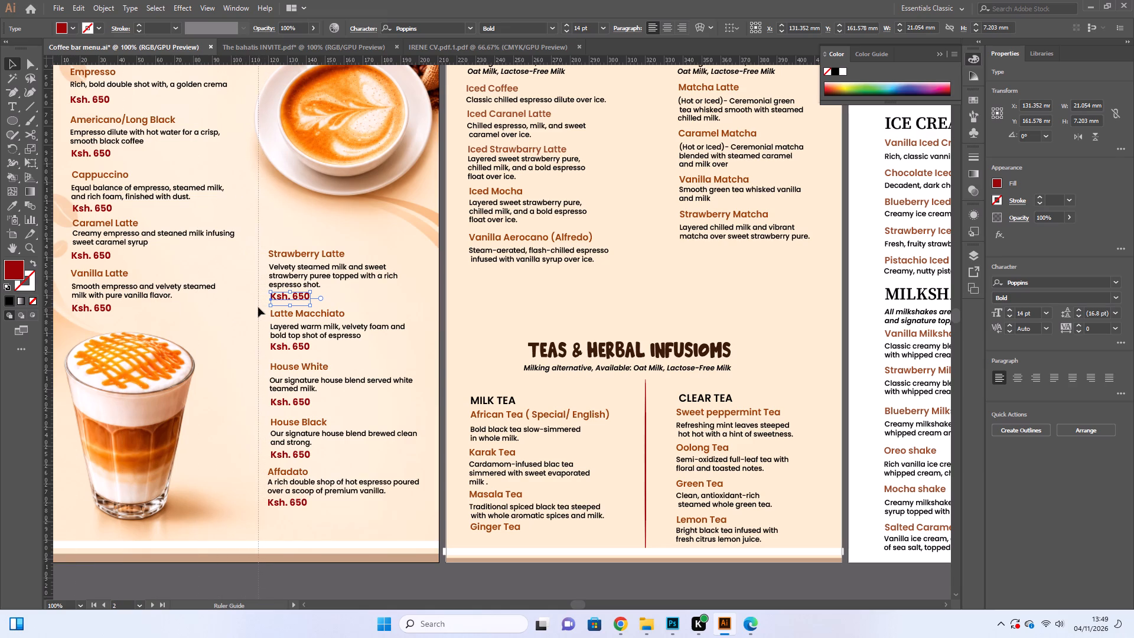
{"action": "left_click_drag", "start_coordinate": [258, 307], "coordinate": [260, 307]}
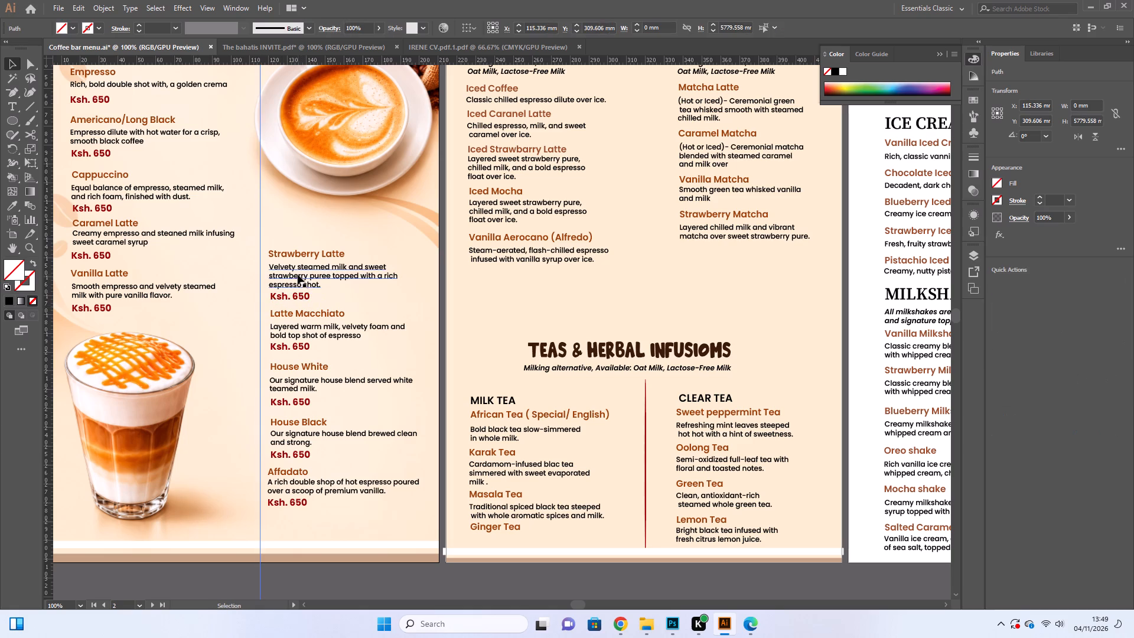
Shift all names, descriptions and prices from Strawberry Latte through Affadato about 3.5 mm left to meet the vertical guide.
{"action": "left_click", "coordinate": [298, 275]}
{"action": "left_click", "coordinate": [301, 258], "text": "shift"}
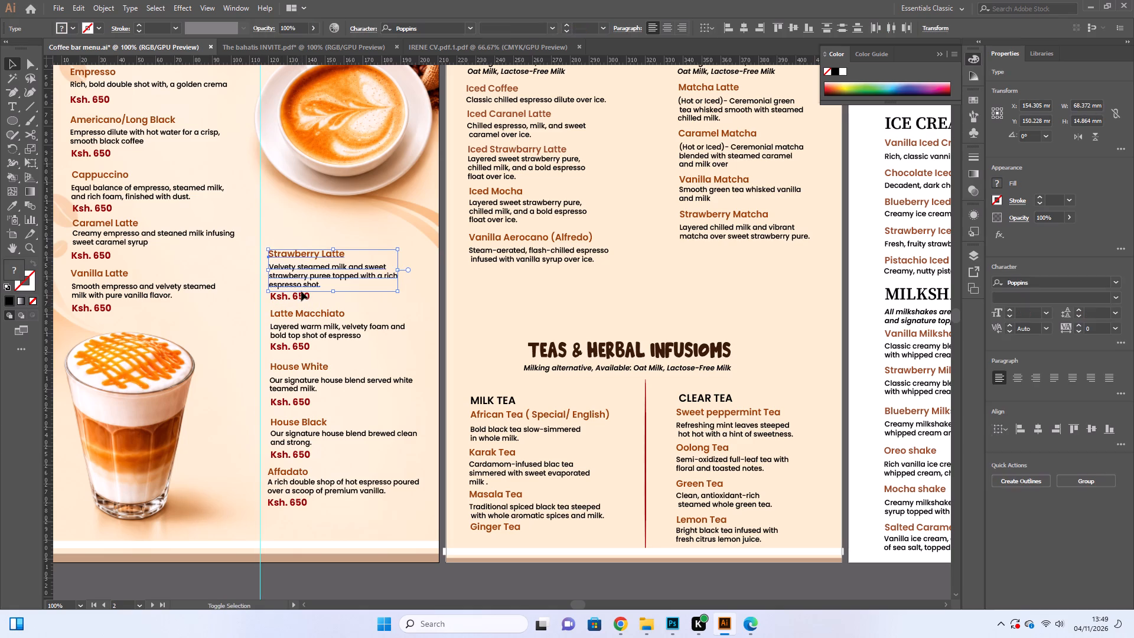
{"action": "left_click", "coordinate": [298, 298], "text": "shift"}
{"action": "left_click", "coordinate": [299, 311], "text": "shift"}
{"action": "left_click", "coordinate": [304, 334], "text": "shift"}
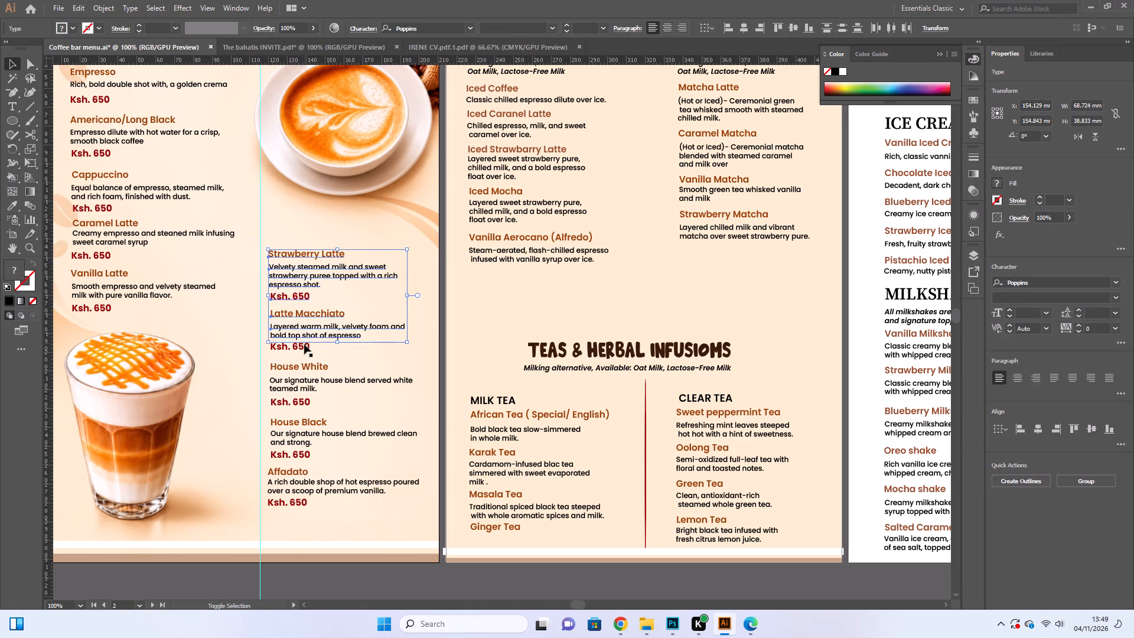
{"action": "left_click", "coordinate": [302, 348], "text": "shift"}
{"action": "left_click", "coordinate": [304, 370], "text": "shift"}
{"action": "left_click", "coordinate": [306, 387], "text": "shift"}
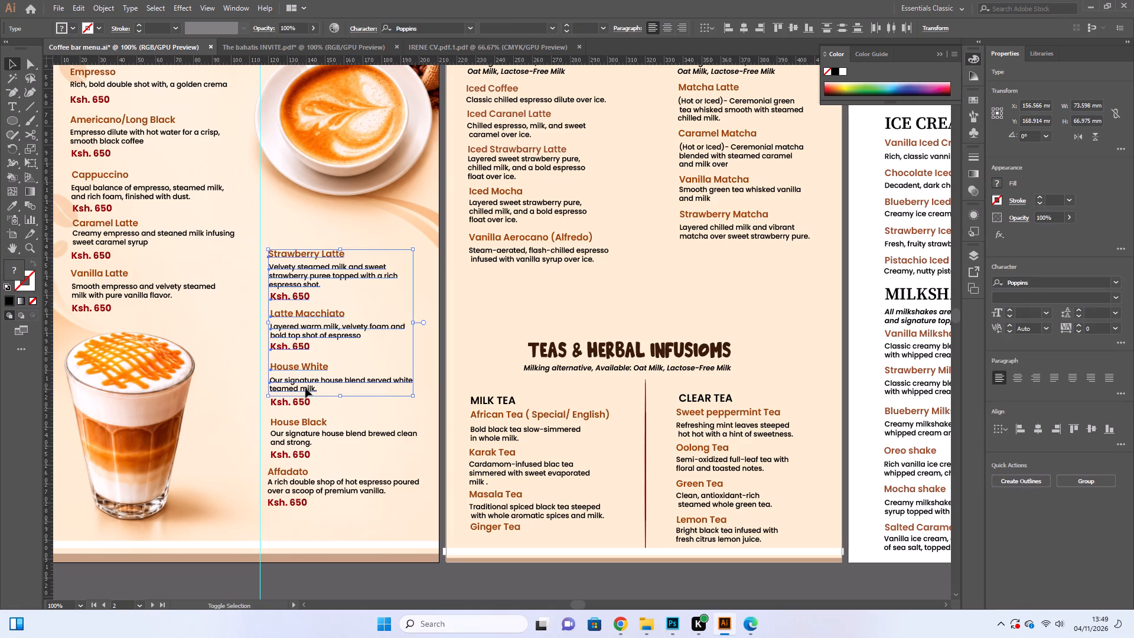
{"action": "left_click", "coordinate": [298, 401], "text": "shift"}
{"action": "left_click", "coordinate": [298, 421], "text": "shift"}
{"action": "left_click", "coordinate": [298, 440], "text": "shift"}
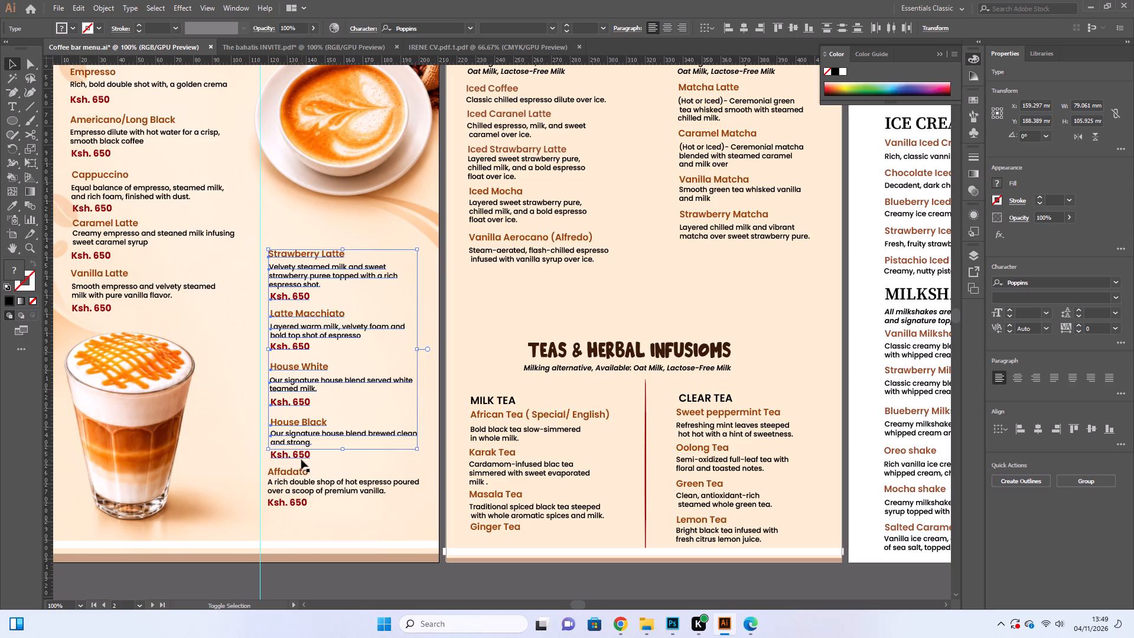
{"action": "left_click", "coordinate": [301, 460], "text": "shift"}
{"action": "left_click", "coordinate": [297, 472], "text": "shift"}
{"action": "left_click", "coordinate": [296, 484], "text": "shift"}
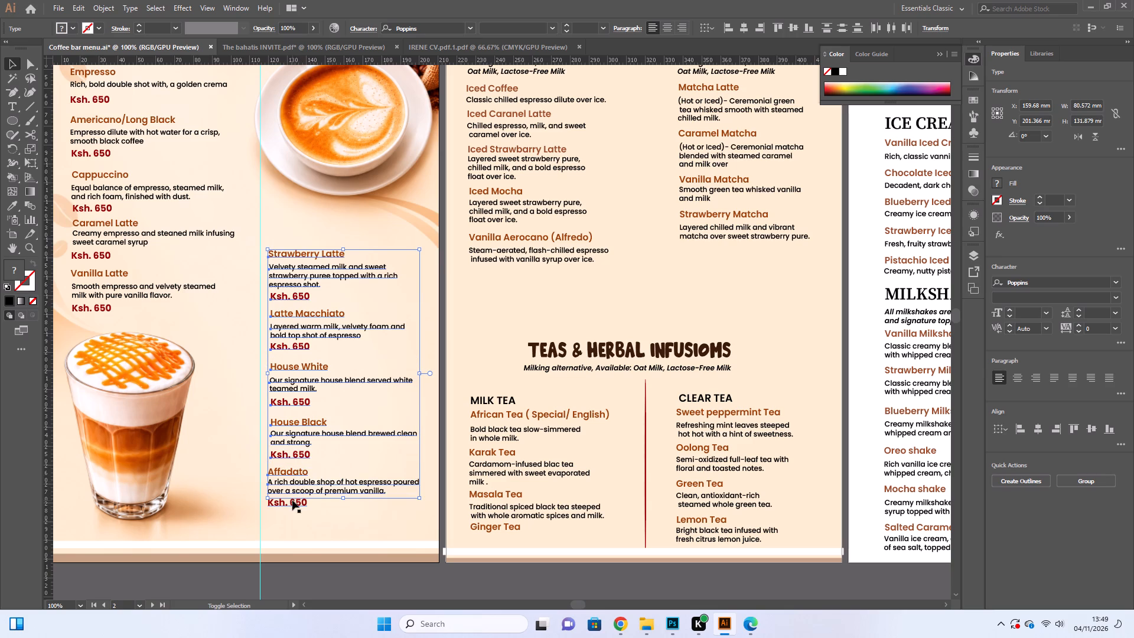
{"action": "left_click", "coordinate": [292, 500], "text": "shift"}
{"action": "key", "text": "Left"}
{"action": "key", "text": "Left"}
{"action": "key", "text": "Left"}
{"action": "key", "text": "Left"}
{"action": "key", "text": "Left"}
{"action": "key", "text": "Left"}
{"action": "key", "text": "Left"}
{"action": "key", "text": "Left"}
{"action": "key", "text": "Left"}
{"action": "key", "text": "Left"}
{"action": "key", "text": "Left"}
{"action": "key", "text": "Left"}
{"action": "key", "text": "Left"}
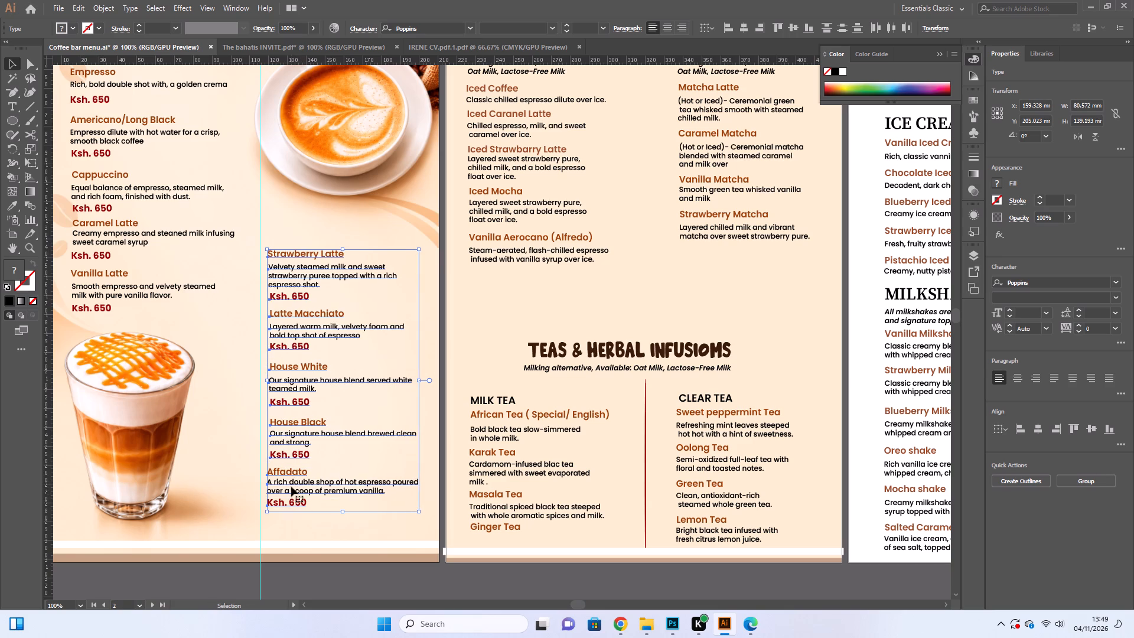
{"action": "key", "text": "Left"}
{"action": "key", "text": "Left"}
{"action": "key", "text": "Left"}
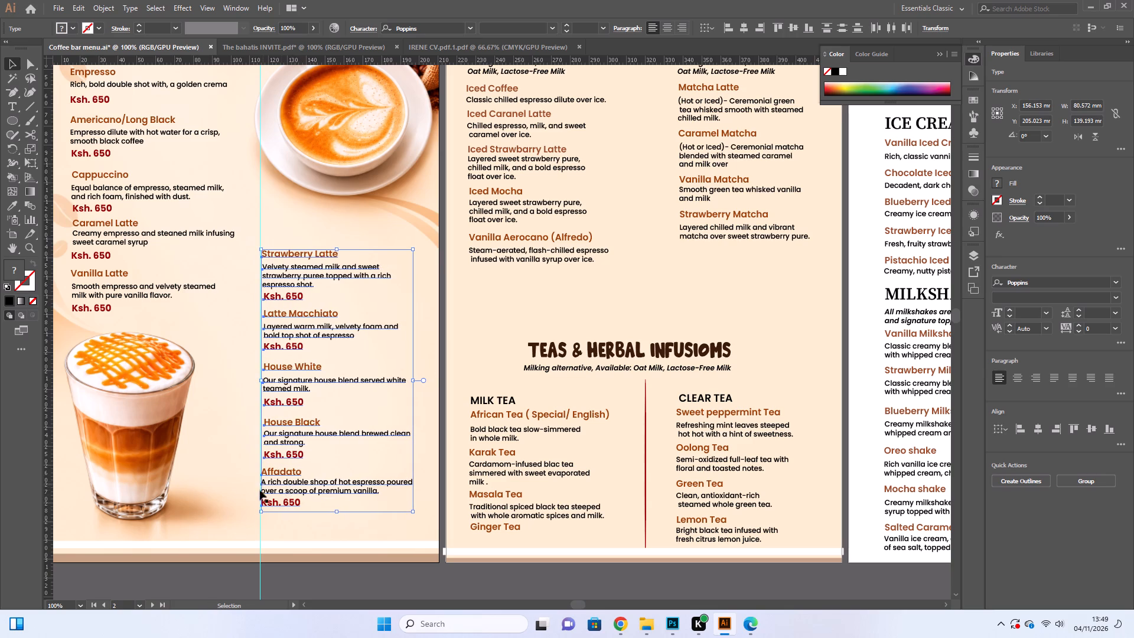
{"action": "left_click", "coordinate": [320, 577]}
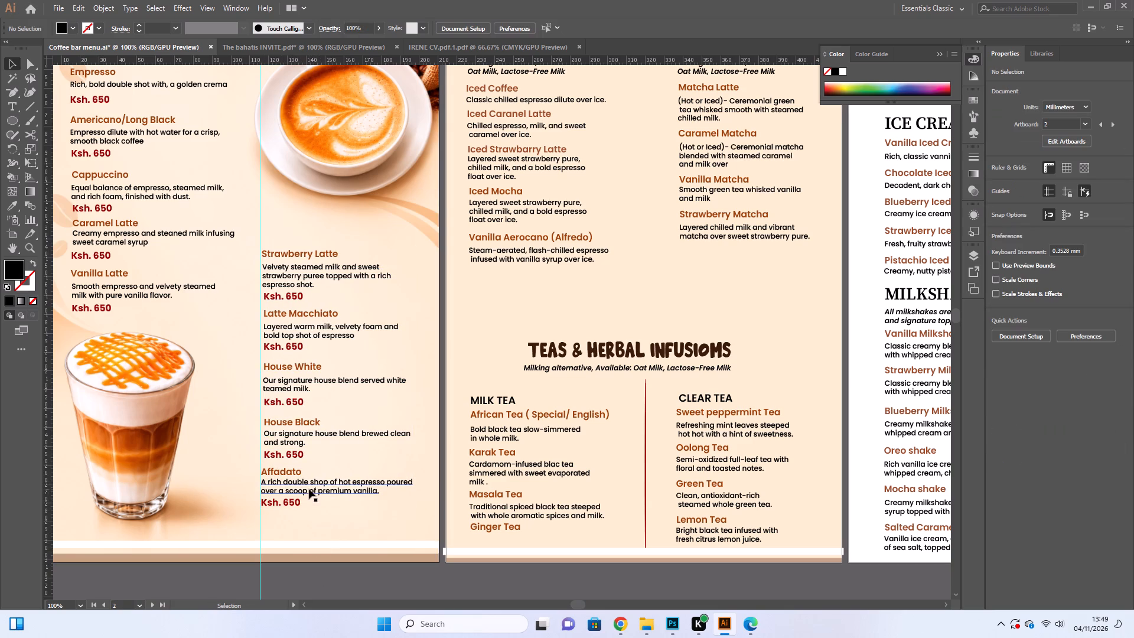
Nudge the Affadato description slightly right, by about 0.35 mm, off the vertical guide.
{"action": "left_click", "coordinate": [309, 489]}
{"action": "key", "text": "Right"}
Move the House Black name, description and price together about 1.8 mm left to align with the vertical guide.
{"action": "left_click", "coordinate": [287, 458]}
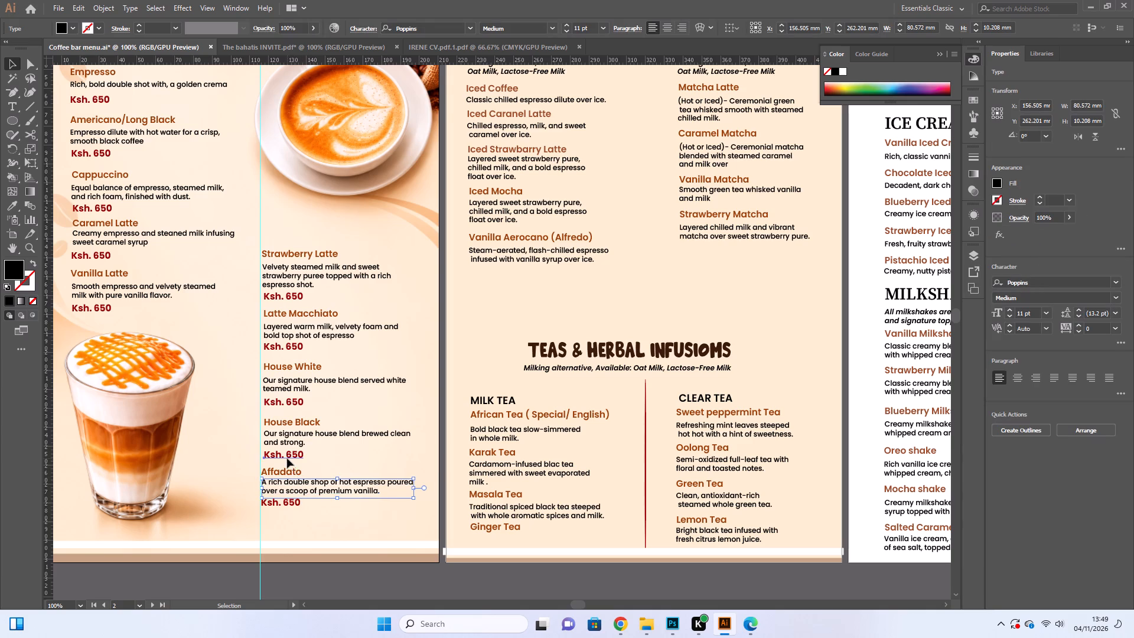
{"action": "left_click", "coordinate": [291, 438], "text": "shift"}
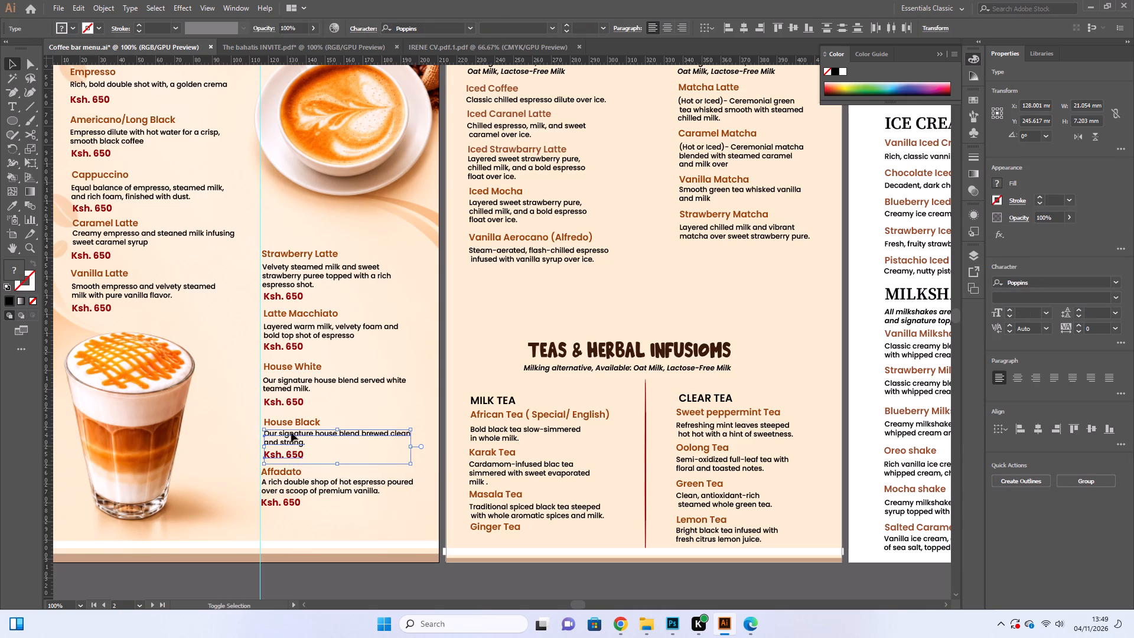
{"action": "left_click", "coordinate": [294, 425], "text": "shift"}
{"action": "key", "text": "Left"}
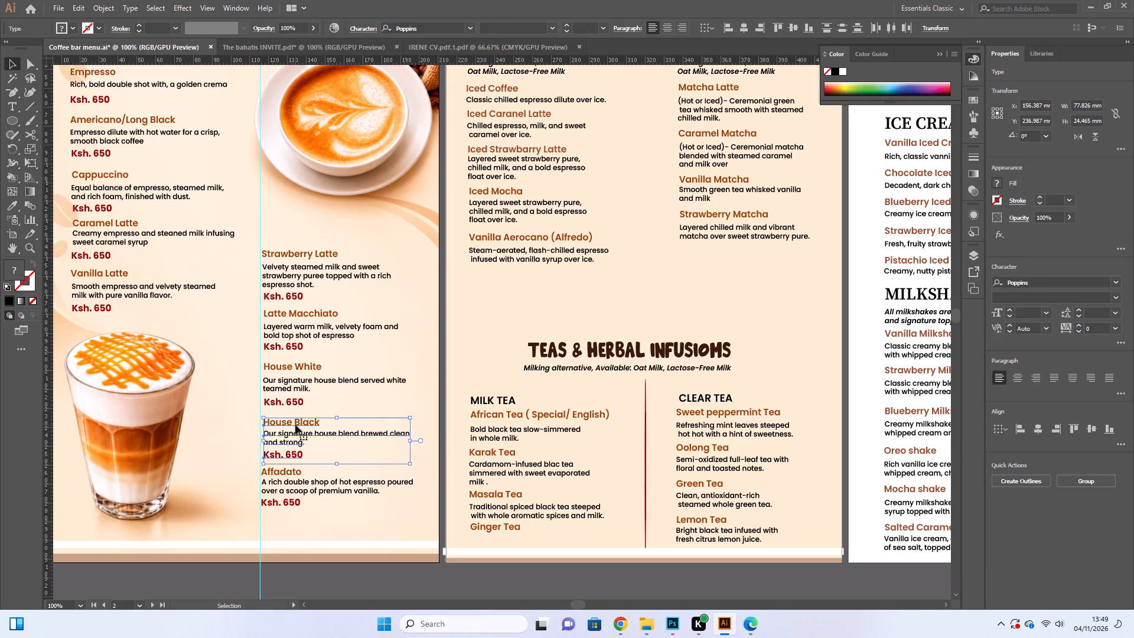
{"action": "key", "text": "Left"}
{"action": "key", "text": "Left"}
{"action": "key", "text": "Left"}
{"action": "key", "text": "Left"}
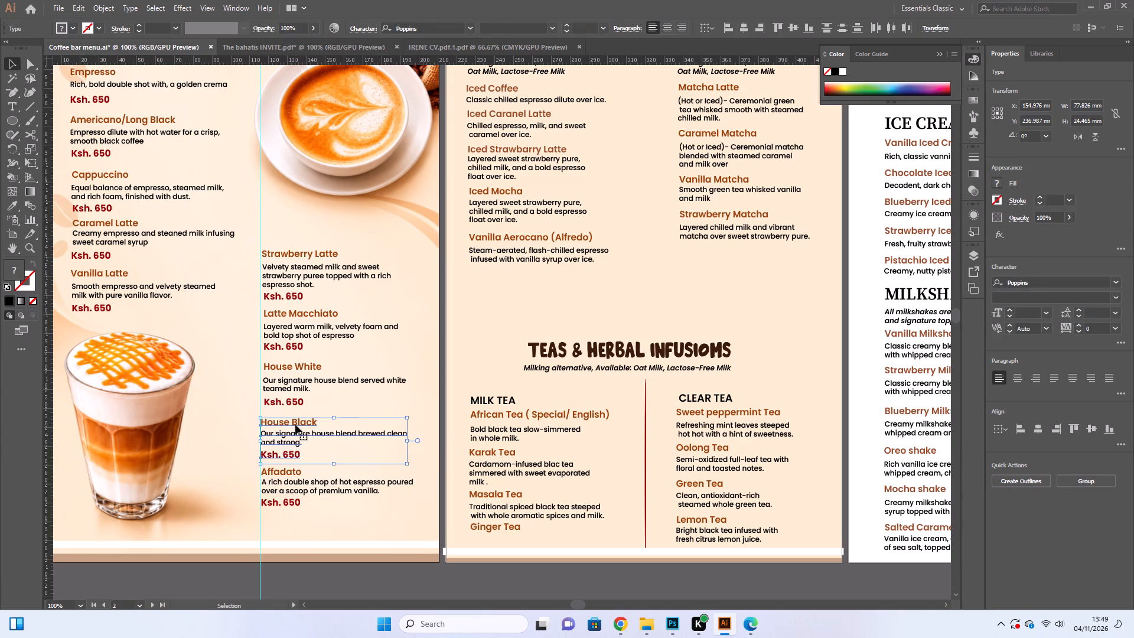
Move the House White name, description and price together about 1.1 mm left to align with the vertical guide.
{"action": "left_click", "coordinate": [293, 399]}
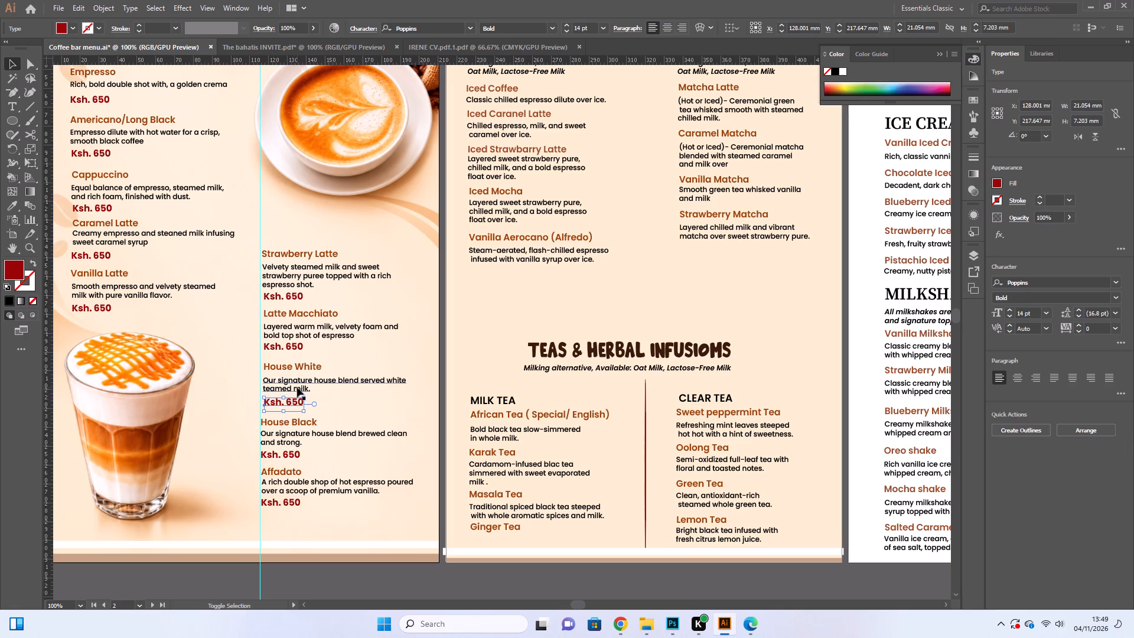
{"action": "left_click", "coordinate": [297, 388], "text": "shift"}
{"action": "left_click", "coordinate": [295, 370], "text": "shift"}
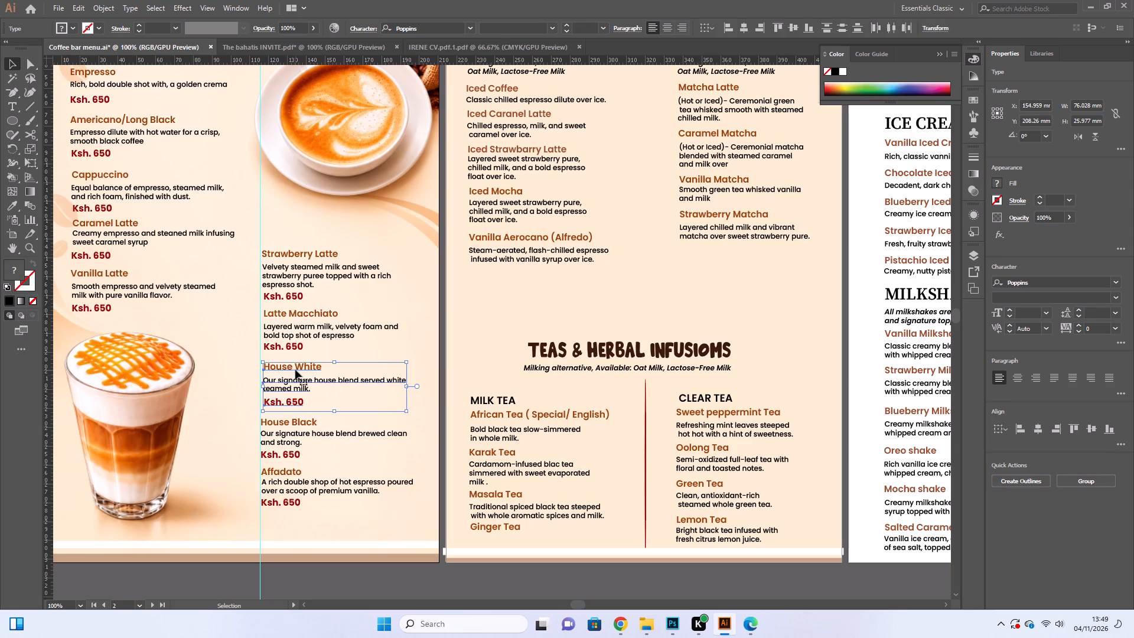
{"action": "key", "text": "Left"}
{"action": "key", "text": "Left"}
{"action": "key", "text": "Left"}
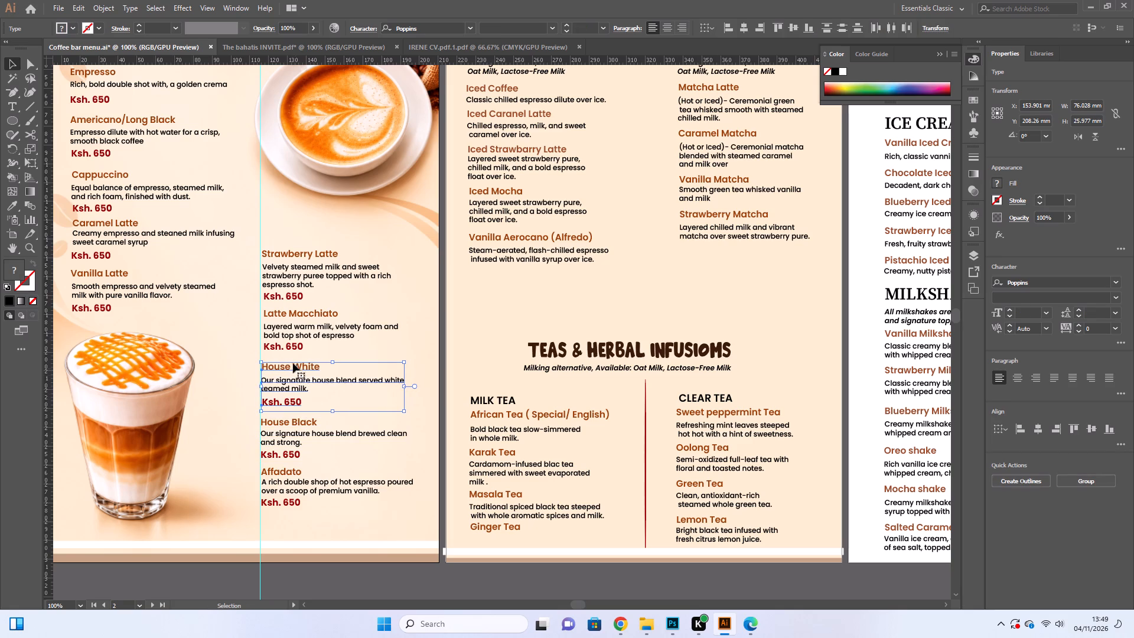
Move the Latte Macchiato name, description and price together about 1.4 mm left to align with the vertical guide.
{"action": "left_click", "coordinate": [288, 348]}
{"action": "left_click", "coordinate": [296, 331], "text": "shift"}
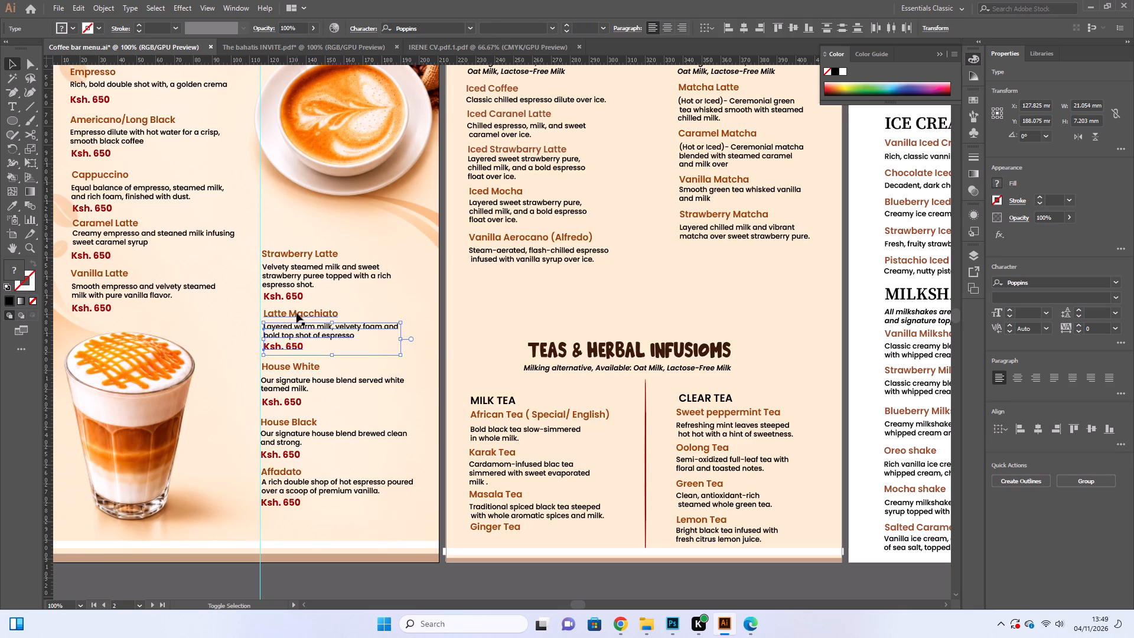
{"action": "left_click", "coordinate": [296, 313], "text": "shift"}
{"action": "key", "text": "Left"}
{"action": "key", "text": "Left"}
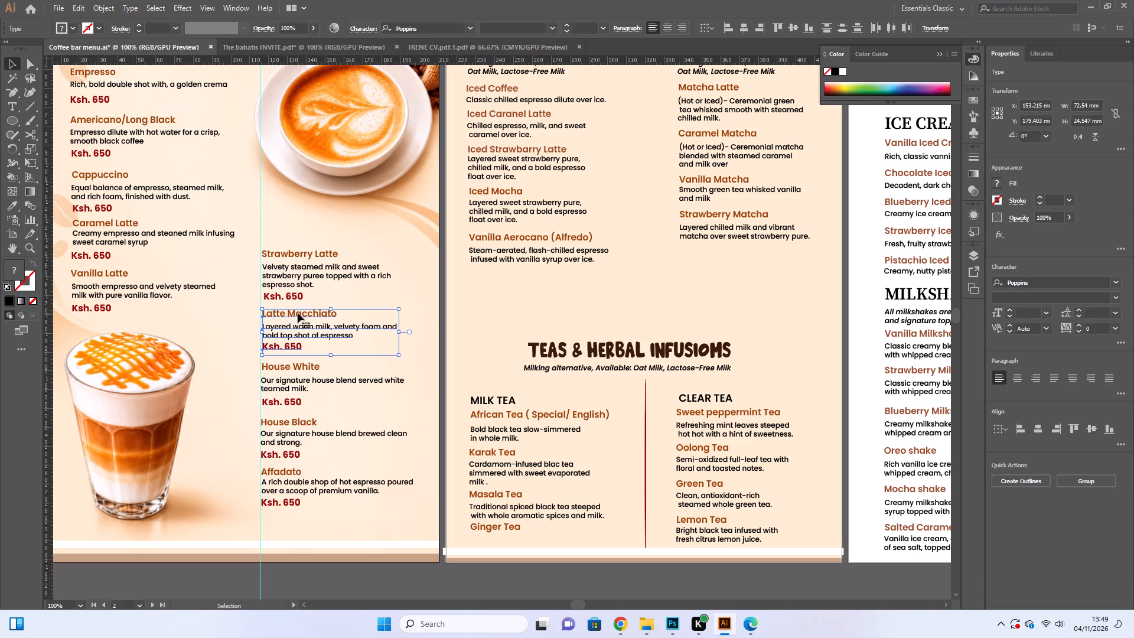
{"action": "key", "text": "Left"}
{"action": "key", "text": "Left"}
Move the Strawberry Latte name, description and price together about 0.35 mm left to meet the vertical guide.
{"action": "left_click", "coordinate": [292, 301]}
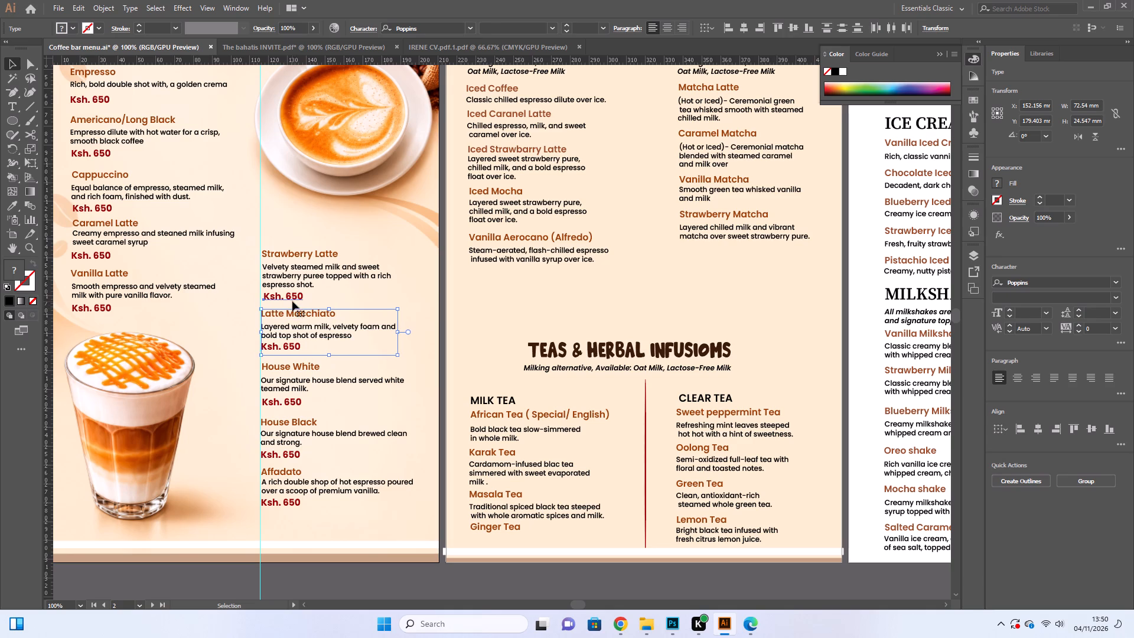
{"action": "left_click", "coordinate": [302, 278], "text": "shift"}
{"action": "left_click", "coordinate": [304, 256], "text": "shift"}
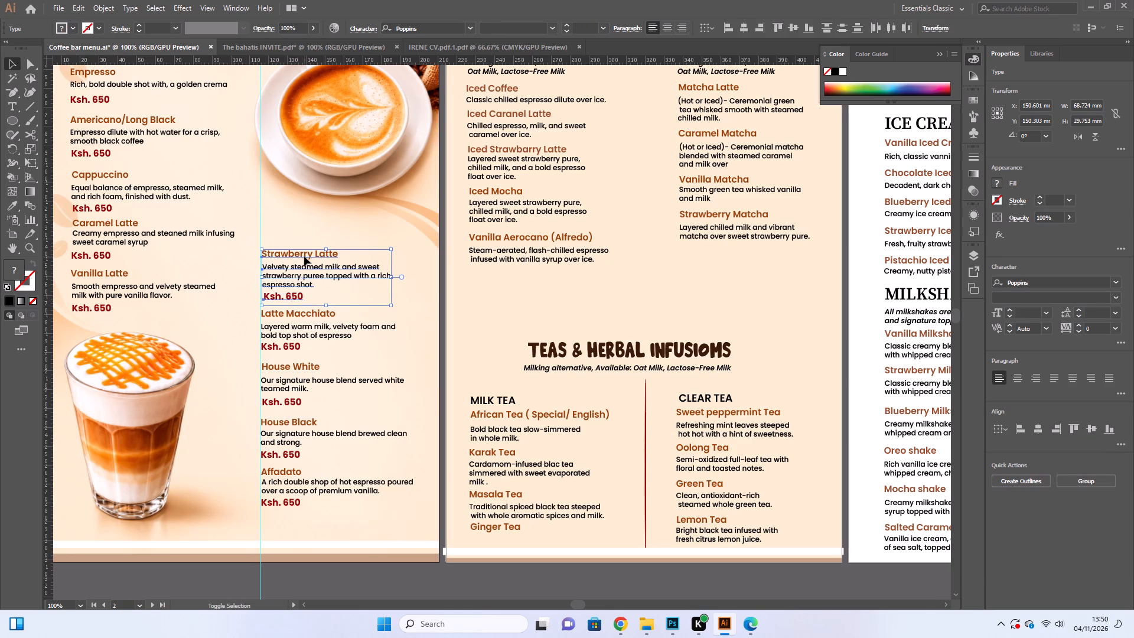
{"action": "key", "text": "Left"}
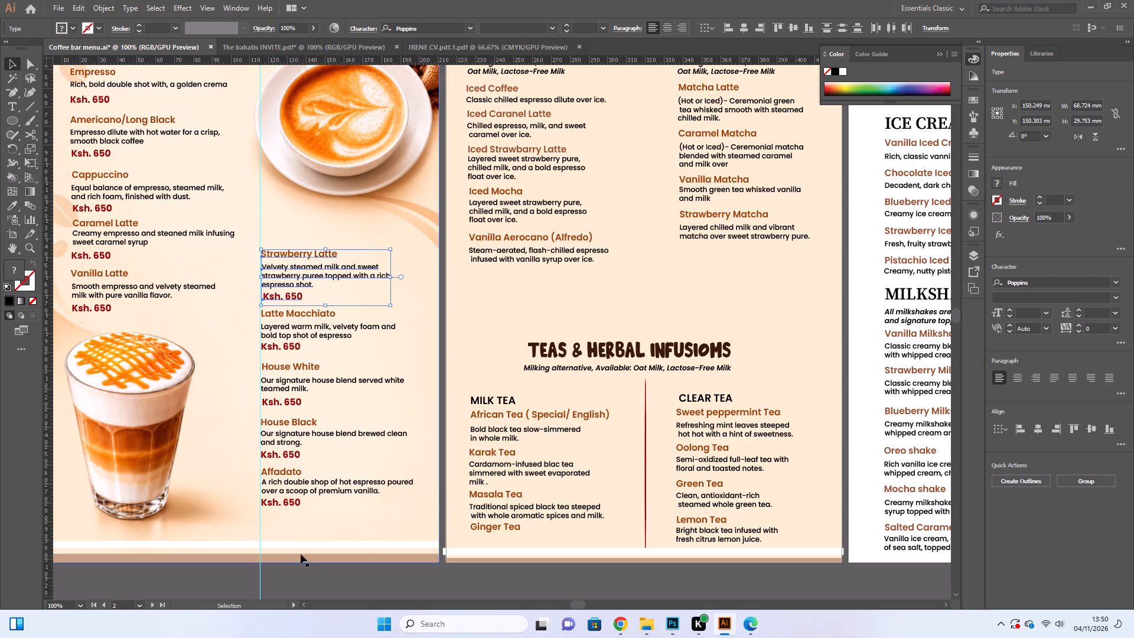
{"action": "left_click", "coordinate": [338, 583]}
Place a vertical guide along the left edge of the Coffees page's first text column.
{"action": "scroll", "coordinate": [338, 580], "scroll_direction": "up", "scroll_amount": 1}
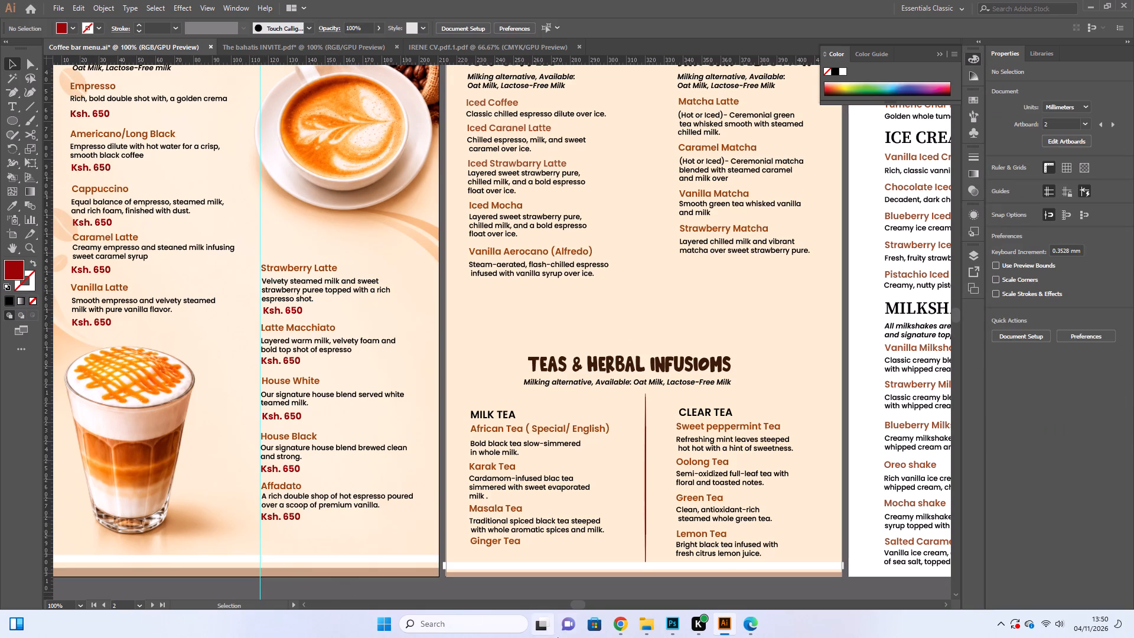
{"action": "left_click", "coordinate": [585, 603]}
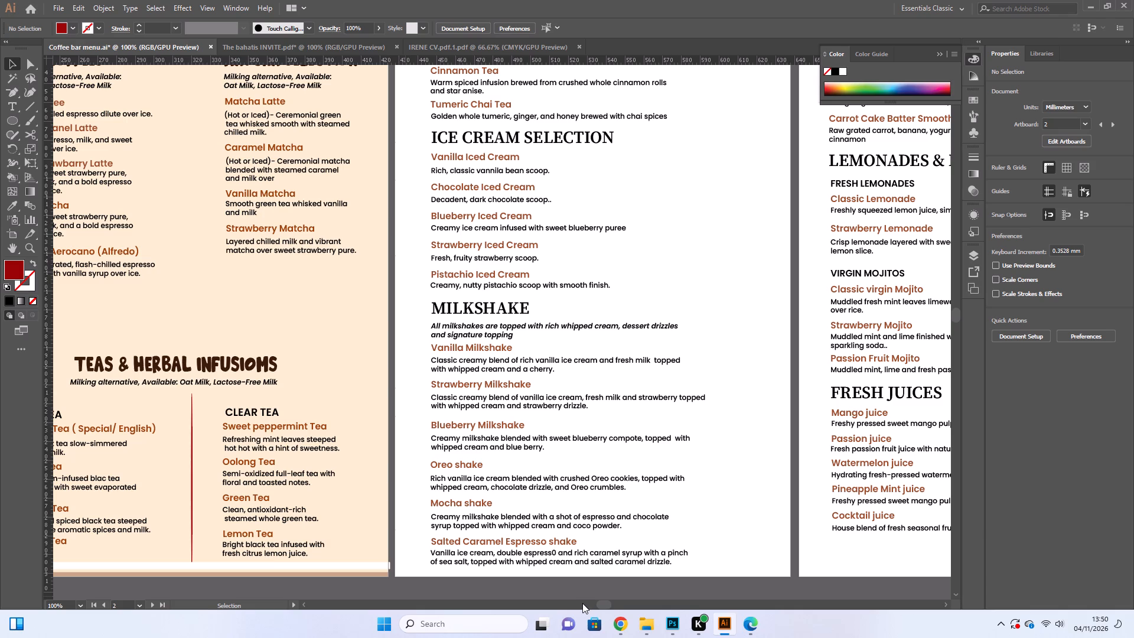
{"action": "left_click_drag", "start_coordinate": [608, 605], "coordinate": [579, 608]}
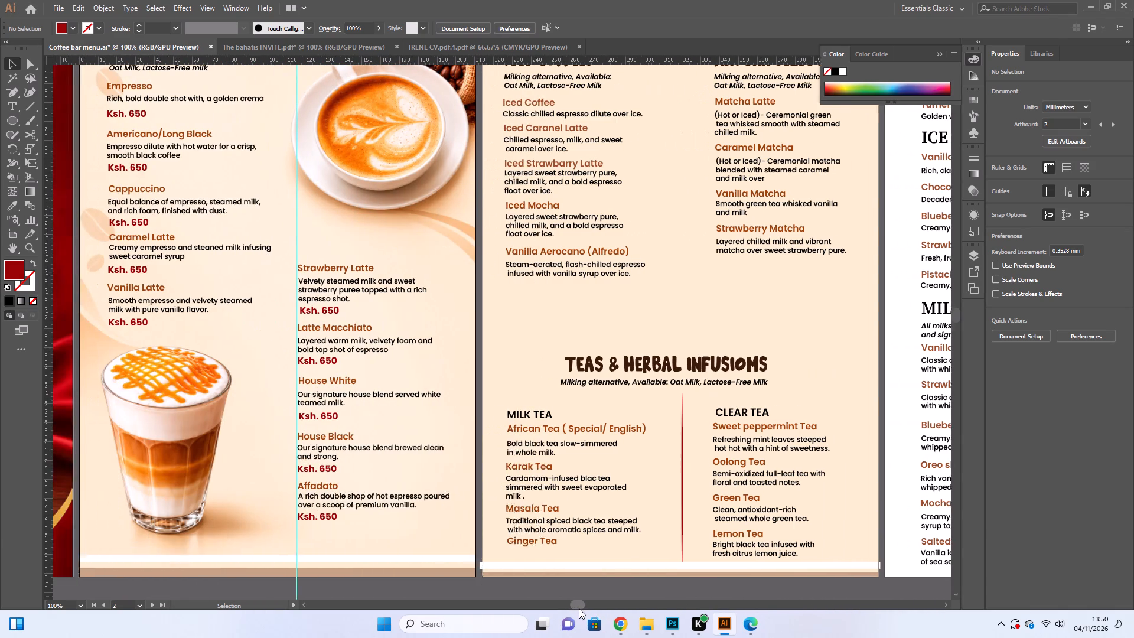
{"action": "left_click_drag", "start_coordinate": [579, 608], "coordinate": [576, 608]}
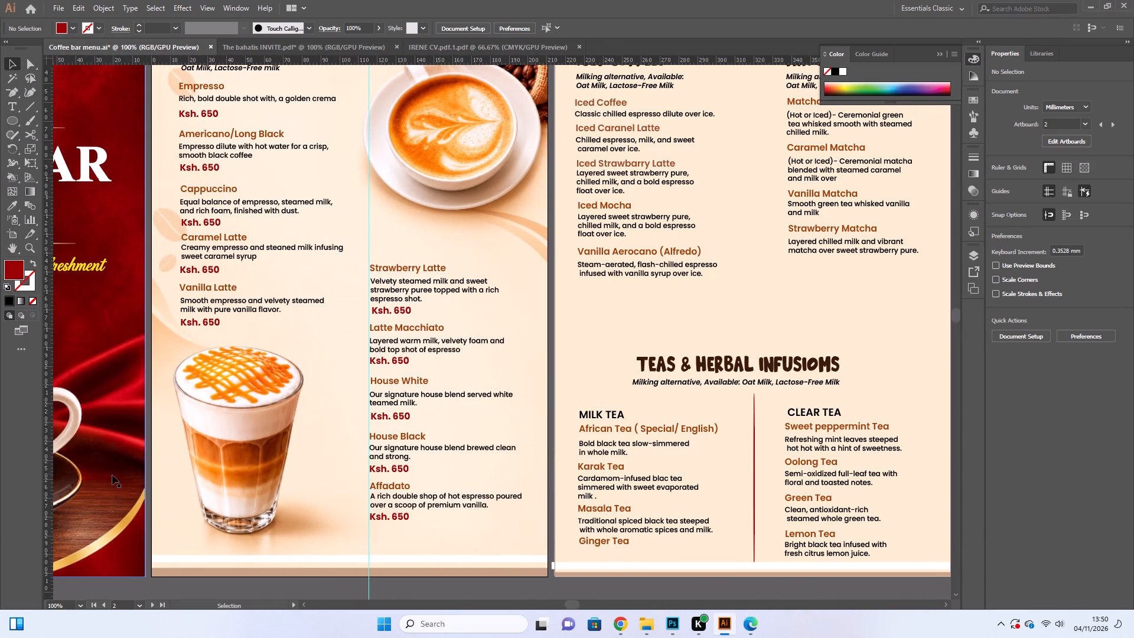
{"action": "left_click_drag", "start_coordinate": [51, 452], "coordinate": [178, 467]}
Nudge the milk alternatives note about 0.35 mm and the Coffees heading about 1.06 mm left toward the new guide.
{"action": "scroll", "coordinate": [178, 466], "scroll_direction": "up", "scroll_amount": 9}
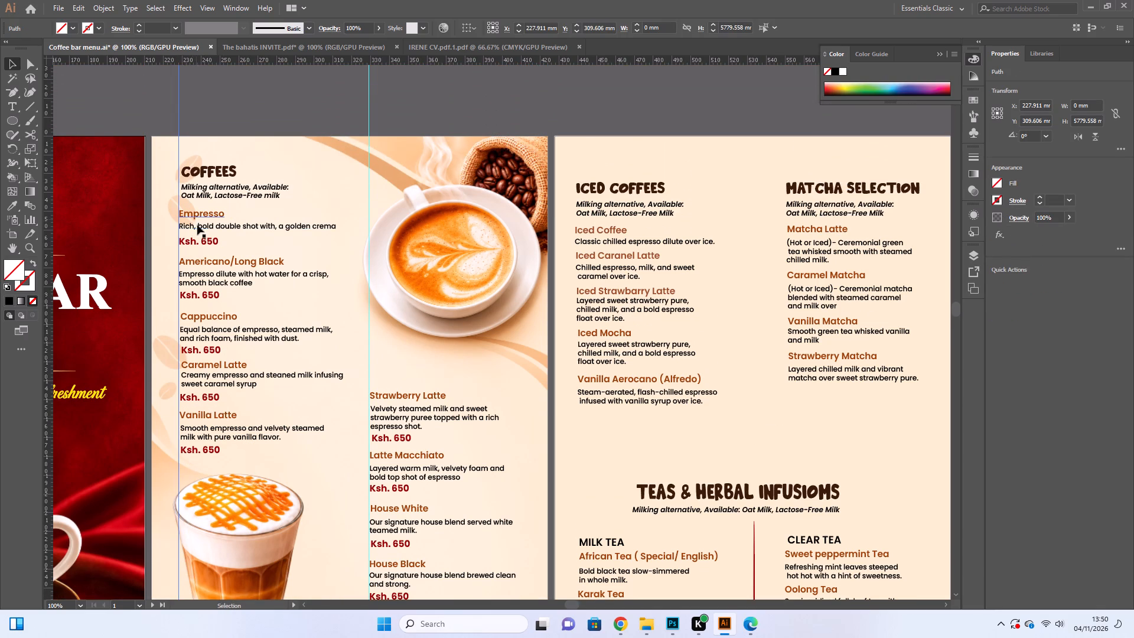
{"action": "left_click", "coordinate": [198, 200]}
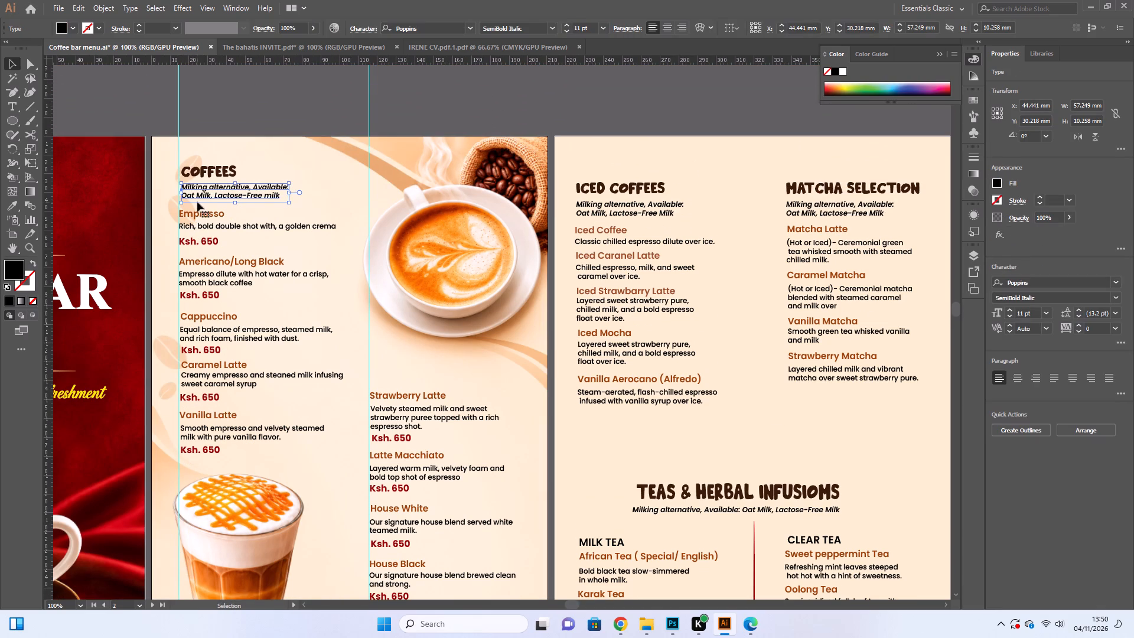
{"action": "key", "text": "Left"}
{"action": "left_click", "coordinate": [188, 180]}
{"action": "left_click", "coordinate": [194, 176]}
{"action": "key", "text": "Left"}
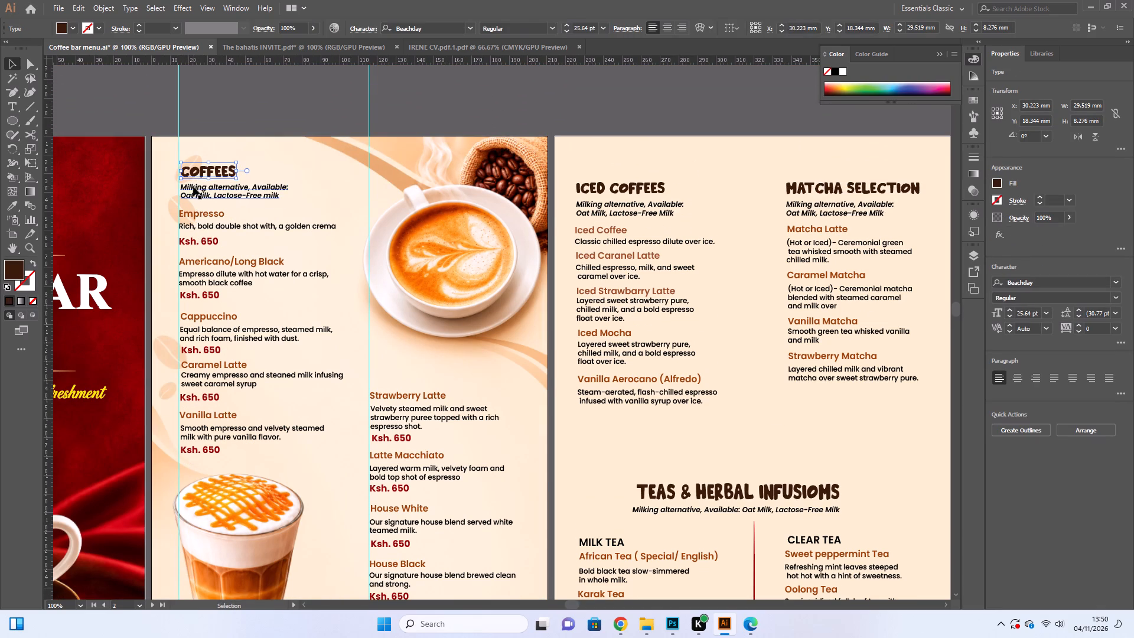
{"action": "key", "text": "Left"}
{"action": "key", "text": "Left"}
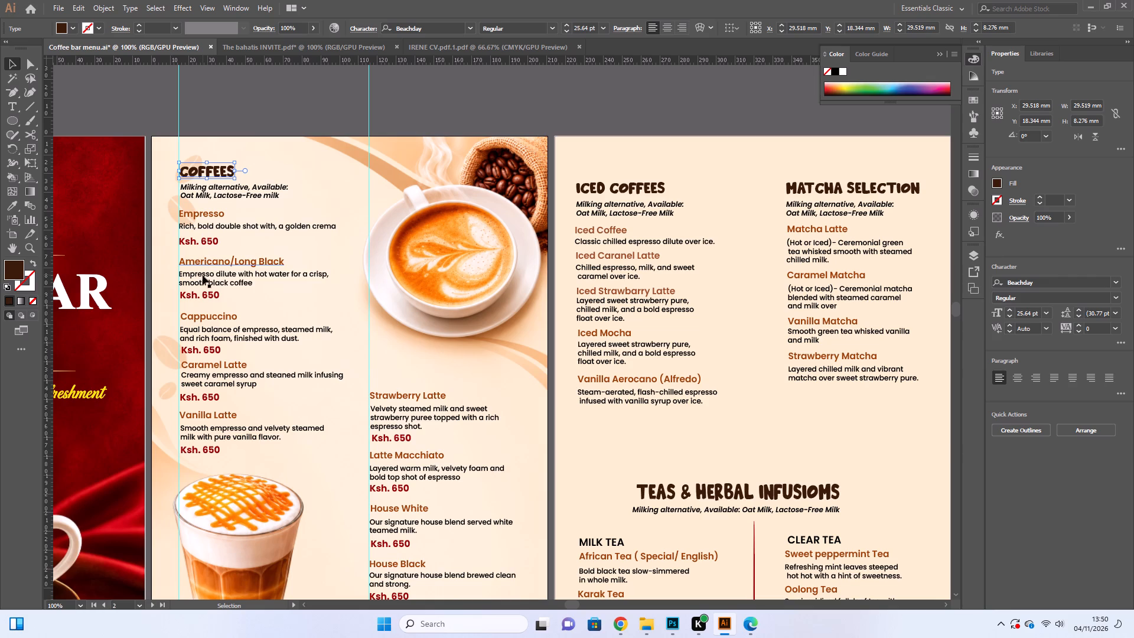
Nudge the Americano/Long Black description and name each about 0.35 mm right to line up with the new guide.
{"action": "left_click", "coordinate": [203, 280]}
{"action": "key", "text": "Right"}
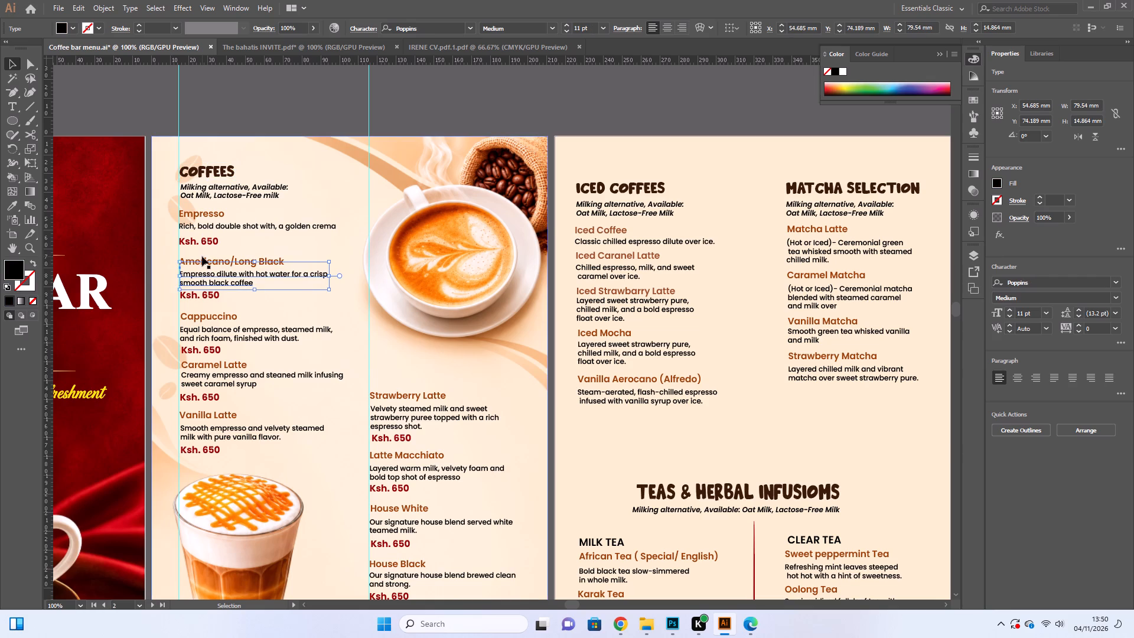
{"action": "left_click", "coordinate": [205, 261]}
{"action": "key", "text": "Right"}
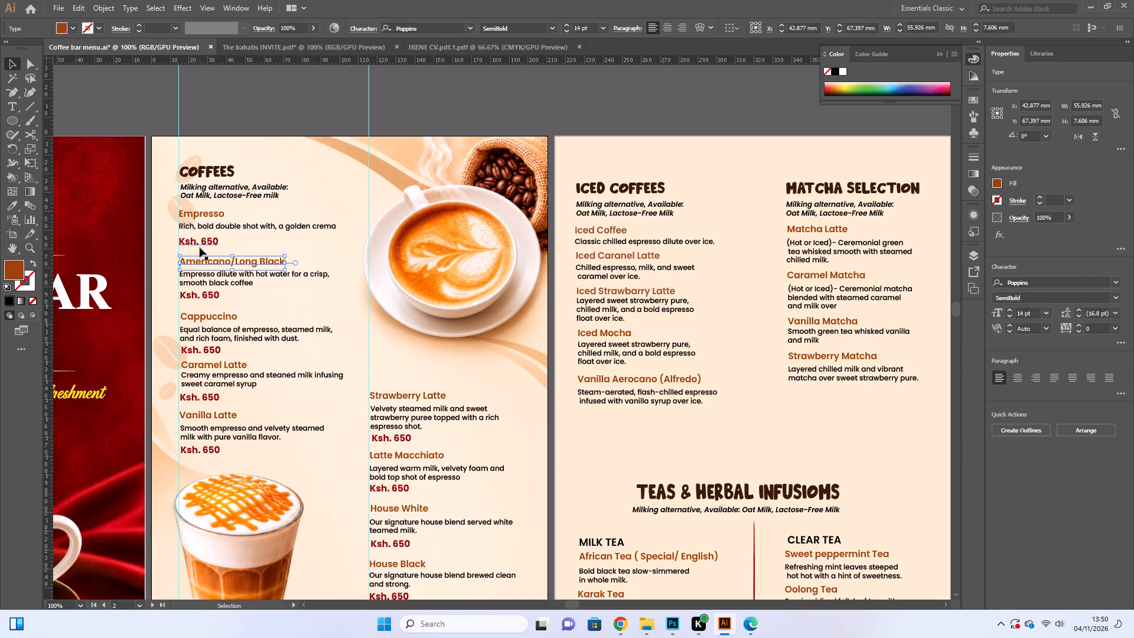
Raise the Americano/Long Black description and the Empresso price by about 0.7 mm each to tighten the vertical spacing.
{"action": "left_click", "coordinate": [213, 344]}
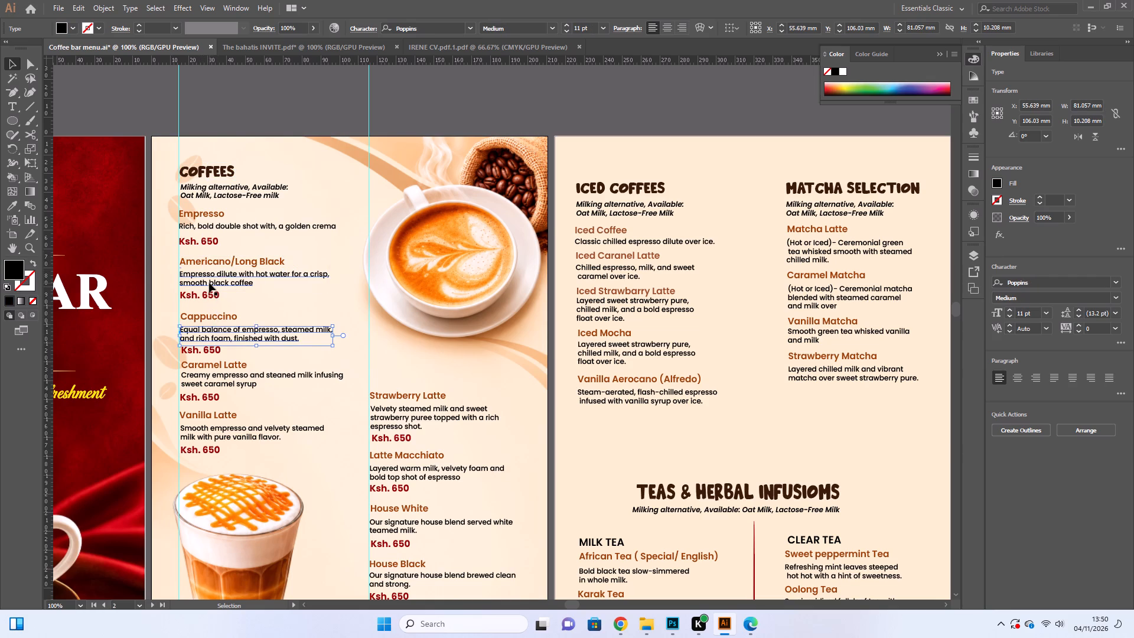
{"action": "left_click", "coordinate": [209, 283]}
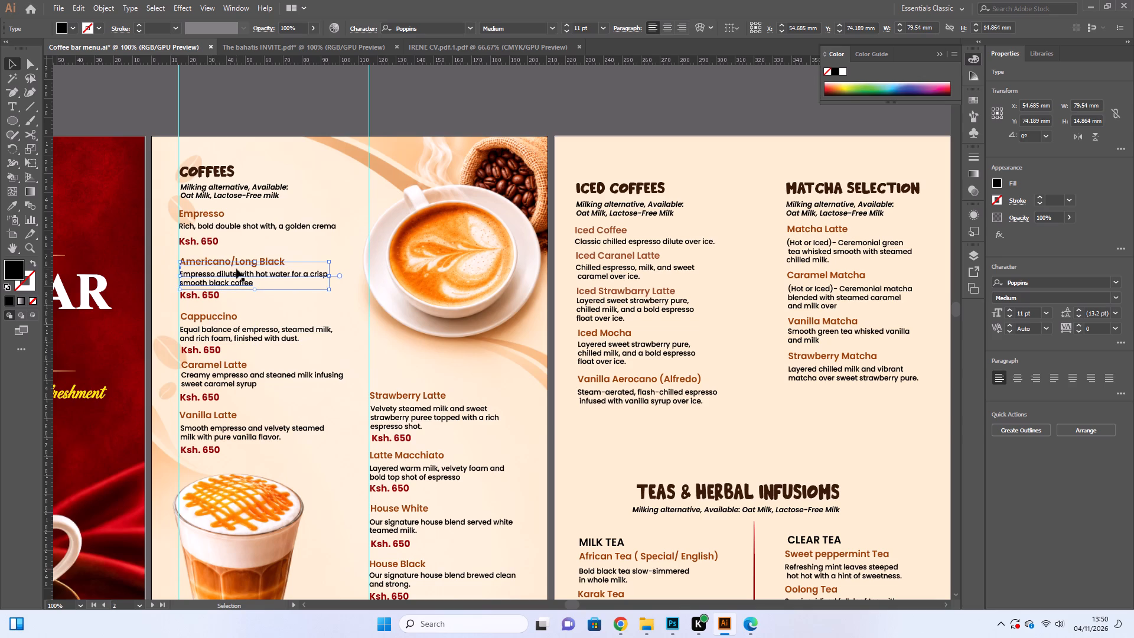
{"action": "key", "text": "Up"}
{"action": "key", "text": "Up"}
{"action": "left_click", "coordinate": [258, 308]}
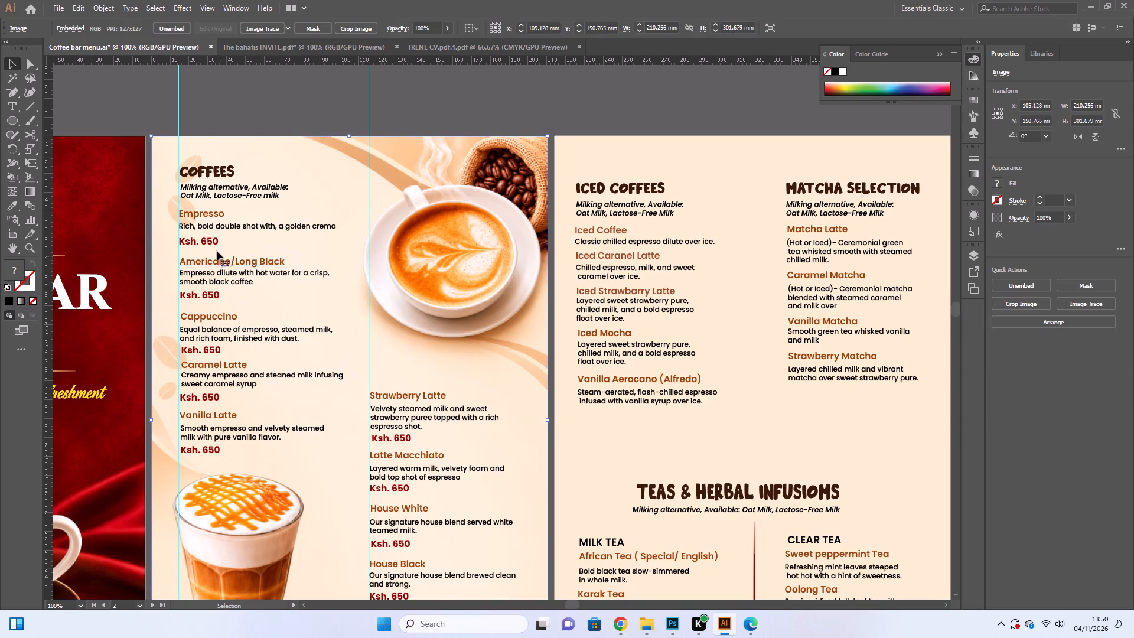
{"action": "left_click", "coordinate": [212, 243]}
{"action": "key", "text": "Up"}
{"action": "key", "text": "Up"}
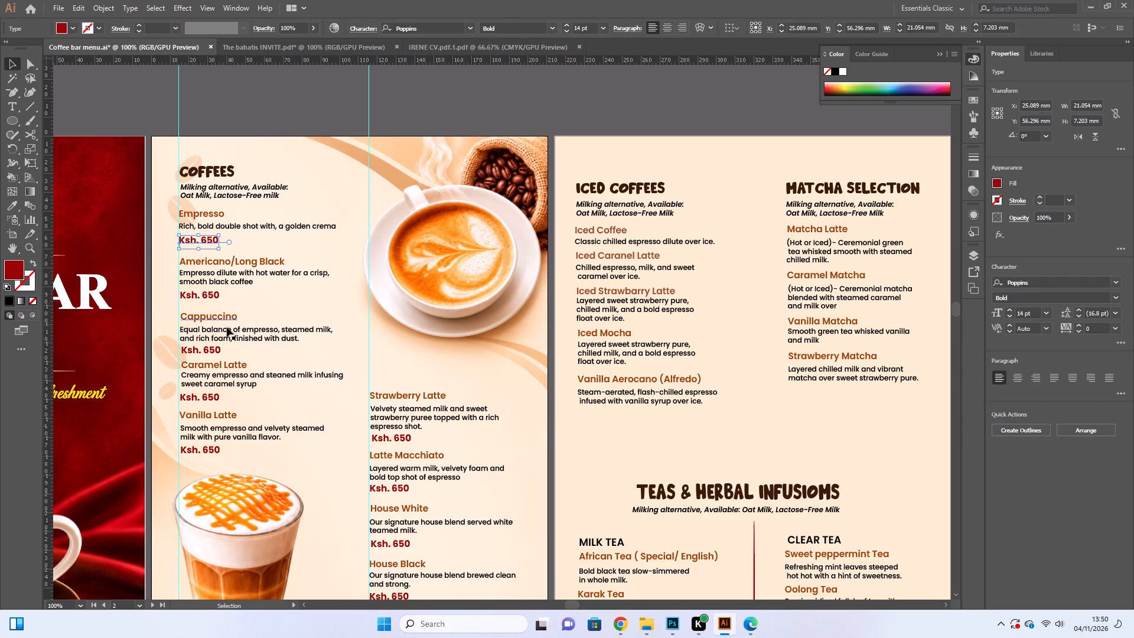
Raise the Cappuccino description and name by about 0.35 mm each.
{"action": "left_click", "coordinate": [224, 331]}
{"action": "key", "text": "Up"}
{"action": "left_click", "coordinate": [219, 320]}
{"action": "key", "text": "Up"}
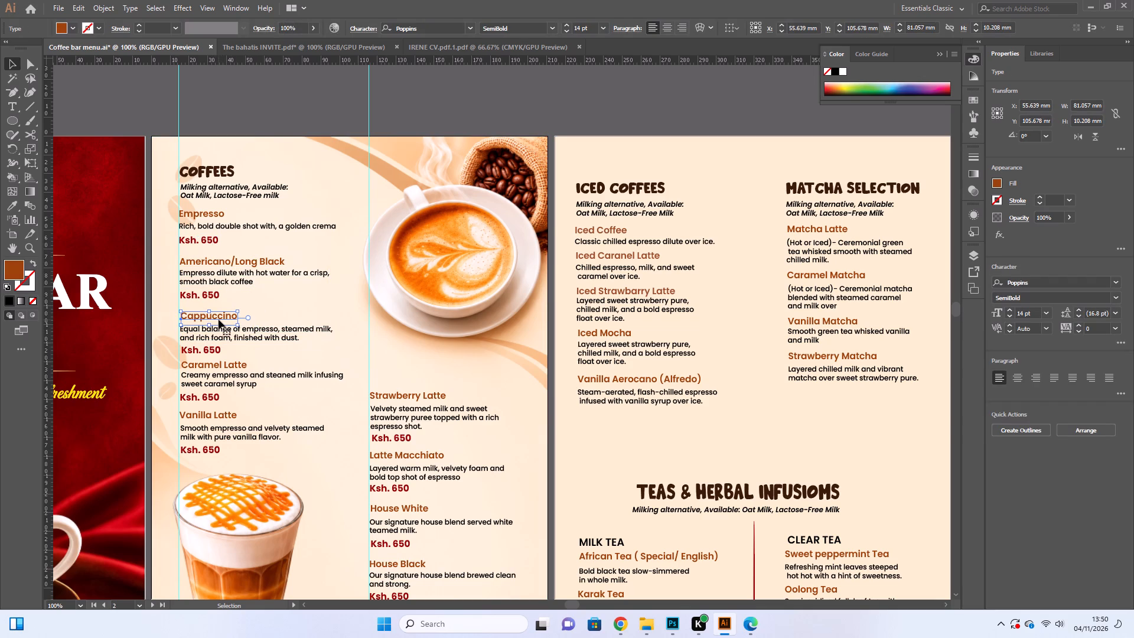
Nudge the Cappuccino name about 0.7 mm, its description about 0.35 mm and its price about 1.06 mm left to the guide.
{"action": "key", "text": "Left"}
{"action": "key", "text": "Left"}
{"action": "left_click", "coordinate": [221, 330]}
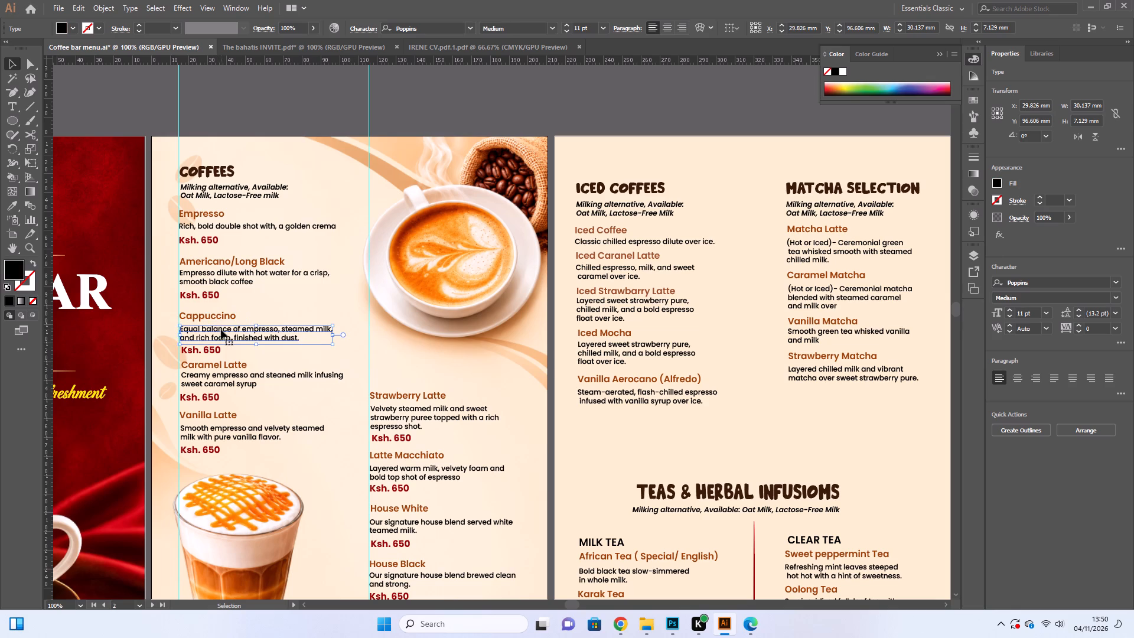
{"action": "key", "text": "Left"}
{"action": "left_click", "coordinate": [209, 352]}
{"action": "key", "text": "Left"}
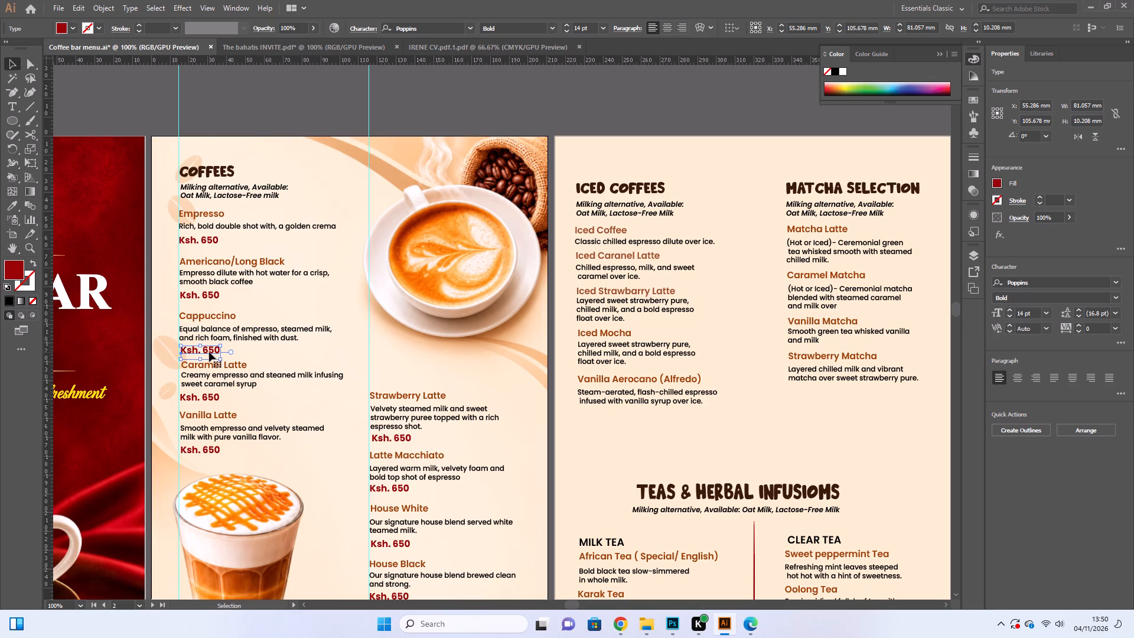
{"action": "key", "text": "Left"}
{"action": "key", "text": "Left"}
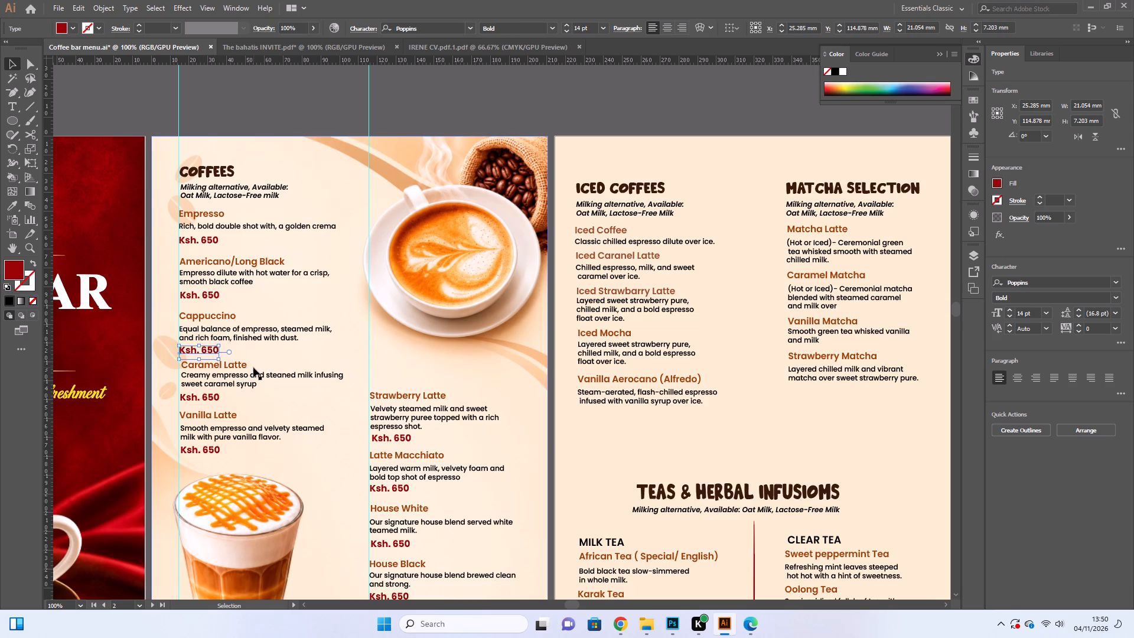
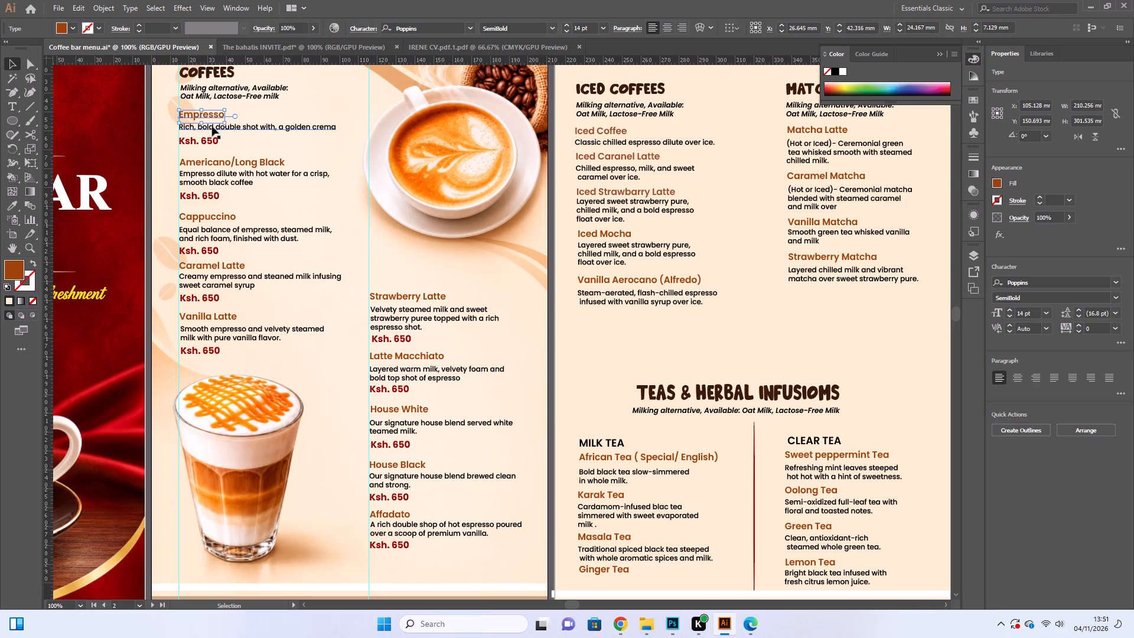
Nudge the Empresso name about 0.35 mm right to line up with the vertical guide.
{"action": "key", "text": "Right"}
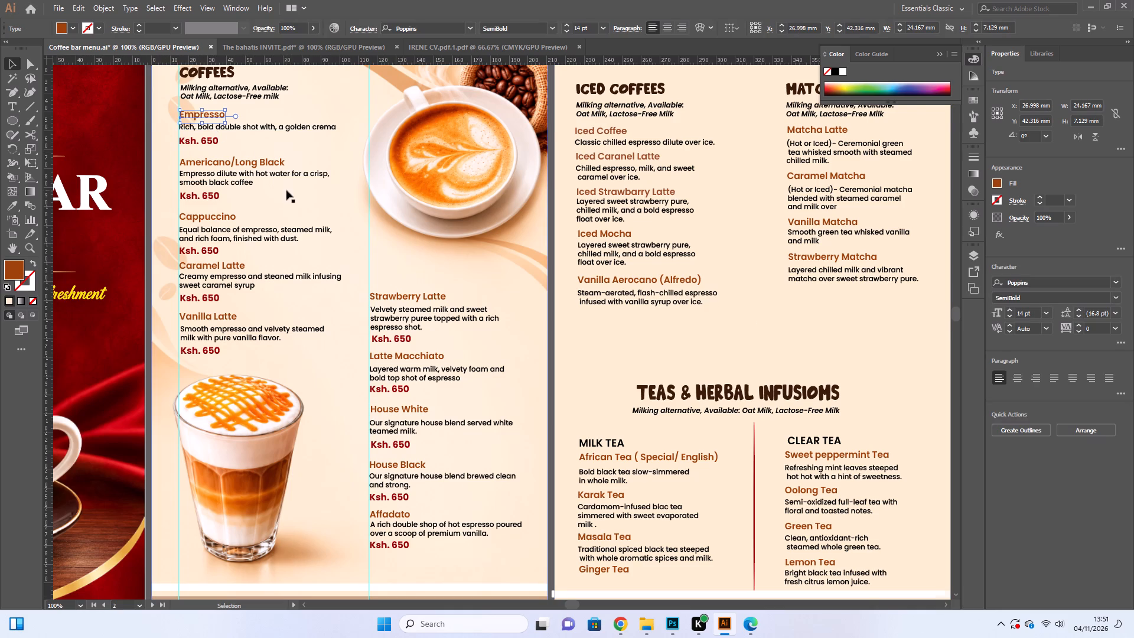
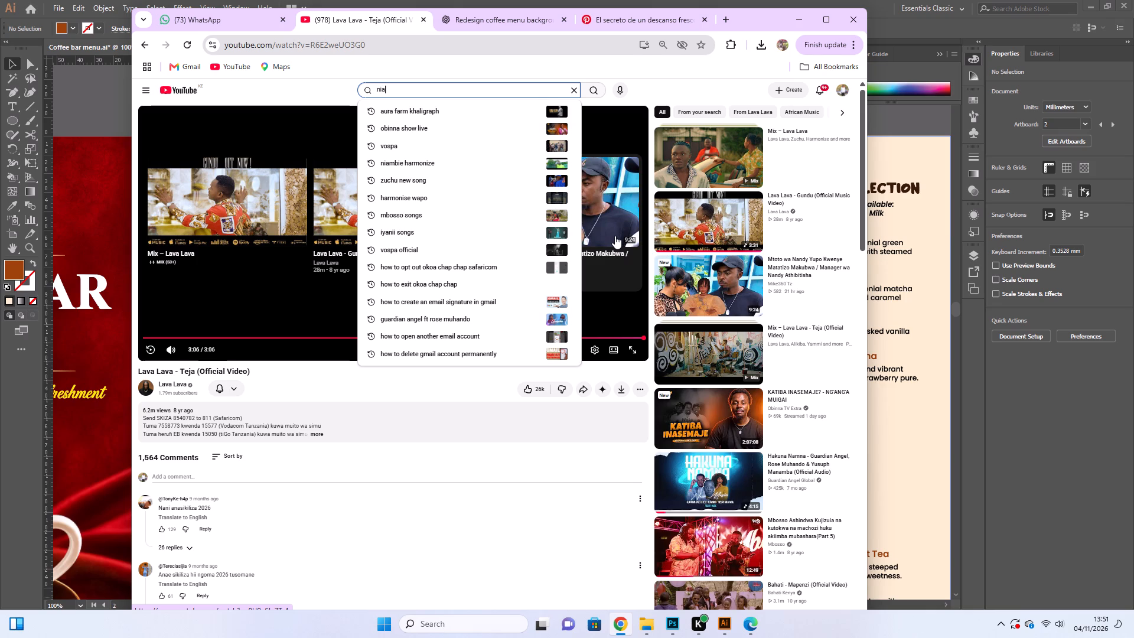
Search YouTube for "niambie" and open Harmonize's official music video.
{"action": "type", "text": "mbie"}
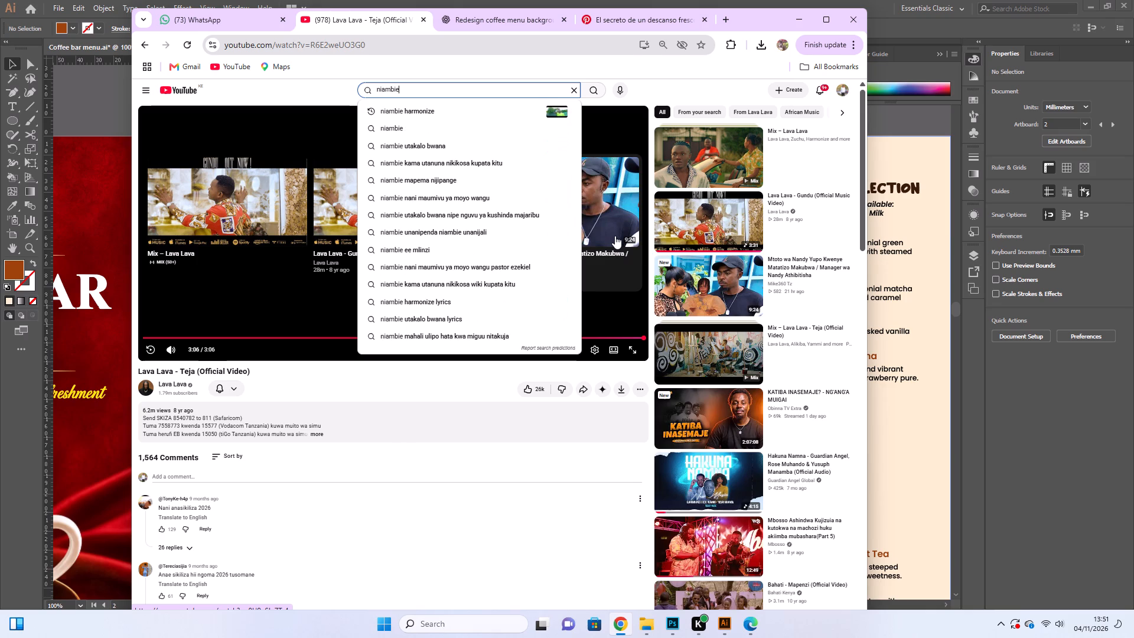
{"action": "key", "text": "Return"}
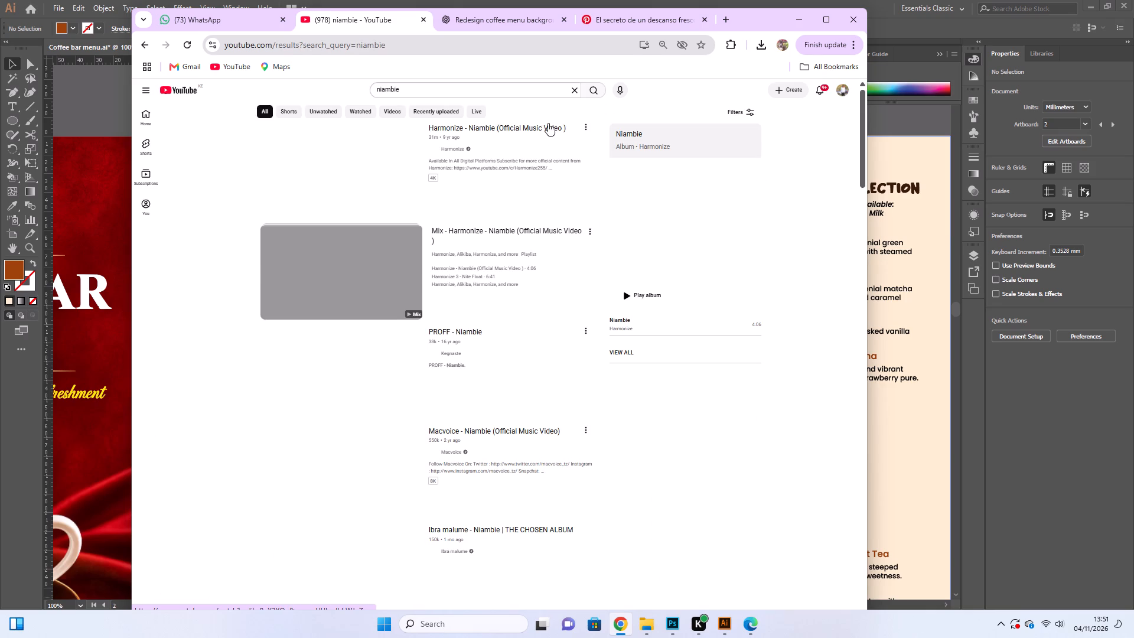
{"action": "left_click", "coordinate": [363, 175]}
Switch to Illustrator and look over the Iced Coffees, Matcha Selection and Teas & Herbal Infusions page.
{"action": "left_click", "coordinate": [904, 328]}
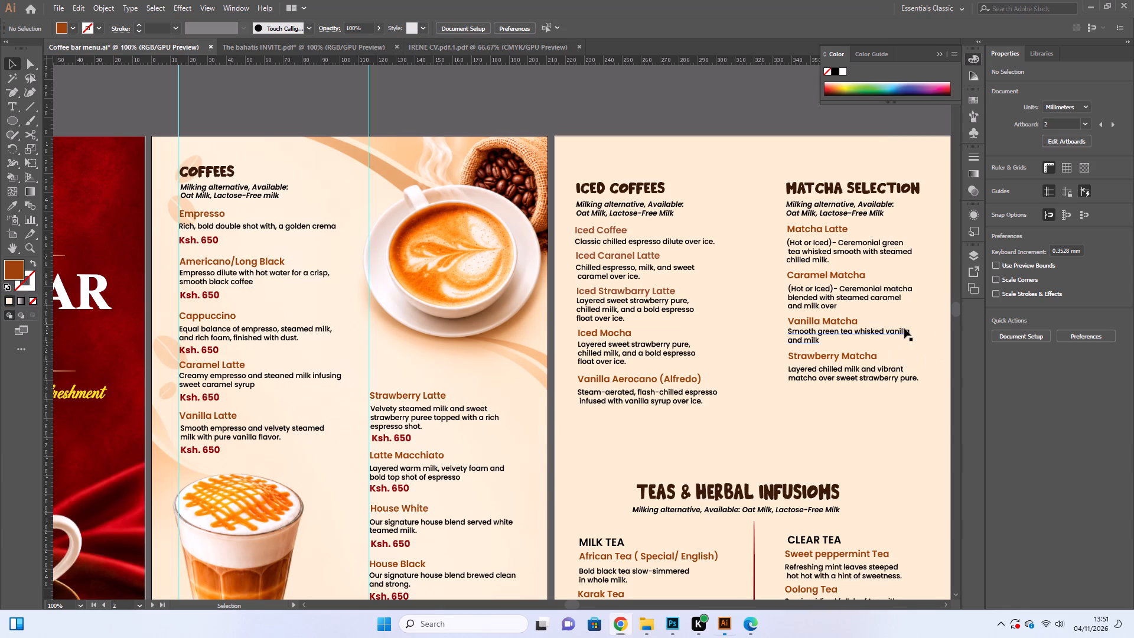
{"action": "left_click", "coordinate": [638, 99]}
{"action": "left_click", "coordinate": [645, 251]}
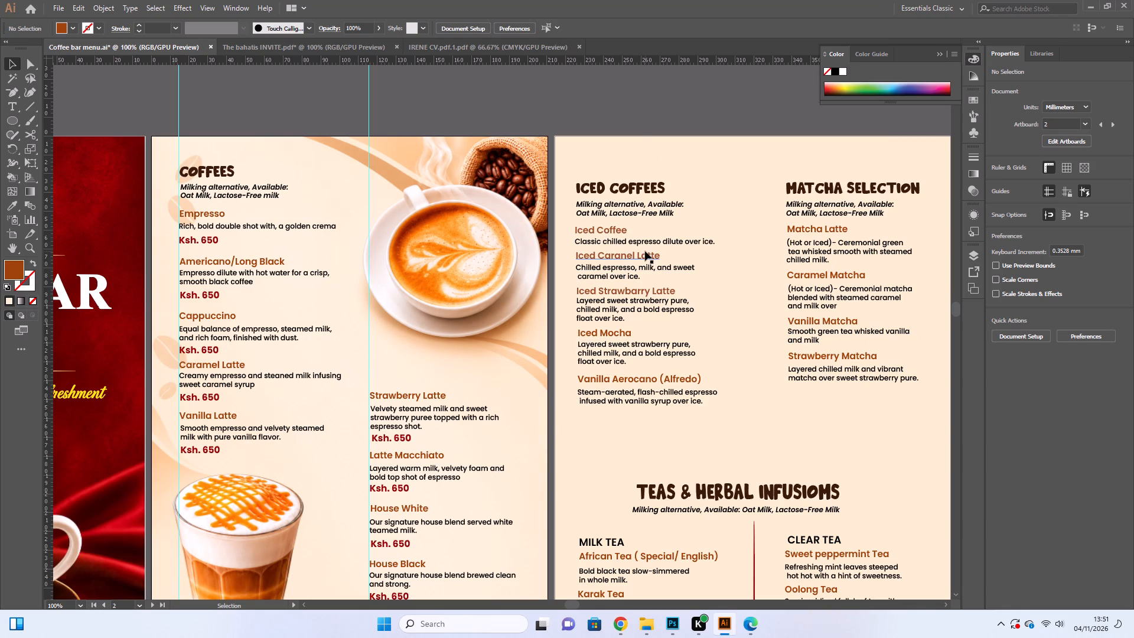
{"action": "left_click", "coordinate": [641, 239]}
{"action": "left_click", "coordinate": [639, 203]}
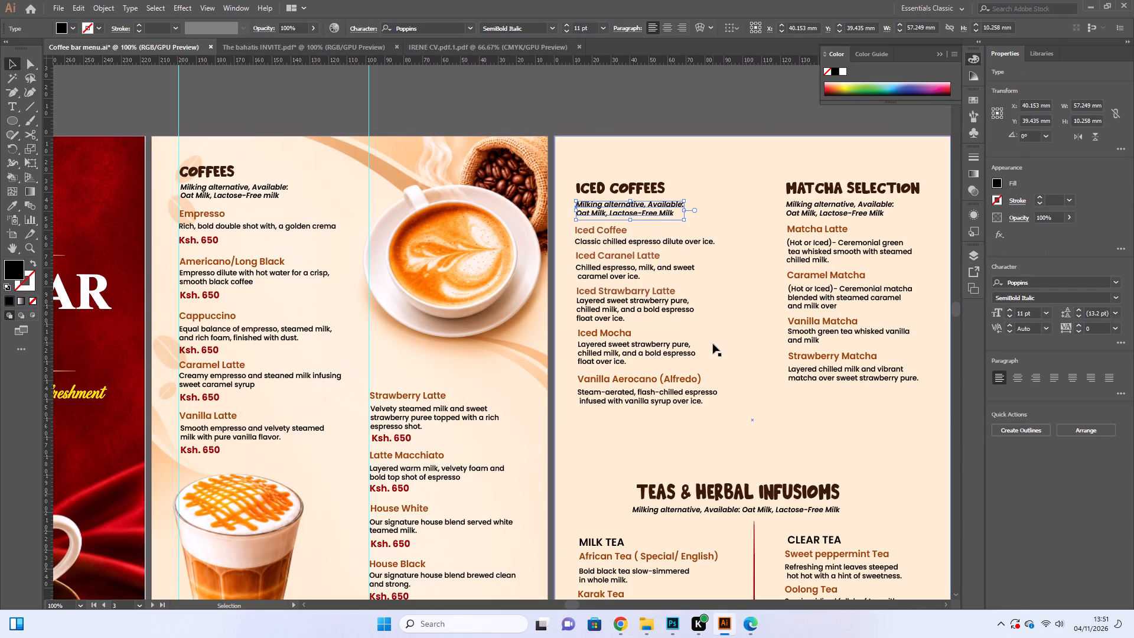
{"action": "left_click", "coordinate": [713, 344]}
{"action": "scroll", "coordinate": [715, 324], "scroll_direction": "down", "scroll_amount": 6}
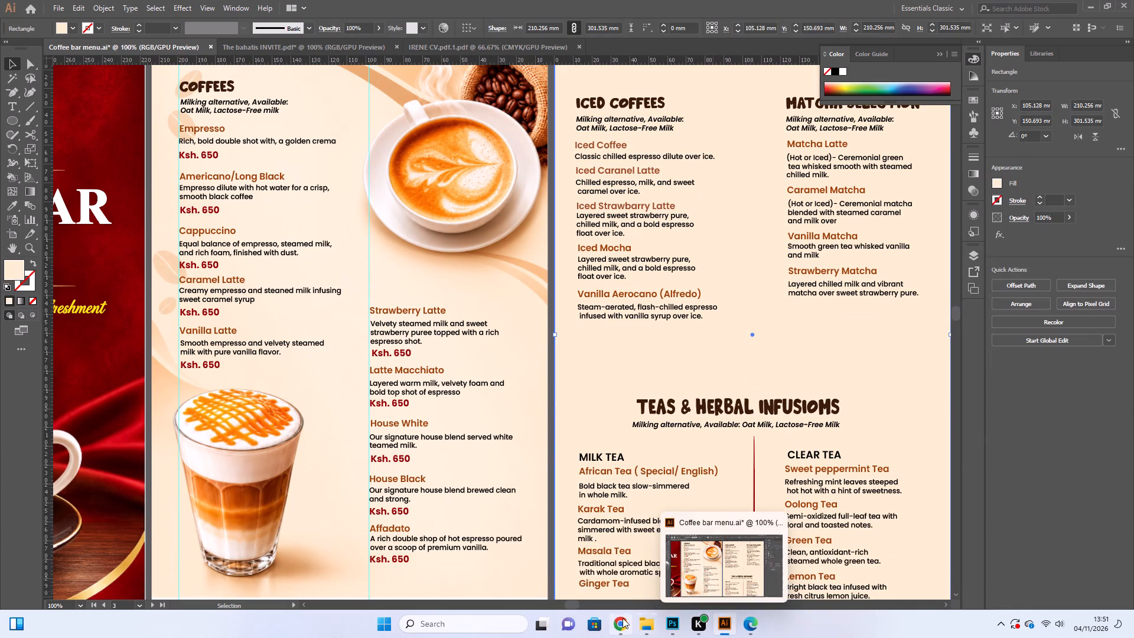
{"action": "left_click_drag", "start_coordinate": [570, 607], "coordinate": [580, 606]}
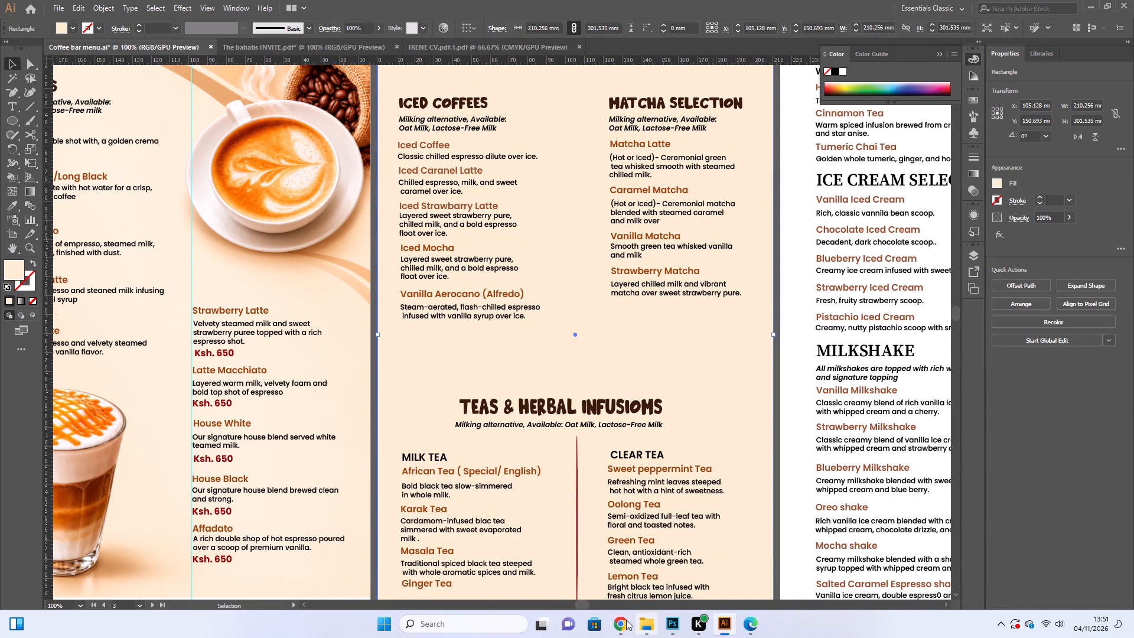
Switch to Chrome and search Google in a new tab for "iced strawberry latte images".
{"action": "left_click", "coordinate": [623, 583]}
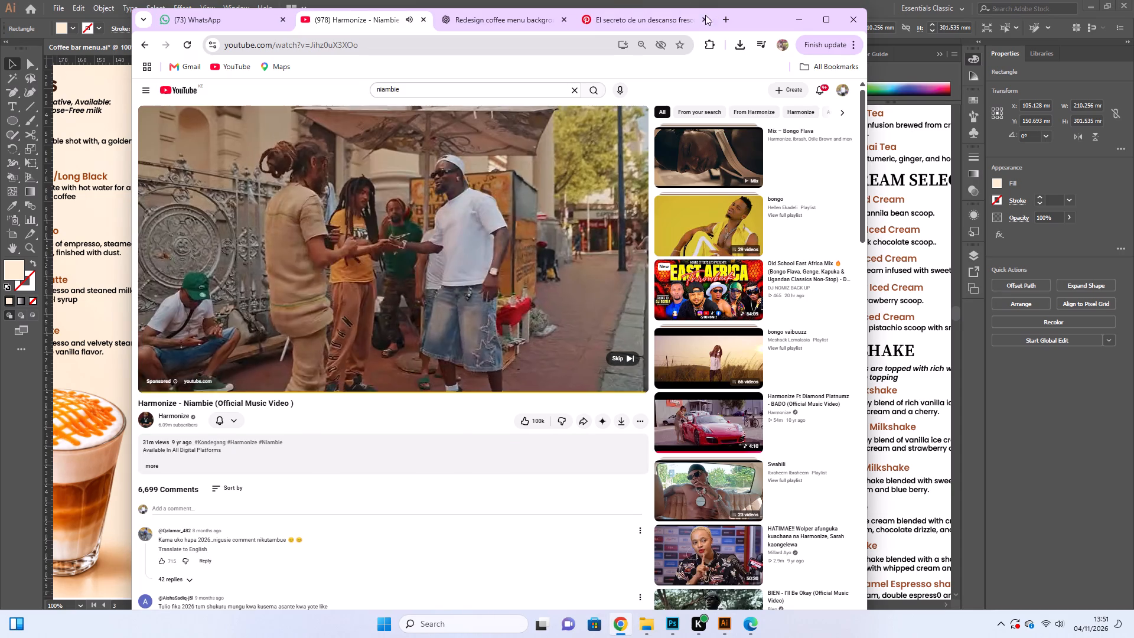
{"action": "left_click", "coordinate": [726, 18]}
{"action": "left_click", "coordinate": [358, 40]}
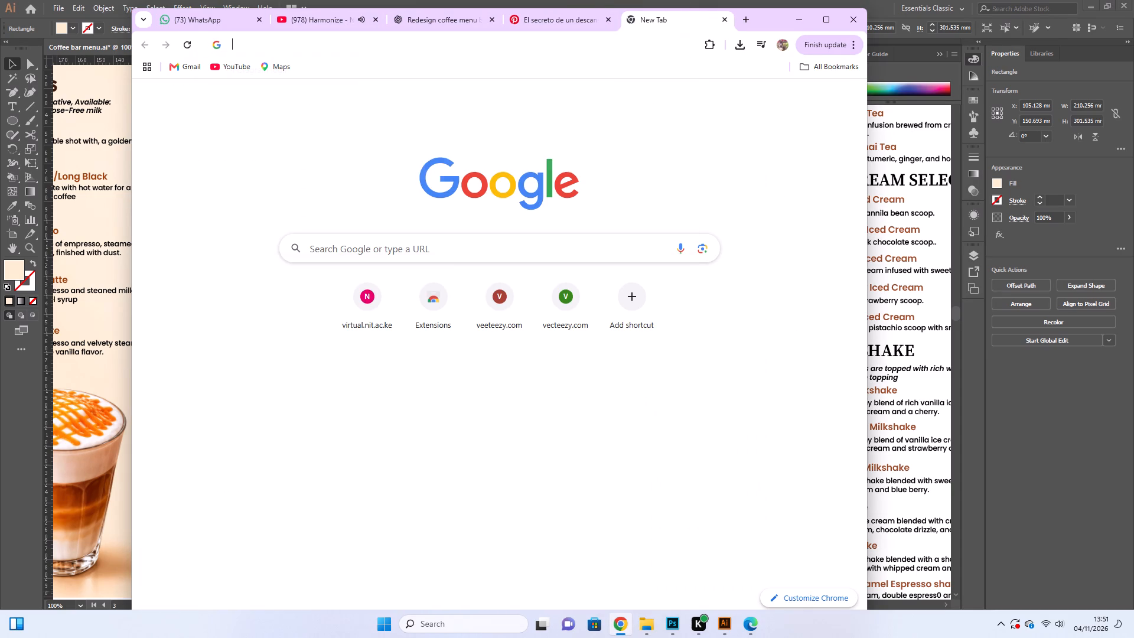
{"action": "type", "text": "straw"}
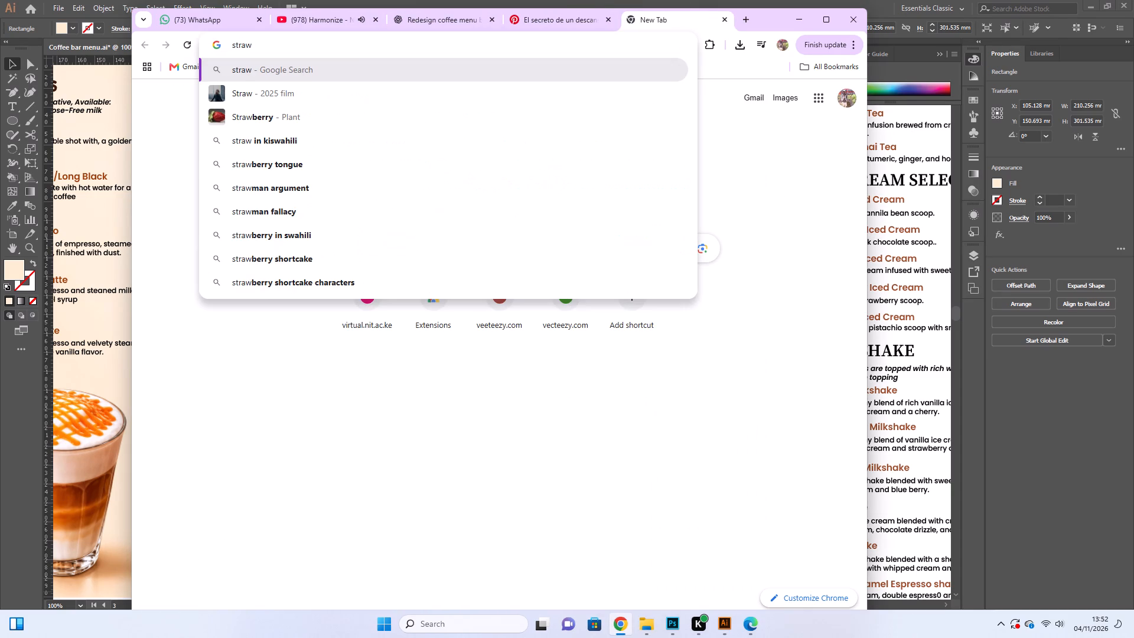
{"action": "type", "text": "berry"}
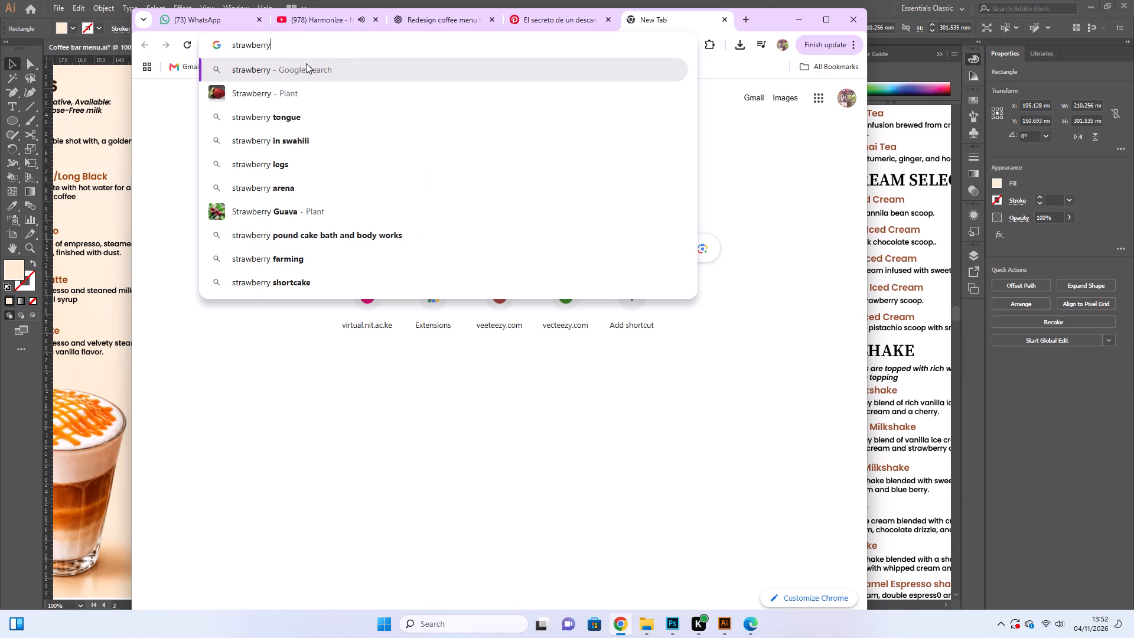
{"action": "left_click_drag", "start_coordinate": [758, 18], "coordinate": [783, 329]}
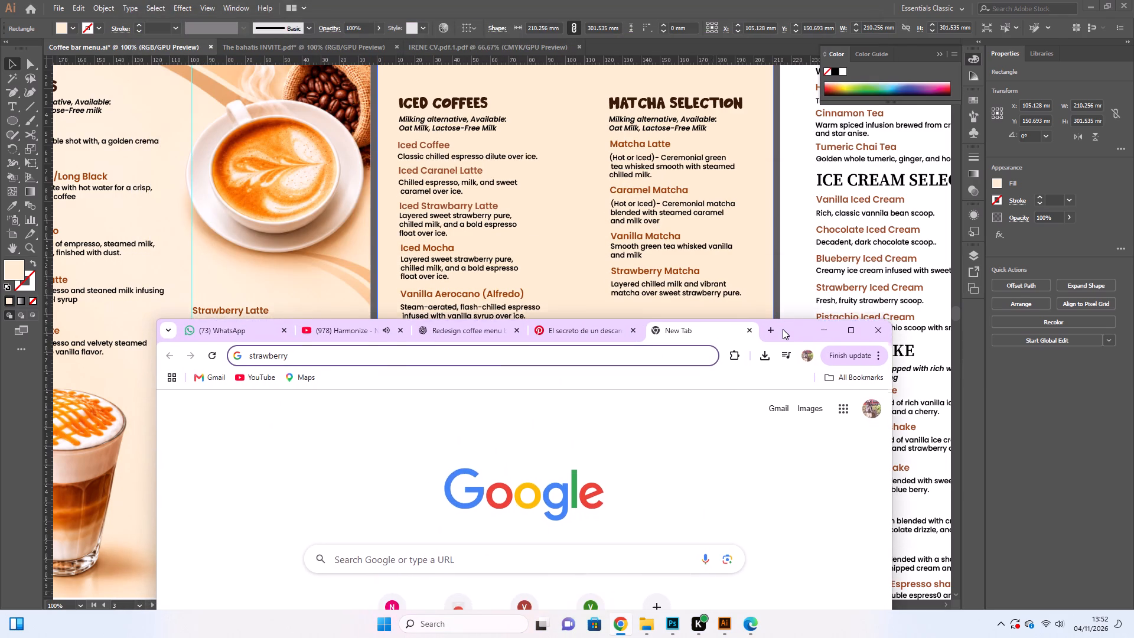
{"action": "left_click_drag", "start_coordinate": [783, 329], "coordinate": [785, 294]}
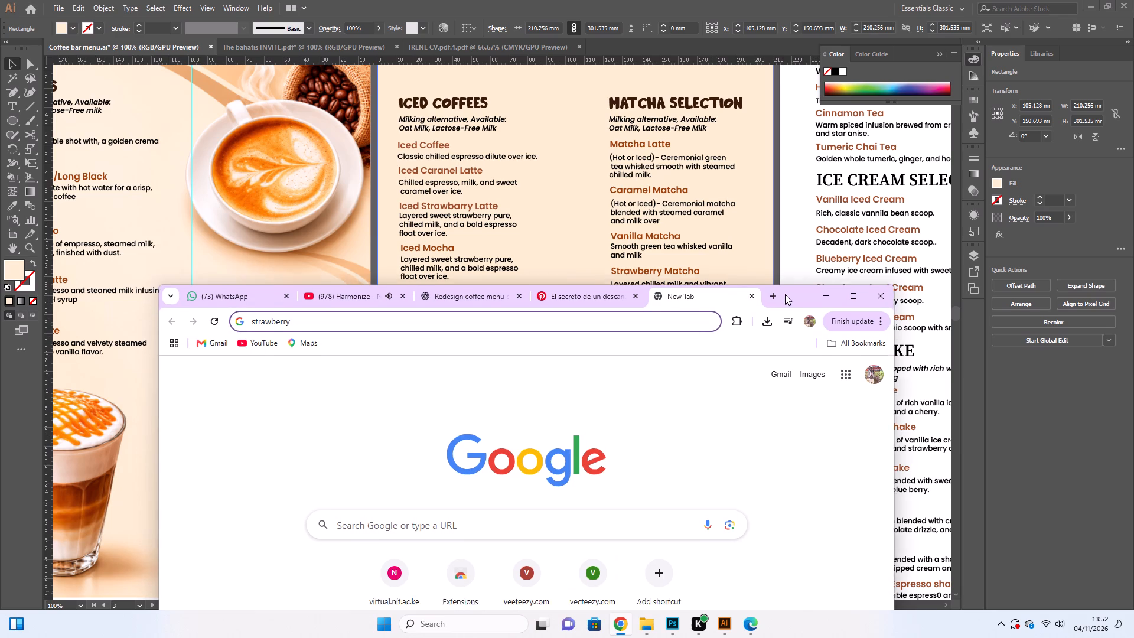
{"action": "left_click_drag", "start_coordinate": [785, 294], "coordinate": [789, 125]}
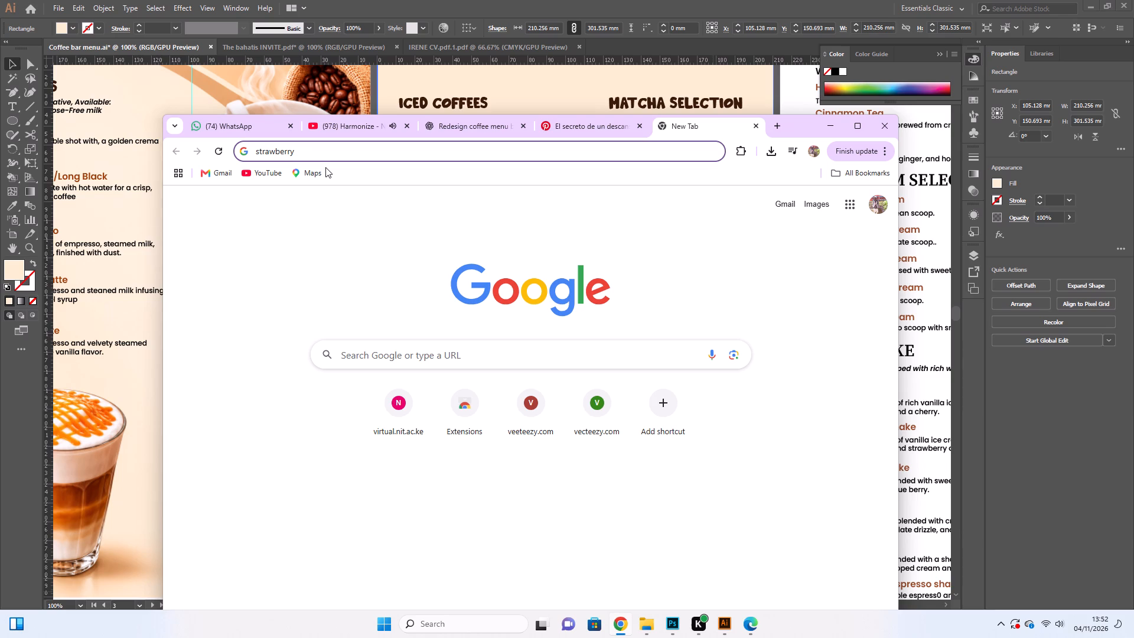
{"action": "key", "text": "space"}
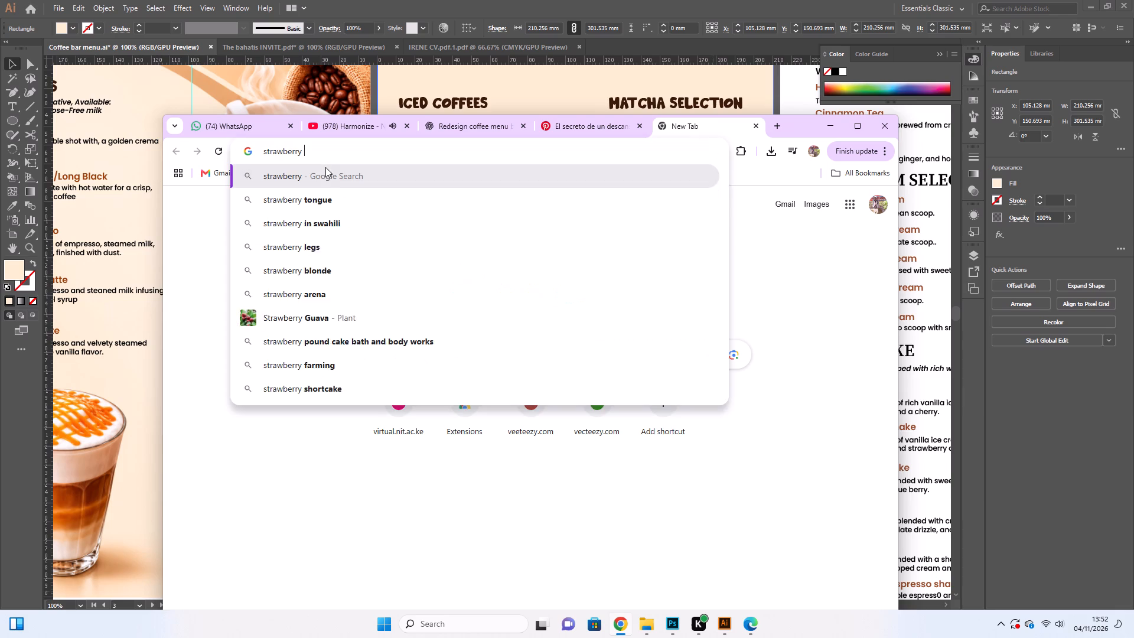
{"action": "type", "text": "latte"}
{"action": "key", "text": "space"}
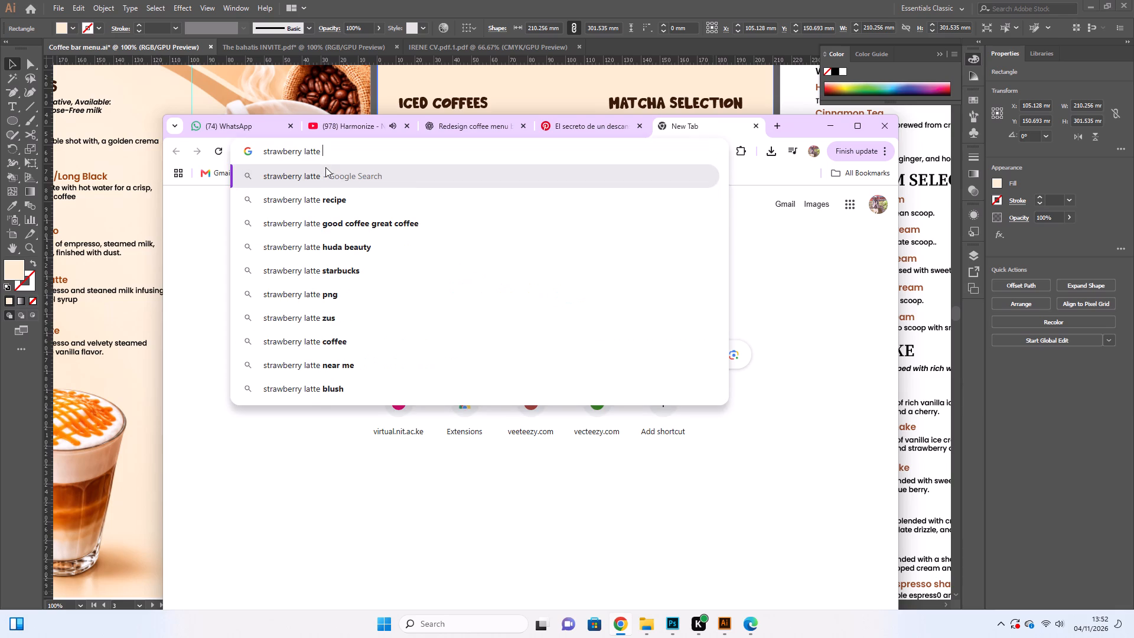
{"action": "type", "text": "images"}
{"action": "left_click_drag", "start_coordinate": [788, 128], "coordinate": [745, 358]}
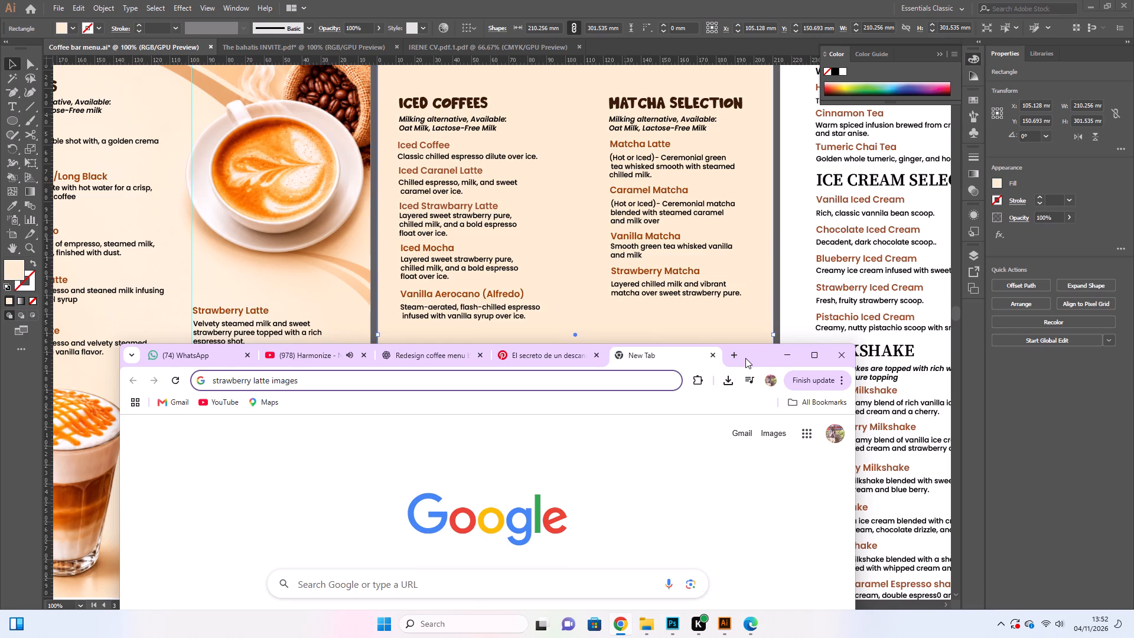
{"action": "left_click_drag", "start_coordinate": [745, 358], "coordinate": [768, 193]}
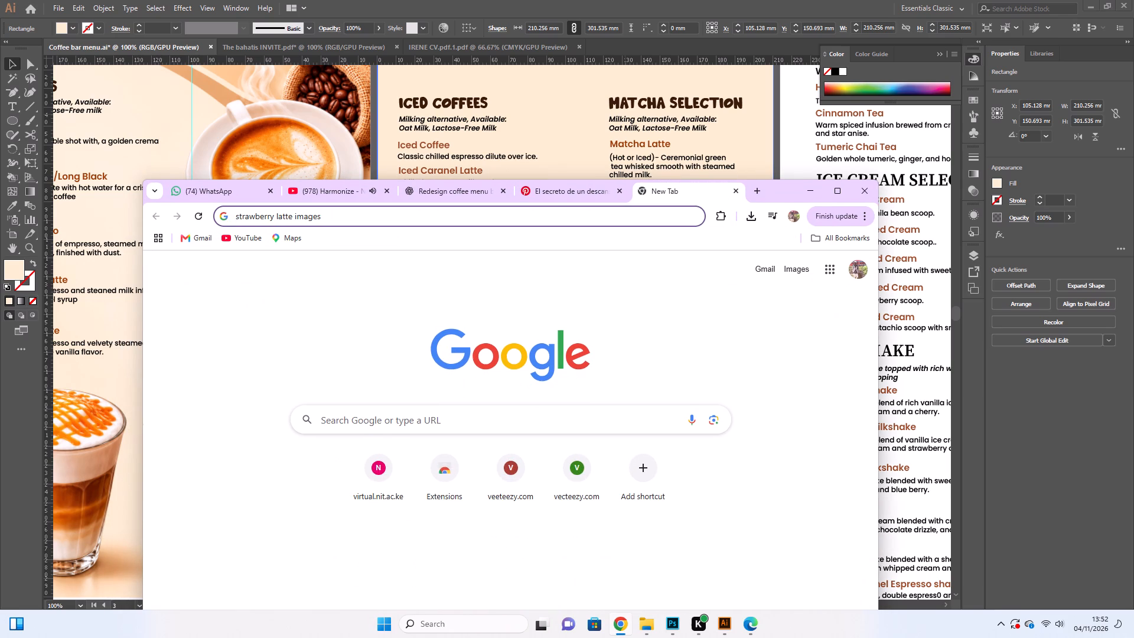
{"action": "left_click", "coordinate": [236, 217]}
{"action": "type", "text": "iced"}
{"action": "key", "text": "space"}
{"action": "key", "text": "Return"}
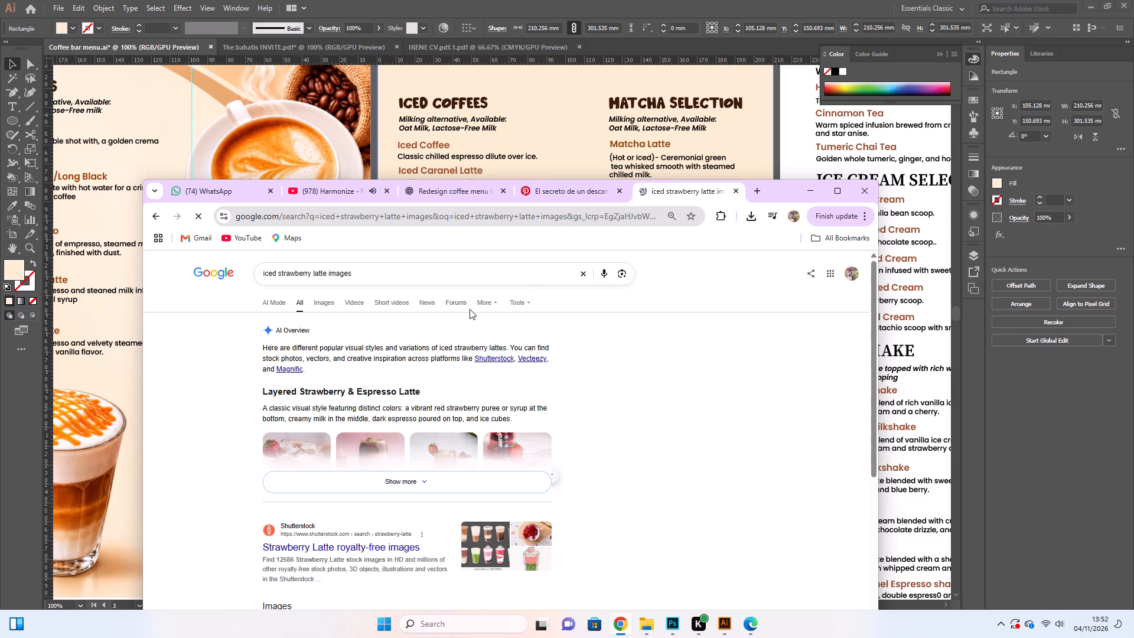
Expand the image results and preview the Plant Based Jess and Food with Feeling iced strawberry latte pictures.
{"action": "left_click_drag", "start_coordinate": [775, 193], "coordinate": [748, 56]}
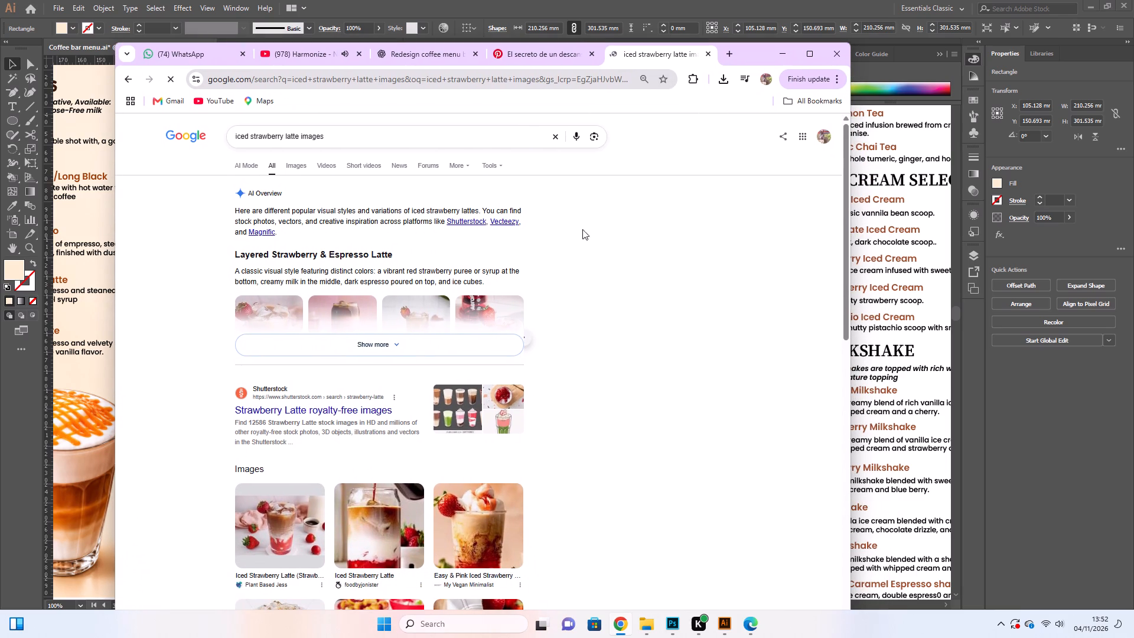
{"action": "scroll", "coordinate": [392, 340], "scroll_direction": "down", "scroll_amount": 6}
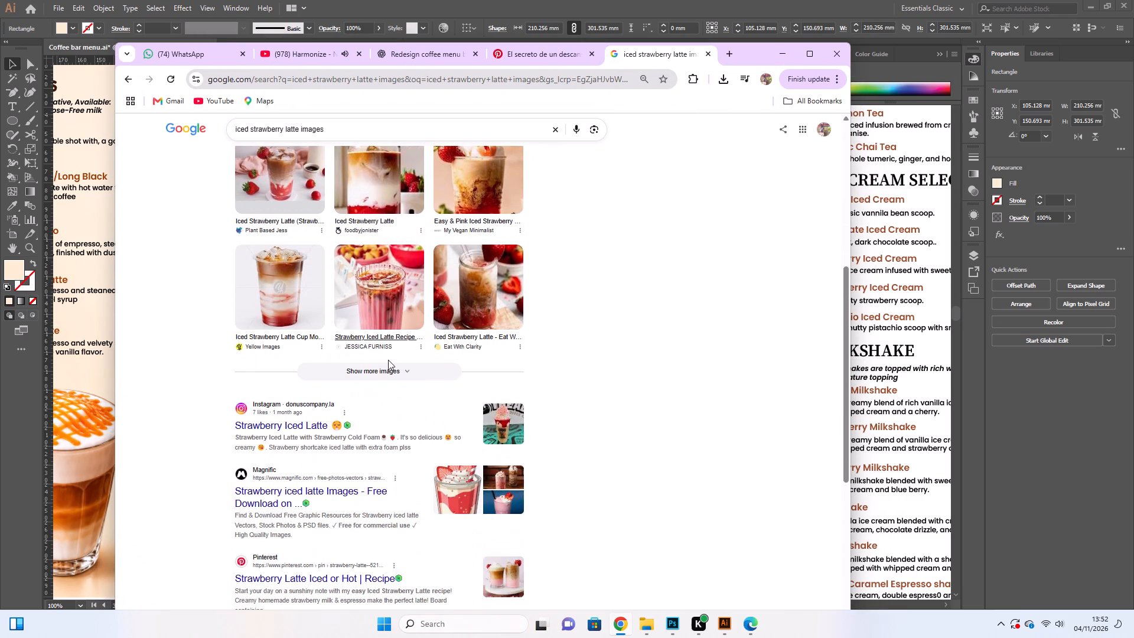
{"action": "left_click", "coordinate": [378, 375]}
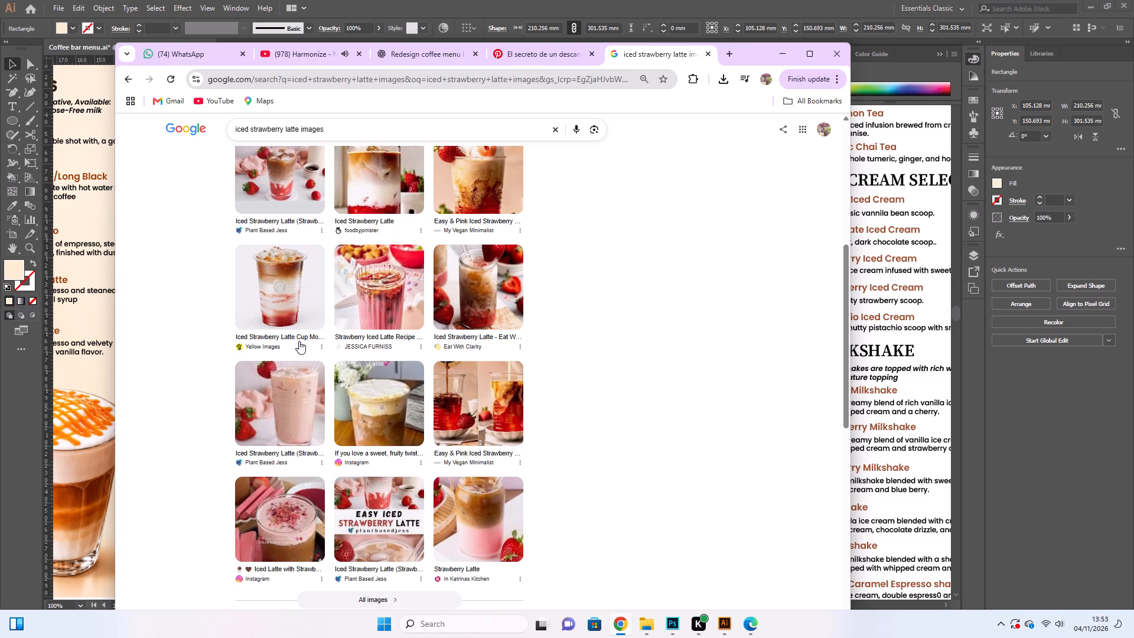
{"action": "left_click", "coordinate": [273, 200]}
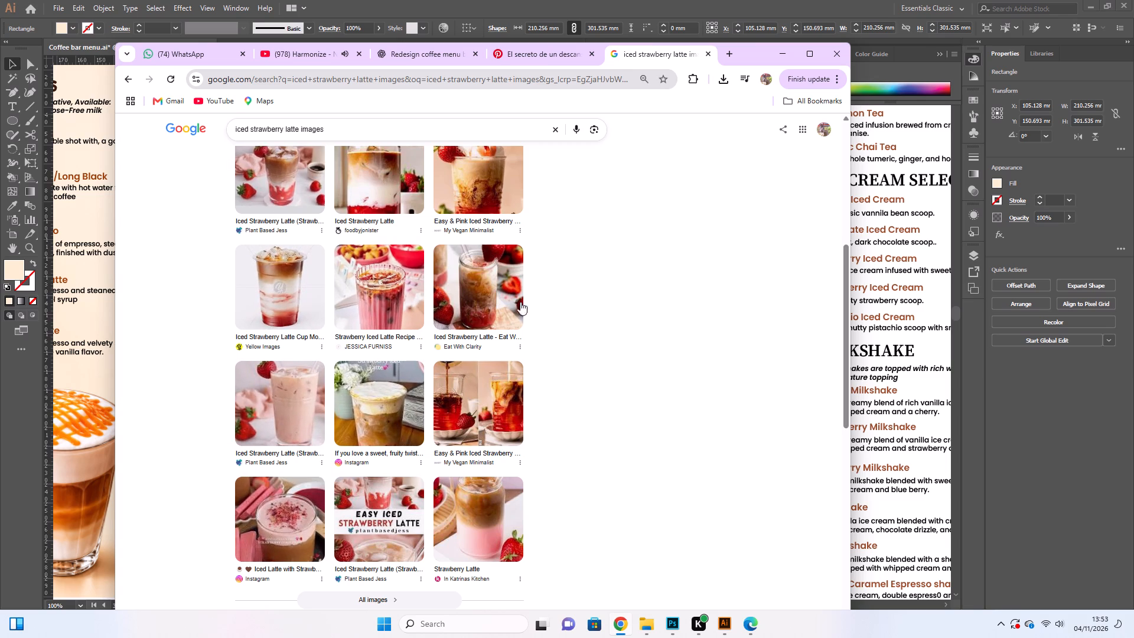
{"action": "left_click_drag", "start_coordinate": [850, 333], "coordinate": [927, 327]}
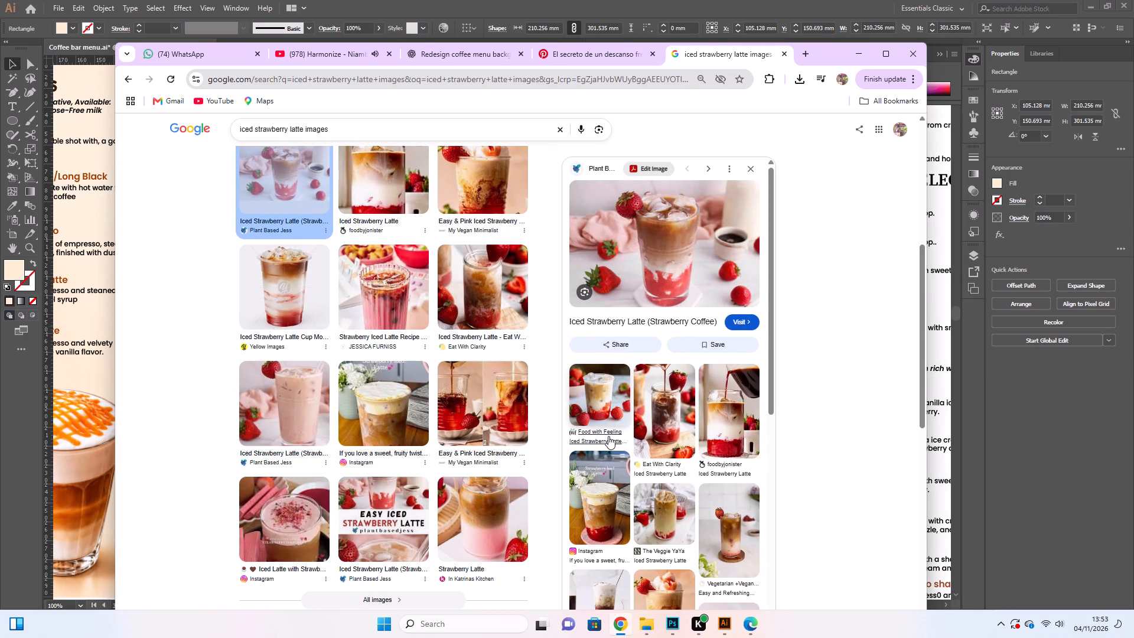
{"action": "left_click", "coordinate": [602, 388]}
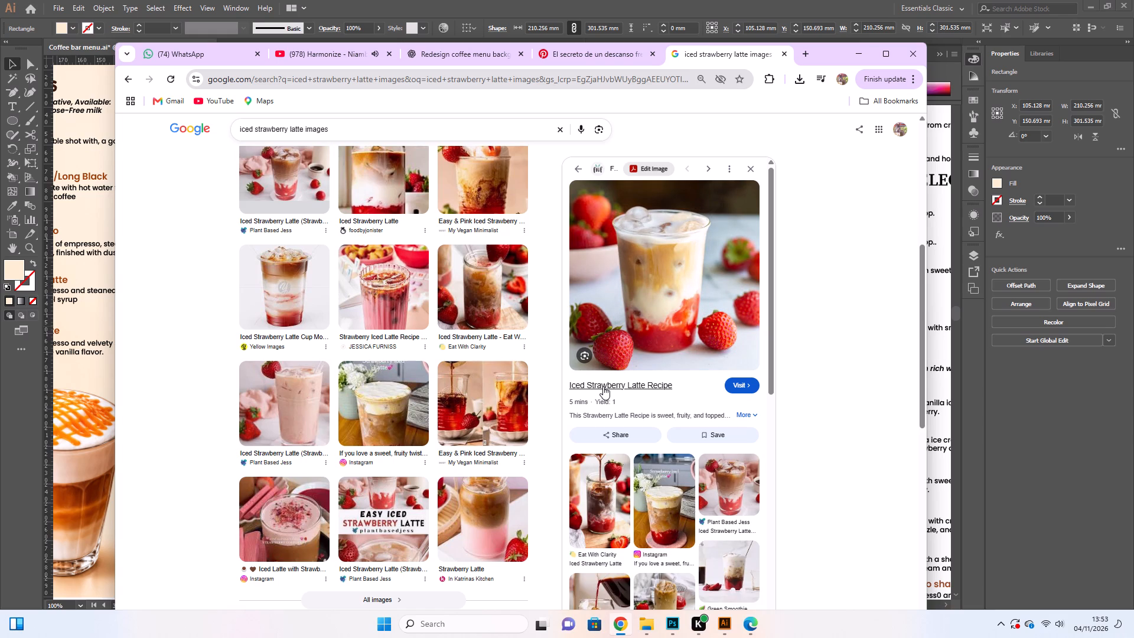
Browse the full set of iced strawberry latte images and open Magnific's whipped-cream strawberry latte with a transparent background.
{"action": "left_click", "coordinate": [390, 600]}
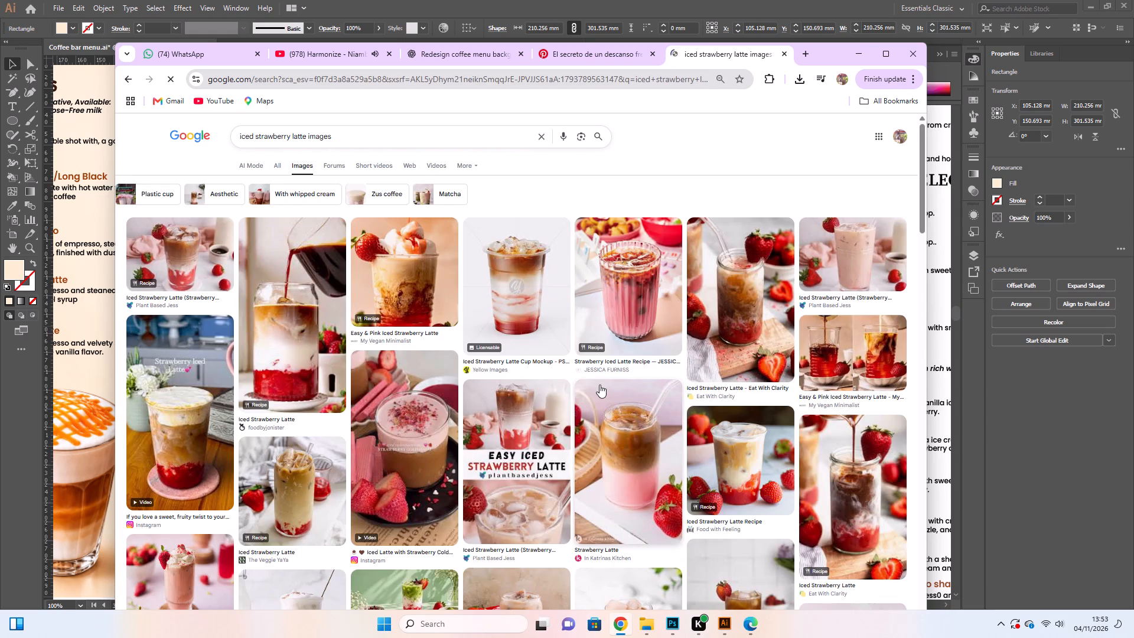
{"action": "scroll", "coordinate": [599, 385], "scroll_direction": "down", "scroll_amount": 2}
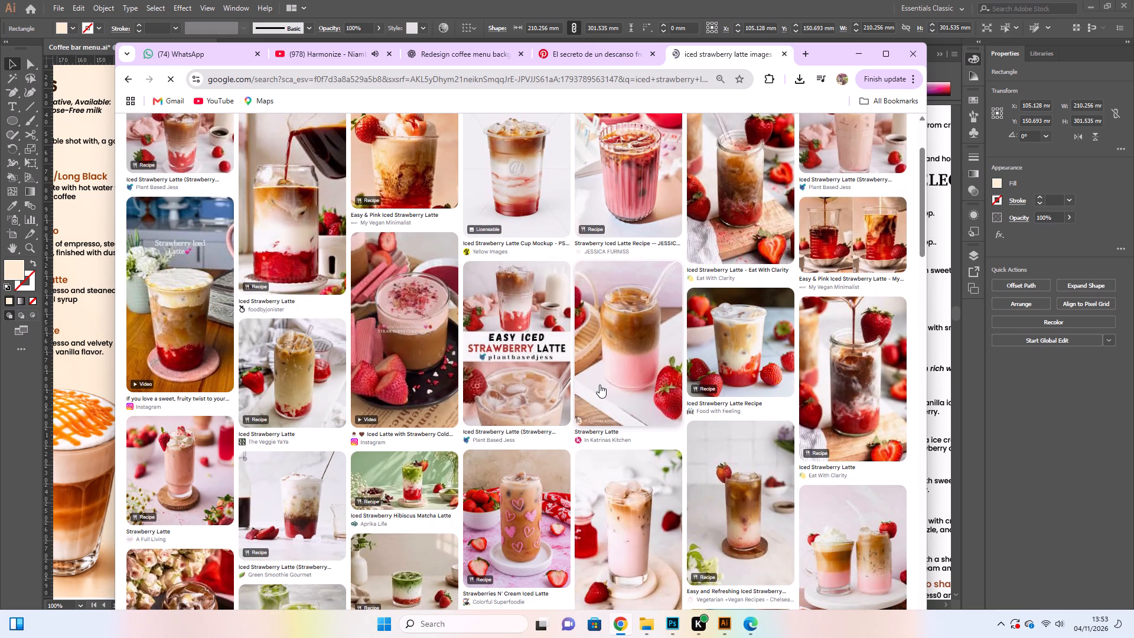
{"action": "scroll", "coordinate": [599, 385], "scroll_direction": "down", "scroll_amount": 6}
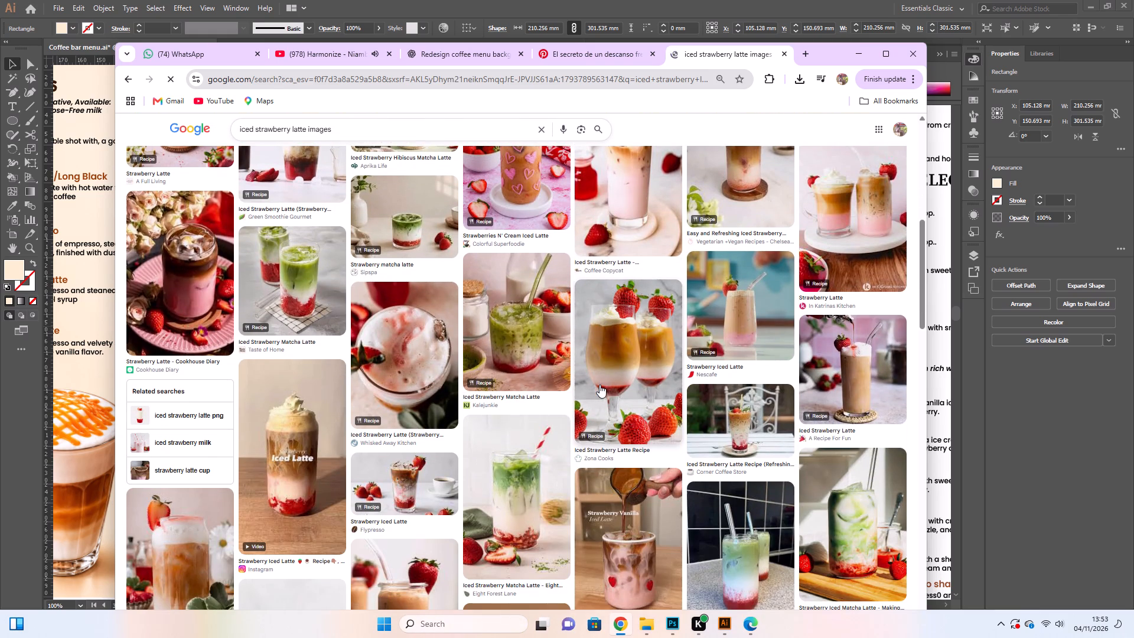
{"action": "scroll", "coordinate": [599, 385], "scroll_direction": "down", "scroll_amount": 2}
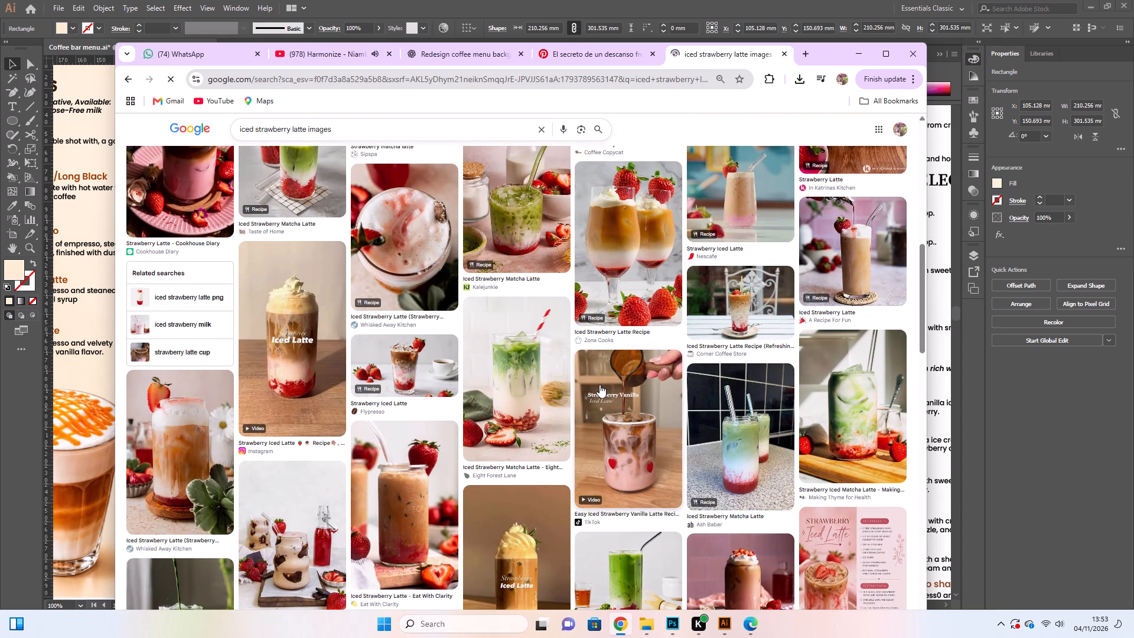
{"action": "scroll", "coordinate": [599, 385], "scroll_direction": "down", "scroll_amount": 6}
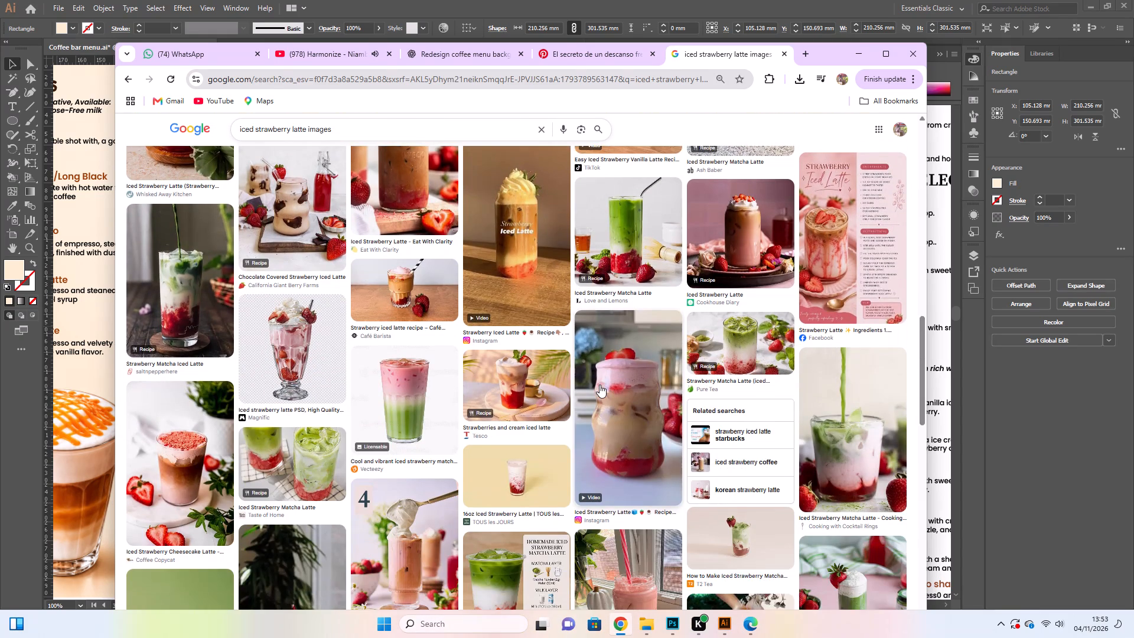
{"action": "scroll", "coordinate": [599, 385], "scroll_direction": "down", "scroll_amount": 3}
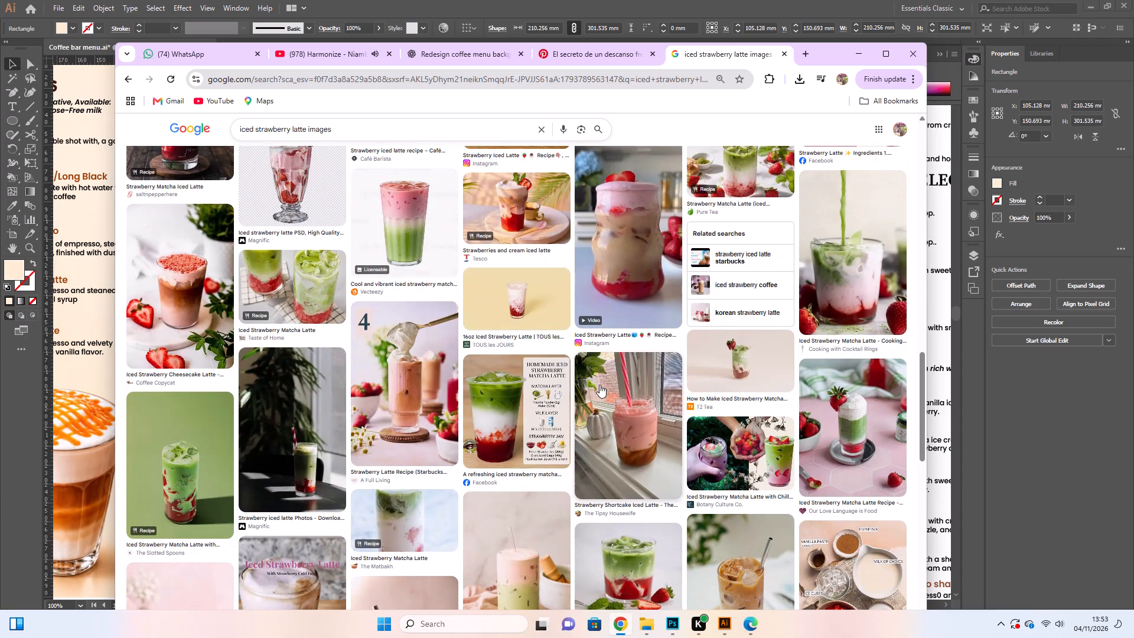
{"action": "scroll", "coordinate": [477, 408], "scroll_direction": "down", "scroll_amount": 3}
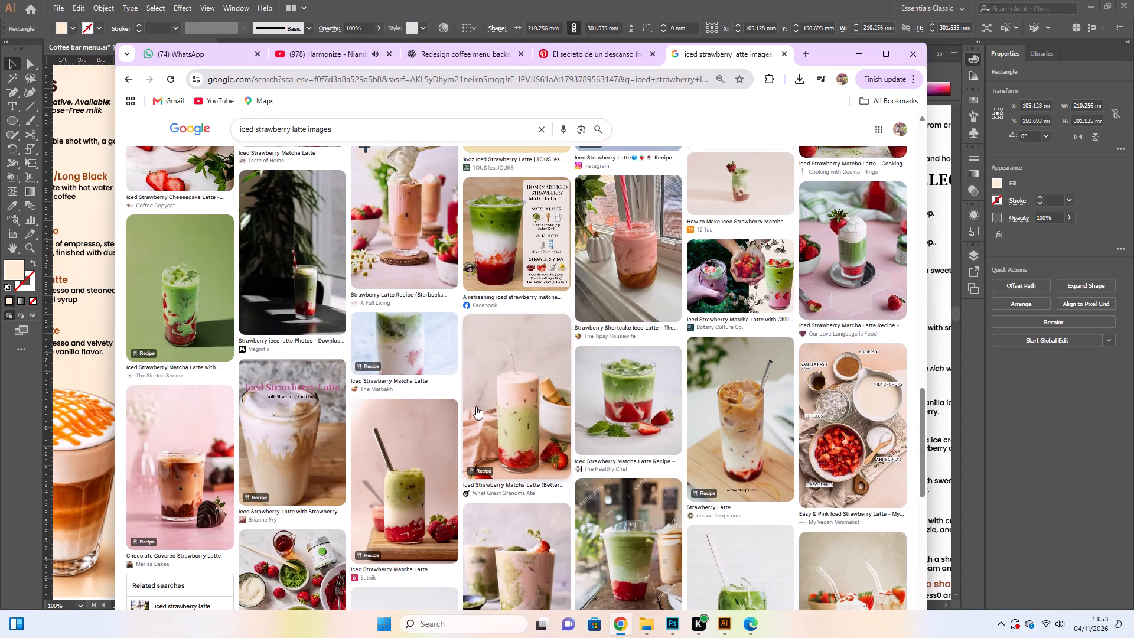
{"action": "scroll", "coordinate": [477, 403], "scroll_direction": "down", "scroll_amount": 3}
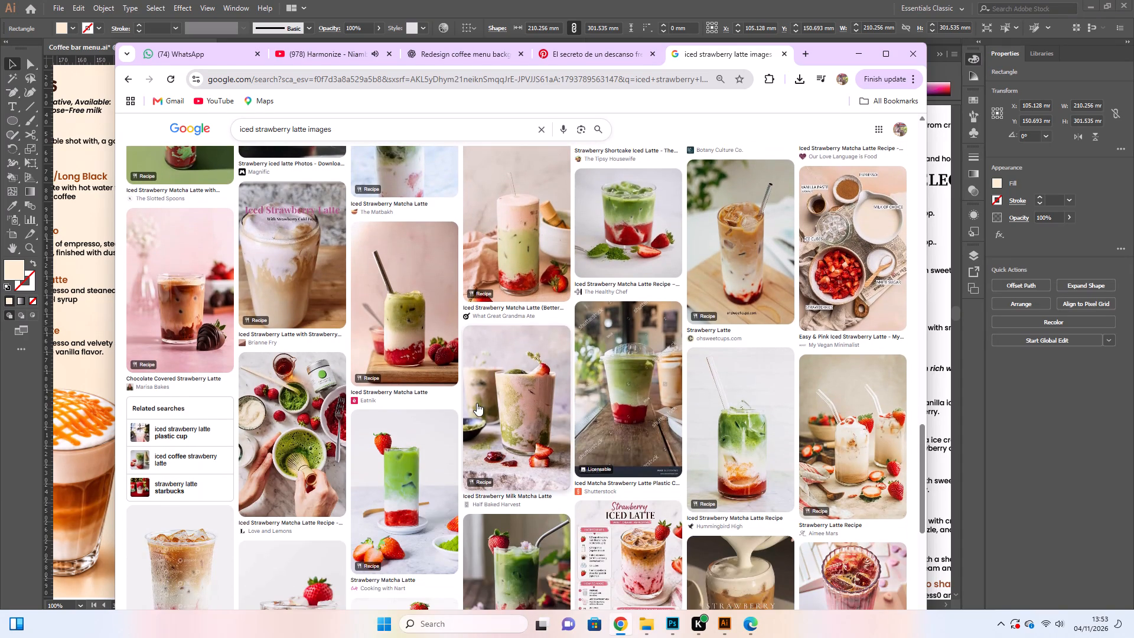
{"action": "scroll", "coordinate": [477, 403], "scroll_direction": "down", "scroll_amount": 5}
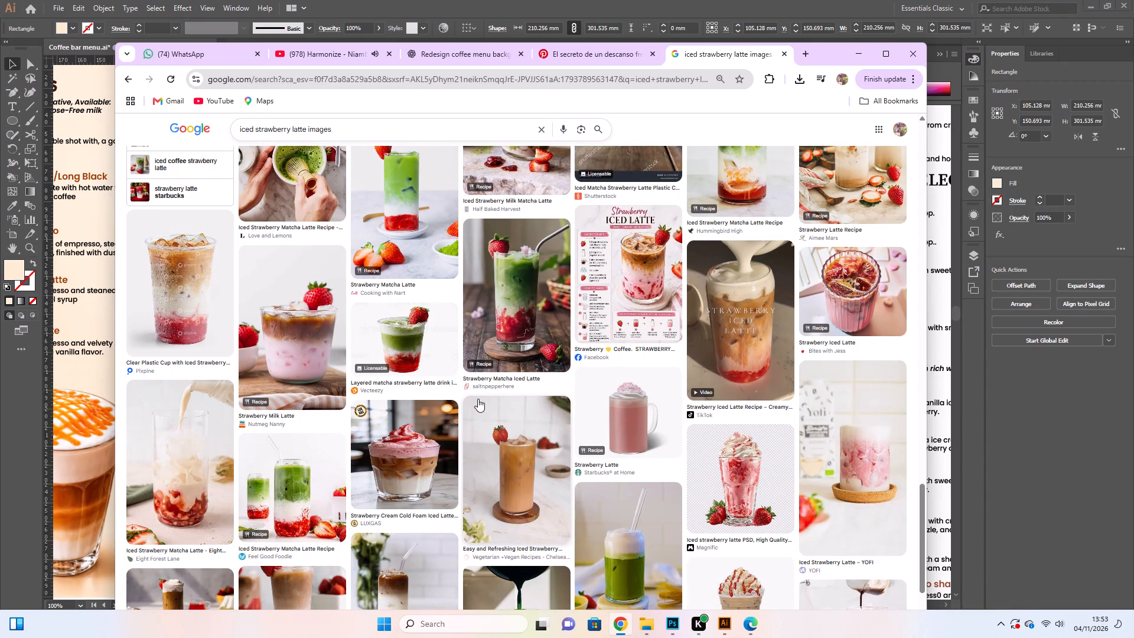
{"action": "left_click", "coordinate": [768, 473]}
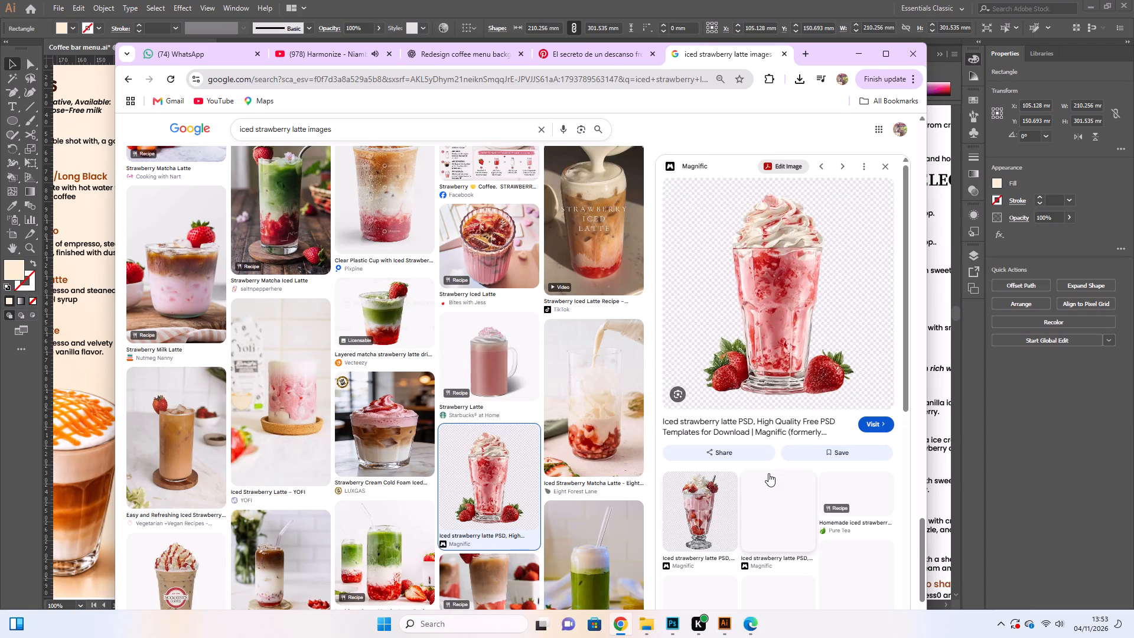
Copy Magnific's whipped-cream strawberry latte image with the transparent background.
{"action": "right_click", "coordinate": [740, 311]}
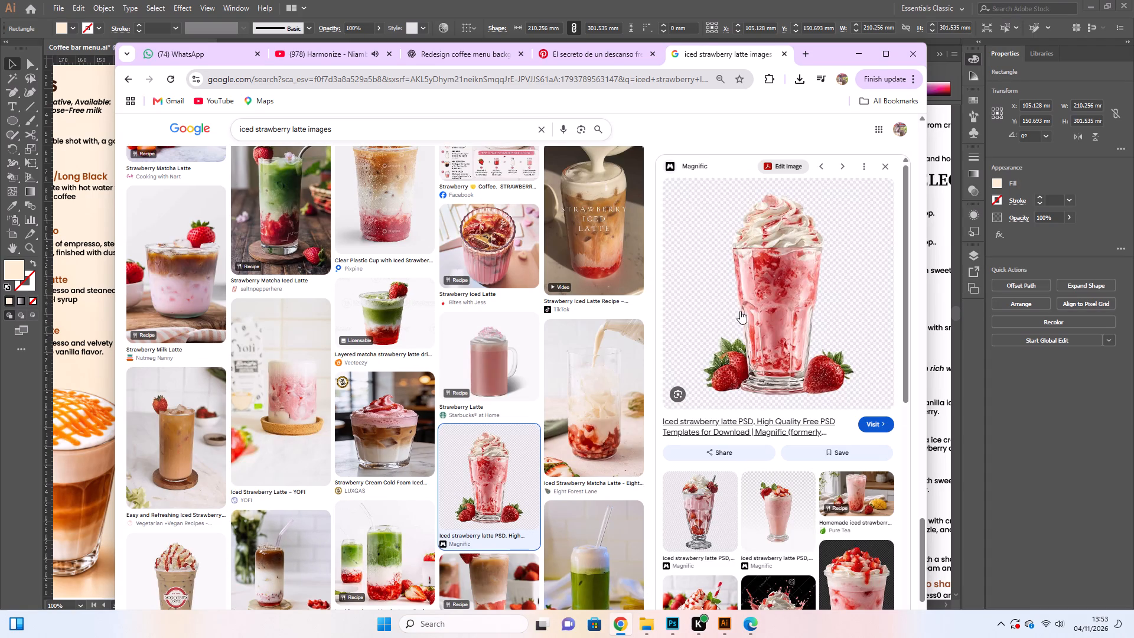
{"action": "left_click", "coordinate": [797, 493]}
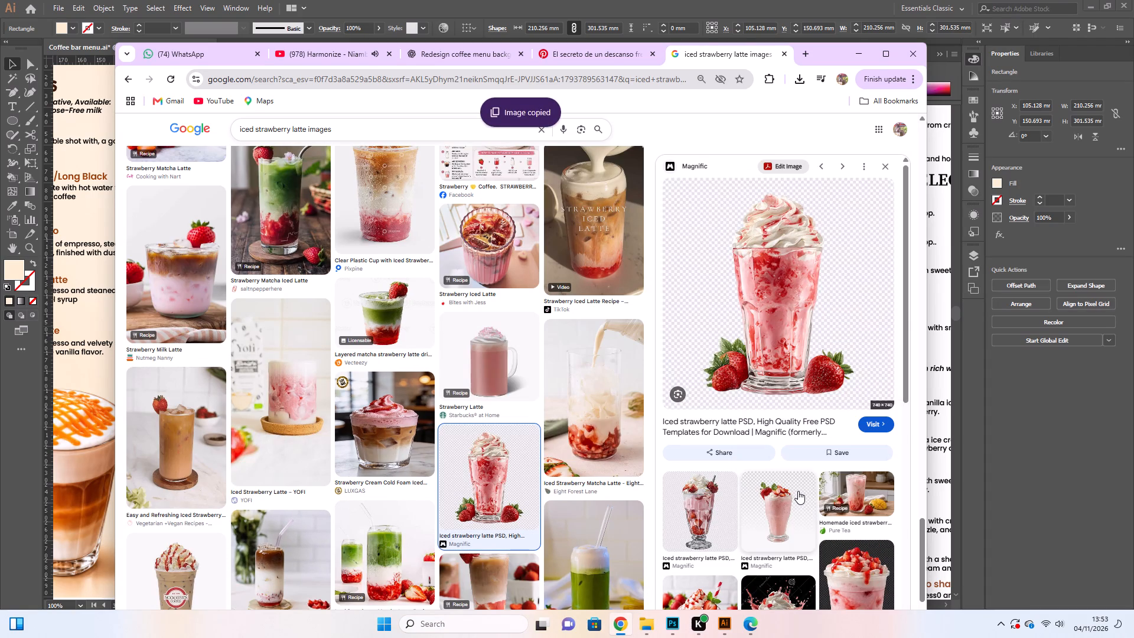
Browse the related images, open Facebook's Strawberry Cloud Latte picture with the striped straw and copy that image.
{"action": "scroll", "coordinate": [802, 522], "scroll_direction": "down", "scroll_amount": 5}
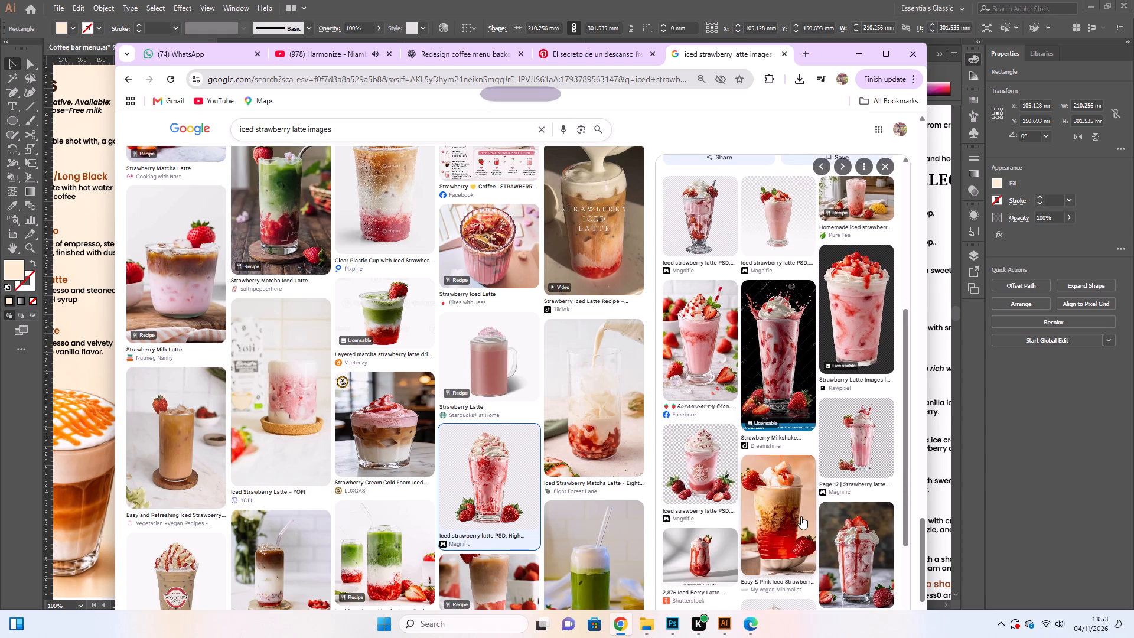
{"action": "left_click", "coordinate": [699, 359]}
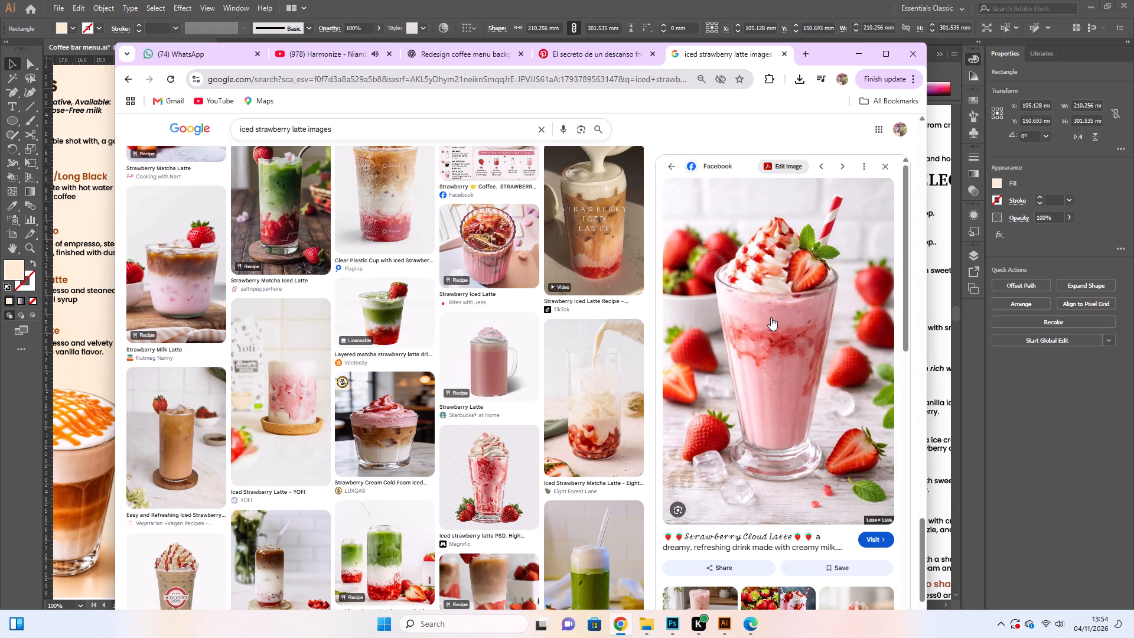
{"action": "scroll", "coordinate": [774, 320], "scroll_direction": "down", "scroll_amount": 3}
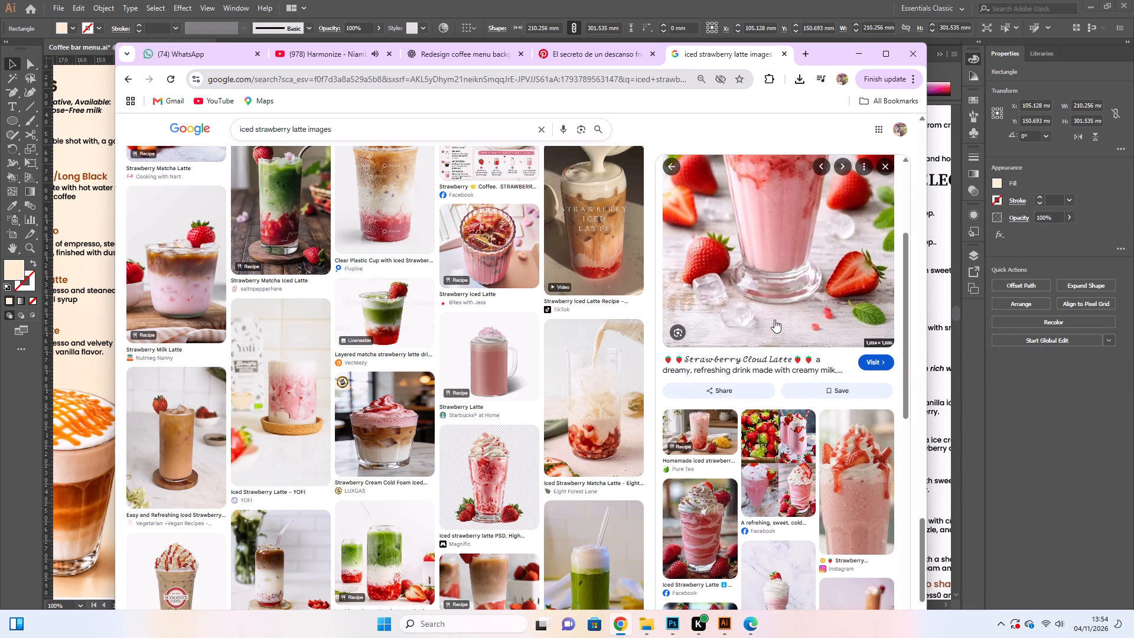
{"action": "scroll", "coordinate": [774, 320], "scroll_direction": "down", "scroll_amount": 3}
{"action": "scroll", "coordinate": [774, 320], "scroll_direction": "up", "scroll_amount": 7}
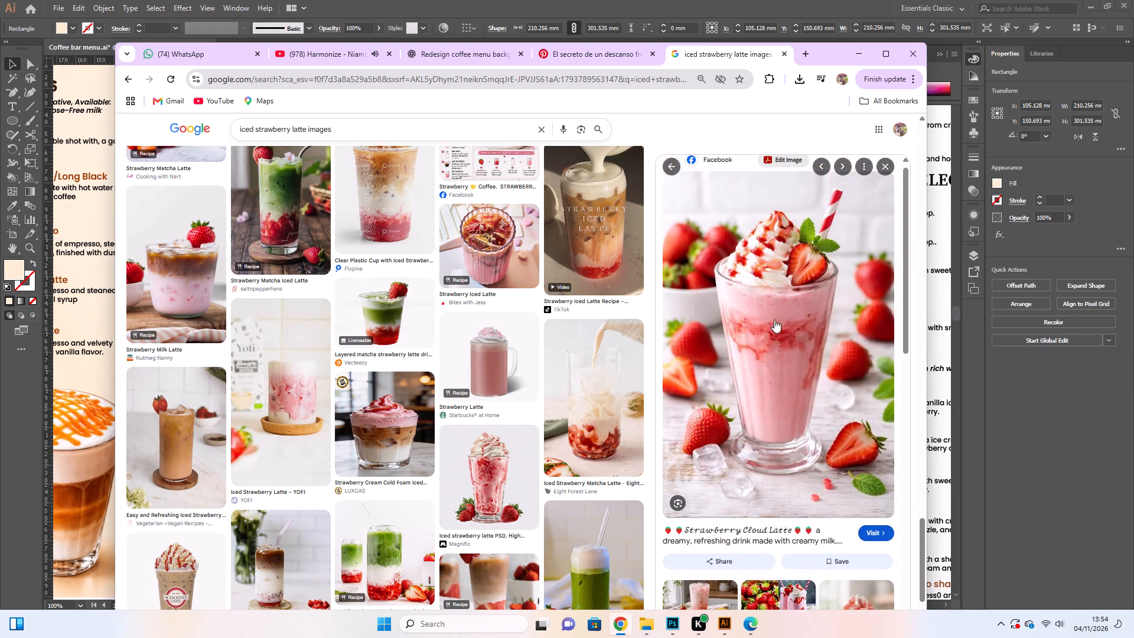
{"action": "right_click", "coordinate": [774, 320]}
{"action": "left_click", "coordinate": [825, 496]}
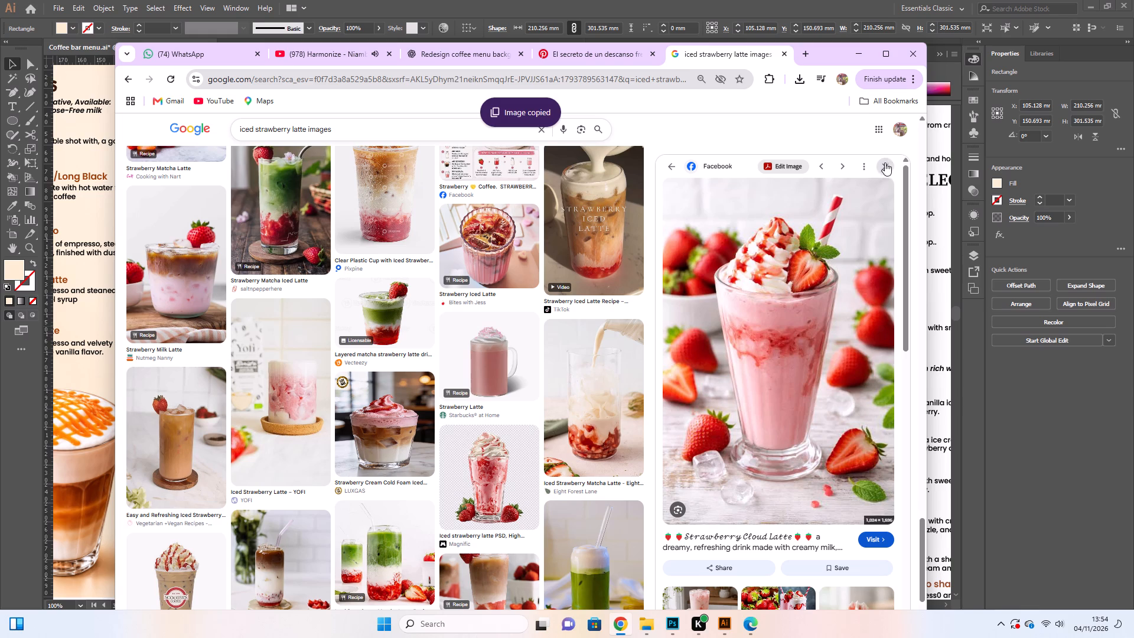
Switch to Illustrator and paste the copied strawberry latte picture onto the Iced Coffees and Matcha Selection page.
{"action": "left_click", "coordinate": [860, 55]}
{"action": "scroll", "coordinate": [627, 308], "scroll_direction": "up", "scroll_amount": 4}
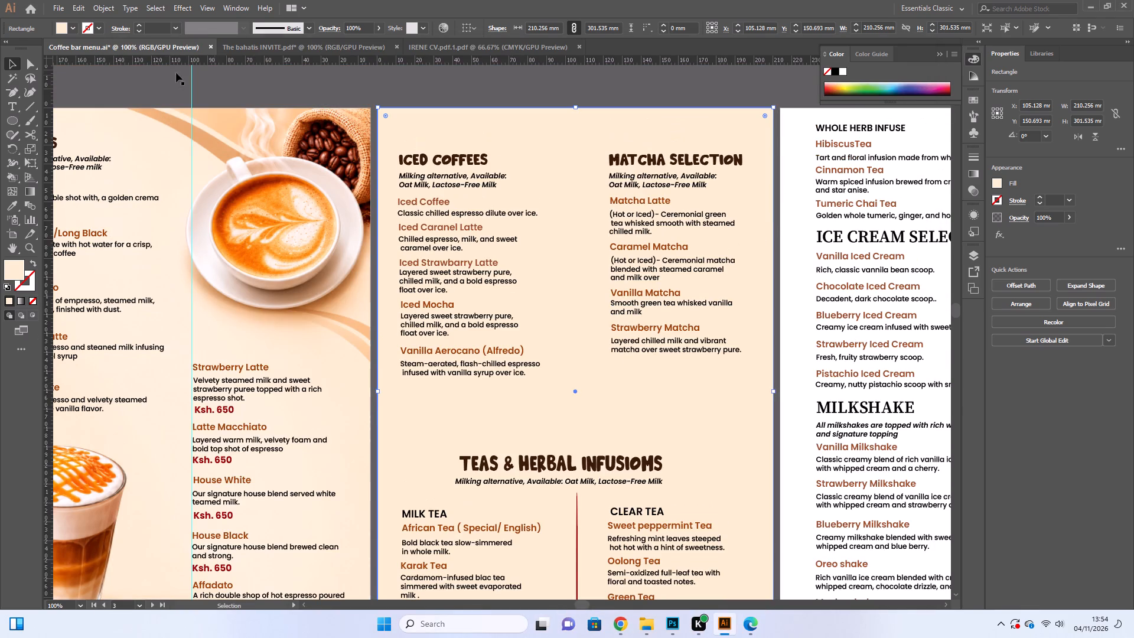
{"action": "left_click", "coordinate": [80, 8]}
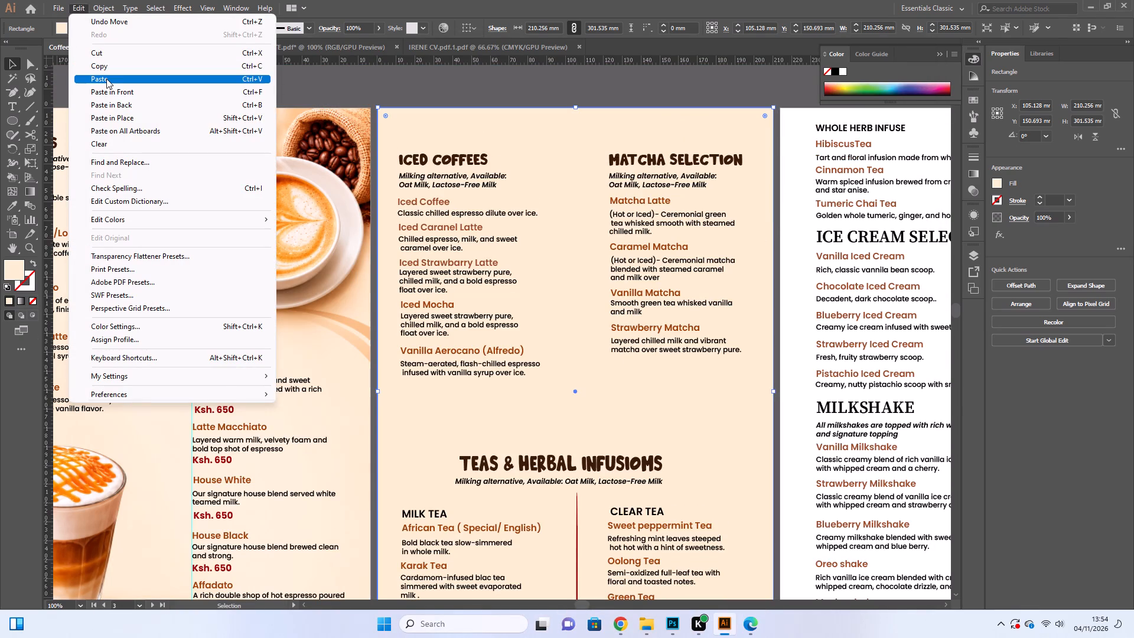
{"action": "left_click", "coordinate": [107, 80]}
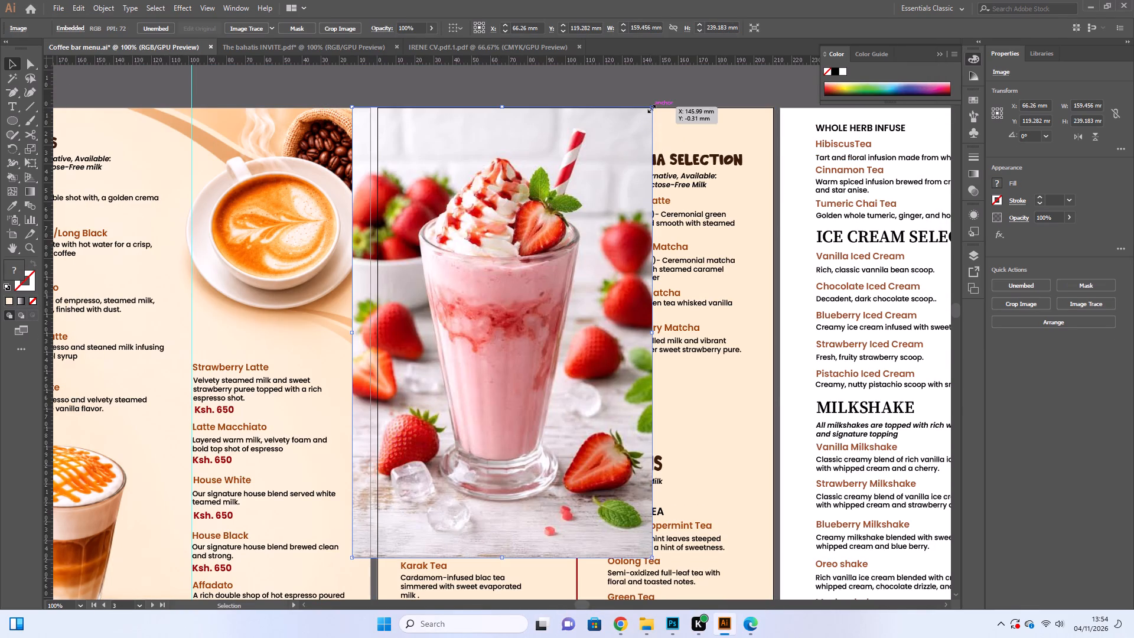
Scale the strawberry latte picture down to about 44 x 61 mm and place it centrally above the Teas & Herbal Infusions heading.
{"action": "left_click_drag", "start_coordinate": [650, 108], "coordinate": [435, 442]}
{"action": "left_click_drag", "start_coordinate": [407, 482], "coordinate": [449, 453]}
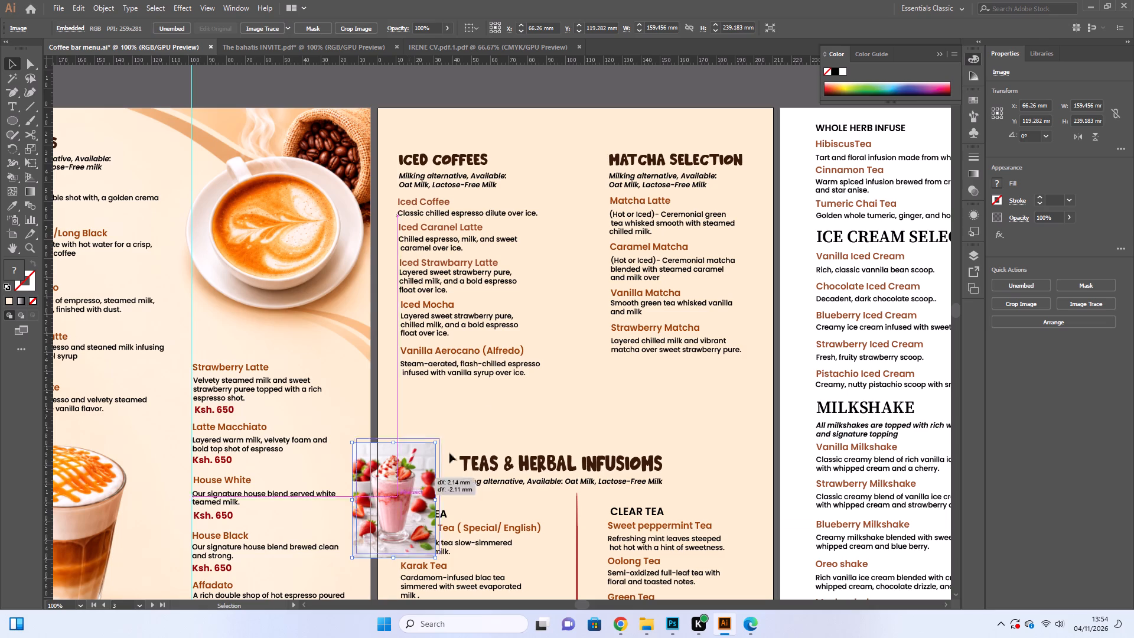
{"action": "left_click_drag", "start_coordinate": [449, 453], "coordinate": [579, 379]}
{"action": "left_click_drag", "start_coordinate": [575, 392], "coordinate": [579, 379]}
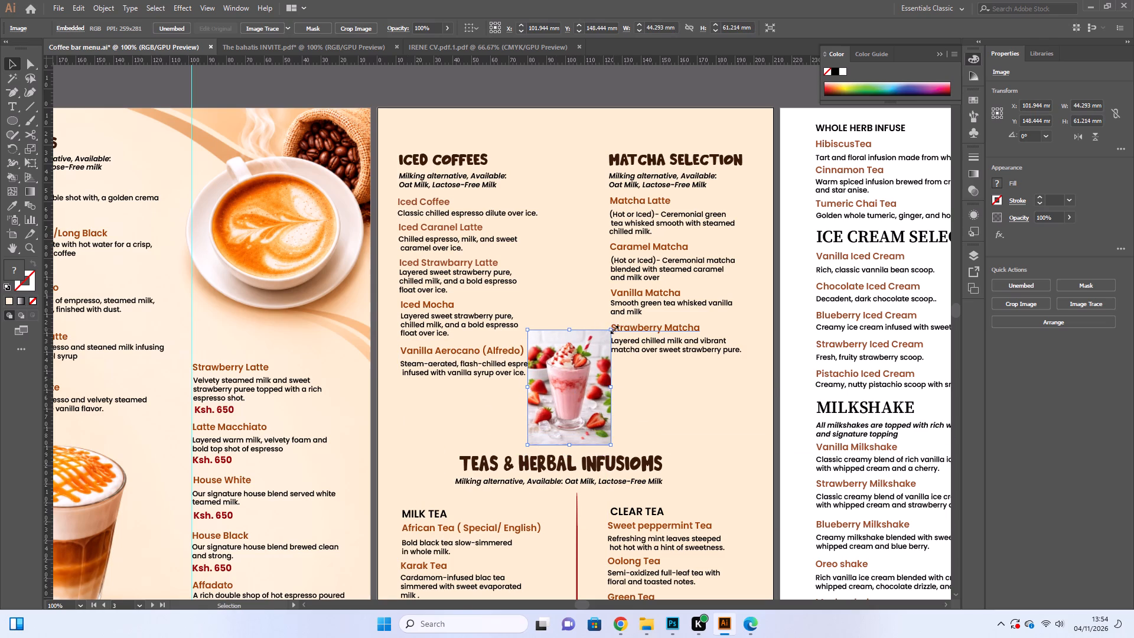
Resize the strawberry latte picture to about 35 × 51 mm and position it between the Iced Coffees and Matcha Selection columns, above the Teas heading.
{"action": "left_click_drag", "start_coordinate": [613, 328], "coordinate": [598, 346]}
{"action": "left_click_drag", "start_coordinate": [580, 392], "coordinate": [585, 390]}
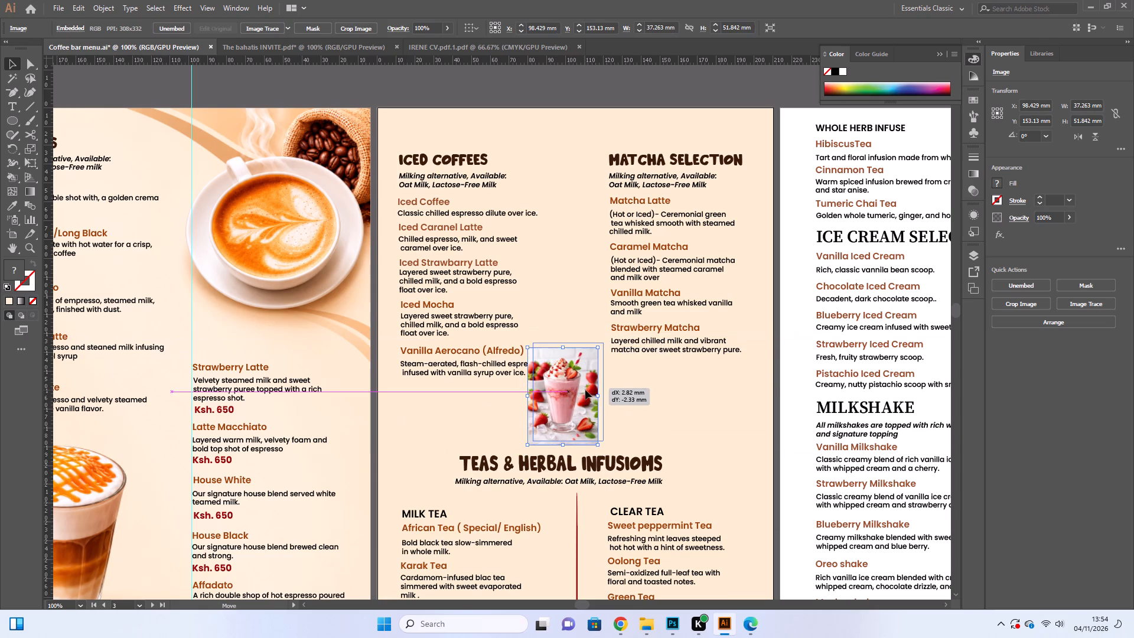
{"action": "left_click_drag", "start_coordinate": [585, 390], "coordinate": [586, 390]}
{"action": "left_click_drag", "start_coordinate": [578, 399], "coordinate": [586, 399]}
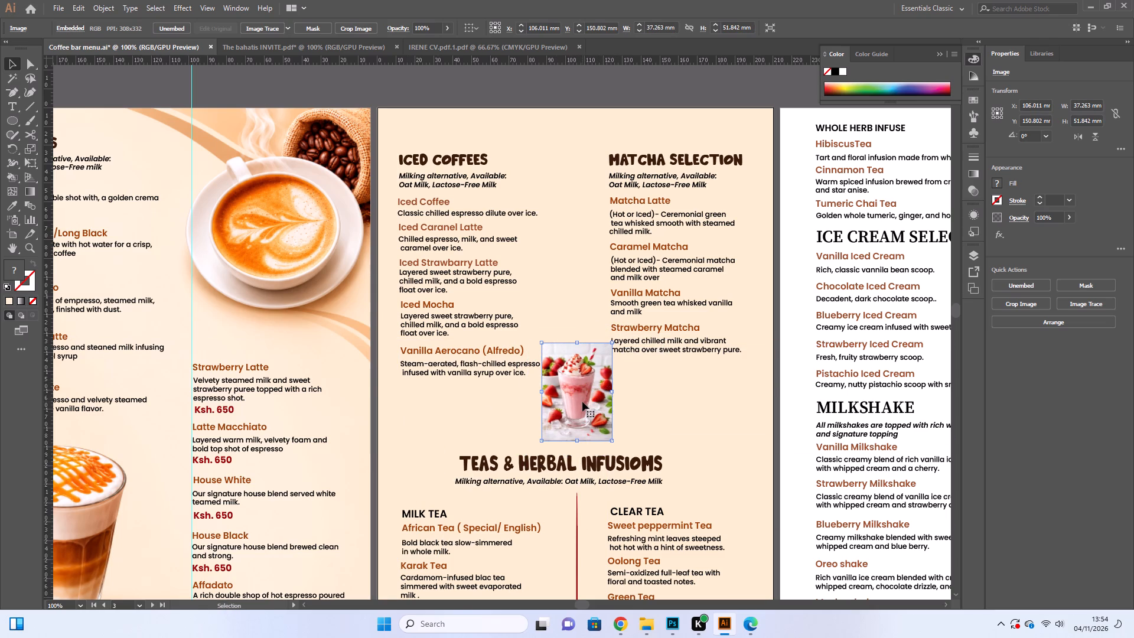
{"action": "left_click", "coordinate": [581, 401]}
{"action": "left_click_drag", "start_coordinate": [607, 433], "coordinate": [608, 437]}
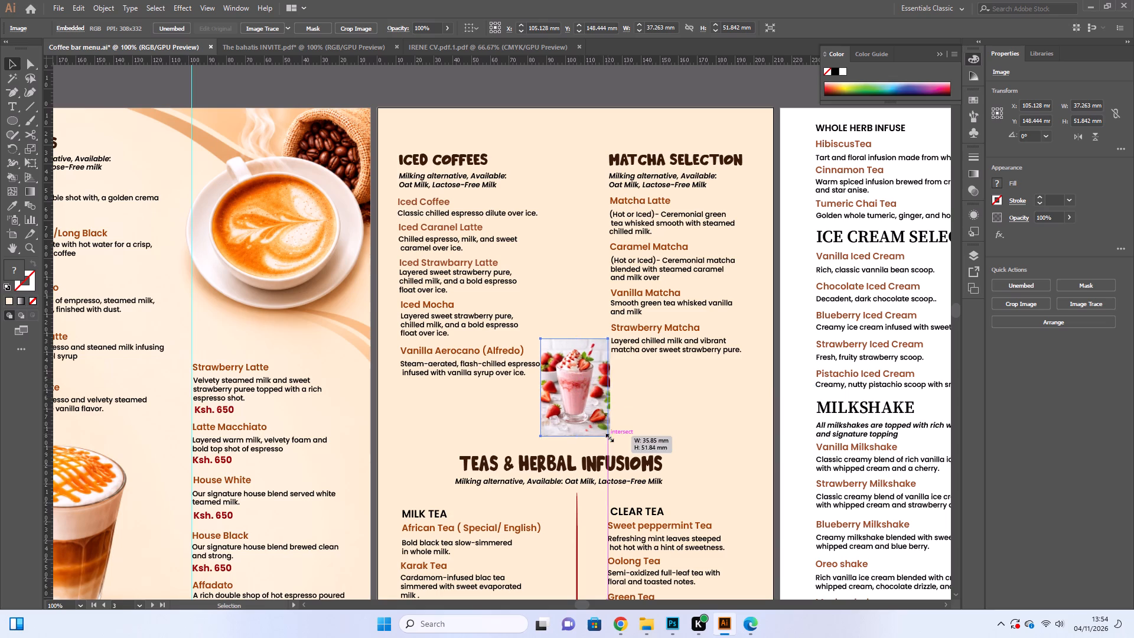
{"action": "left_click_drag", "start_coordinate": [608, 437], "coordinate": [617, 450]}
{"action": "left_click", "coordinate": [603, 382]}
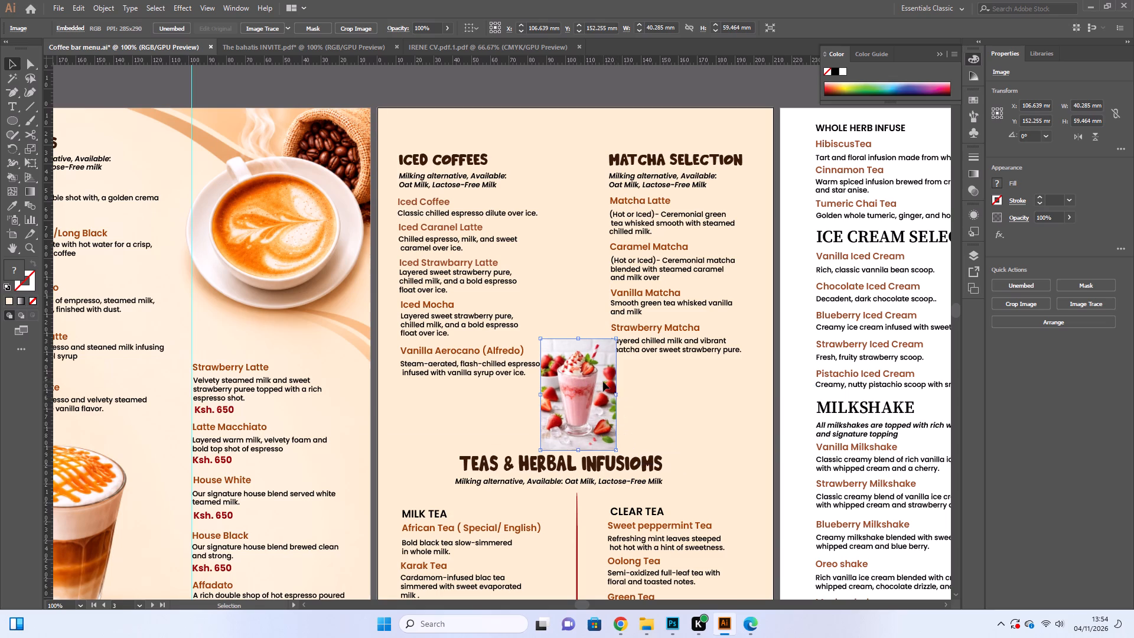
{"action": "left_click_drag", "start_coordinate": [612, 337], "coordinate": [603, 352]}
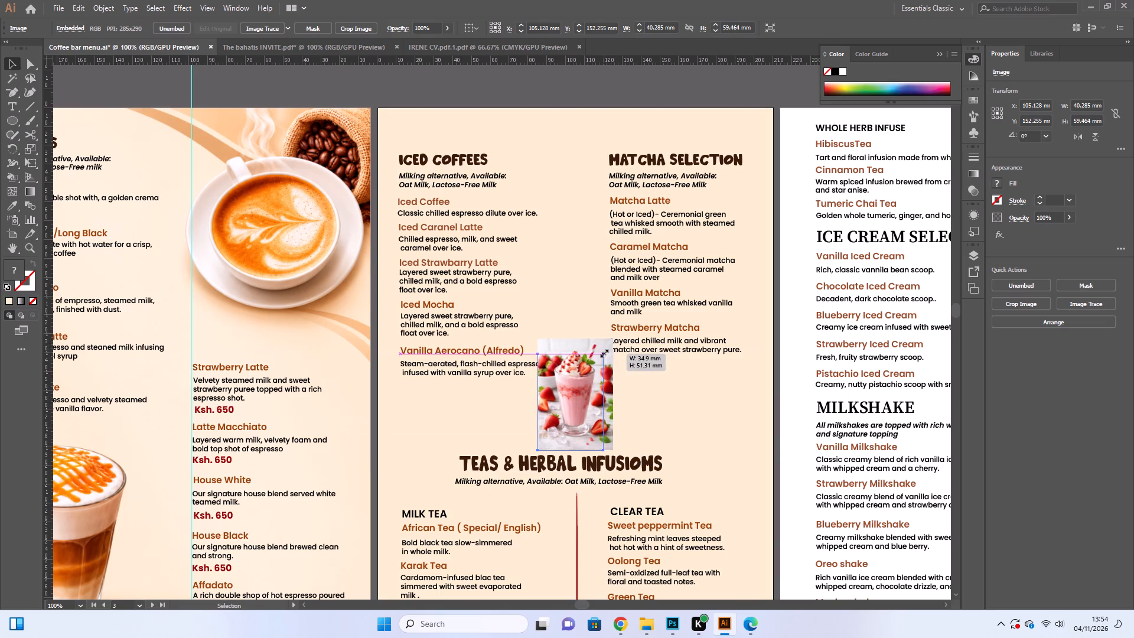
Scale the strawberry latte picture to about 34.9 × 51.3 mm above the Teas & Herbal Infusions heading.
{"action": "left_click_drag", "start_coordinate": [603, 352], "coordinate": [602, 352]}
{"action": "left_click", "coordinate": [594, 396]}
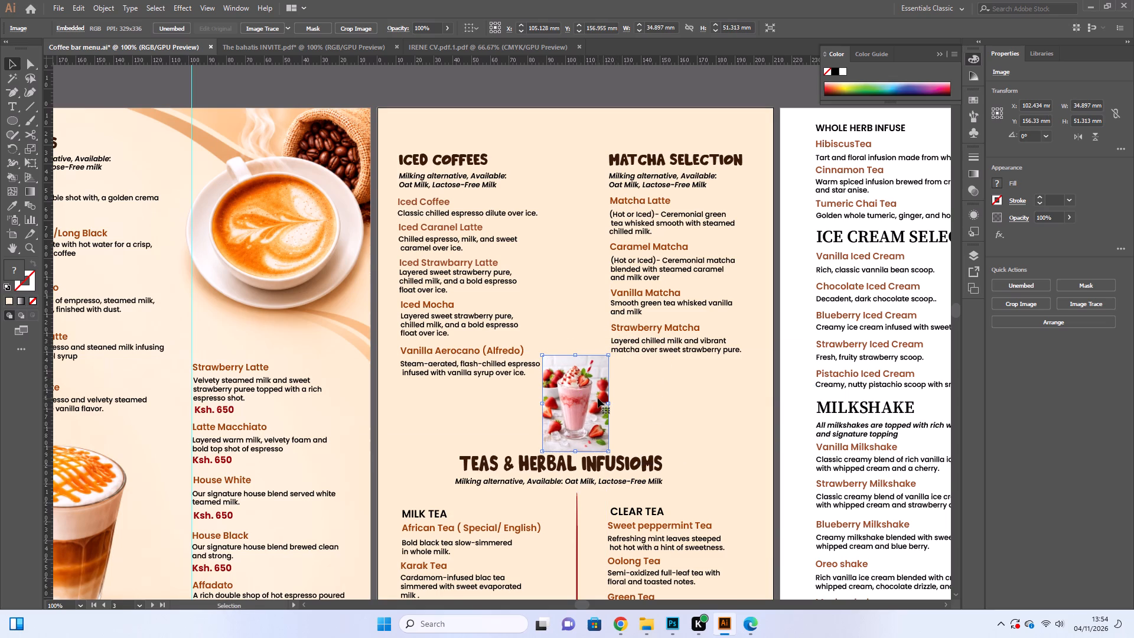
Switch to Chrome and replace "iced strawberry latte" in the Google search query with "green tea images".
{"action": "scroll", "coordinate": [598, 398], "scroll_direction": "down", "scroll_amount": 6}
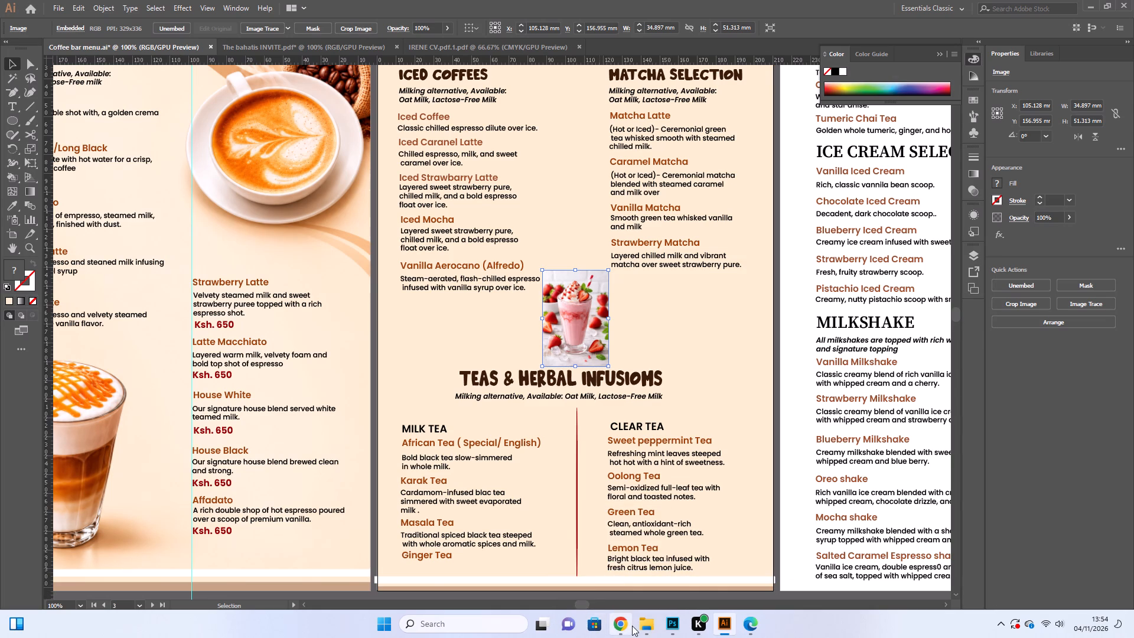
{"action": "left_click", "coordinate": [628, 586]}
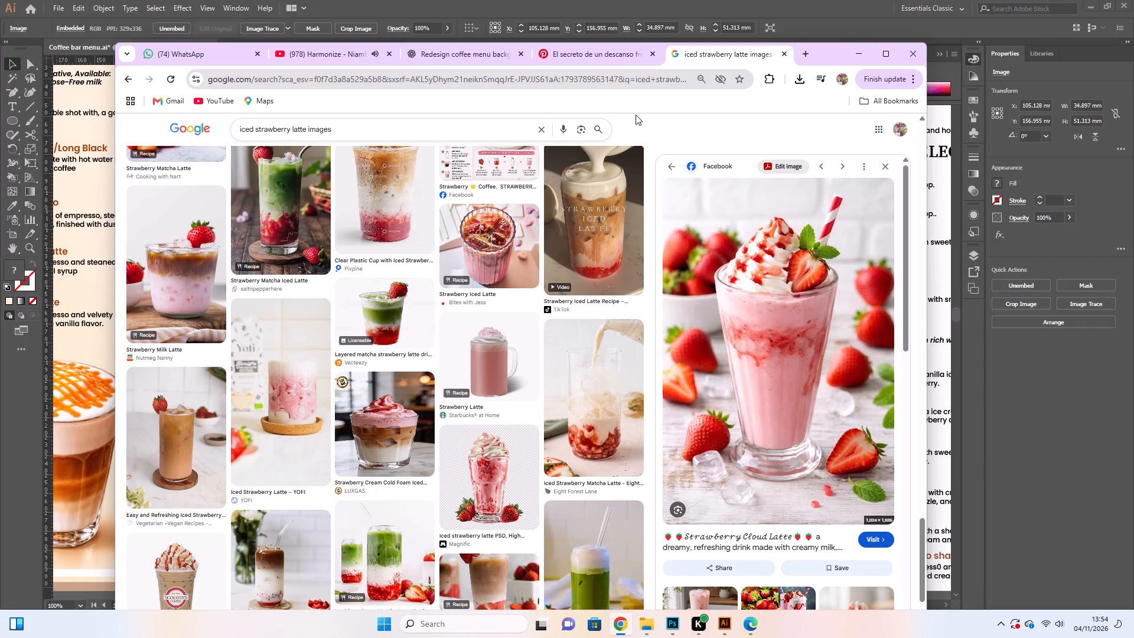
{"action": "left_click_drag", "start_coordinate": [305, 130], "coordinate": [236, 126]}
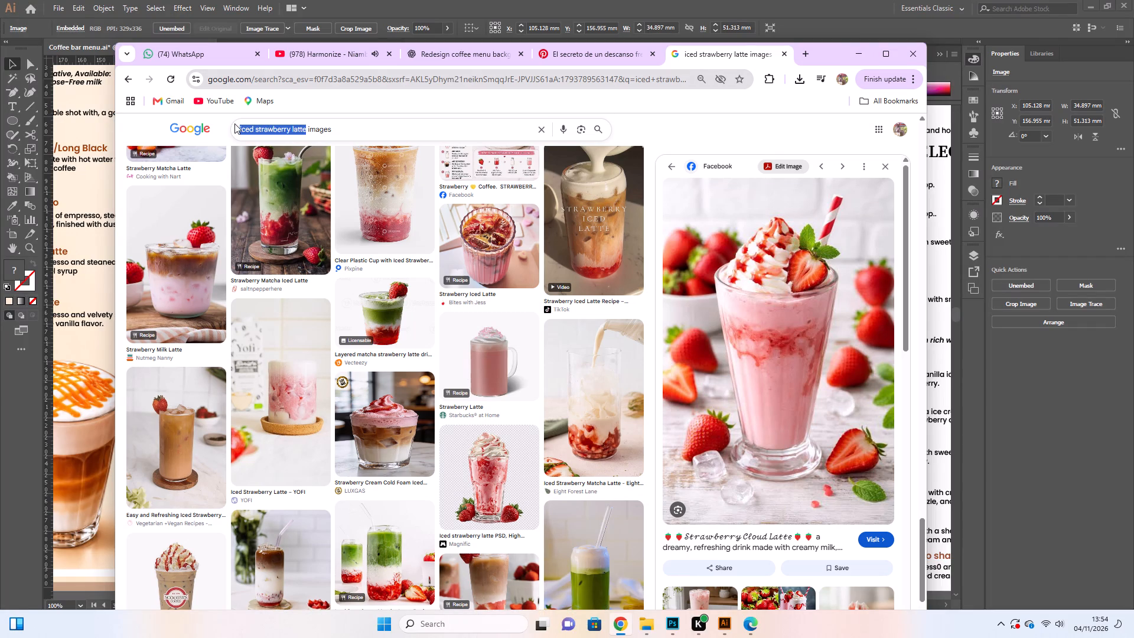
{"action": "key", "text": "BackSpace"}
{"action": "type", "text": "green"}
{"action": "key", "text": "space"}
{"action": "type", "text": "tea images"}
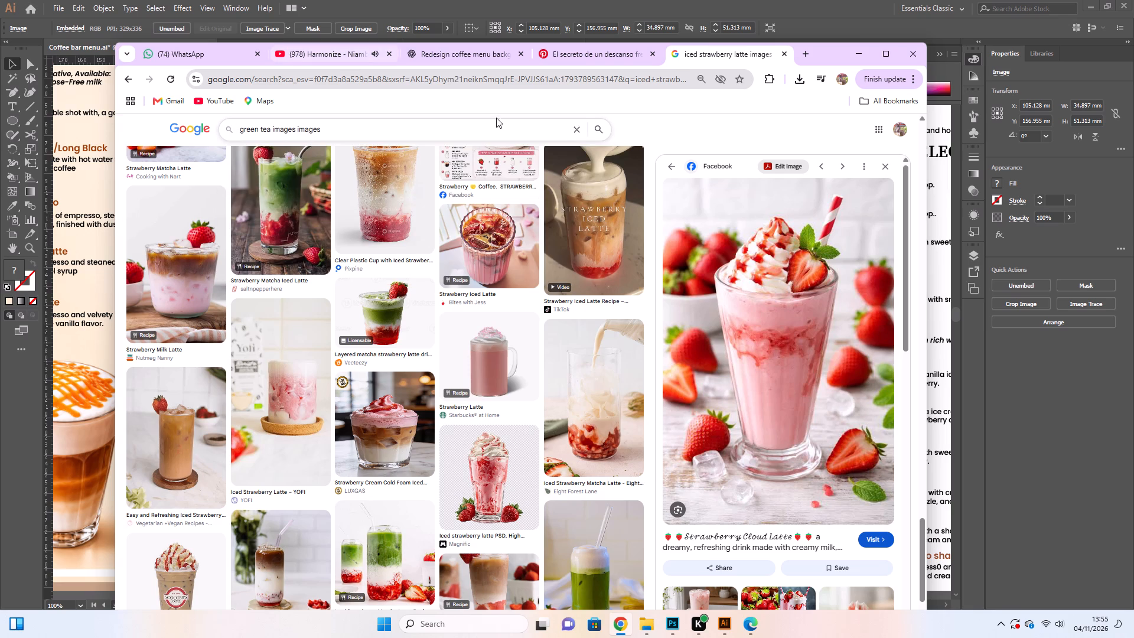
Search Google Images for "green tea images images", preview the iStock and Magnific cup pictures, and browse further results.
{"action": "left_click", "coordinate": [595, 130]}
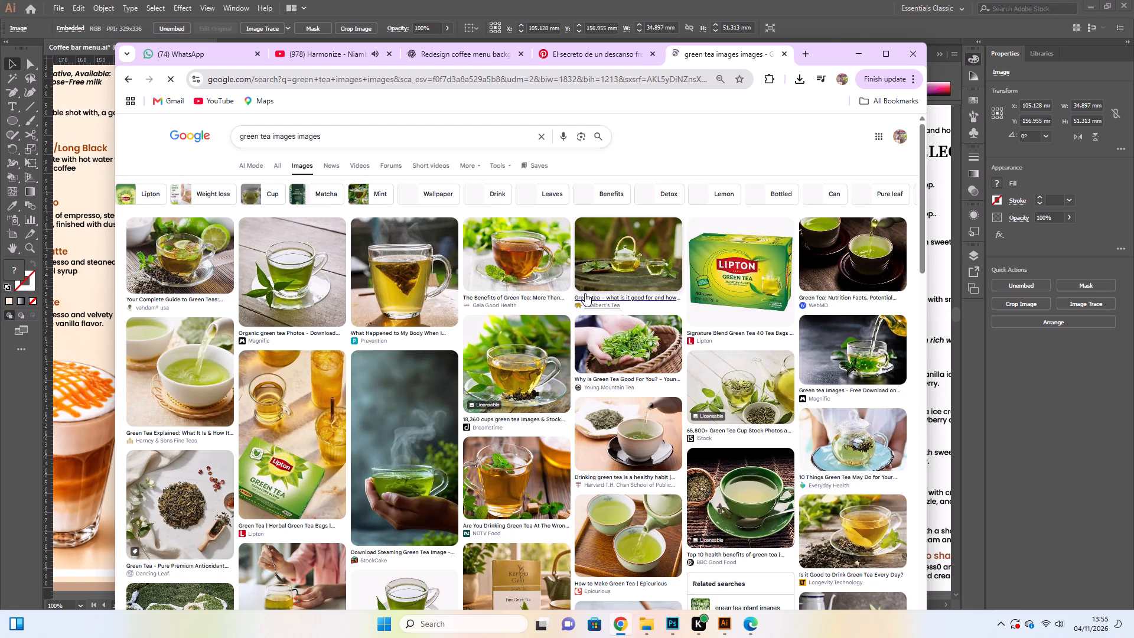
{"action": "left_click", "coordinate": [743, 399]}
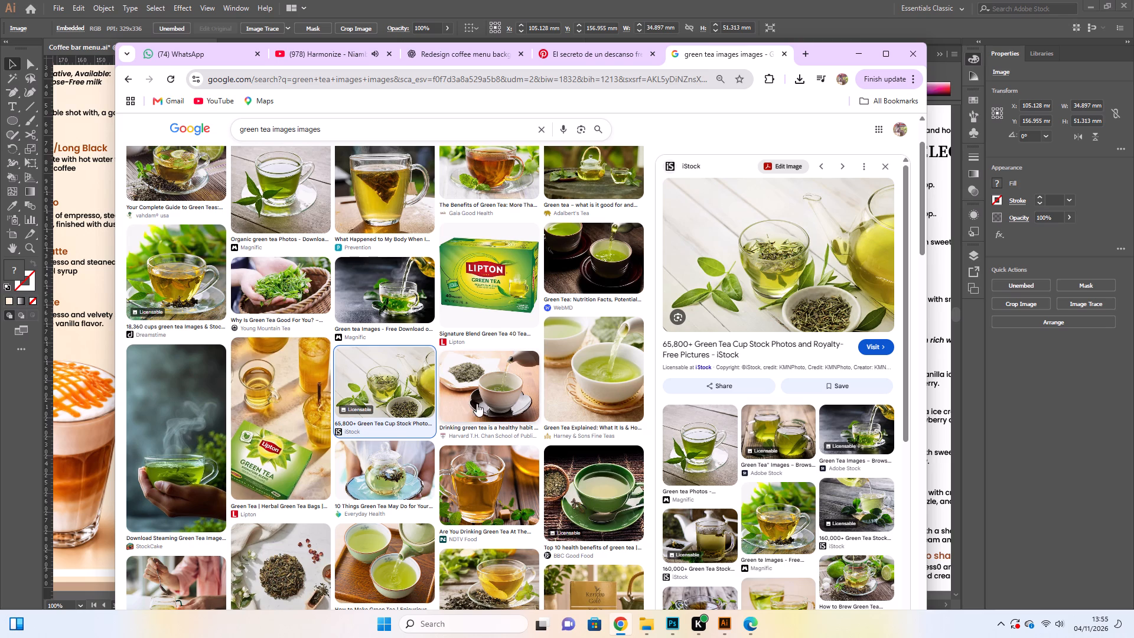
{"action": "left_click", "coordinate": [285, 201]}
{"action": "scroll", "coordinate": [830, 415], "scroll_direction": "down", "scroll_amount": 3}
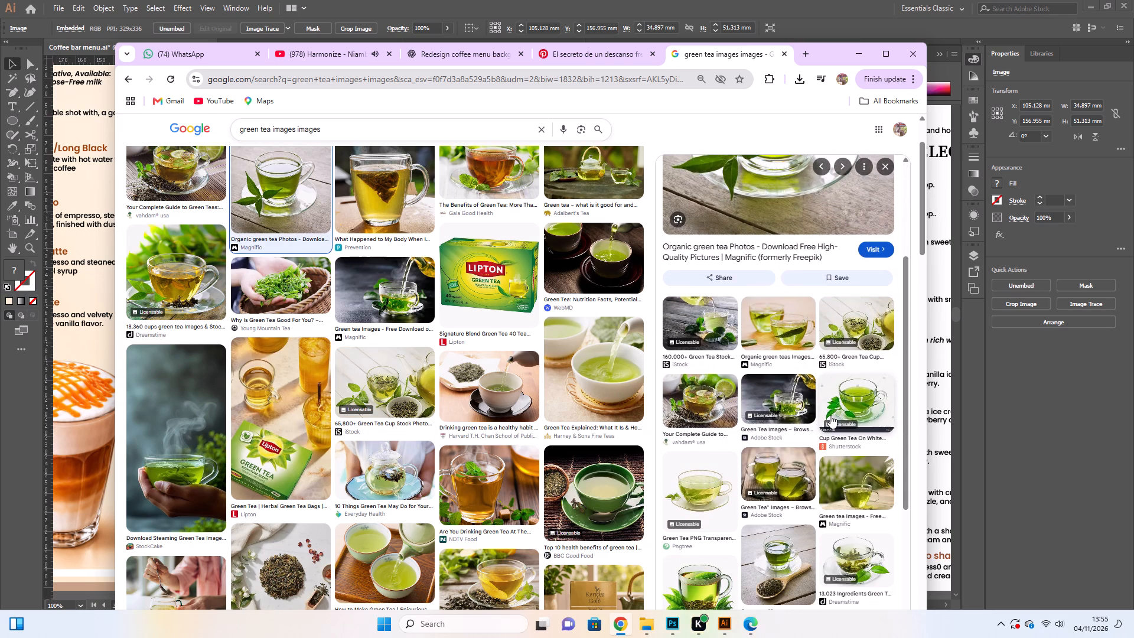
{"action": "scroll", "coordinate": [830, 415], "scroll_direction": "down", "scroll_amount": 3}
{"action": "scroll", "coordinate": [506, 384], "scroll_direction": "down", "scroll_amount": 3}
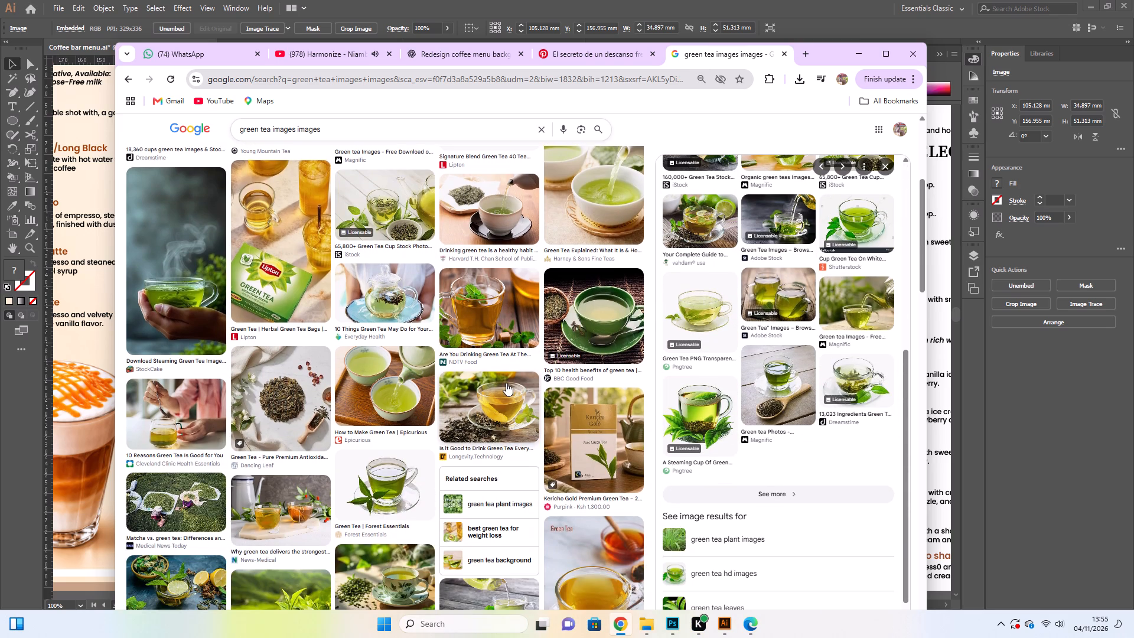
{"action": "scroll", "coordinate": [506, 382], "scroll_direction": "down", "scroll_amount": 4}
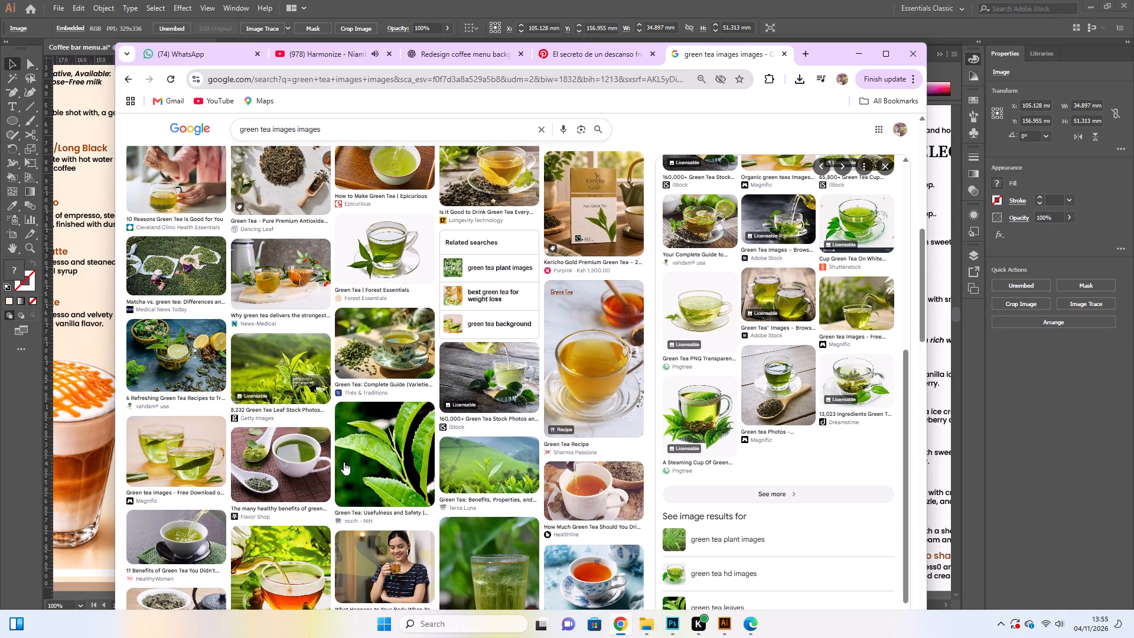
Preview the Flavor Shop and Forest Essentials green tea pictures and look through their related images.
{"action": "left_click", "coordinate": [294, 481]}
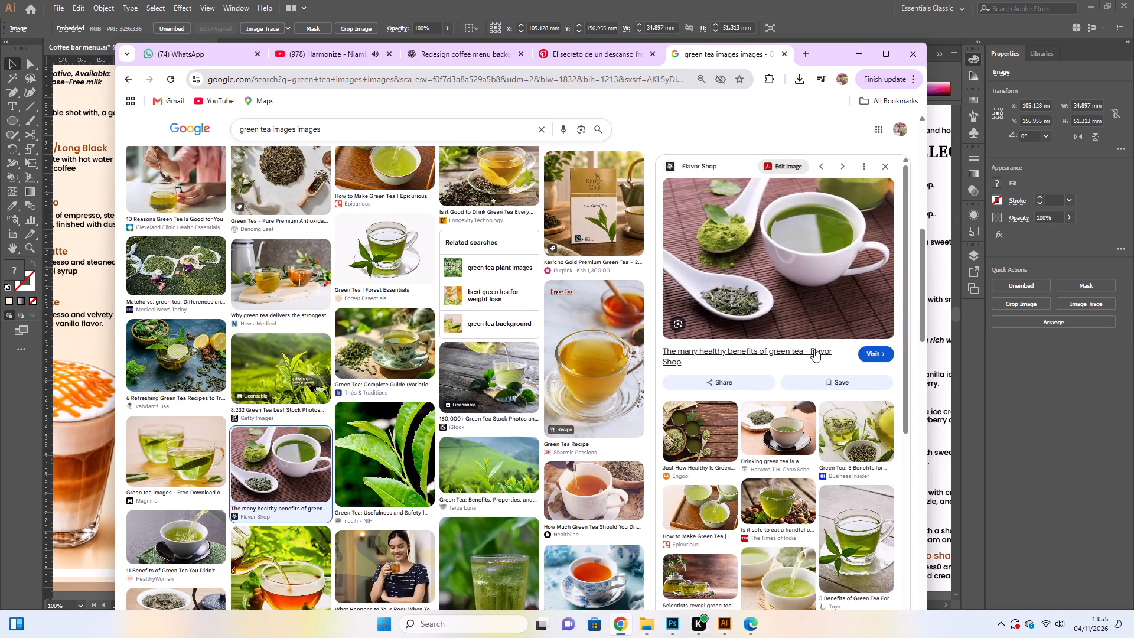
{"action": "scroll", "coordinate": [767, 412], "scroll_direction": "down", "scroll_amount": 2}
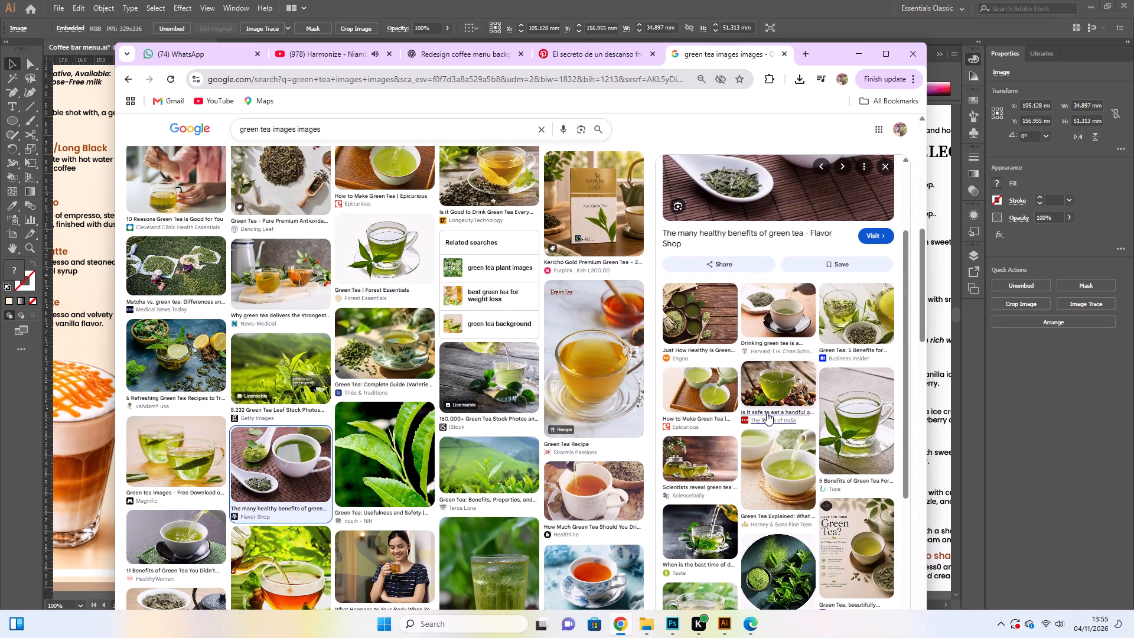
{"action": "scroll", "coordinate": [767, 412], "scroll_direction": "up", "scroll_amount": 3}
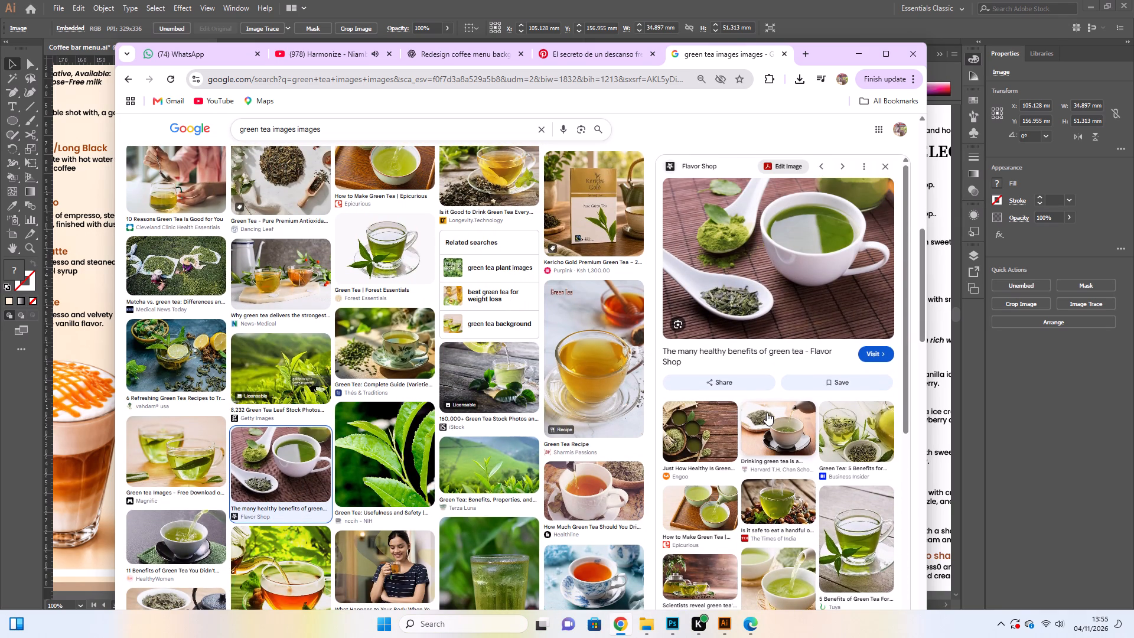
{"action": "scroll", "coordinate": [767, 412], "scroll_direction": "down", "scroll_amount": 1}
{"action": "scroll", "coordinate": [767, 412], "scroll_direction": "up", "scroll_amount": 4}
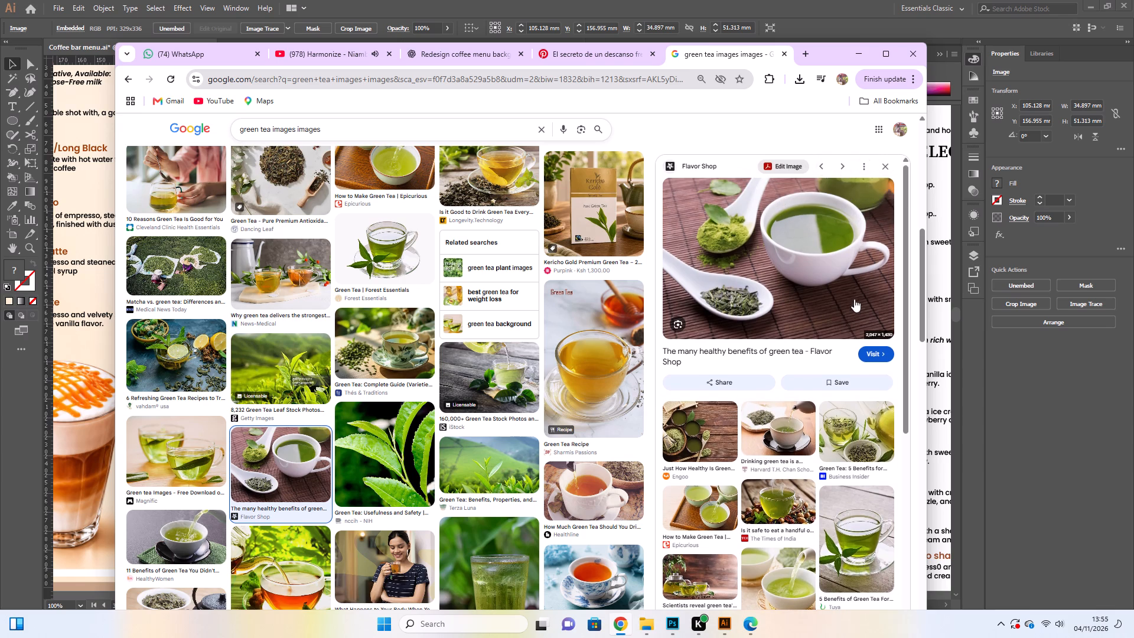
{"action": "right_click", "coordinate": [795, 248]}
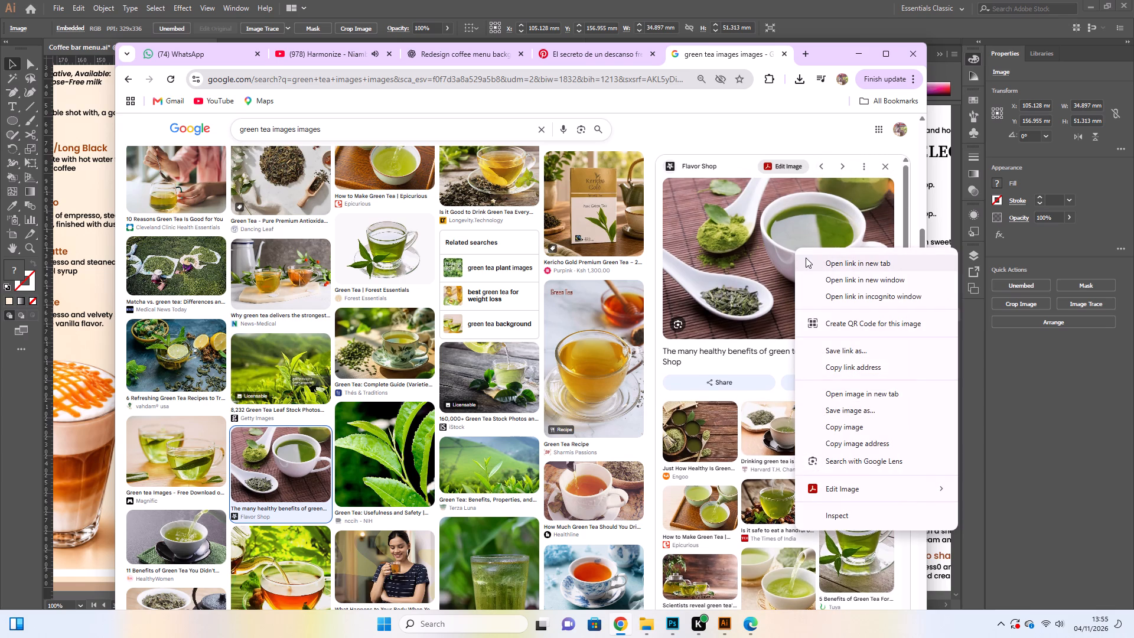
{"action": "left_click", "coordinate": [402, 233]}
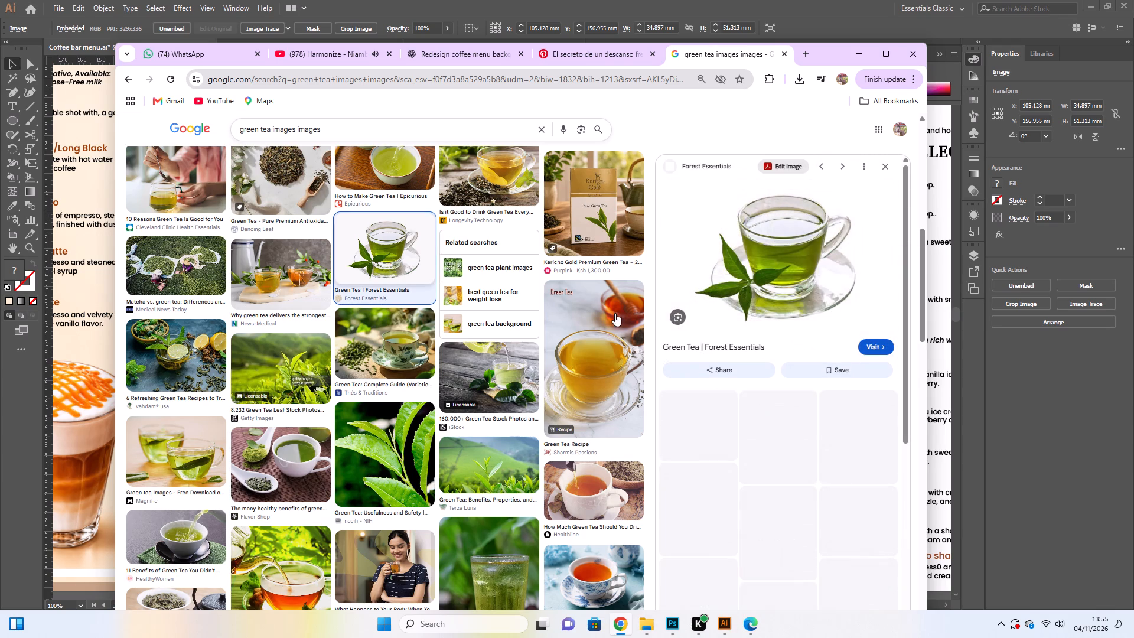
{"action": "scroll", "coordinate": [659, 324], "scroll_direction": "down", "scroll_amount": 5}
{"action": "scroll", "coordinate": [751, 327], "scroll_direction": "up", "scroll_amount": 1}
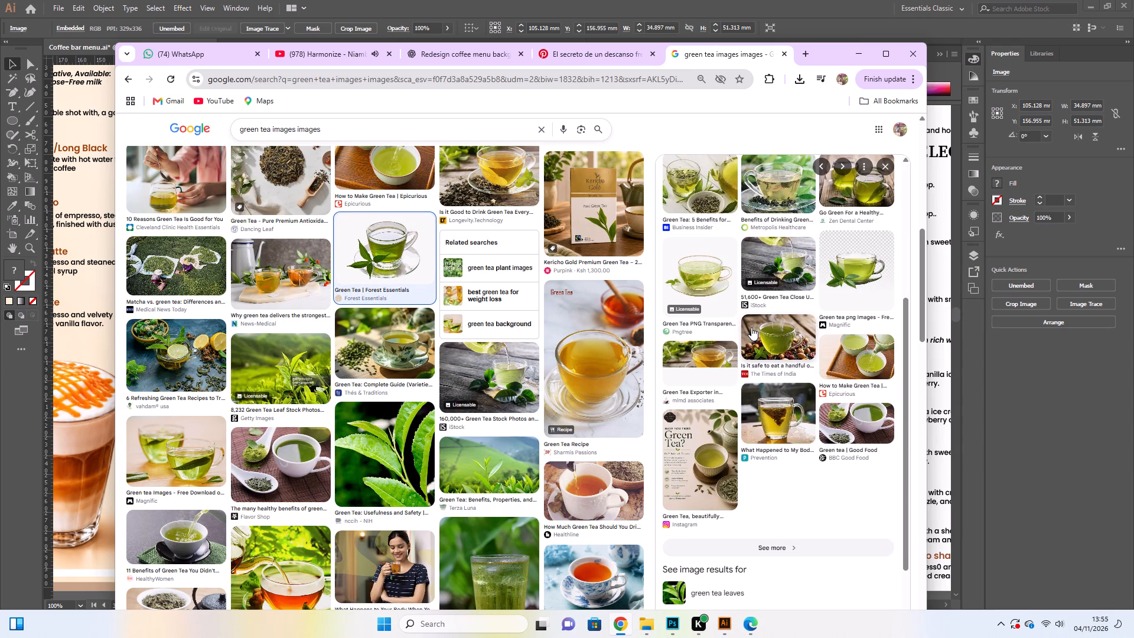
Preview the BBC Good Food and Harney & Sons green tea pictures and look through their related images.
{"action": "left_click", "coordinate": [873, 415]}
{"action": "scroll", "coordinate": [838, 354], "scroll_direction": "down", "scroll_amount": 2}
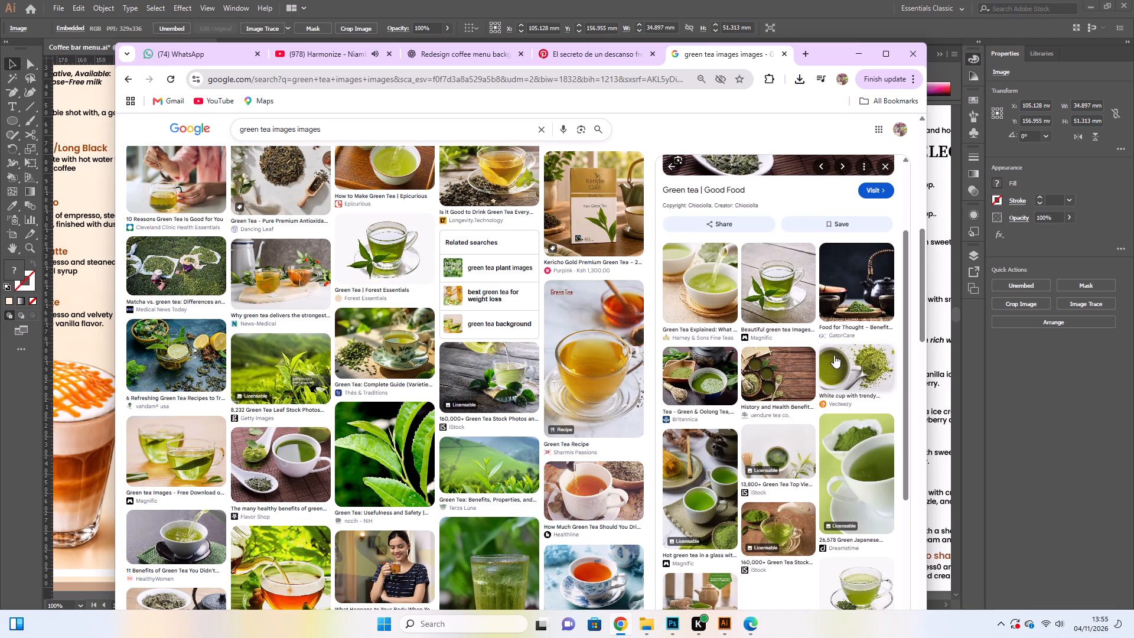
{"action": "left_click", "coordinate": [706, 274]}
{"action": "scroll", "coordinate": [809, 357], "scroll_direction": "down", "scroll_amount": 2}
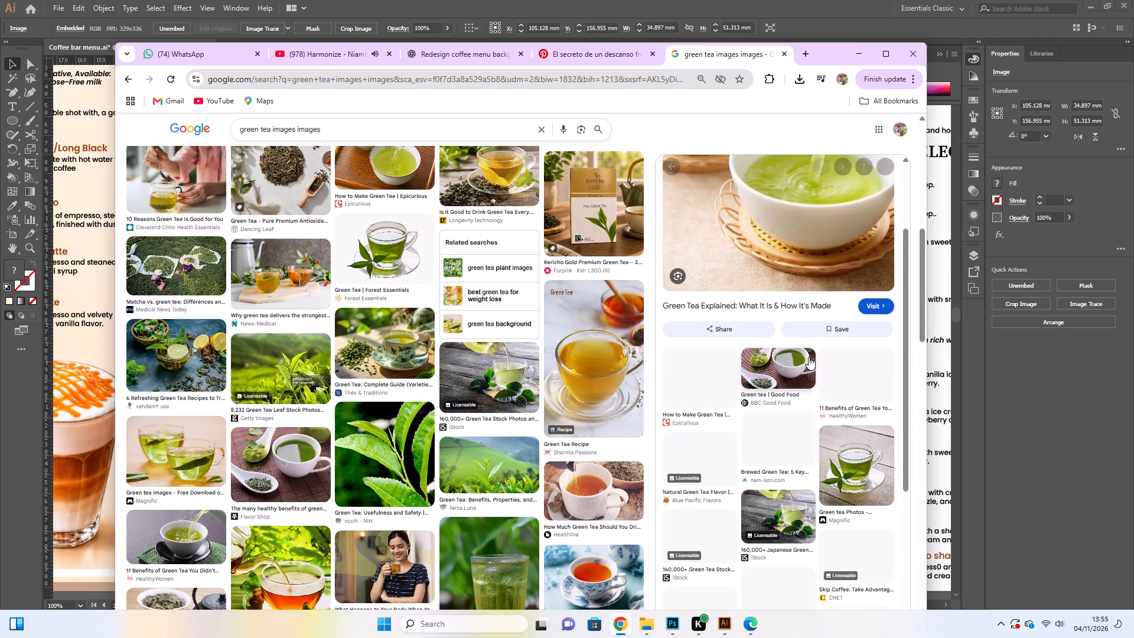
{"action": "scroll", "coordinate": [809, 357], "scroll_direction": "down", "scroll_amount": 2}
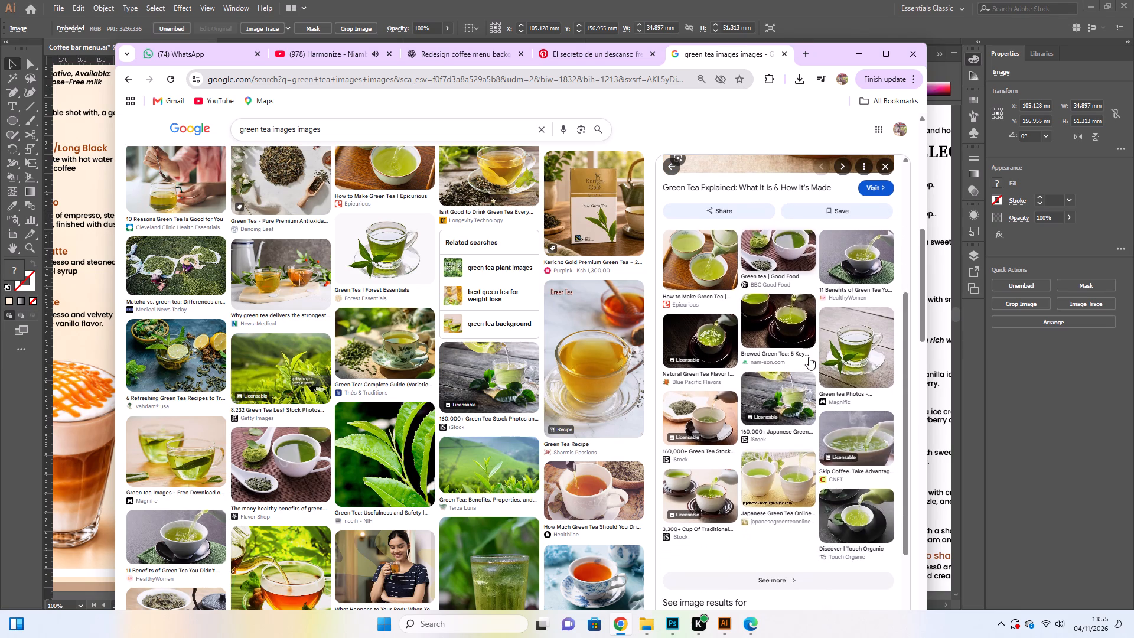
Open the Japanese Green Tea Online picture and capture a screen snip of just its left-hand cup.
{"action": "left_click", "coordinate": [781, 473]}
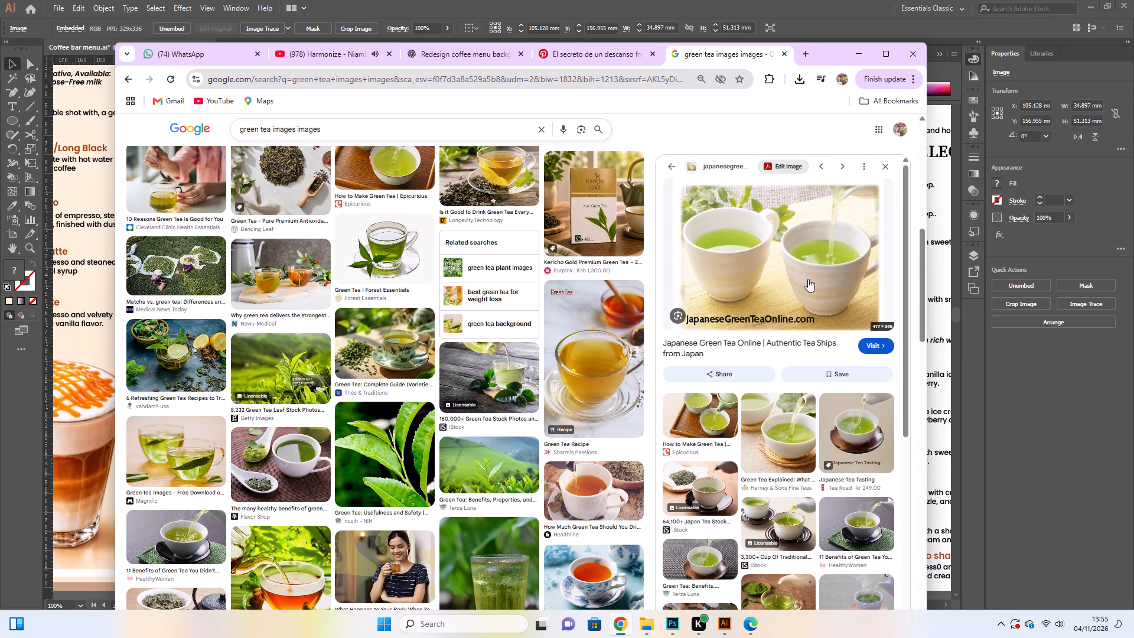
{"action": "key", "text": "shift+super+s"}
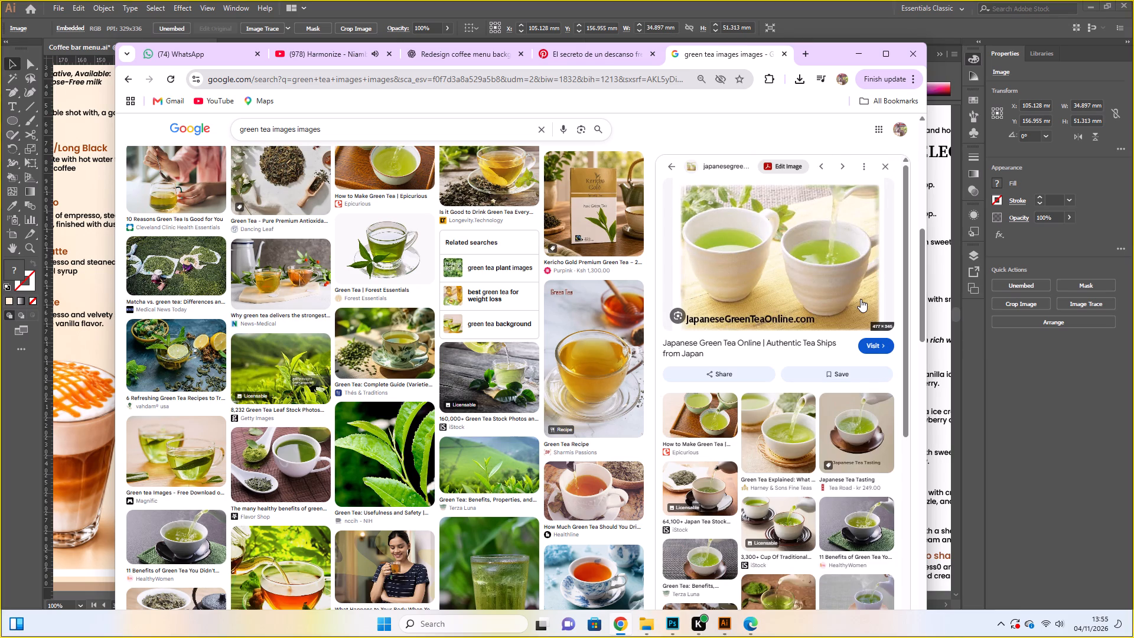
{"action": "left_click_drag", "start_coordinate": [683, 185], "coordinate": [744, 276]}
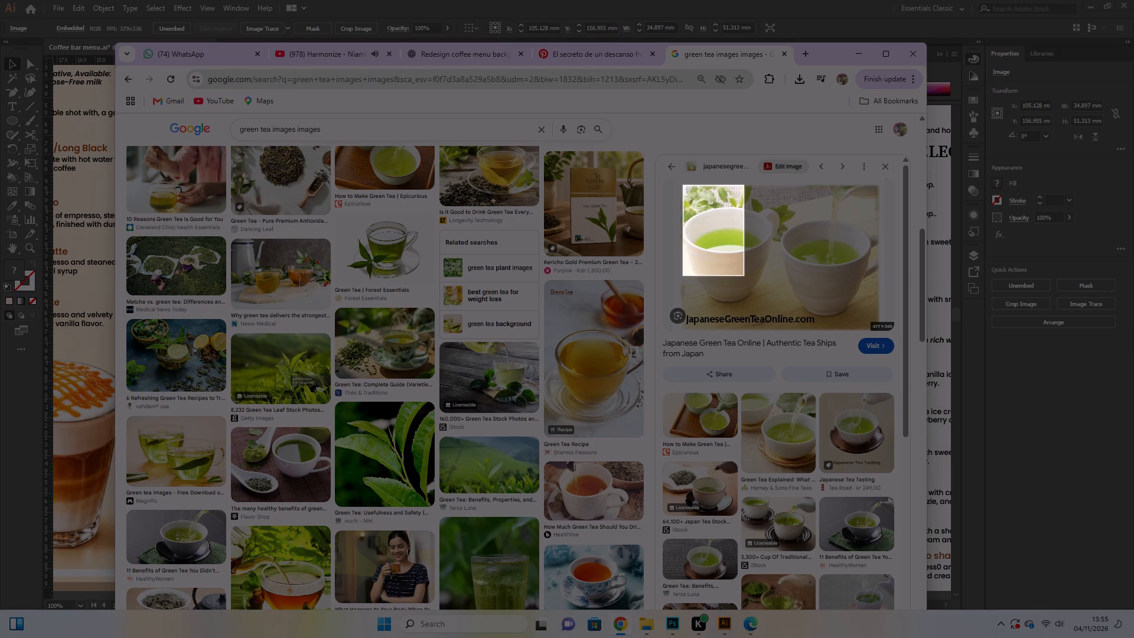
{"action": "left_click_drag", "start_coordinate": [744, 276], "coordinate": [783, 301]}
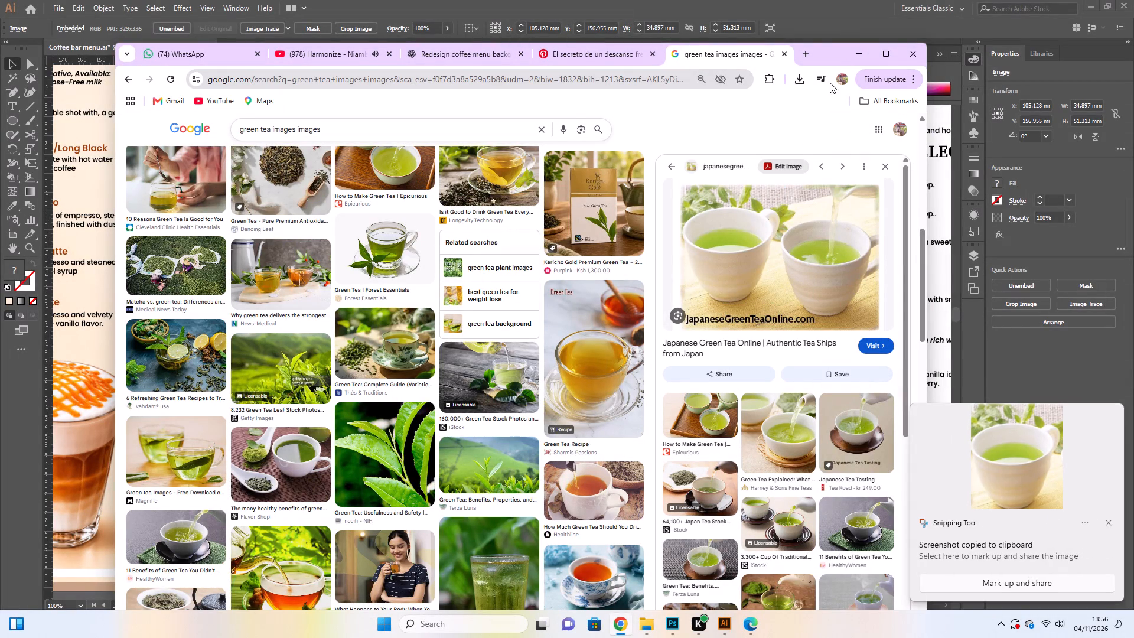
Switch to Illustrator, paste the green tea snip, and move it over the divider between the Milk Tea and Clear Tea columns.
{"action": "left_click", "coordinate": [858, 57]}
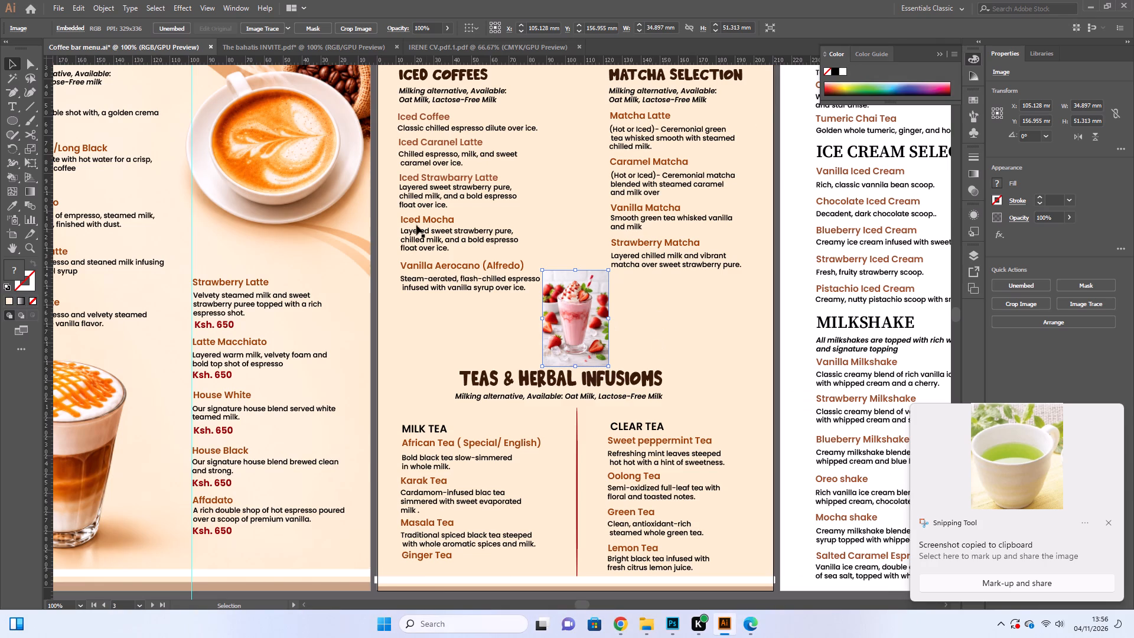
{"action": "left_click", "coordinate": [57, 9]}
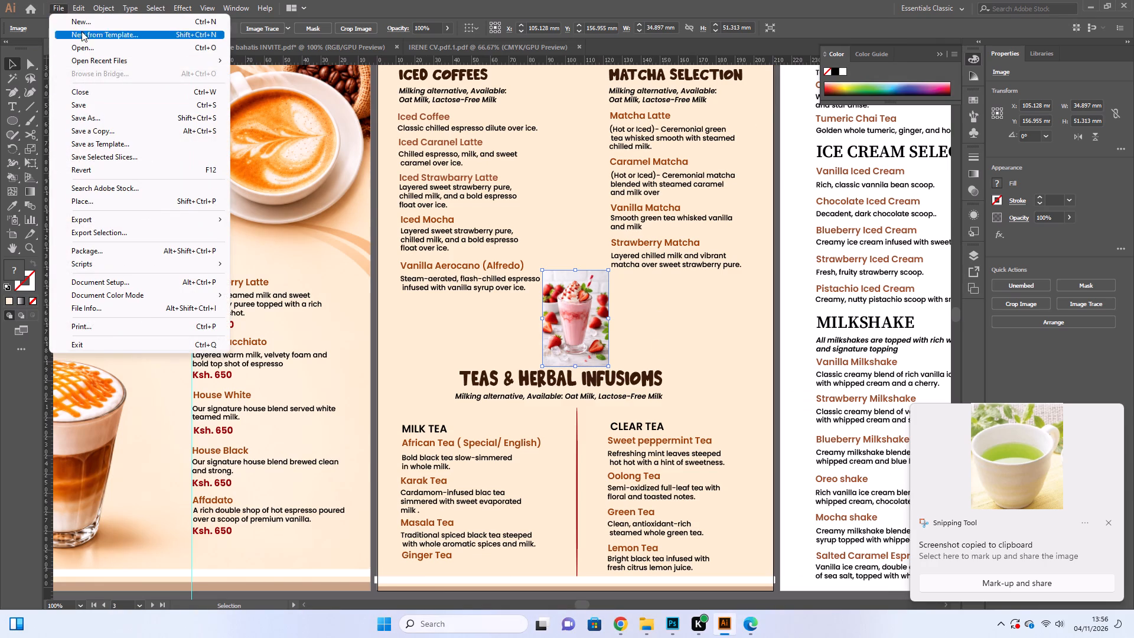
{"action": "left_click", "coordinate": [99, 77]}
{"action": "left_click_drag", "start_coordinate": [481, 323], "coordinate": [555, 440]}
{"action": "scroll", "coordinate": [568, 427], "scroll_direction": "down", "scroll_amount": 9}
{"action": "left_click_drag", "start_coordinate": [569, 330], "coordinate": [566, 379]}
{"action": "left_click_drag", "start_coordinate": [574, 372], "coordinate": [572, 386]}
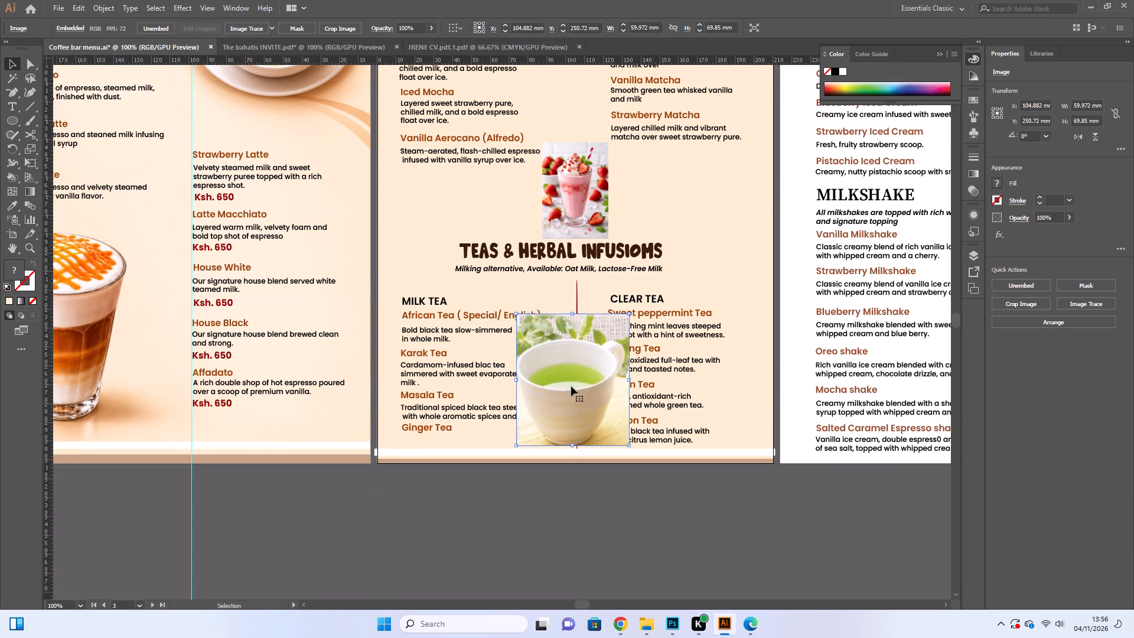
Shrink the green tea picture to about 38 × 42 mm and centre it between the Milk Tea and Clear Tea columns.
{"action": "left_click", "coordinate": [573, 381]}
{"action": "left_click_drag", "start_coordinate": [627, 444], "coordinate": [622, 438]}
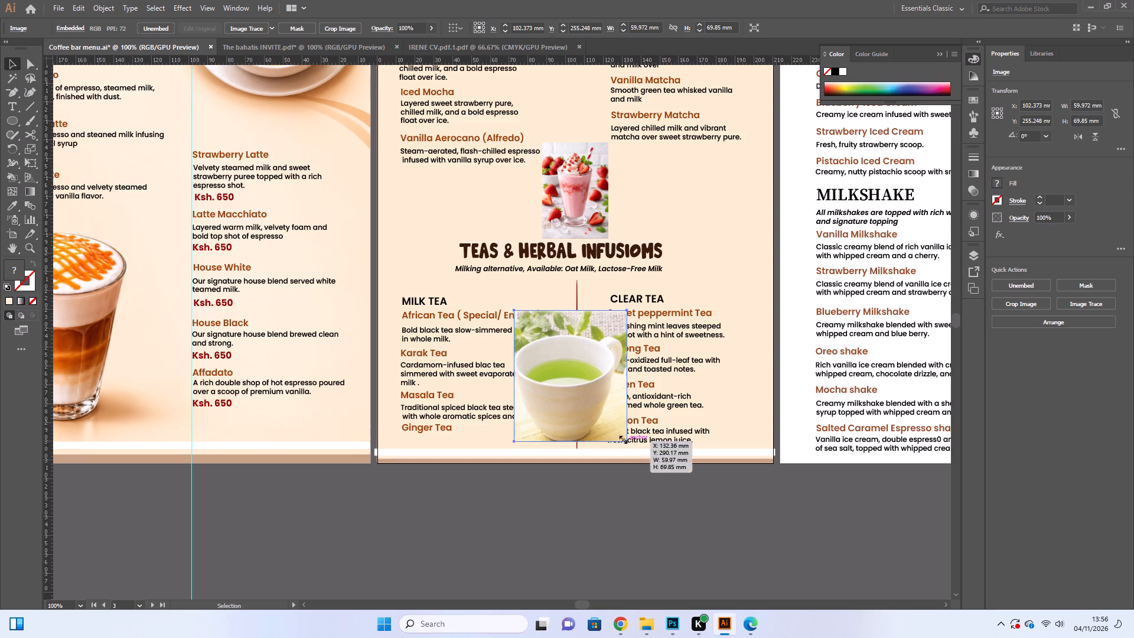
{"action": "left_click_drag", "start_coordinate": [622, 438], "coordinate": [590, 411]}
{"action": "left_click_drag", "start_coordinate": [555, 356], "coordinate": [565, 366]}
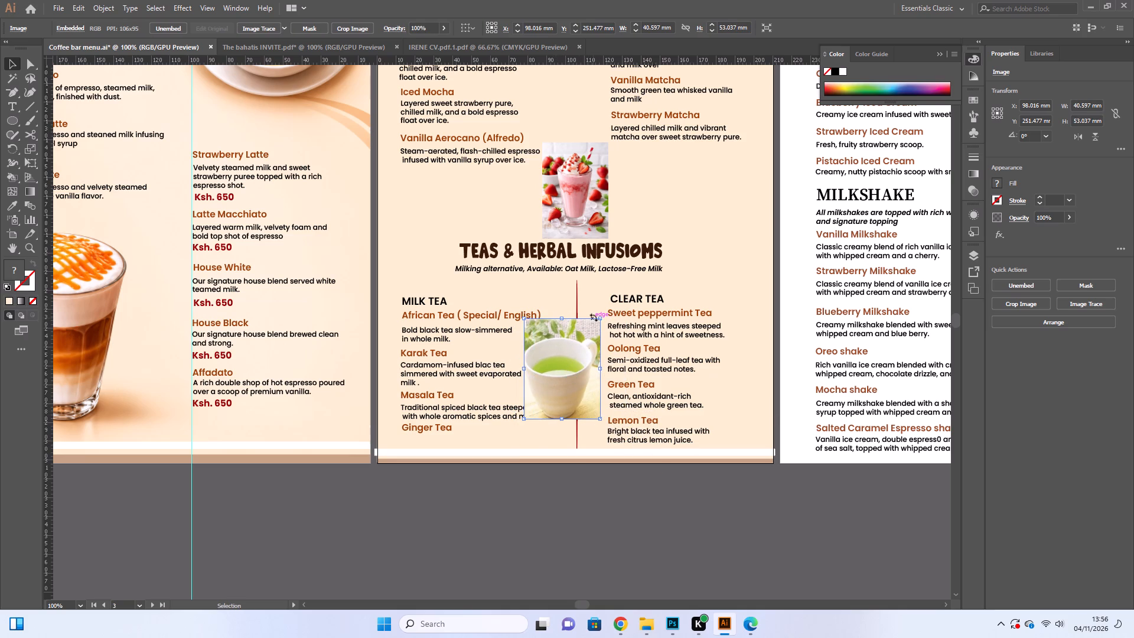
{"action": "left_click_drag", "start_coordinate": [596, 317], "coordinate": [591, 323]}
{"action": "left_click_drag", "start_coordinate": [598, 321], "coordinate": [589, 330]}
{"action": "left_click", "coordinate": [568, 370]}
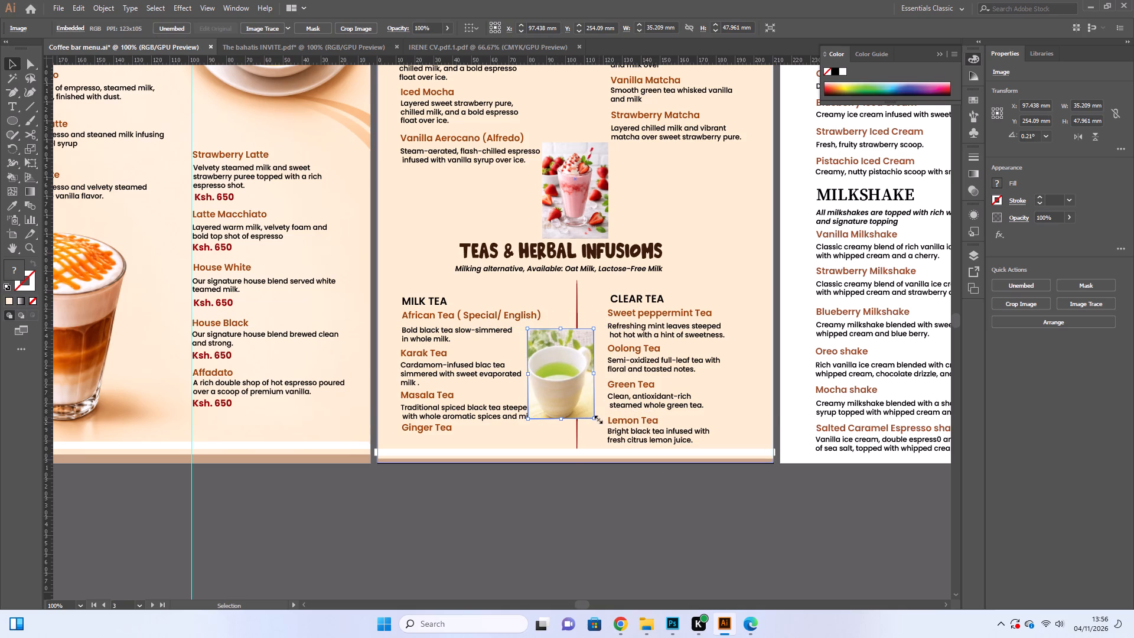
{"action": "left_click_drag", "start_coordinate": [597, 418], "coordinate": [600, 408]}
{"action": "left_click", "coordinate": [568, 390]}
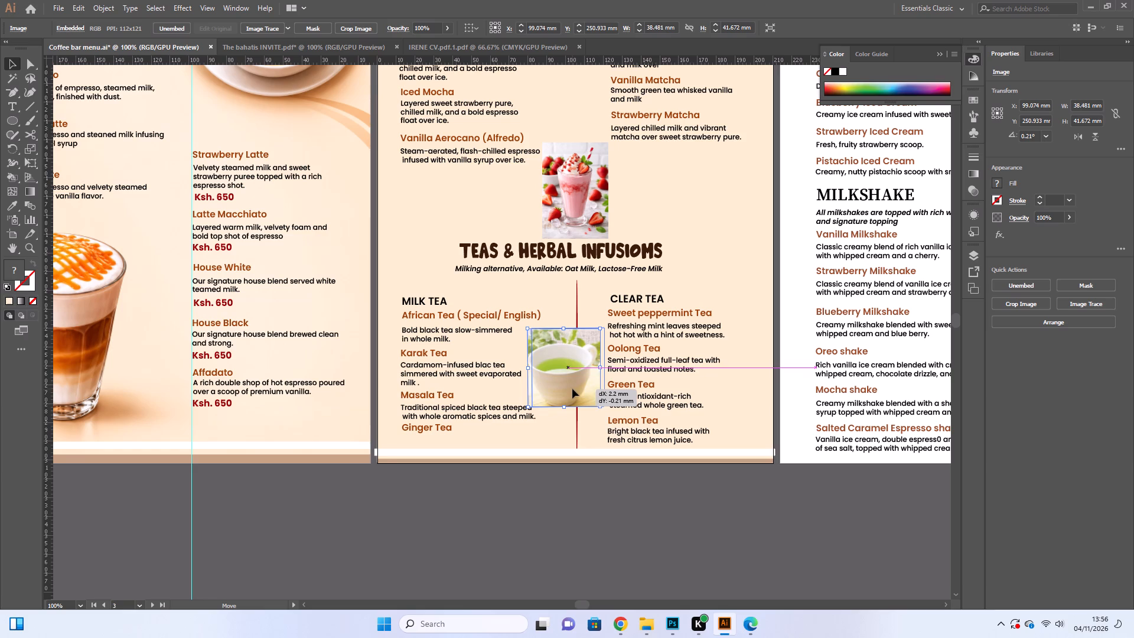
{"action": "left_click", "coordinate": [659, 493]}
{"action": "scroll", "coordinate": [659, 493], "scroll_direction": "up", "scroll_amount": 6}
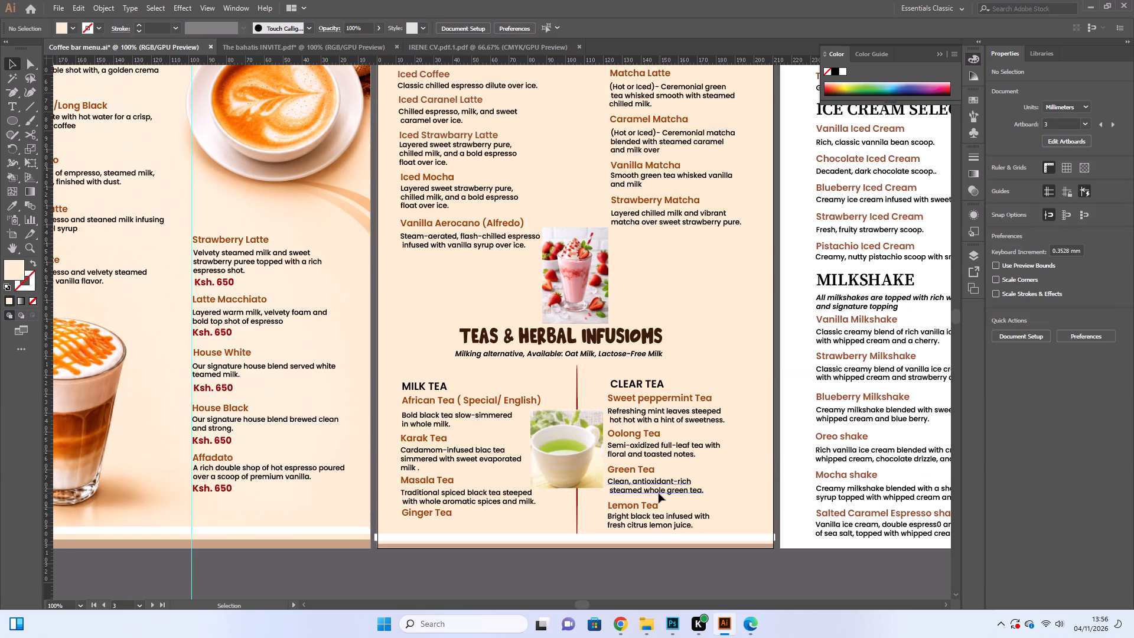
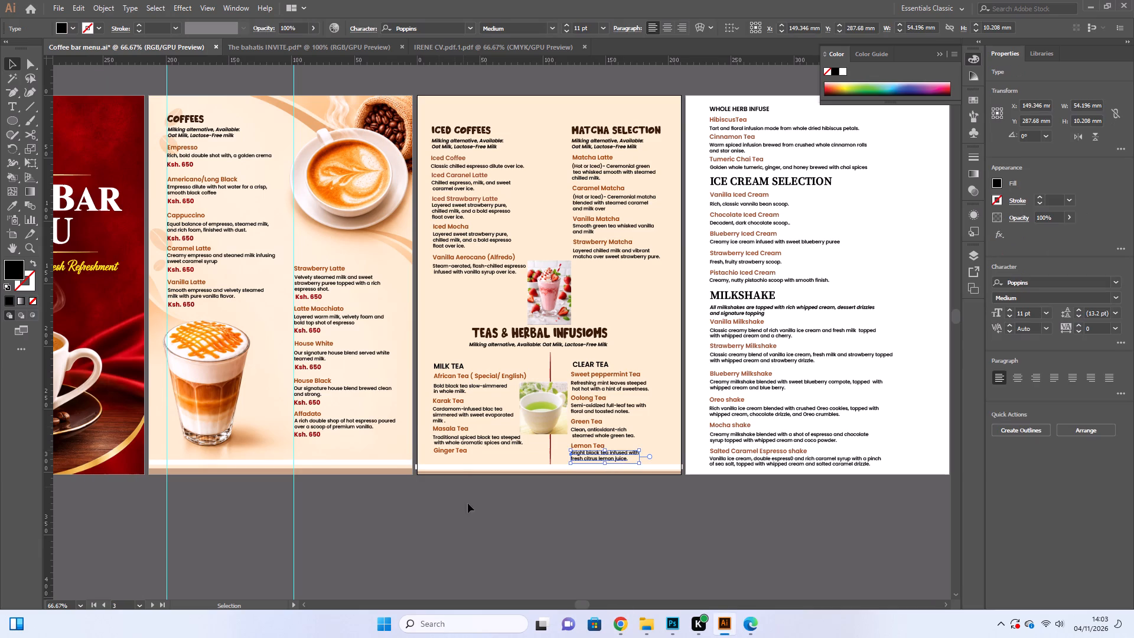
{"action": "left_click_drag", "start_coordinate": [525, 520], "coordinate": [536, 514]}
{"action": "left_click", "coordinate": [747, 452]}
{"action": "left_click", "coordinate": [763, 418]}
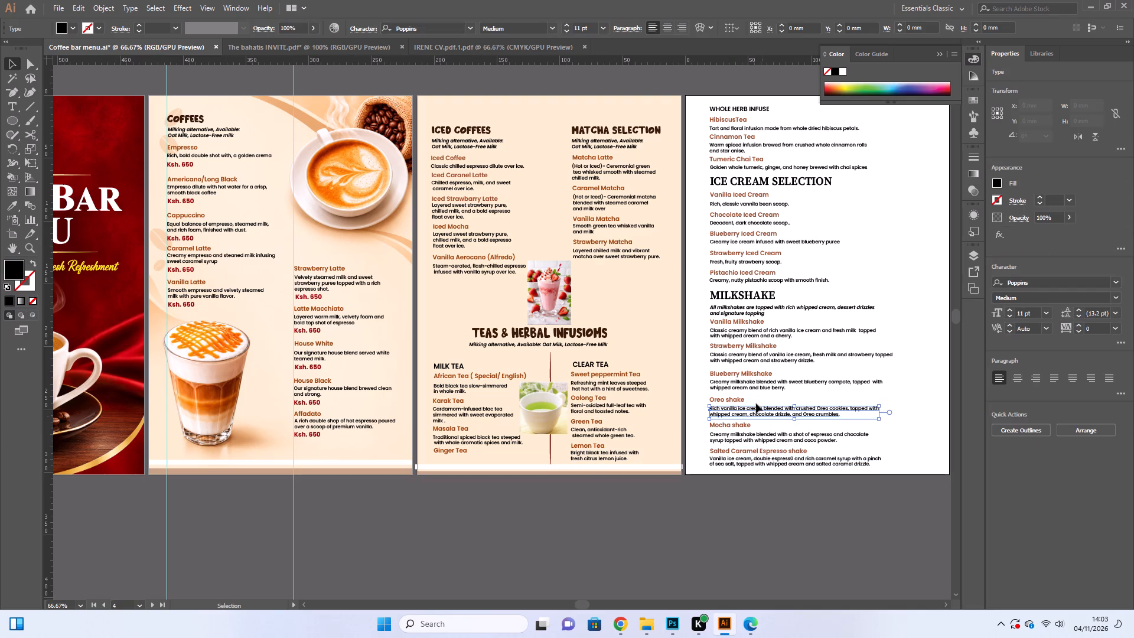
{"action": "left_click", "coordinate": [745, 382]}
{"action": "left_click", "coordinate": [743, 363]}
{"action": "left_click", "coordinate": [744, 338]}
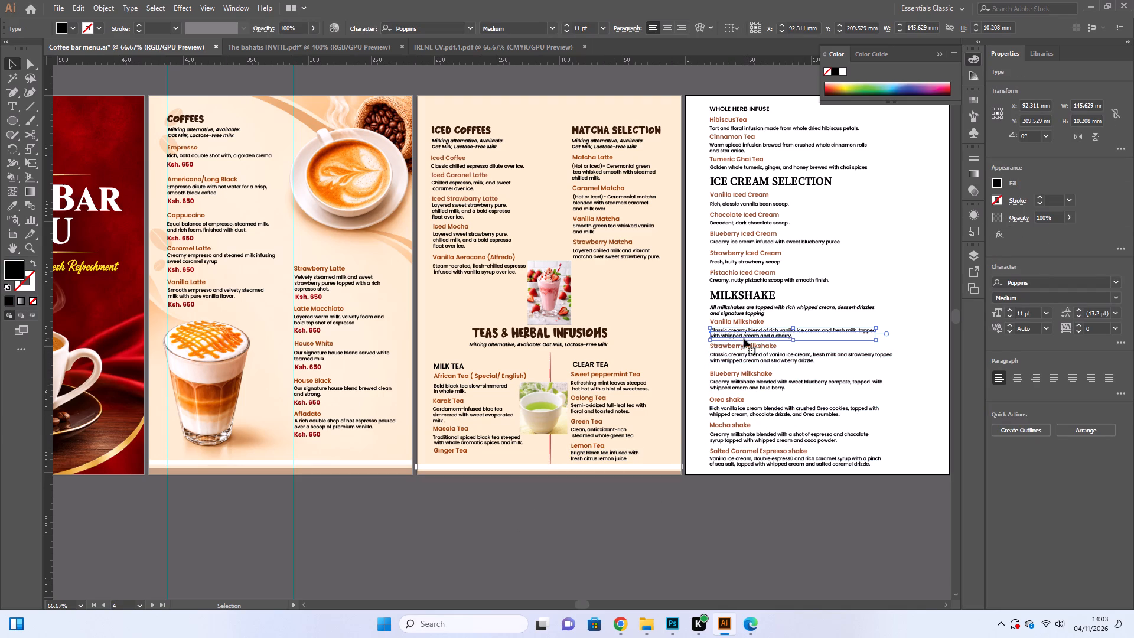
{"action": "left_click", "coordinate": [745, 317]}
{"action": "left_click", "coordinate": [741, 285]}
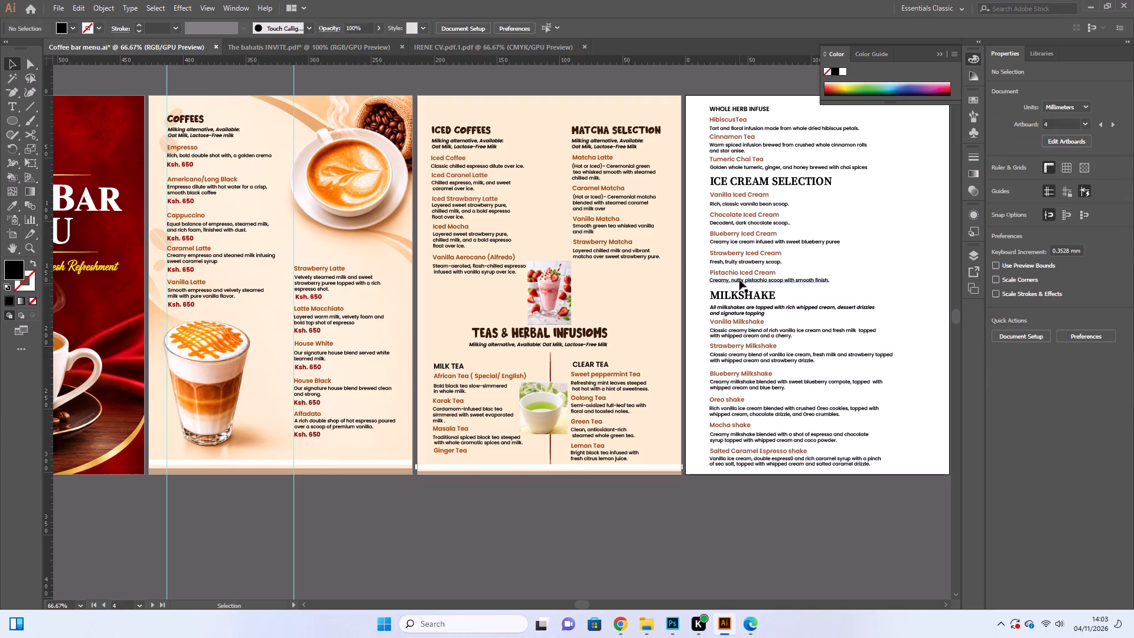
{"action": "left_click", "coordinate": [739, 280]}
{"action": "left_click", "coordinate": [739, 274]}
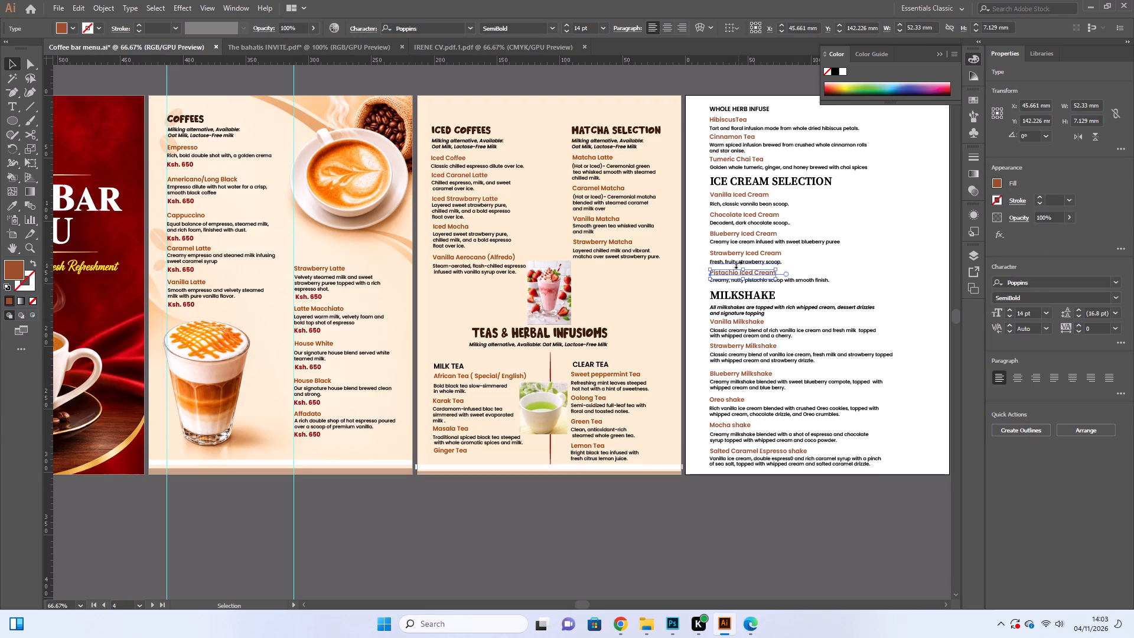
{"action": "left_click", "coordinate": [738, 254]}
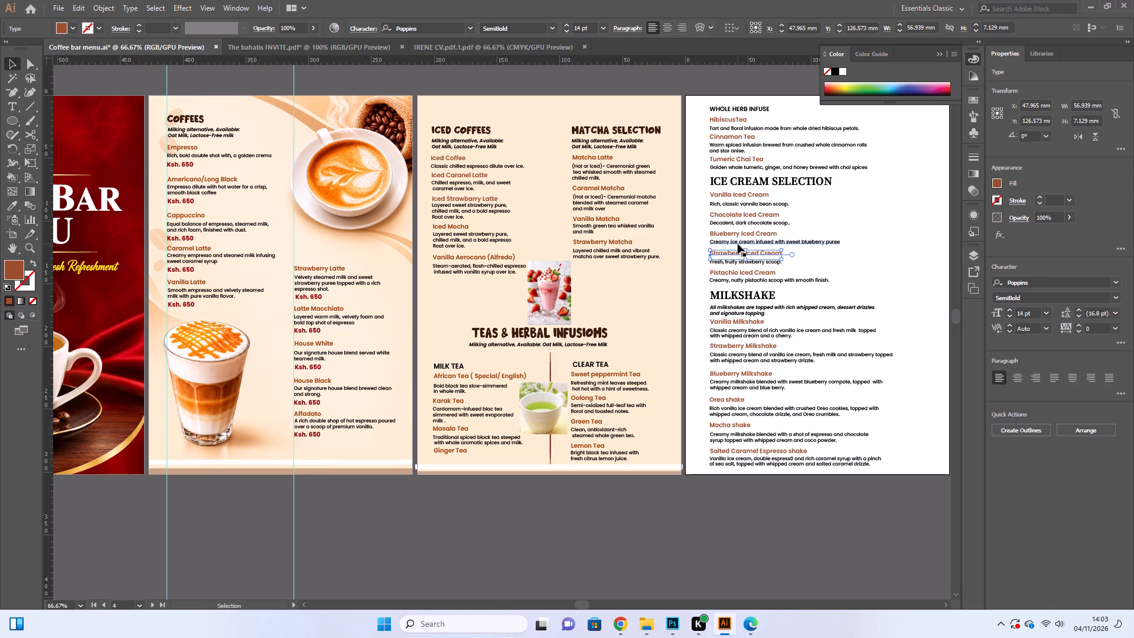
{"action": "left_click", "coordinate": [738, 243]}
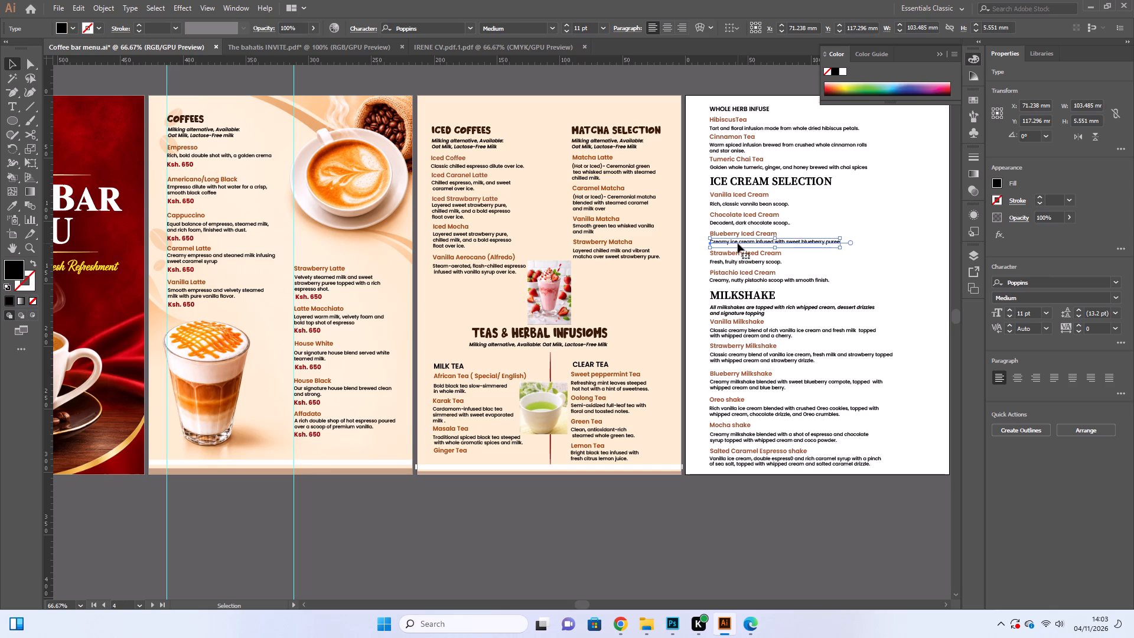
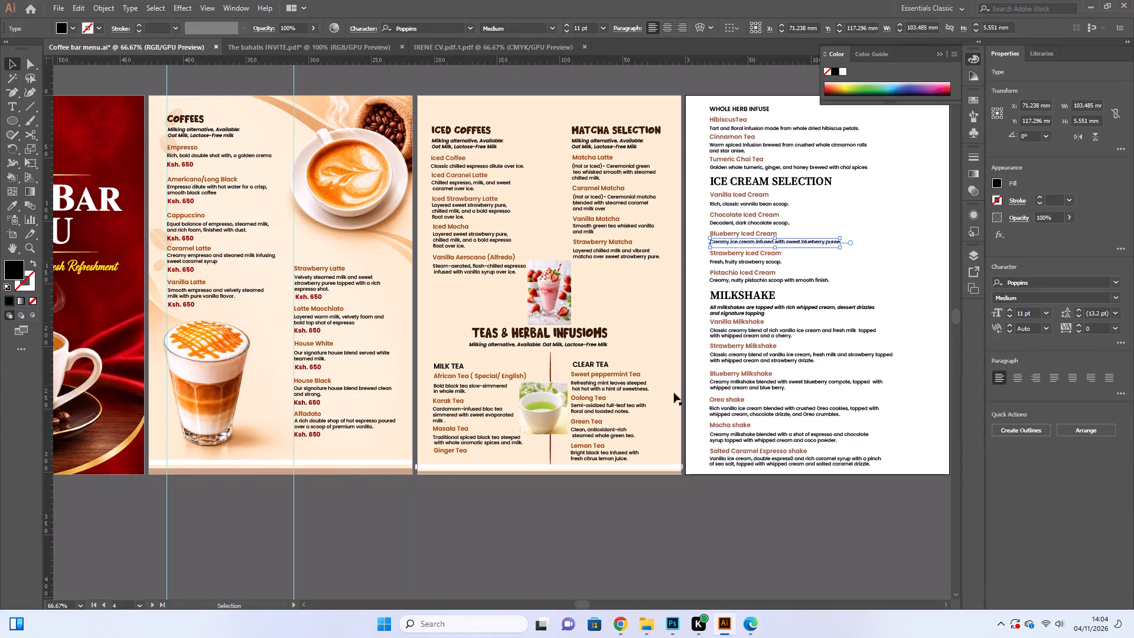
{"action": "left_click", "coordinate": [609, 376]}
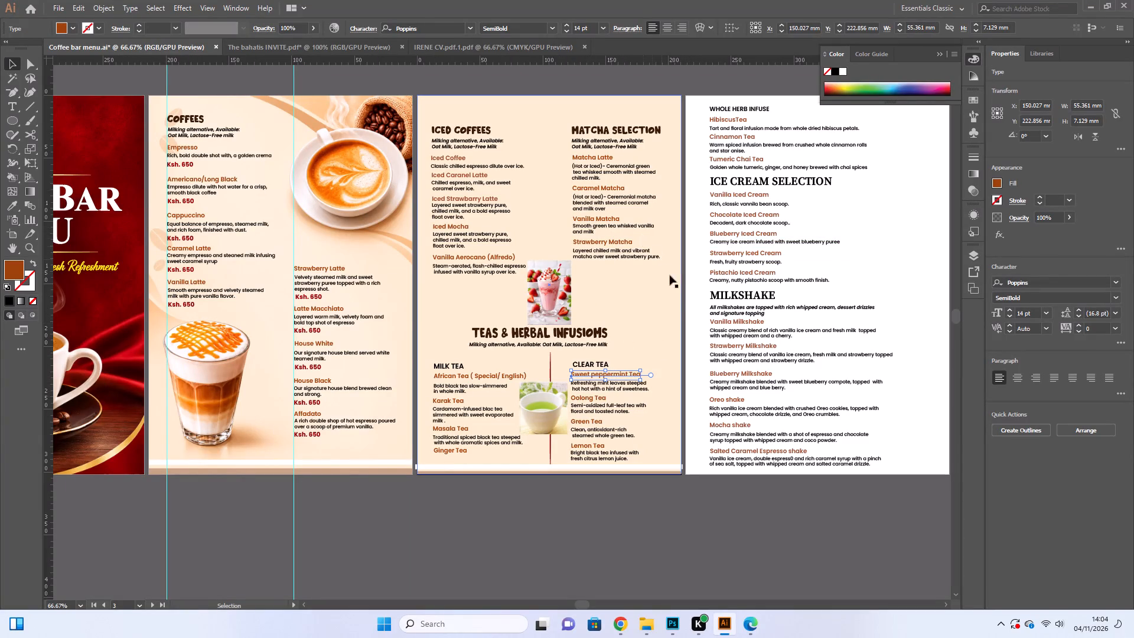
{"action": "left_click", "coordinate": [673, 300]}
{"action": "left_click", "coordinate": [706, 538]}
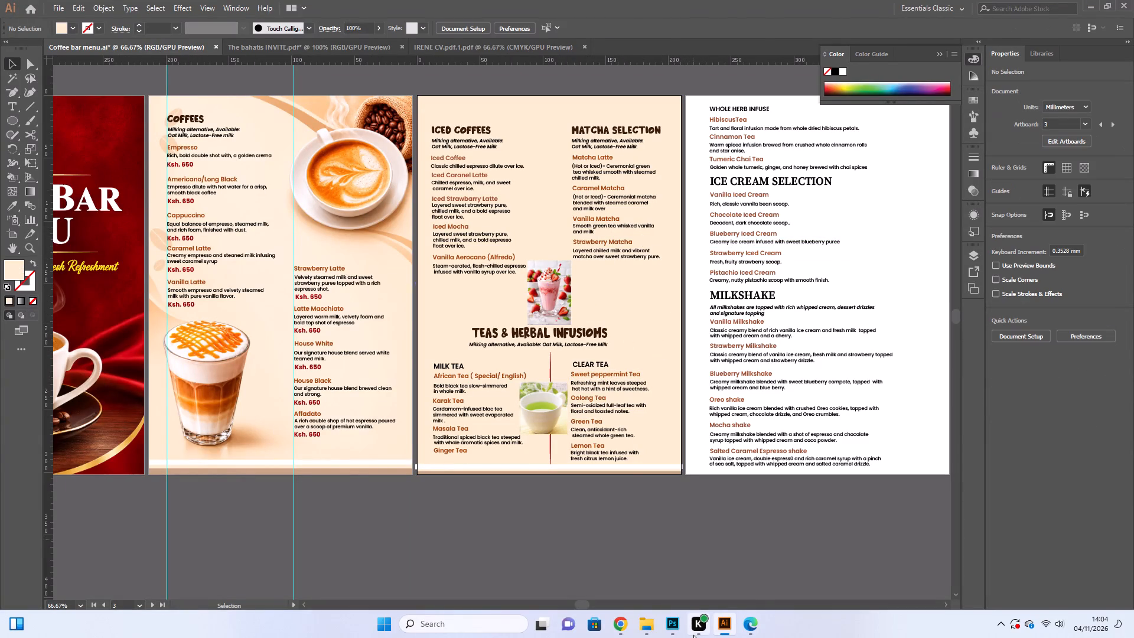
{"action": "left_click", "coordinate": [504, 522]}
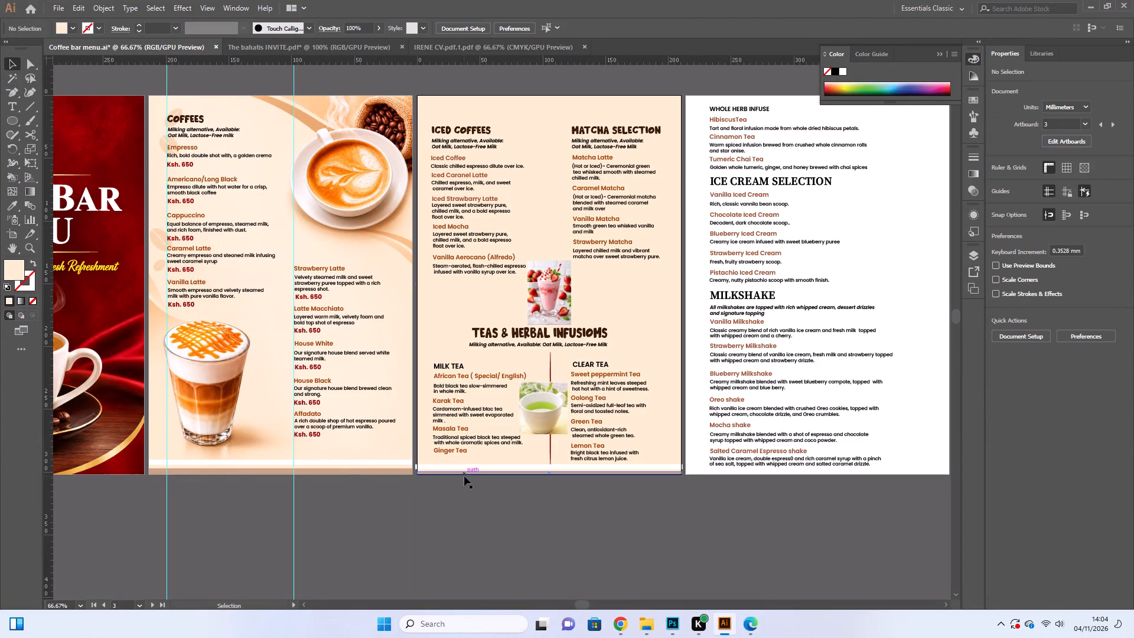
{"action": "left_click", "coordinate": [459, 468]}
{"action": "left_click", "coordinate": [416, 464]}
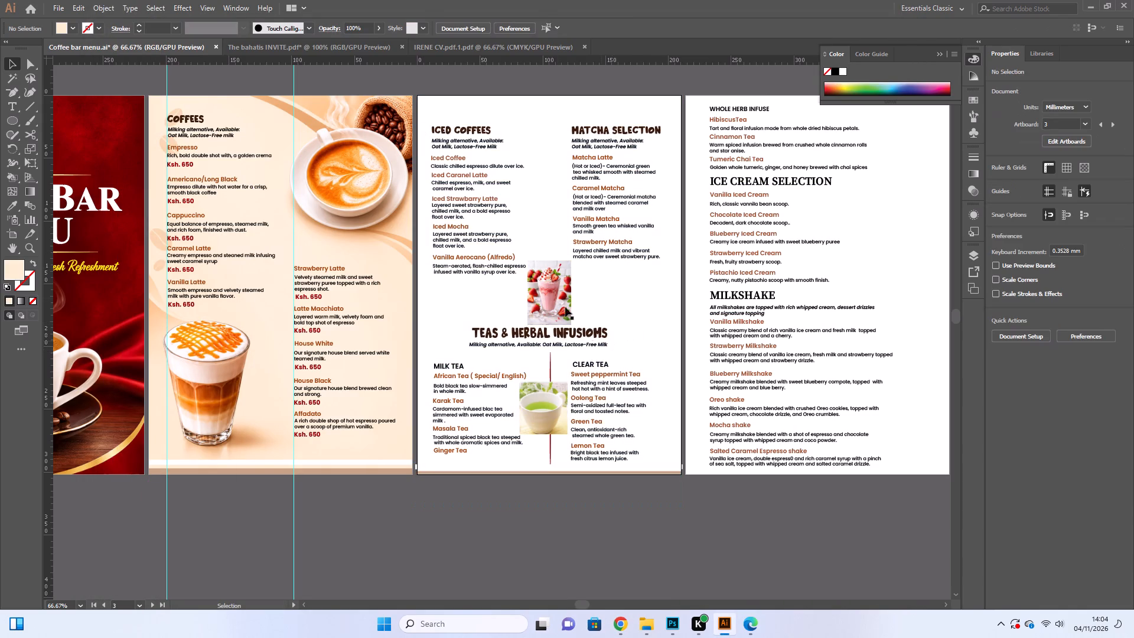
{"action": "left_click", "coordinate": [557, 295]}
{"action": "key", "text": "BackSpace"}
{"action": "left_click", "coordinate": [549, 399]}
{"action": "key", "text": "BackSpace"}
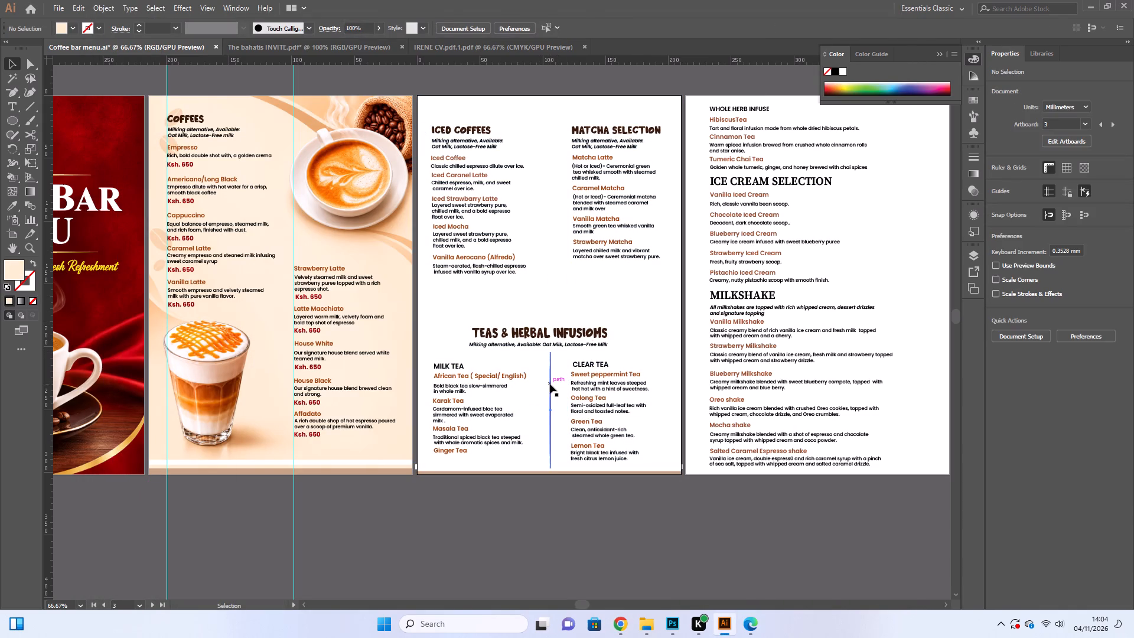
{"action": "left_click", "coordinate": [550, 384]}
{"action": "key", "text": "BackSpace"}
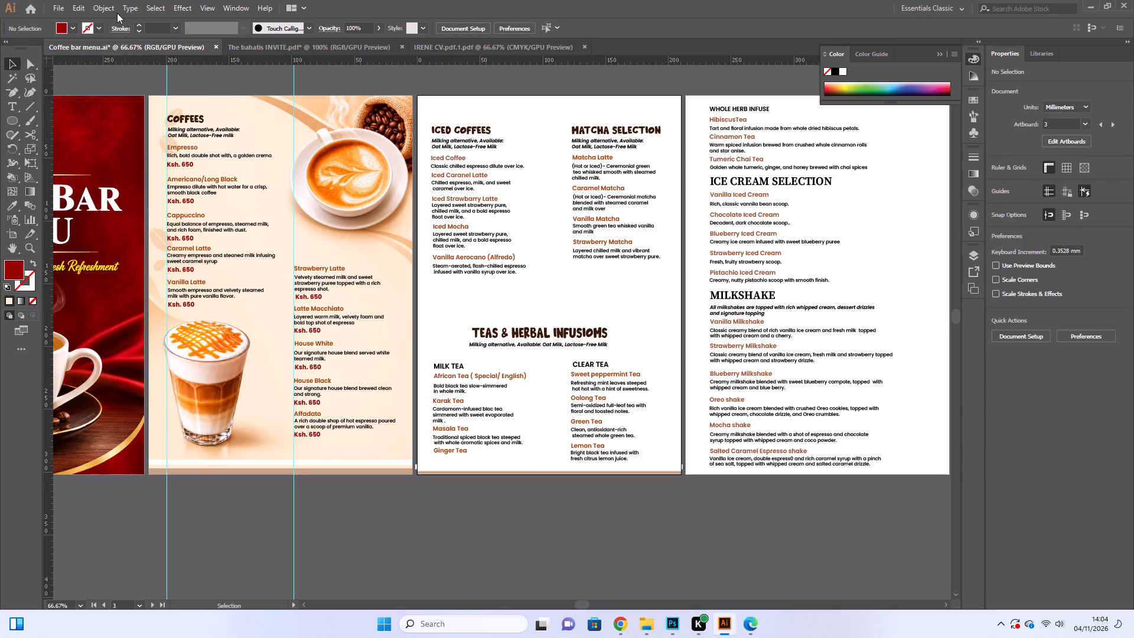
Paste the copied background image and scale it to fit the Iced Coffees and teas artboard, about 210 × 301 mm.
{"action": "left_click", "coordinate": [81, 8]}
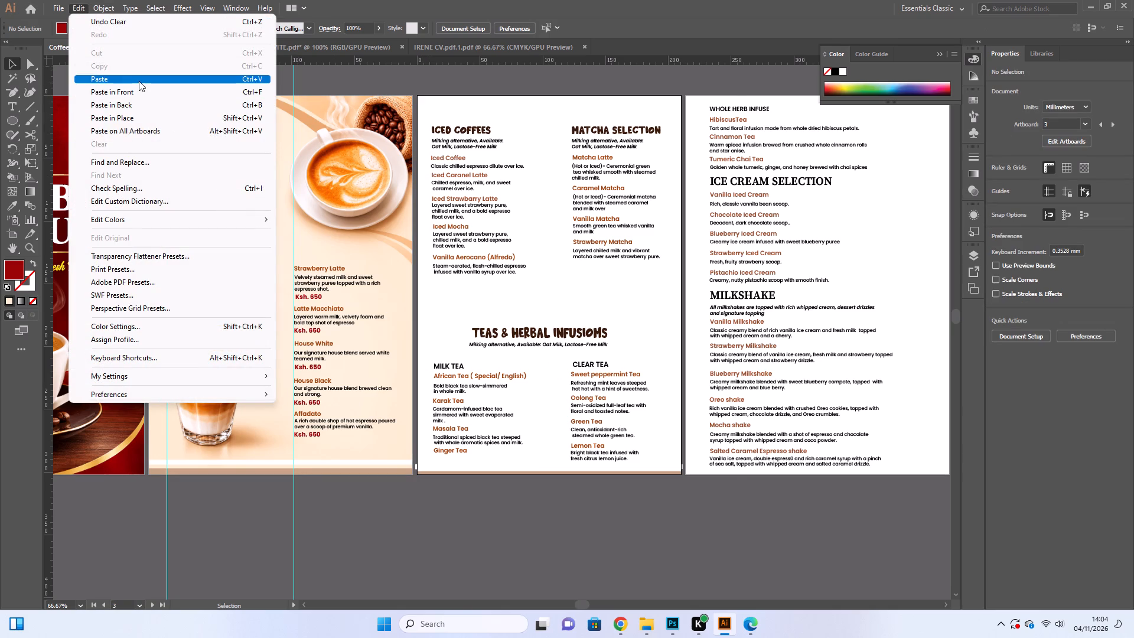
{"action": "left_click", "coordinate": [139, 81]}
{"action": "scroll", "coordinate": [552, 463], "scroll_direction": "down", "scroll_amount": 6}
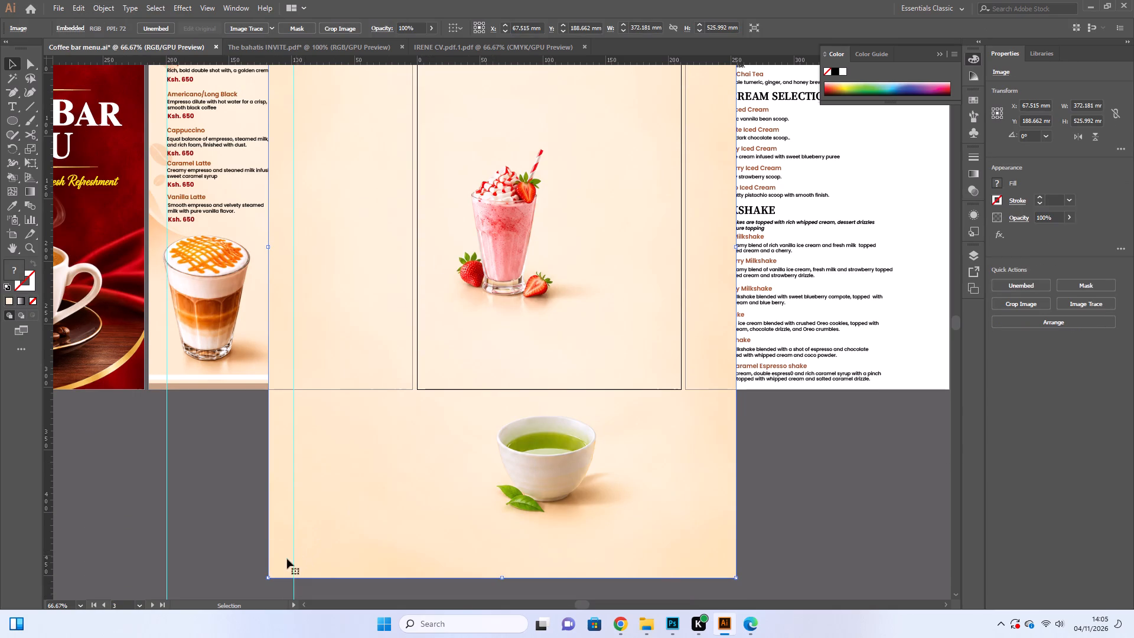
{"action": "left_click_drag", "start_coordinate": [268, 576], "coordinate": [416, 390]}
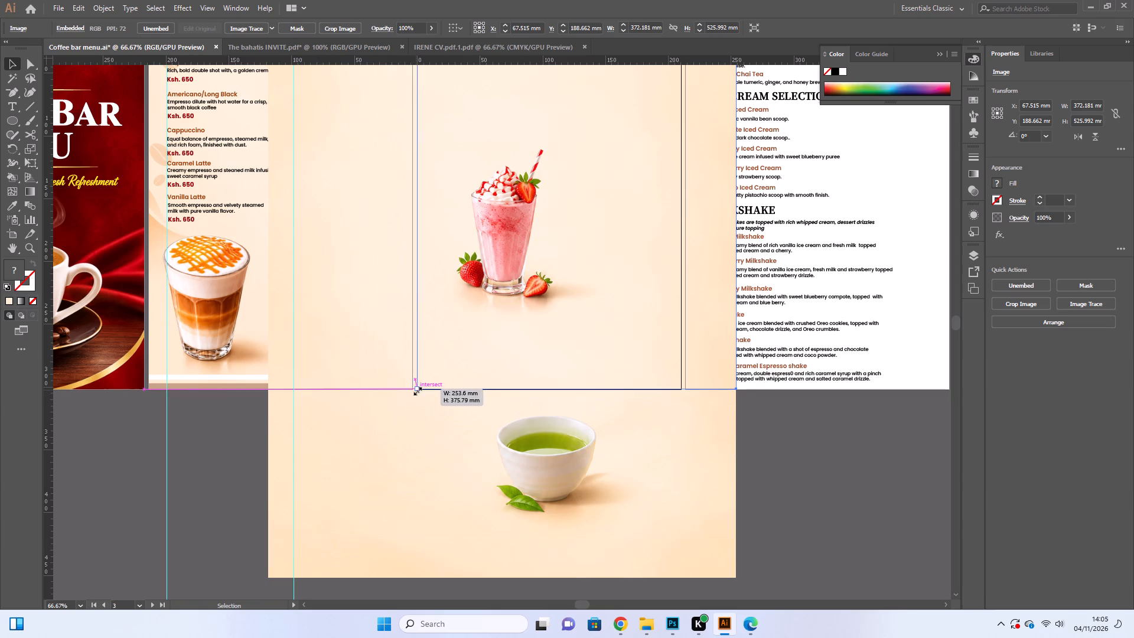
{"action": "left_click_drag", "start_coordinate": [416, 390], "coordinate": [418, 390]}
{"action": "scroll", "coordinate": [595, 440], "scroll_direction": "up", "scroll_amount": 12}
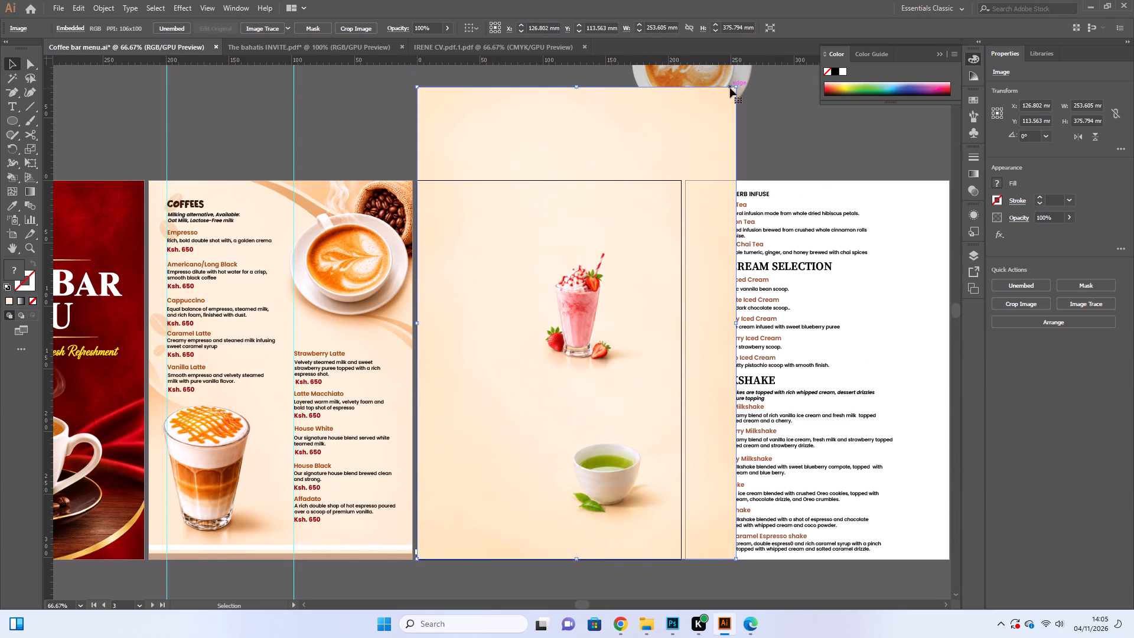
{"action": "left_click_drag", "start_coordinate": [734, 87], "coordinate": [681, 183]}
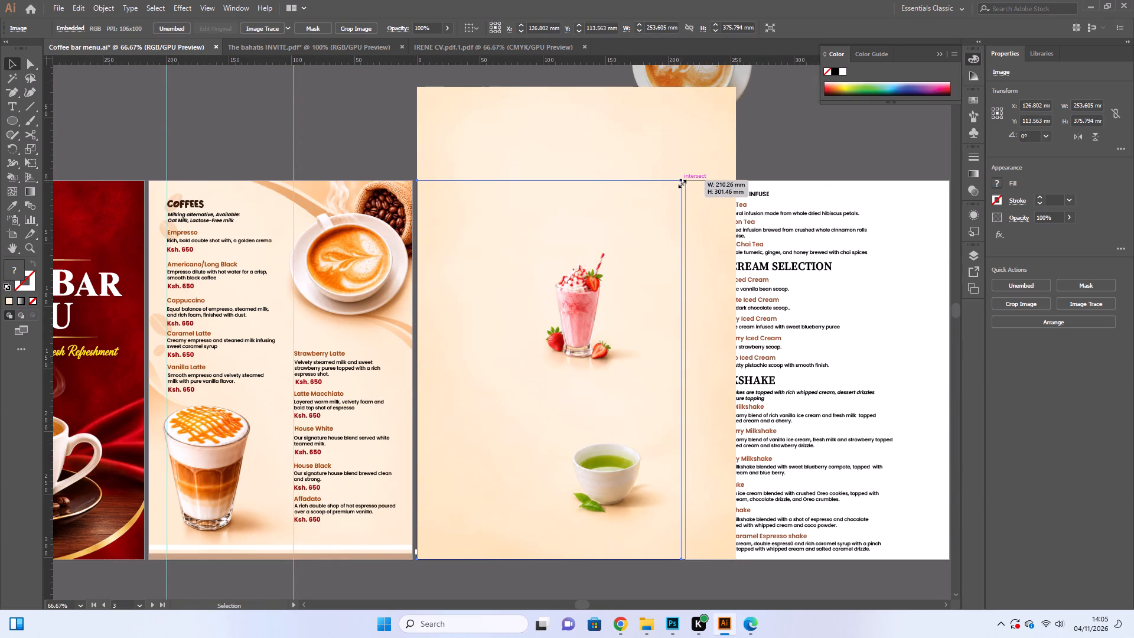
{"action": "left_click_drag", "start_coordinate": [681, 183], "coordinate": [680, 183]}
Send the new background image behind the Iced Coffees and teas page text.
{"action": "right_click", "coordinate": [572, 269]}
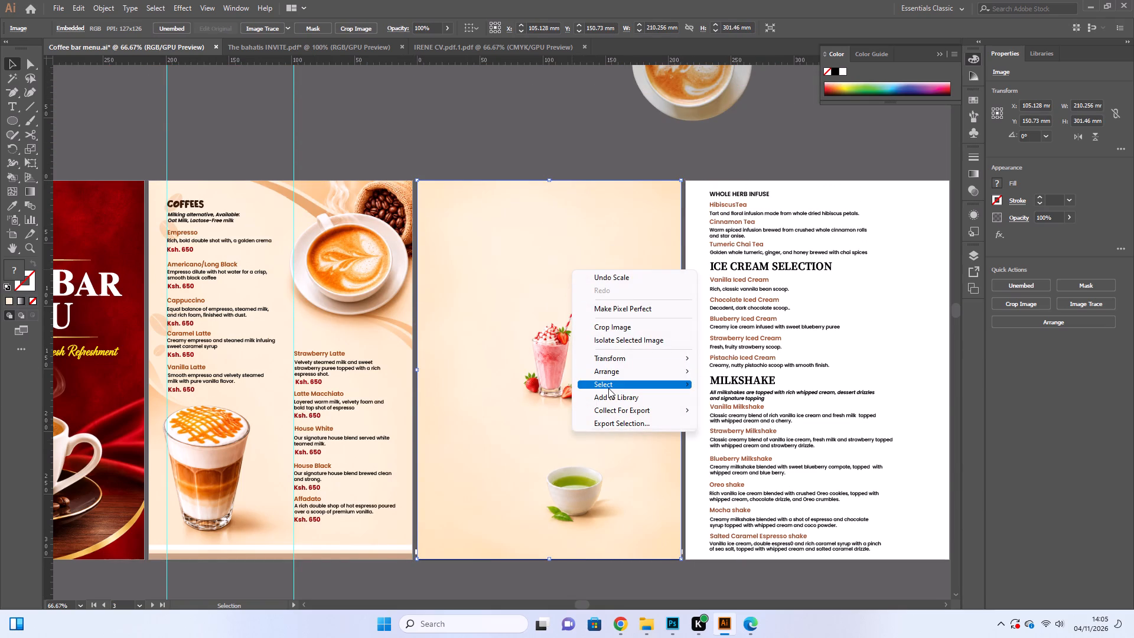
{"action": "left_click", "coordinate": [722, 409]}
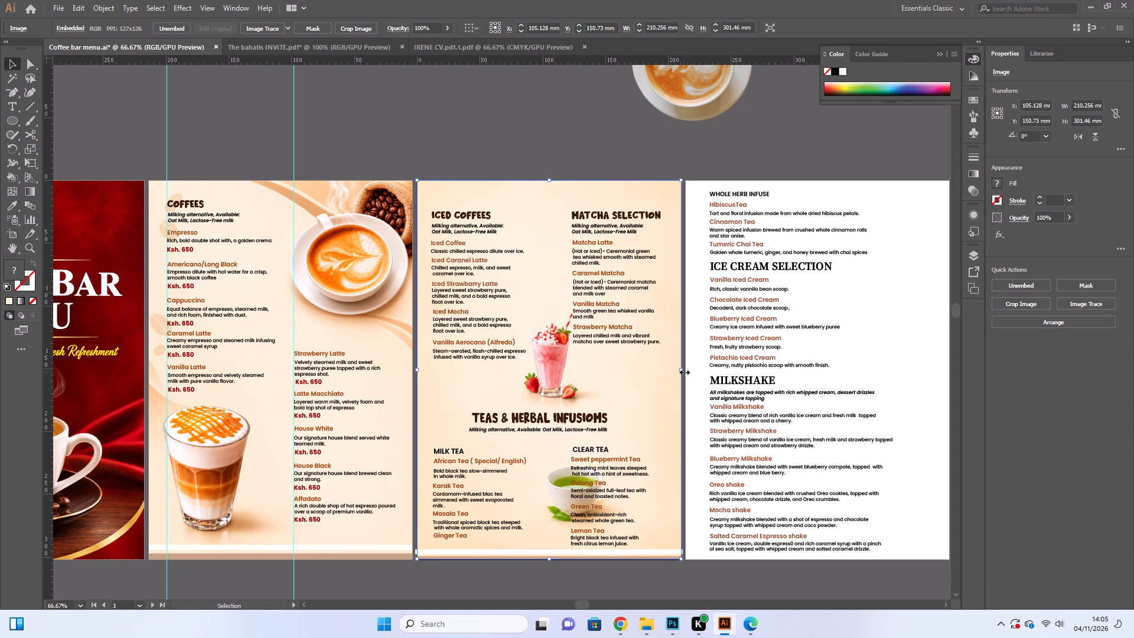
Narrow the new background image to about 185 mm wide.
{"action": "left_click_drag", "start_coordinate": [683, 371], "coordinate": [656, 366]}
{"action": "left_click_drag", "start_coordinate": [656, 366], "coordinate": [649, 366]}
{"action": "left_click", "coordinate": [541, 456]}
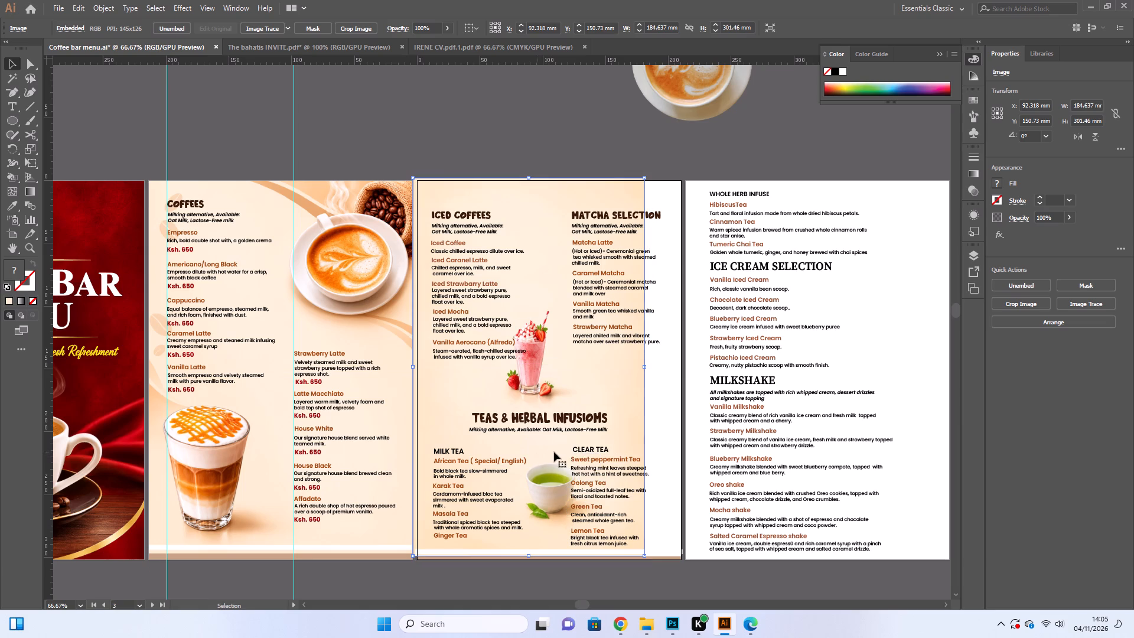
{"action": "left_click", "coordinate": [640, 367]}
Widen the background image to about 210 mm and realign its sides with the Iced Coffees and teas artboard.
{"action": "left_click_drag", "start_coordinate": [643, 366], "coordinate": [678, 381]}
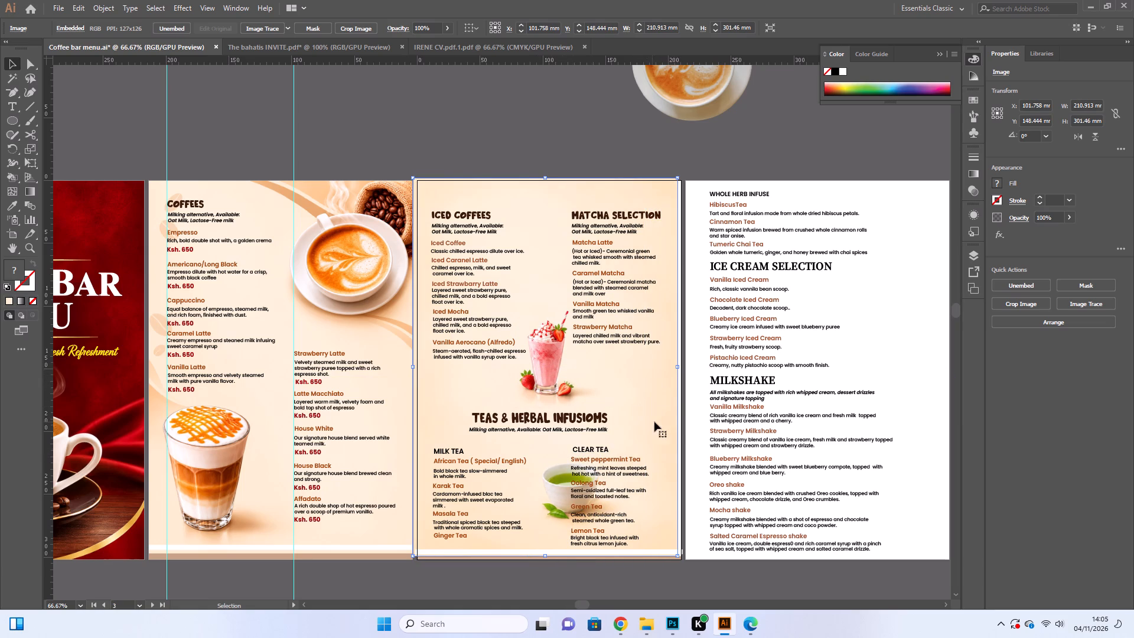
{"action": "left_click_drag", "start_coordinate": [655, 417], "coordinate": [663, 416]}
{"action": "left_click", "coordinate": [662, 412]}
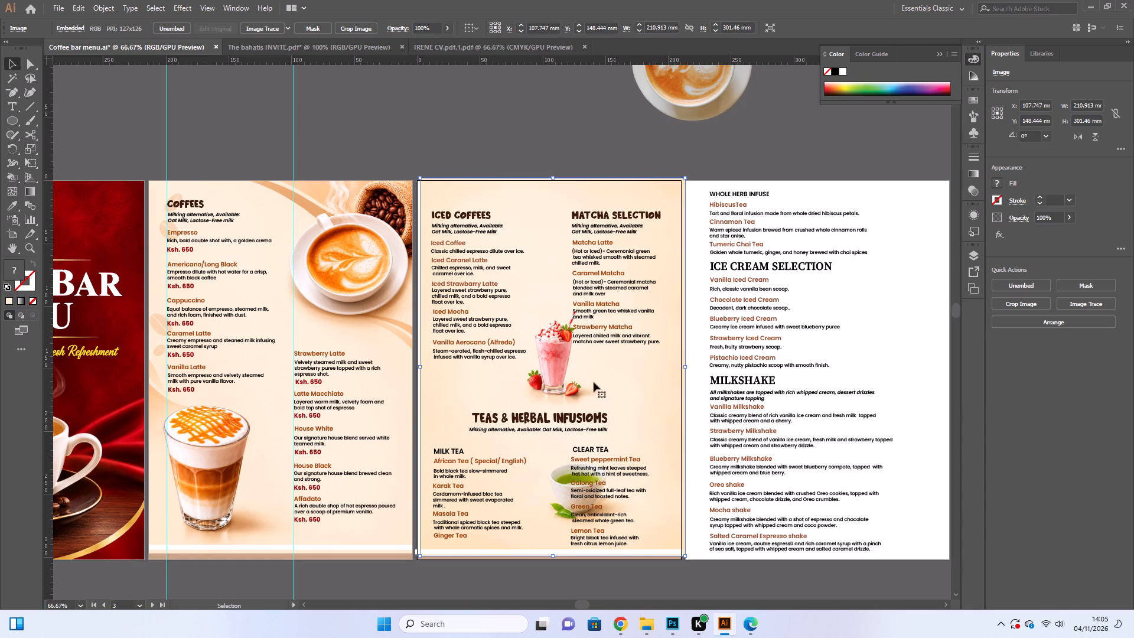
{"action": "left_click", "coordinate": [607, 373]}
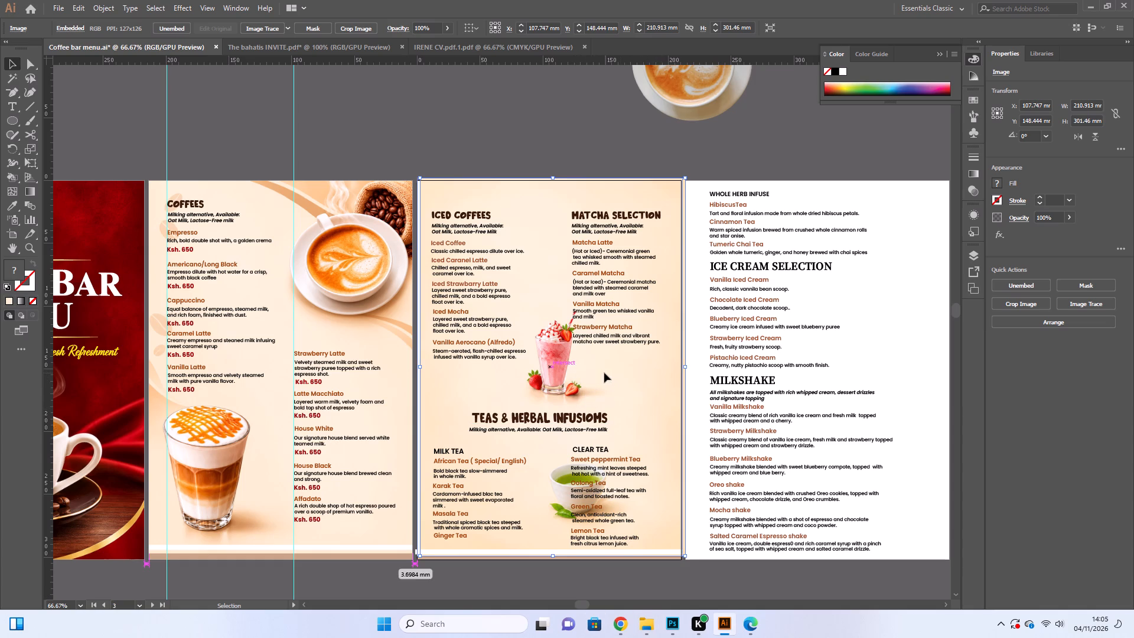
{"action": "left_click", "coordinate": [682, 369]}
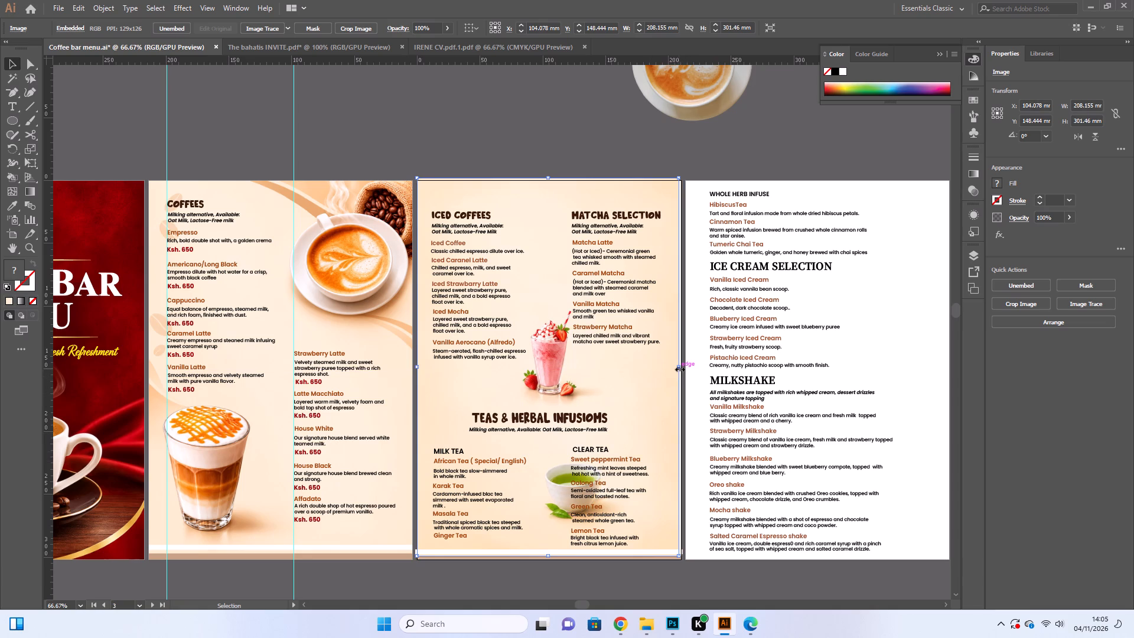
{"action": "left_click", "coordinate": [679, 368]}
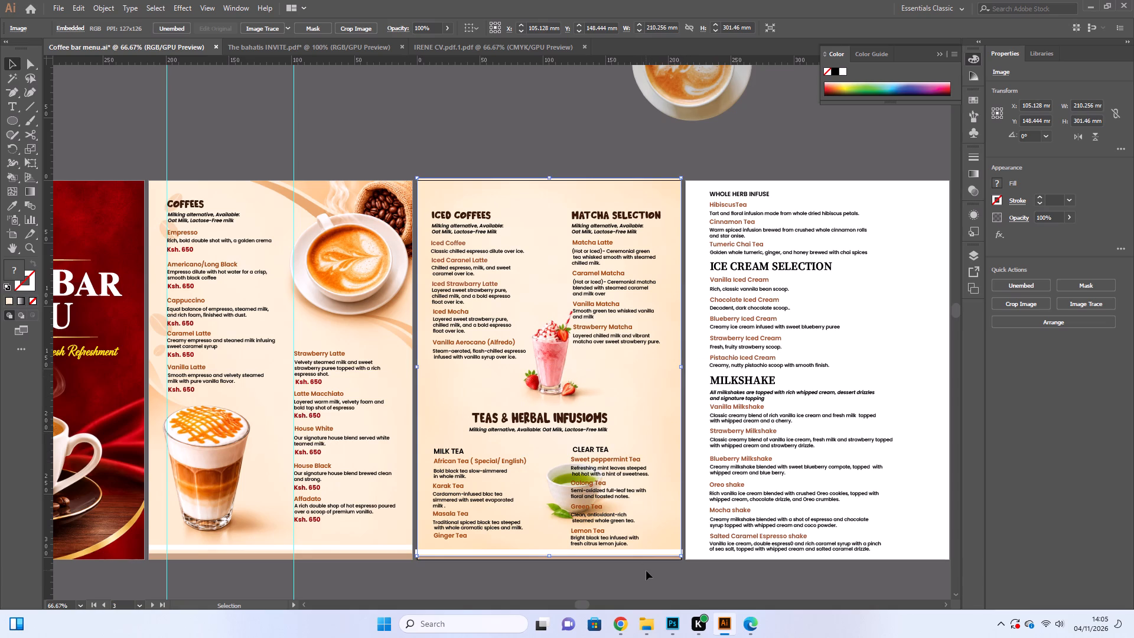
{"action": "left_click", "coordinate": [647, 570]}
Review the Iced Coffees and teas page with its new background alongside the Coffees page.
{"action": "scroll", "coordinate": [651, 546], "scroll_direction": "down", "scroll_amount": 2}
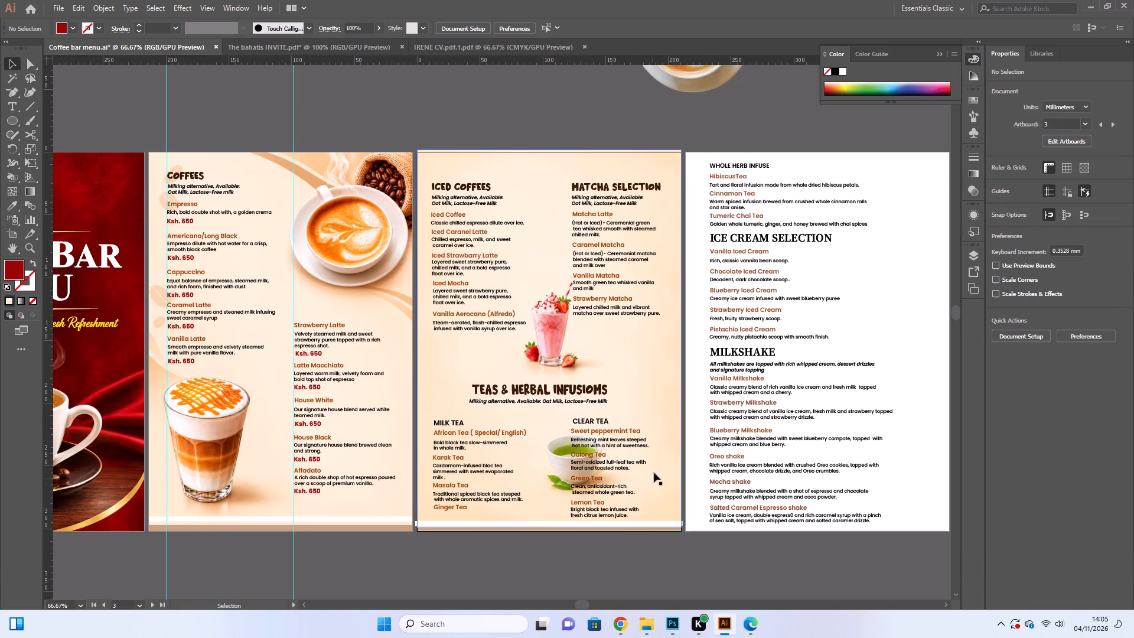
{"action": "left_click", "coordinate": [577, 569]}
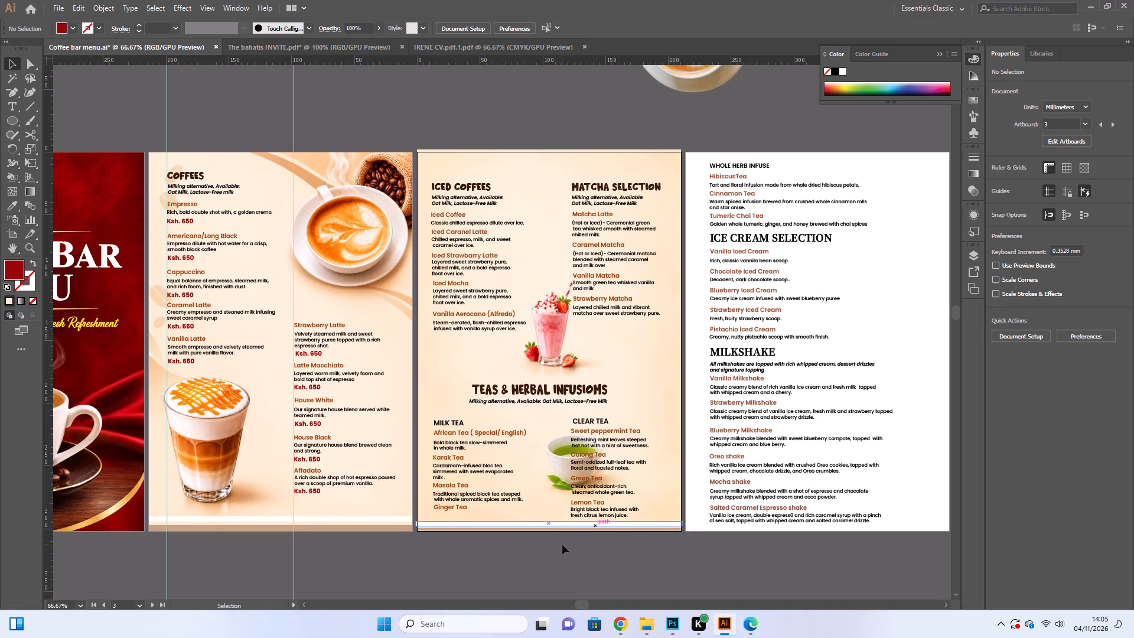
{"action": "left_click", "coordinate": [562, 545]}
{"action": "scroll", "coordinate": [563, 537], "scroll_direction": "down", "scroll_amount": 5}
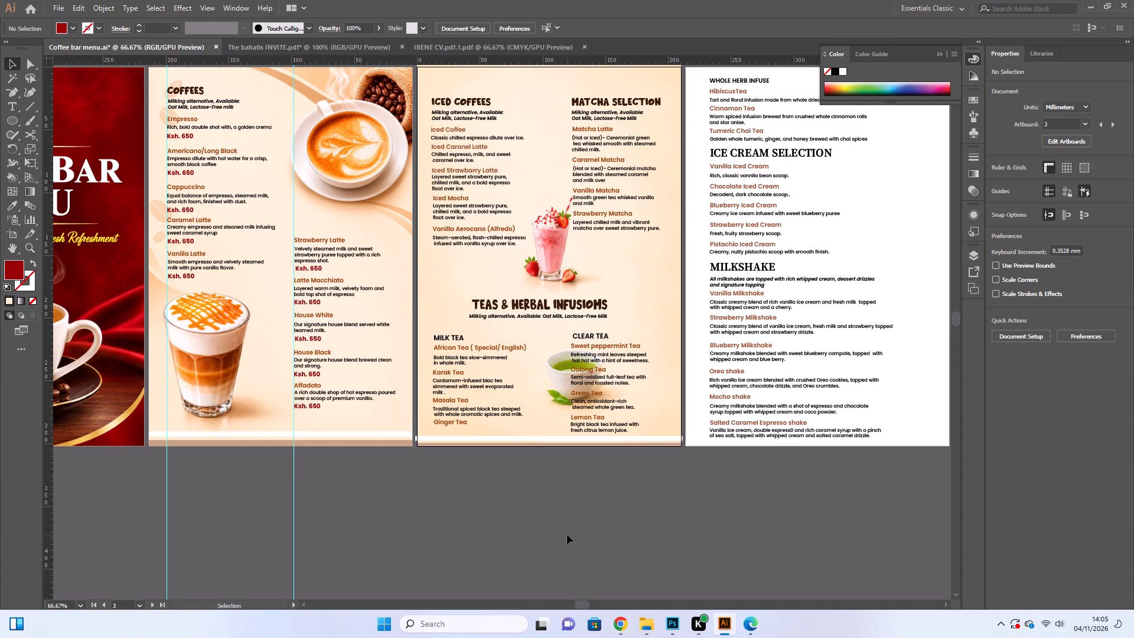
{"action": "left_click", "coordinate": [338, 364]}
{"action": "left_click", "coordinate": [493, 450]}
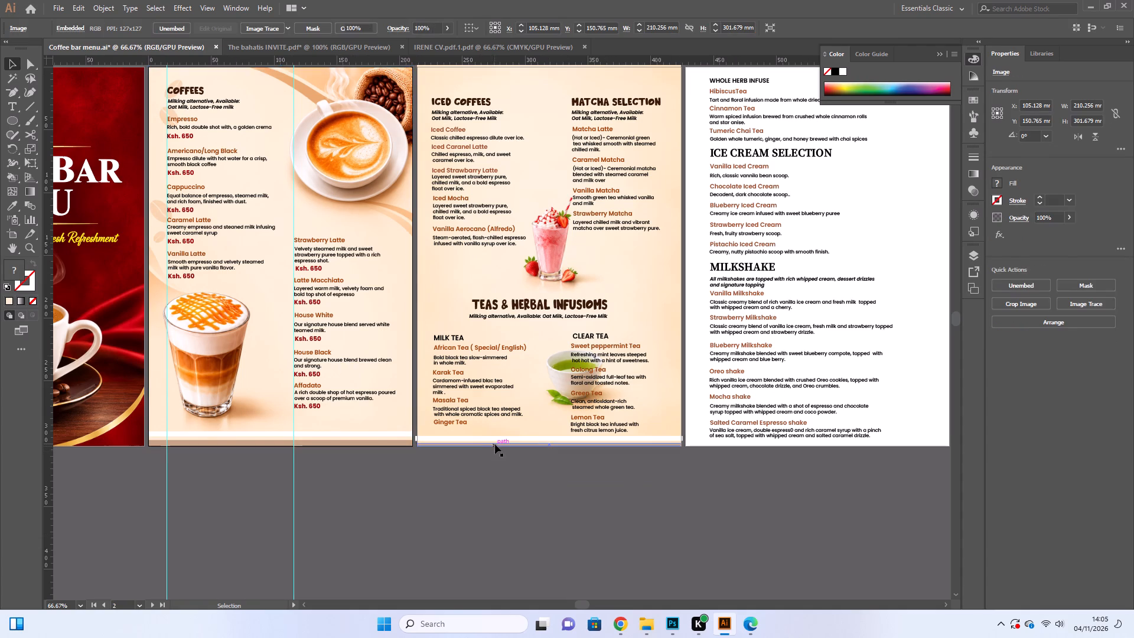
{"action": "scroll", "coordinate": [497, 438], "scroll_direction": "down", "scroll_amount": 11}
{"action": "scroll", "coordinate": [520, 422], "scroll_direction": "up", "scroll_amount": 11}
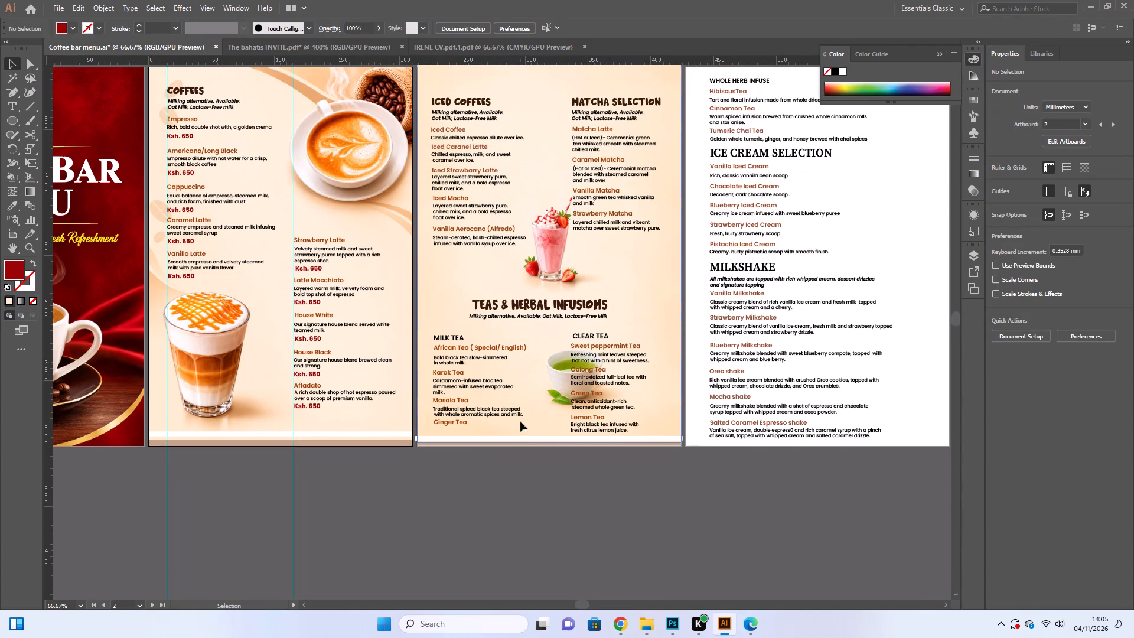
{"action": "scroll", "coordinate": [522, 421], "scroll_direction": "up", "scroll_amount": 6}
Save the menu as Coffee bar menu.ai in the Downloads folder, replacing the existing Illustrator file.
{"action": "left_click", "coordinate": [61, 9]}
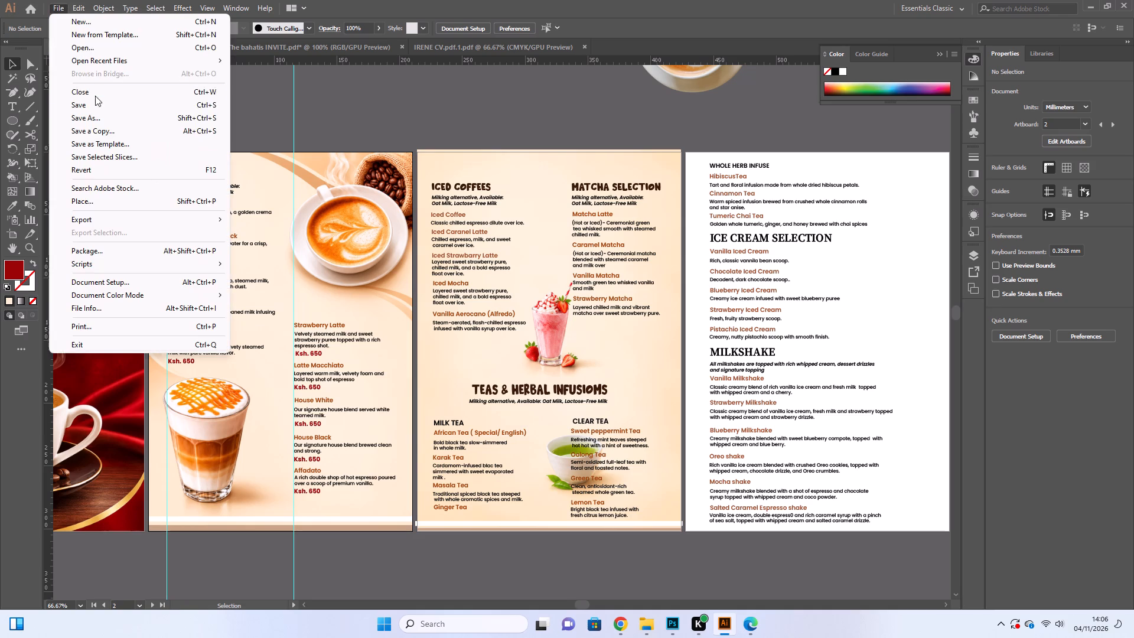
{"action": "left_click", "coordinate": [103, 122]}
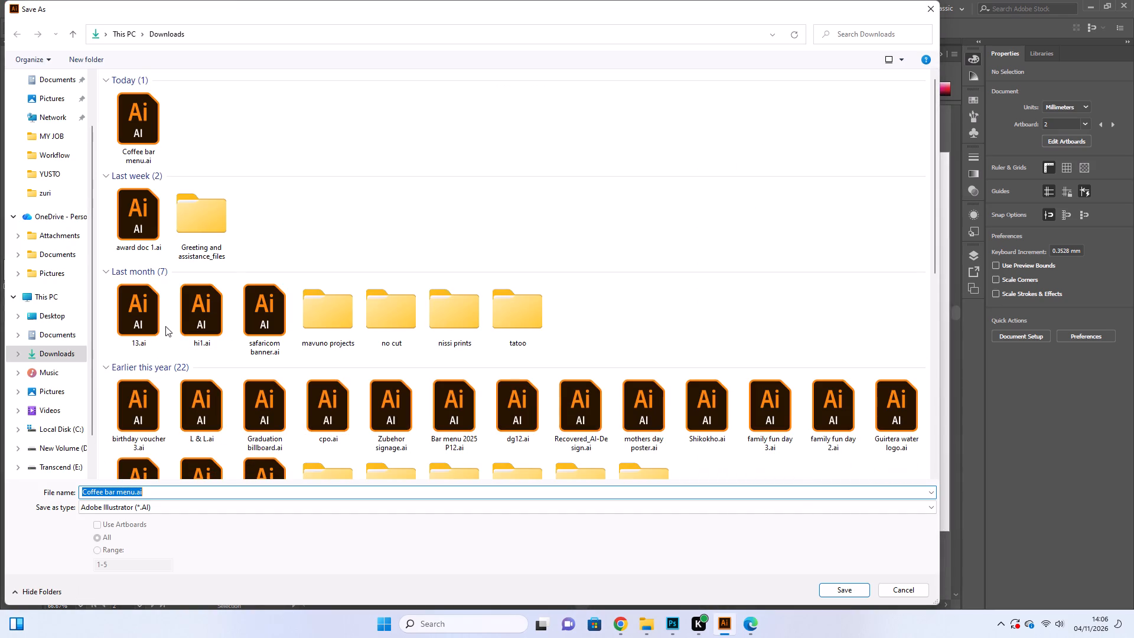
{"action": "left_click", "coordinate": [37, 349]}
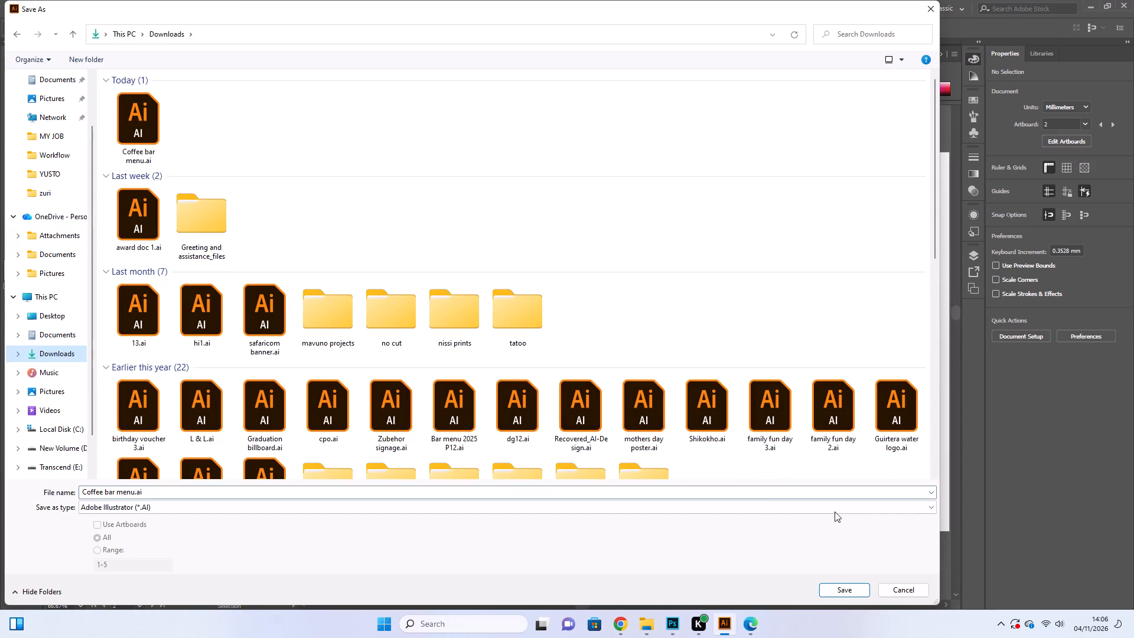
{"action": "left_click", "coordinate": [840, 587]}
{"action": "left_click", "coordinate": [609, 351]}
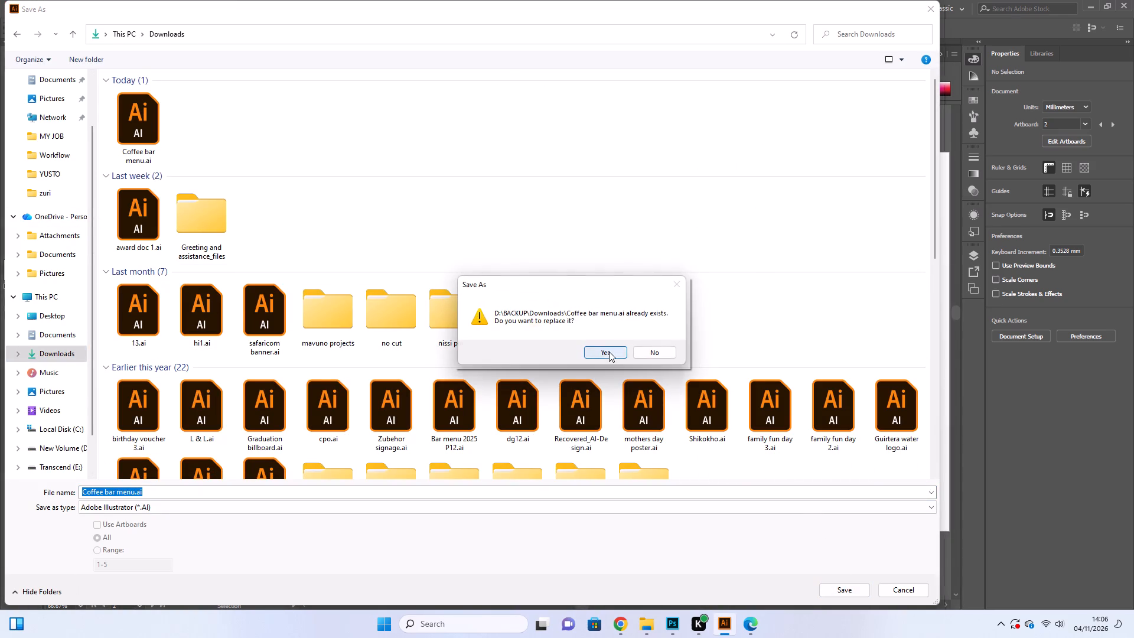
{"action": "left_click", "coordinate": [622, 471]}
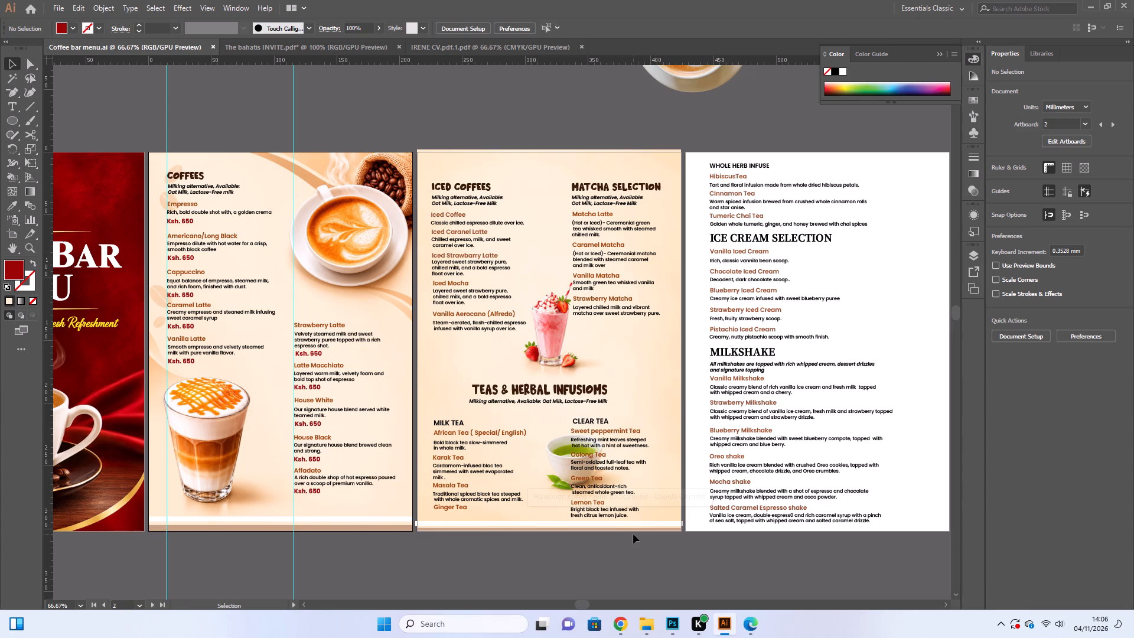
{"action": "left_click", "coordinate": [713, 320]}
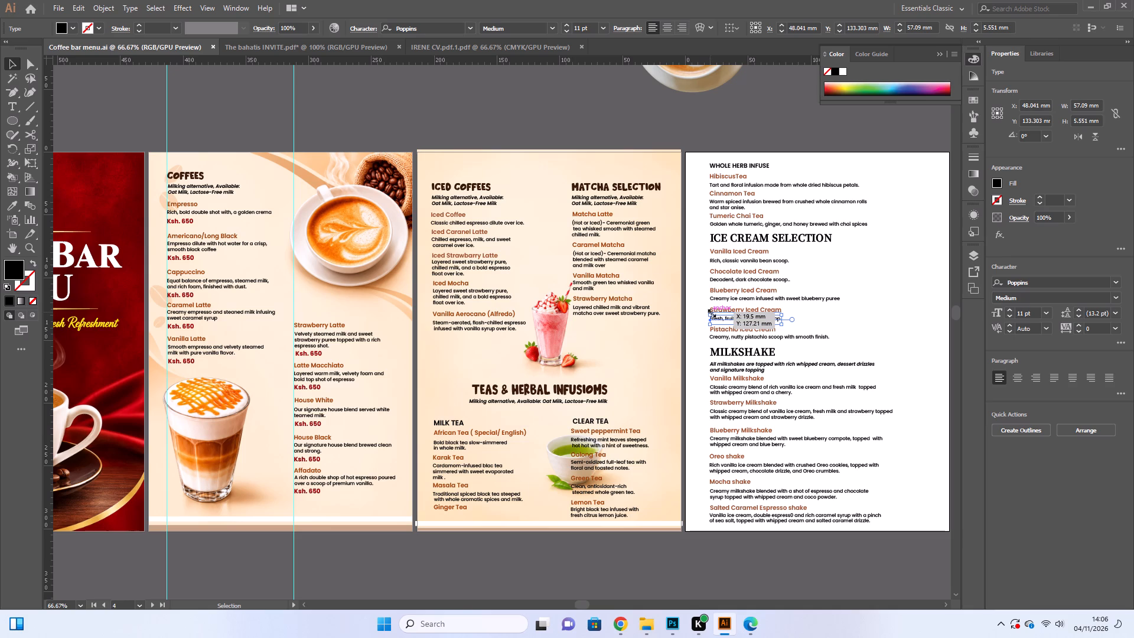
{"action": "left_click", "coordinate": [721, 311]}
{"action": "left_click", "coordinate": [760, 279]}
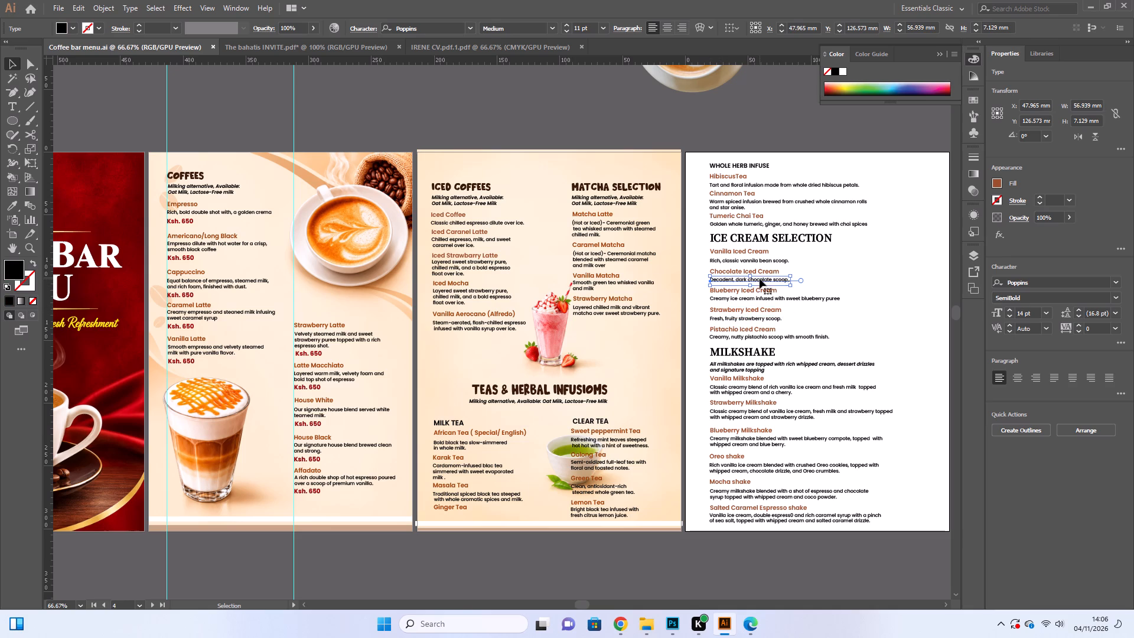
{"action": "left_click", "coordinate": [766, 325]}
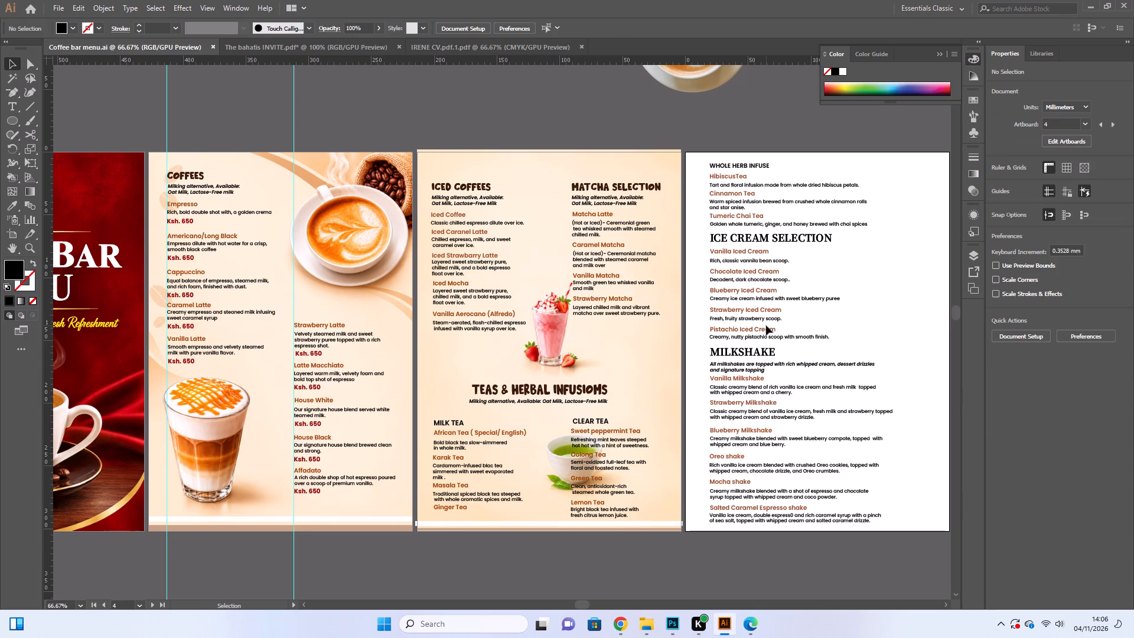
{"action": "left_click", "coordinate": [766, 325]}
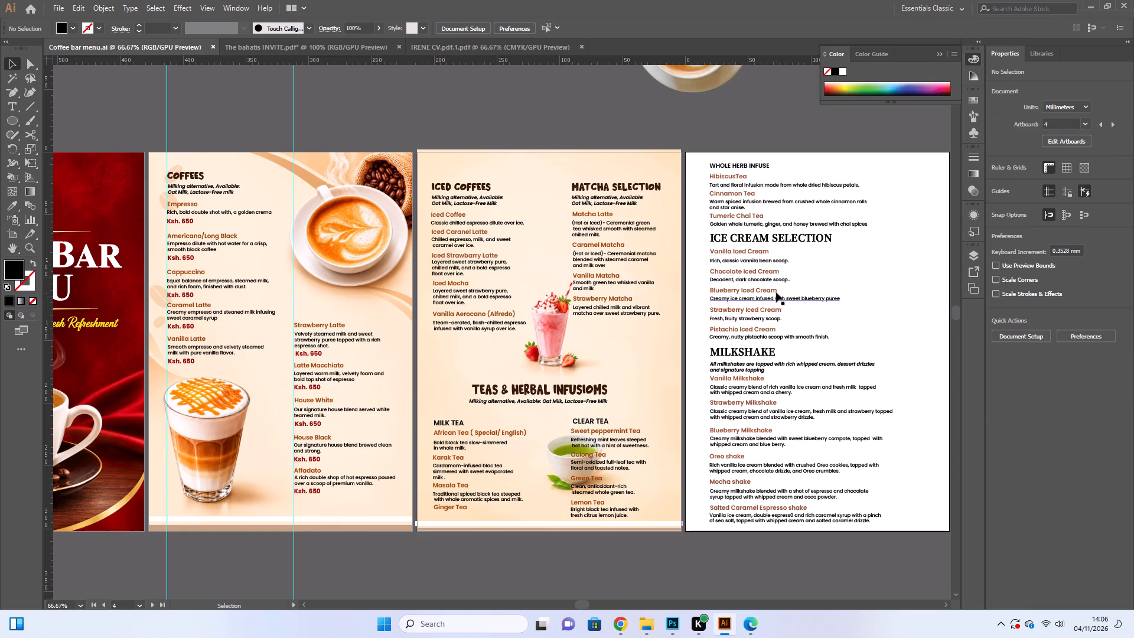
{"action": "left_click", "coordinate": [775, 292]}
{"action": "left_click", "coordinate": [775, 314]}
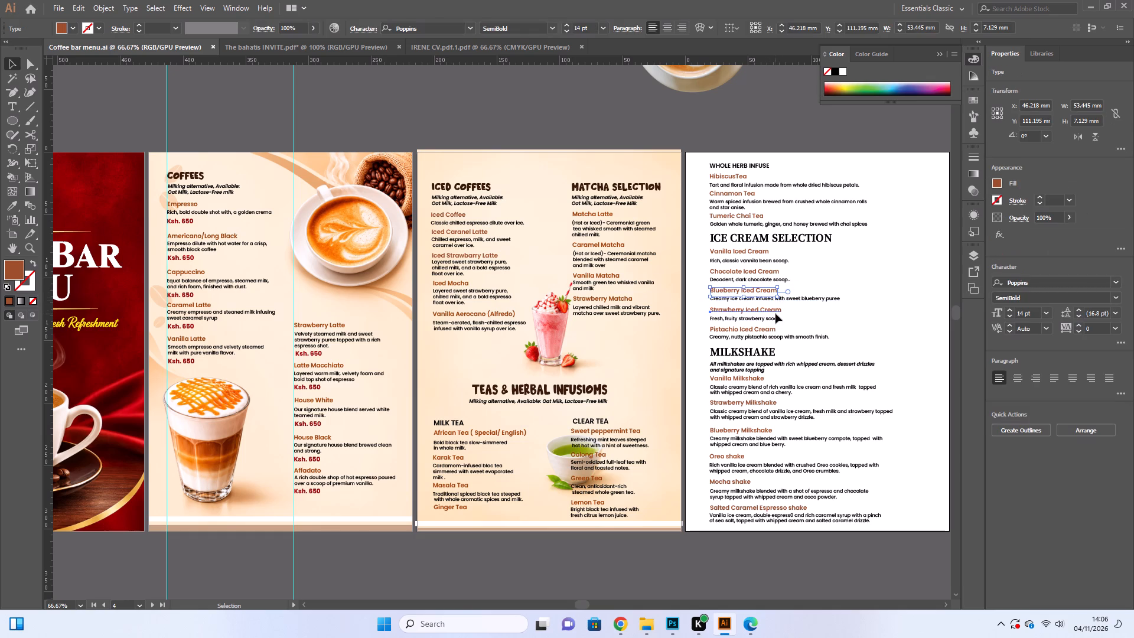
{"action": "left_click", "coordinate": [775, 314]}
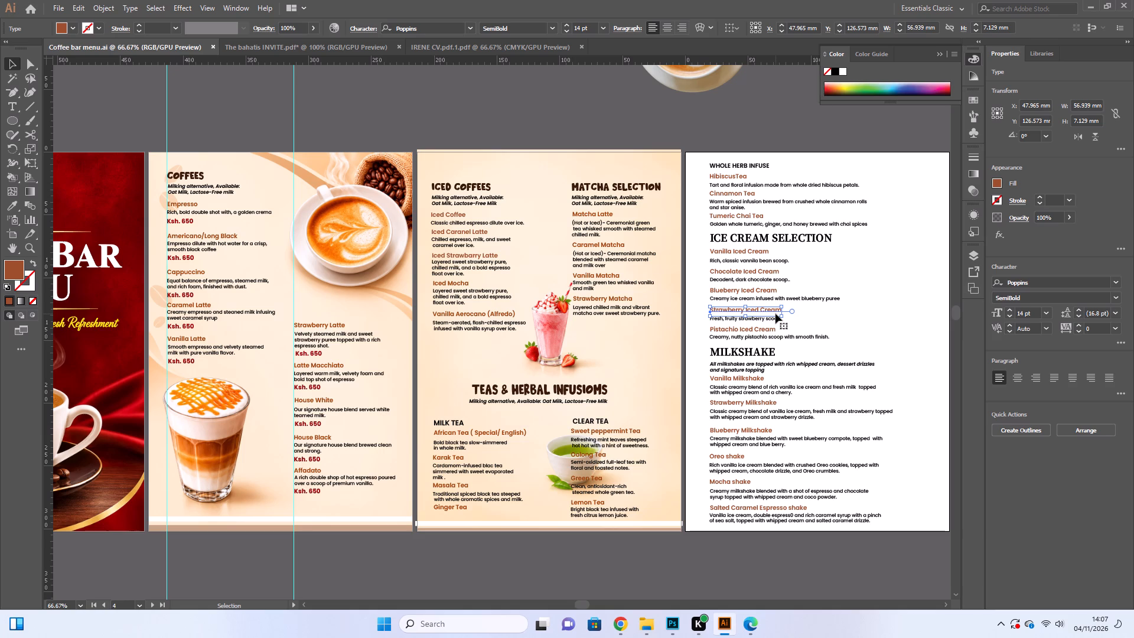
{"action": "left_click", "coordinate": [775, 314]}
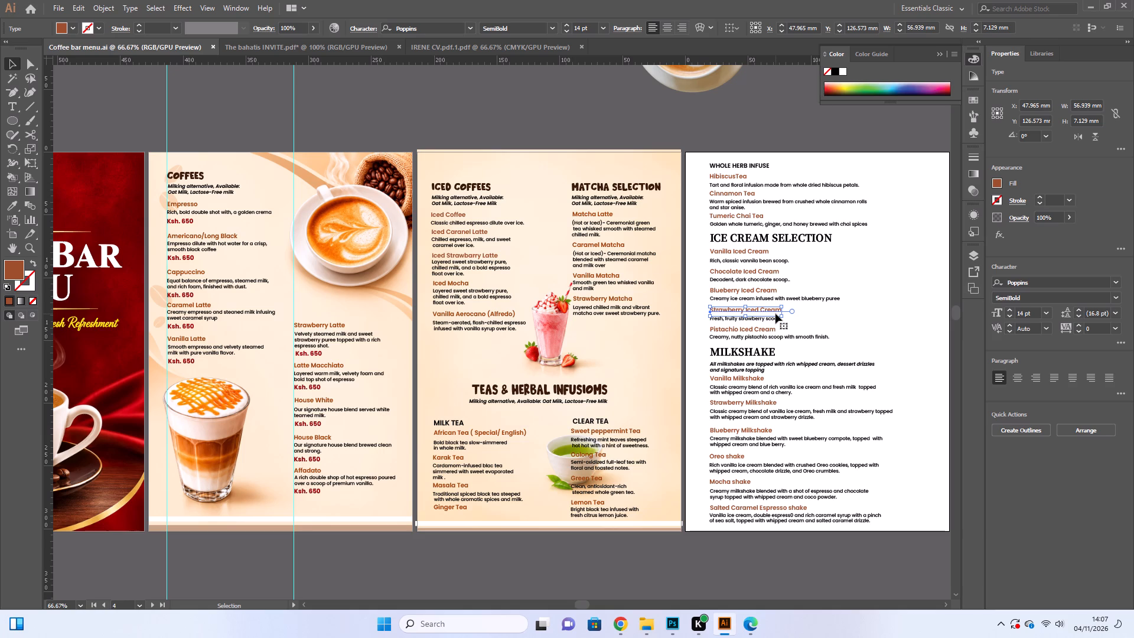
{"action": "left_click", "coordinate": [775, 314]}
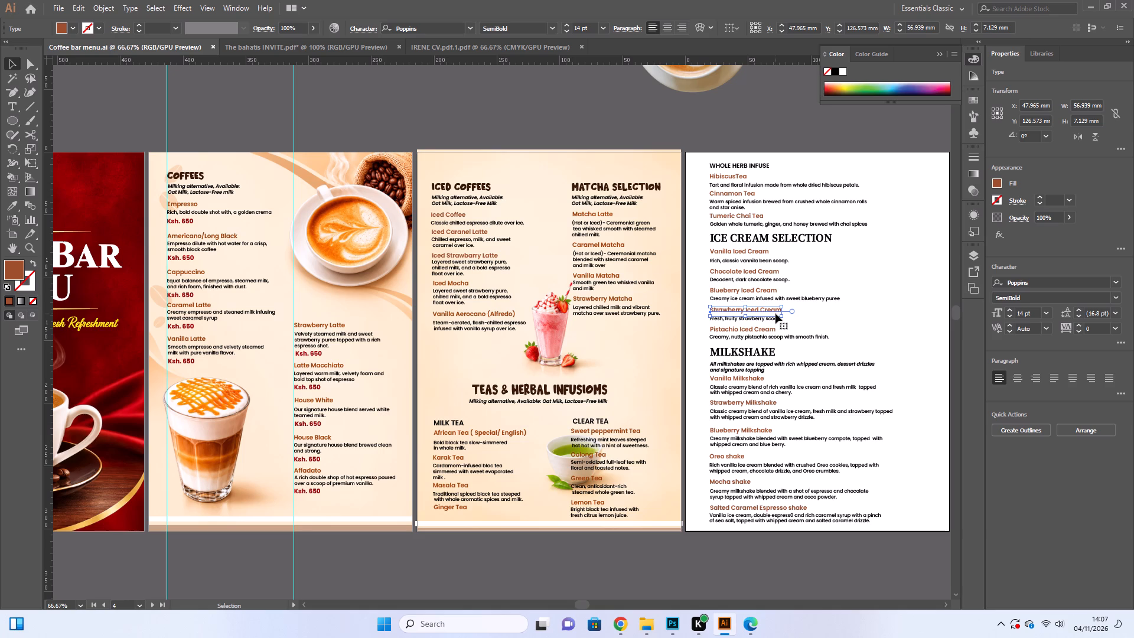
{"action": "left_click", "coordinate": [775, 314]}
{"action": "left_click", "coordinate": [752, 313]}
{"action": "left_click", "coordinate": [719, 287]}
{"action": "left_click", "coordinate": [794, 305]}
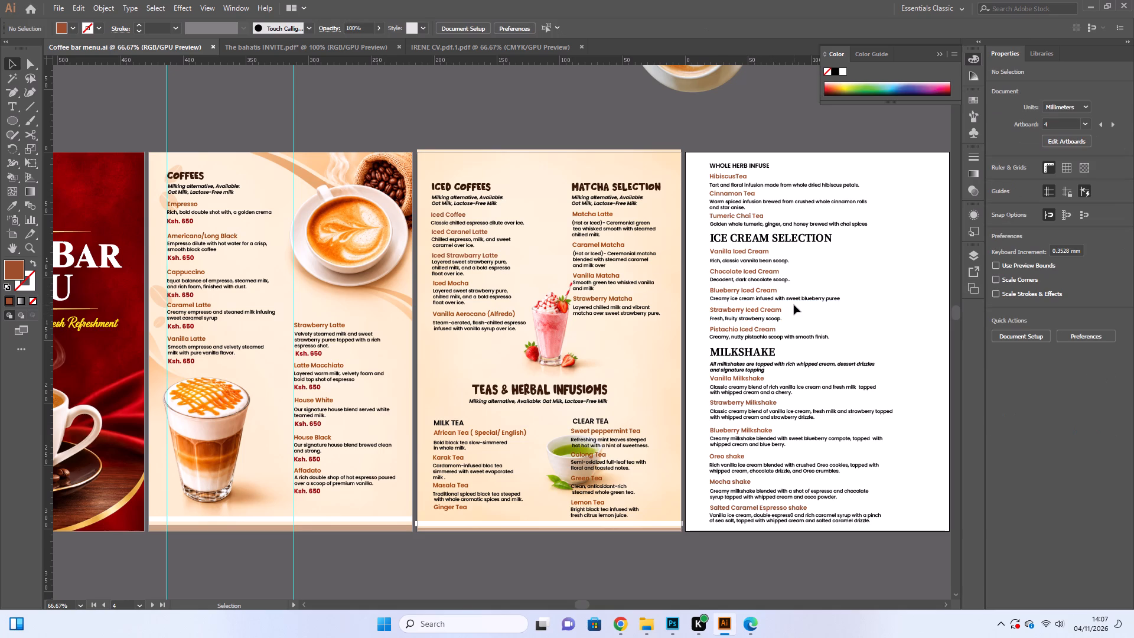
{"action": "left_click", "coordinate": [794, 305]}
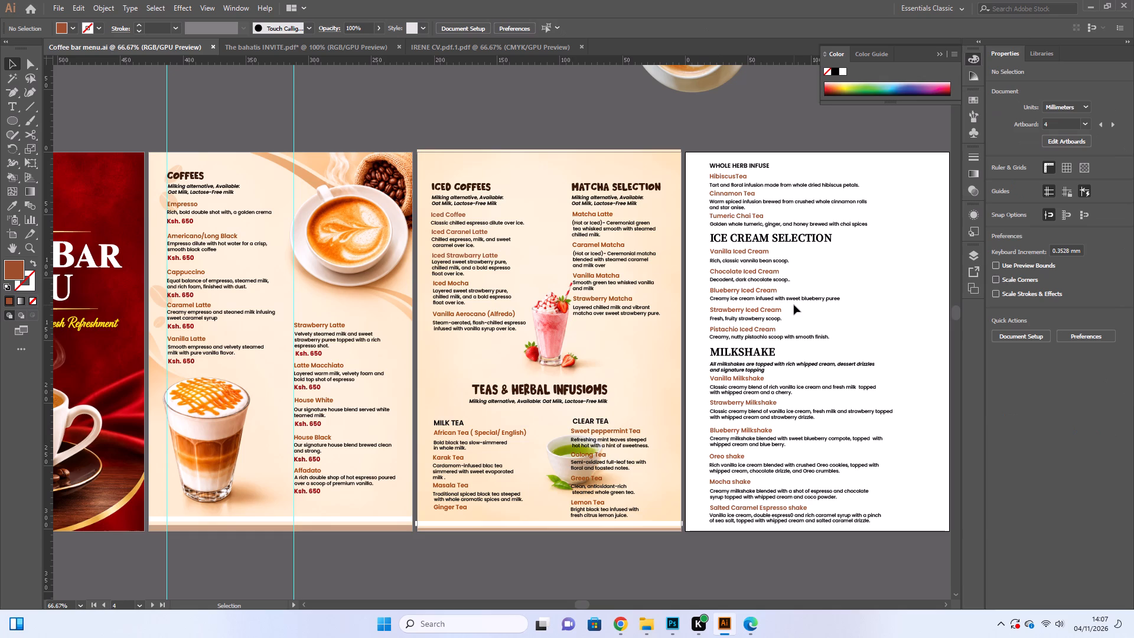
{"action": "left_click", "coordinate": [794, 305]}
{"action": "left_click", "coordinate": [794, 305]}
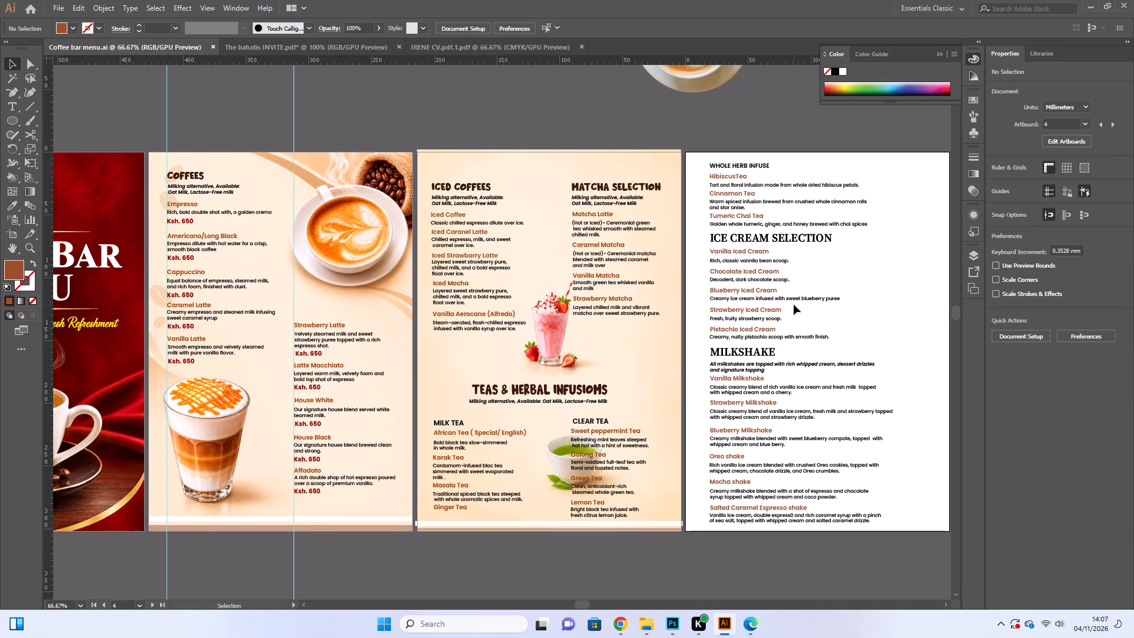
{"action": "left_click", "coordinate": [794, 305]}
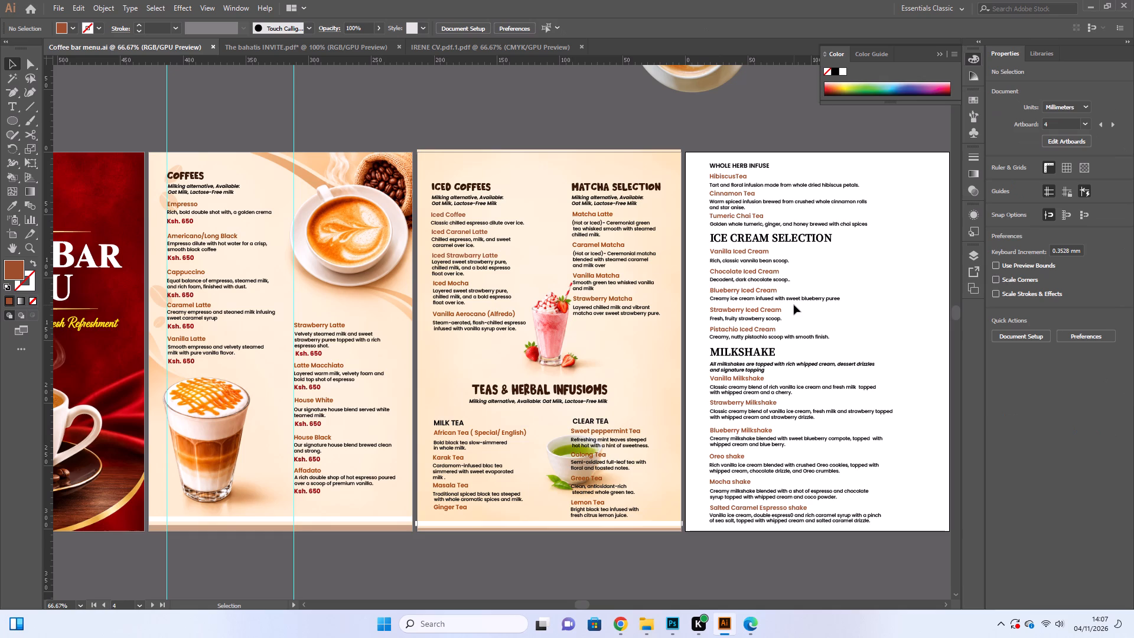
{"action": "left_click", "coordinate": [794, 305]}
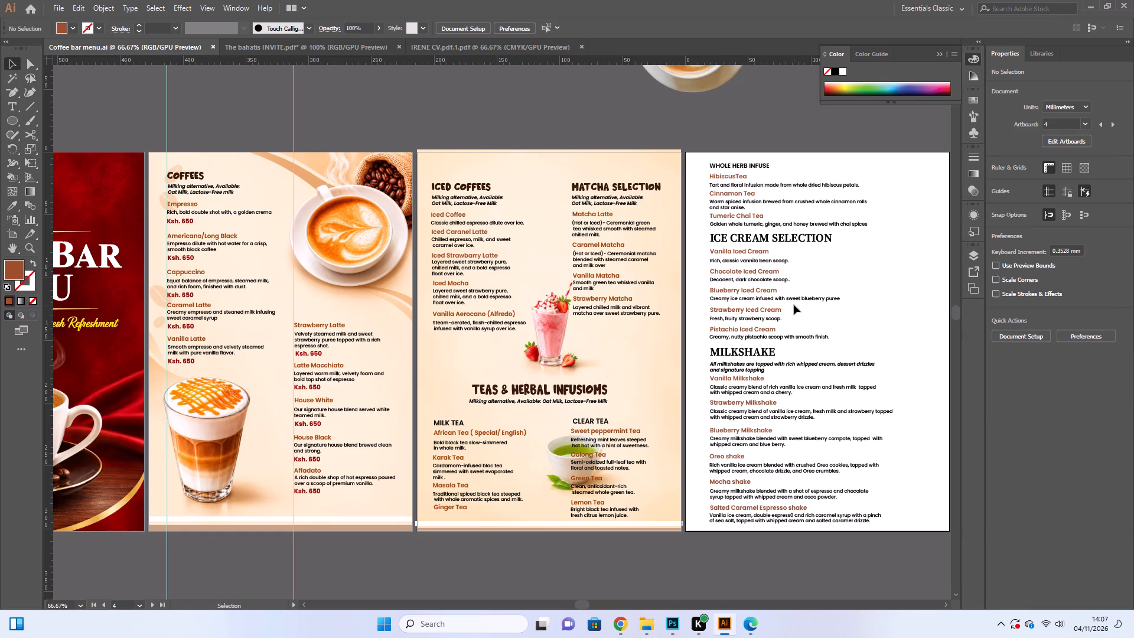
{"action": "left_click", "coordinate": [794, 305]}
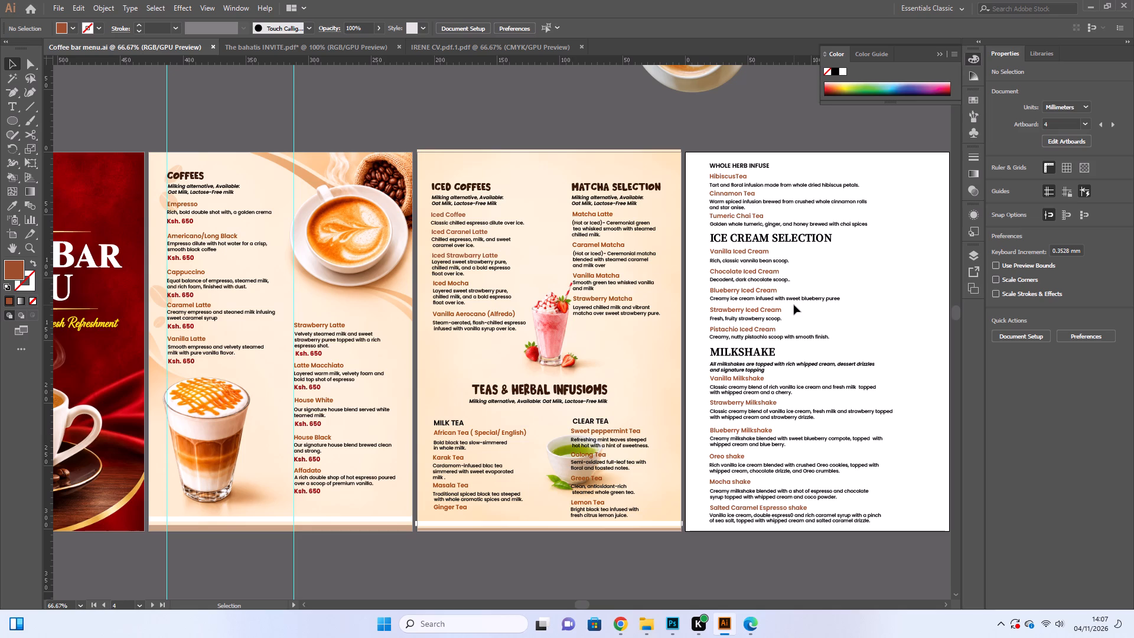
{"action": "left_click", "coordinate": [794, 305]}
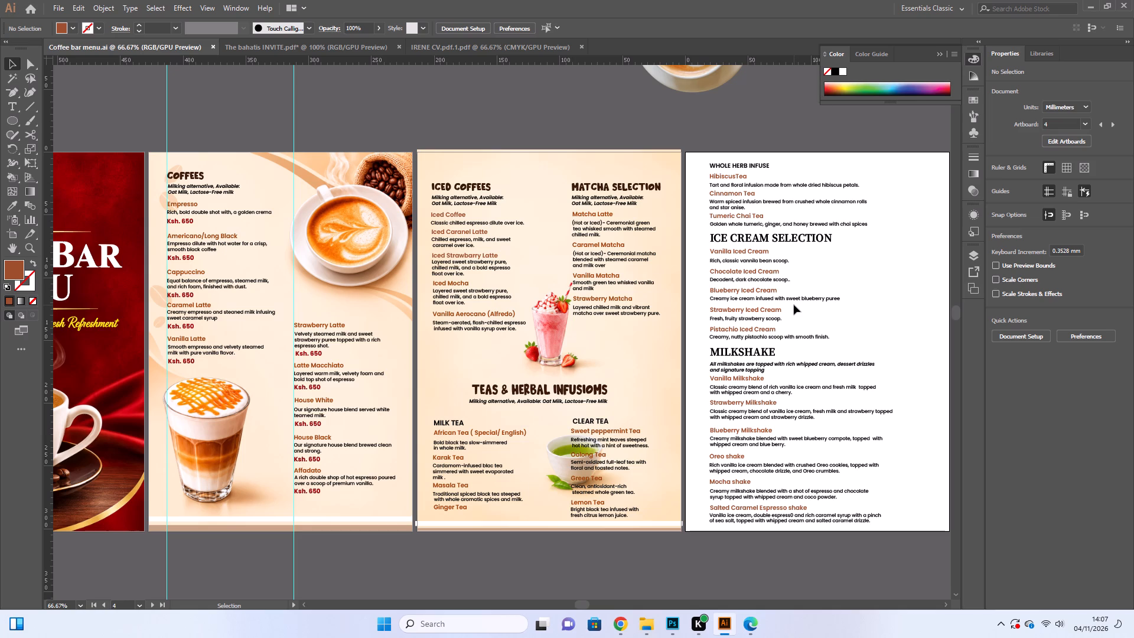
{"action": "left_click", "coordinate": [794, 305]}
Examine the Iced Coffees and teas page over its new background, from the matcha items down to the tea lists.
{"action": "left_click", "coordinate": [675, 255]}
{"action": "left_click", "coordinate": [589, 244]}
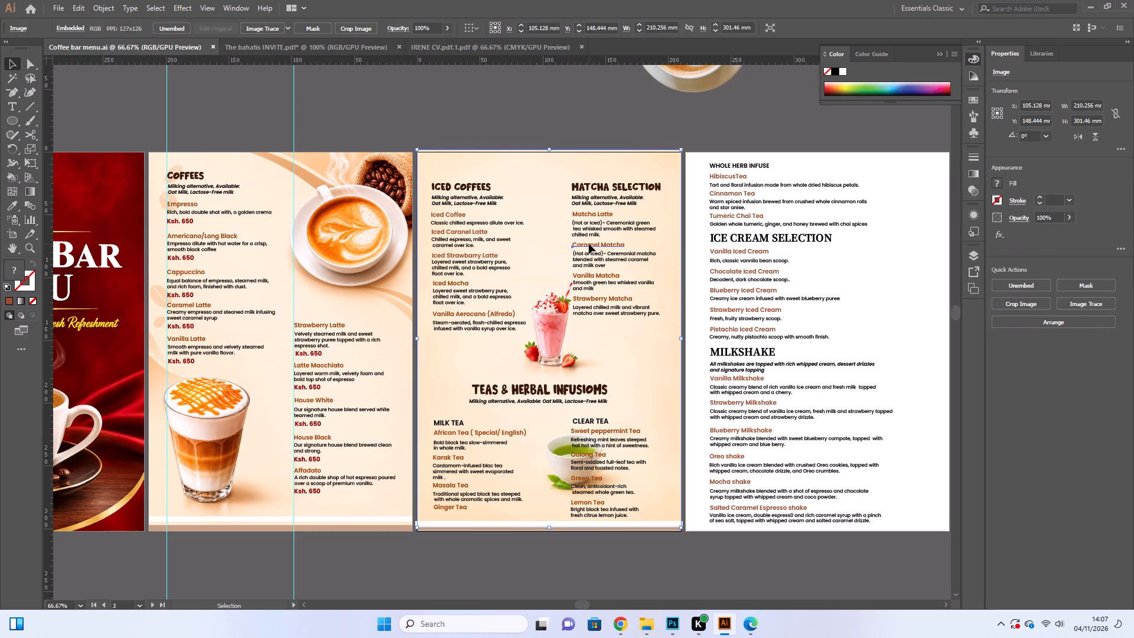
{"action": "left_click", "coordinate": [549, 298]}
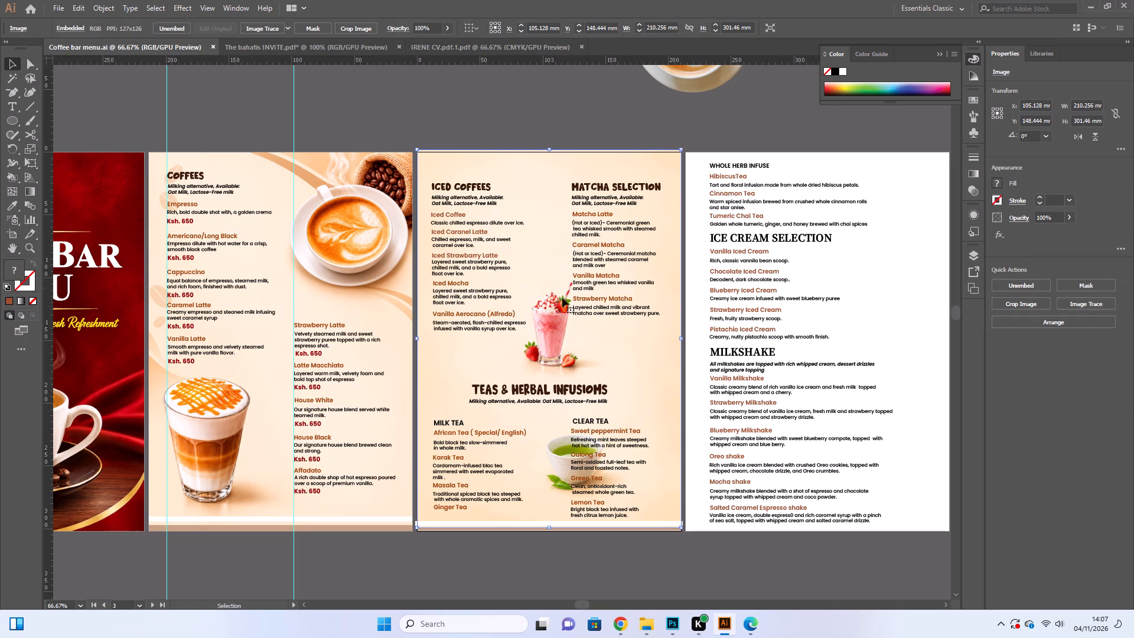
{"action": "left_click", "coordinate": [561, 311]}
{"action": "scroll", "coordinate": [561, 309], "scroll_direction": "down", "scroll_amount": 3}
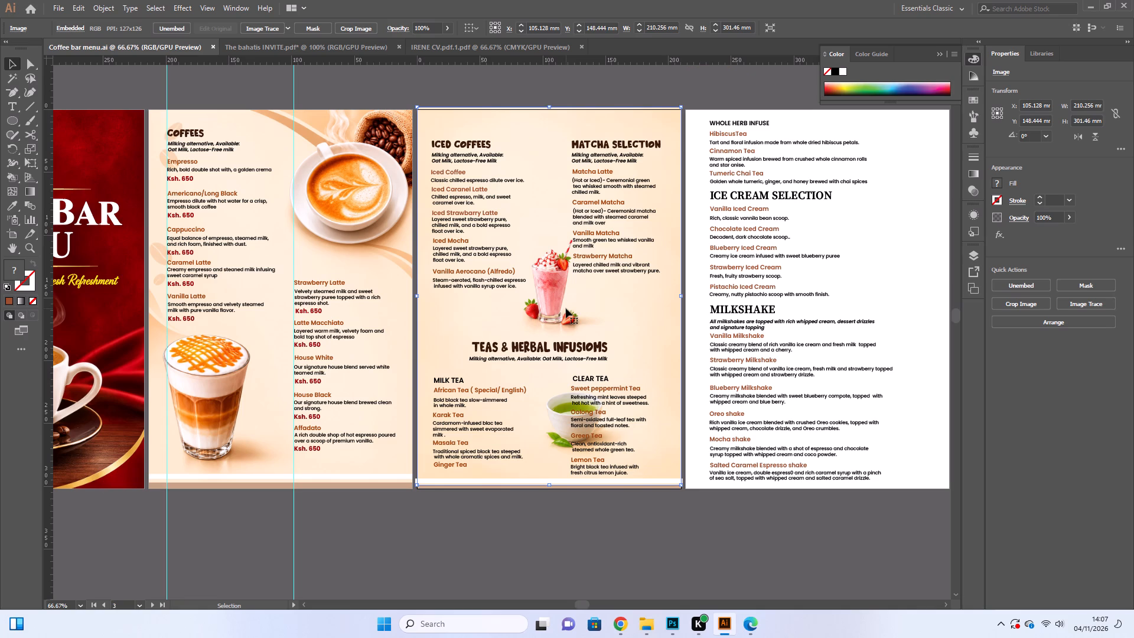
{"action": "left_click", "coordinate": [566, 308]}
{"action": "scroll", "coordinate": [568, 306], "scroll_direction": "down", "scroll_amount": 1}
{"action": "left_click", "coordinate": [568, 315]}
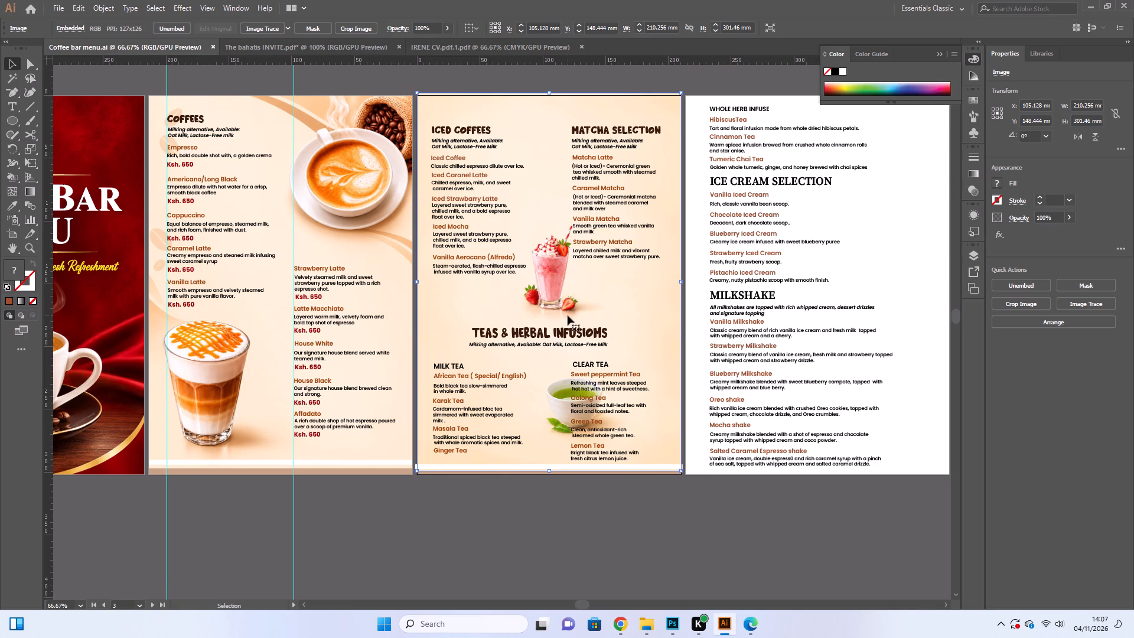
{"action": "left_click", "coordinate": [573, 325]}
{"action": "left_click", "coordinate": [575, 328]}
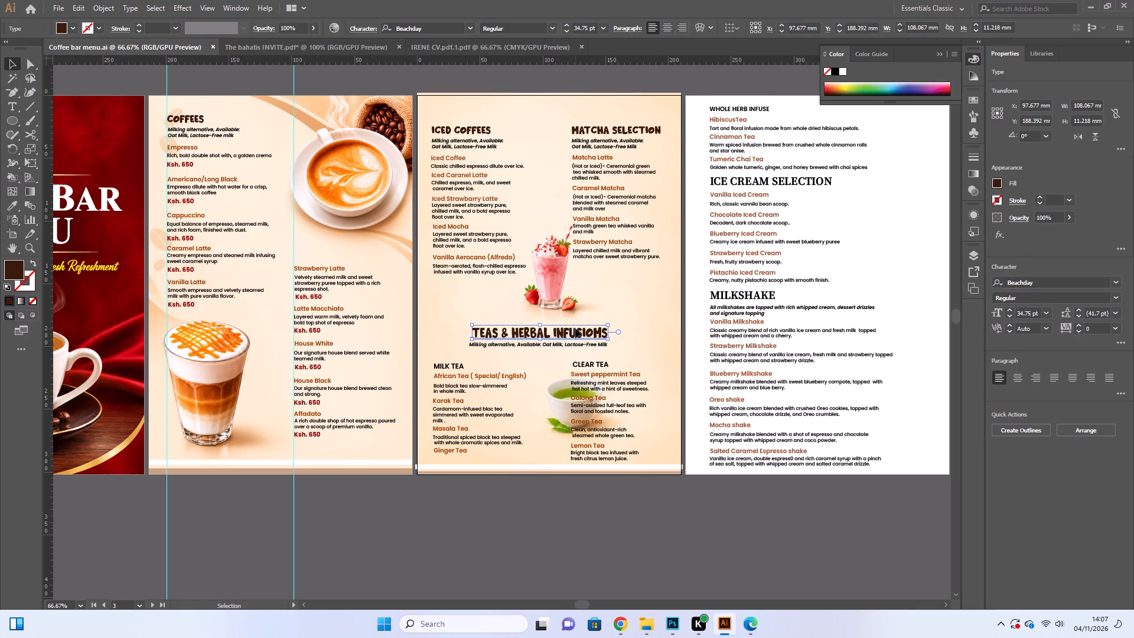
{"action": "scroll", "coordinate": [563, 345], "scroll_direction": "down", "scroll_amount": 2}
{"action": "left_click", "coordinate": [563, 346]}
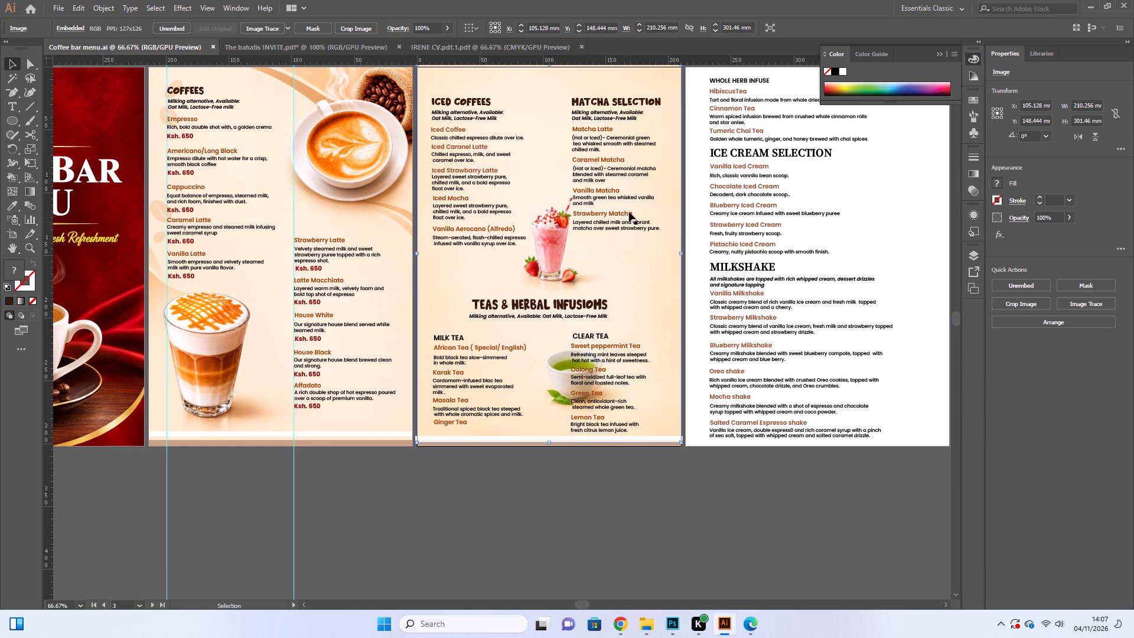
{"action": "left_click", "coordinate": [621, 241]}
{"action": "left_click", "coordinate": [580, 301]}
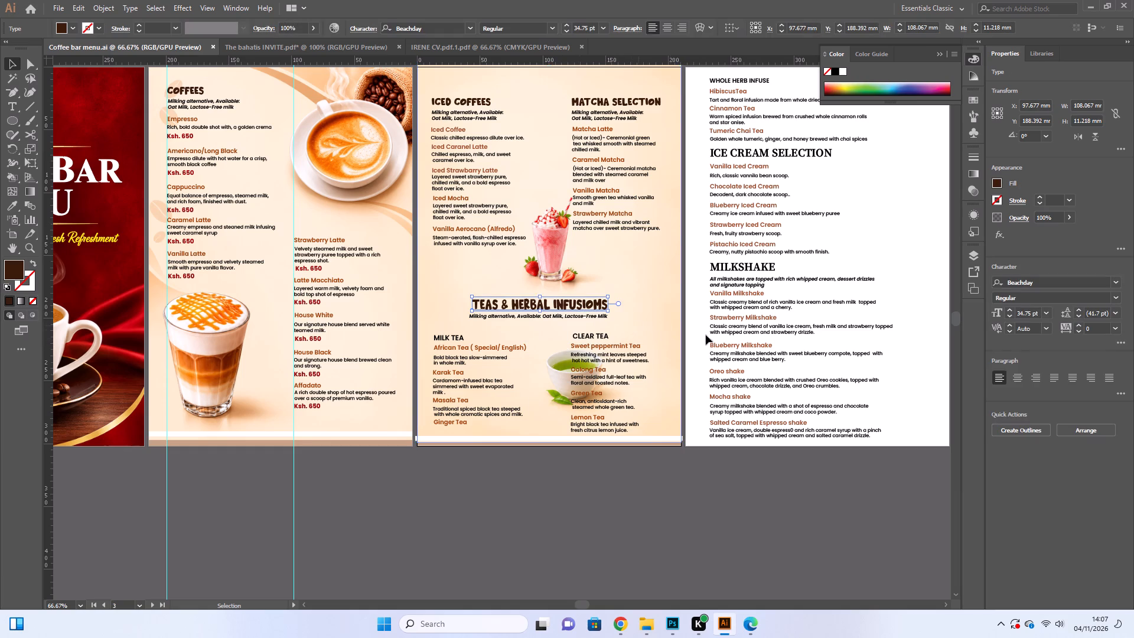
Shift the Iced Coffees and teas background image slightly upward to about X 104.9 mm, Y 146.1 mm.
{"action": "left_click", "coordinate": [814, 338]}
{"action": "left_click", "coordinate": [641, 315]}
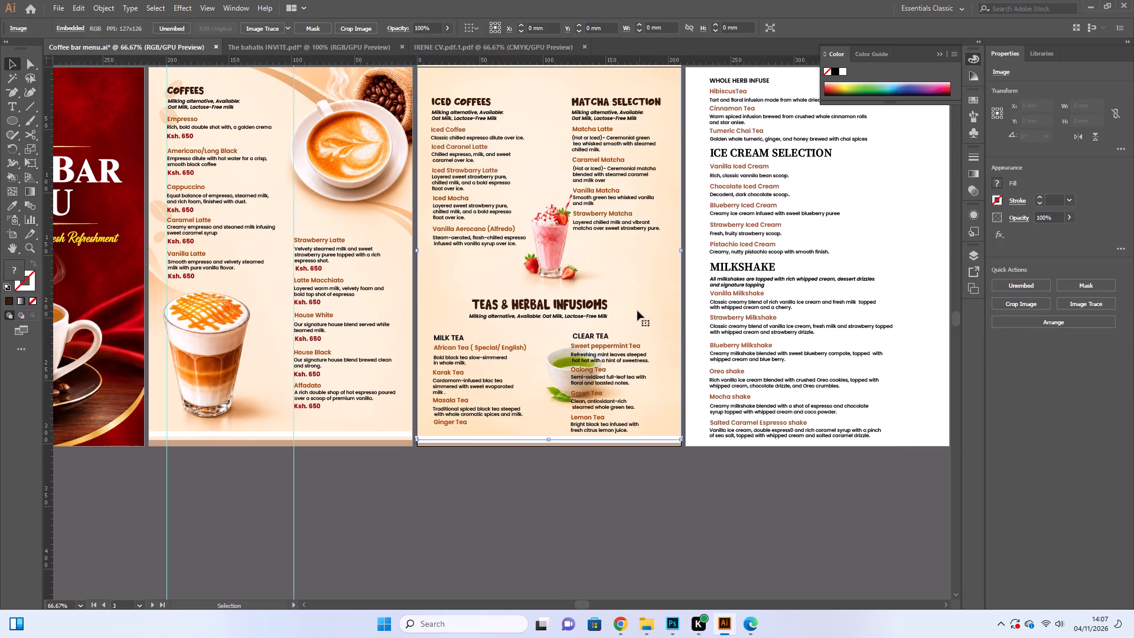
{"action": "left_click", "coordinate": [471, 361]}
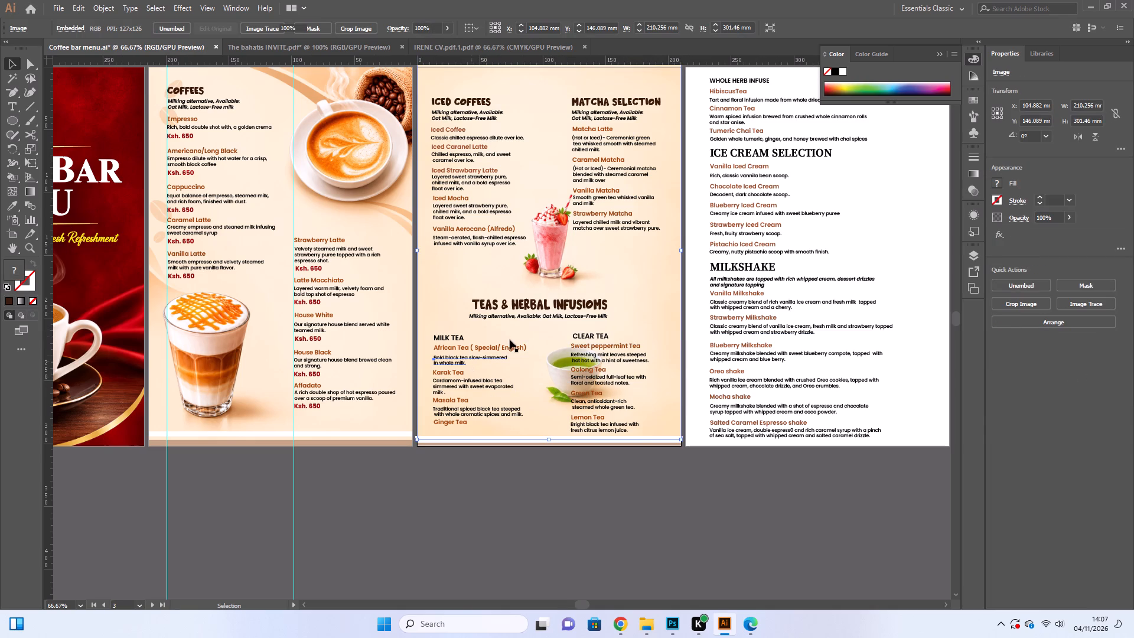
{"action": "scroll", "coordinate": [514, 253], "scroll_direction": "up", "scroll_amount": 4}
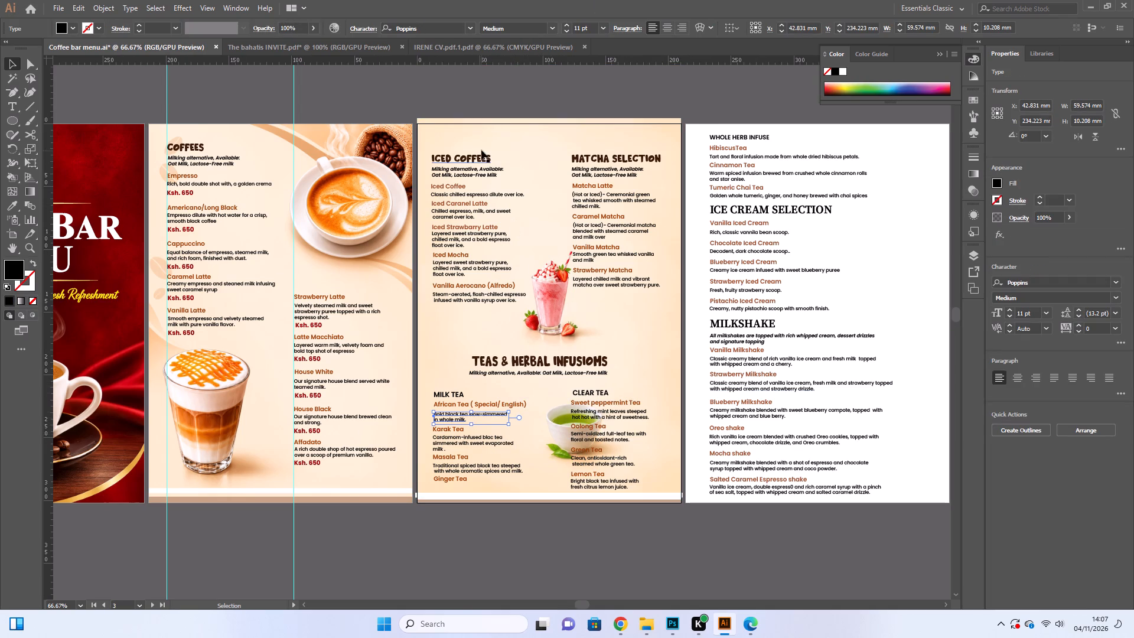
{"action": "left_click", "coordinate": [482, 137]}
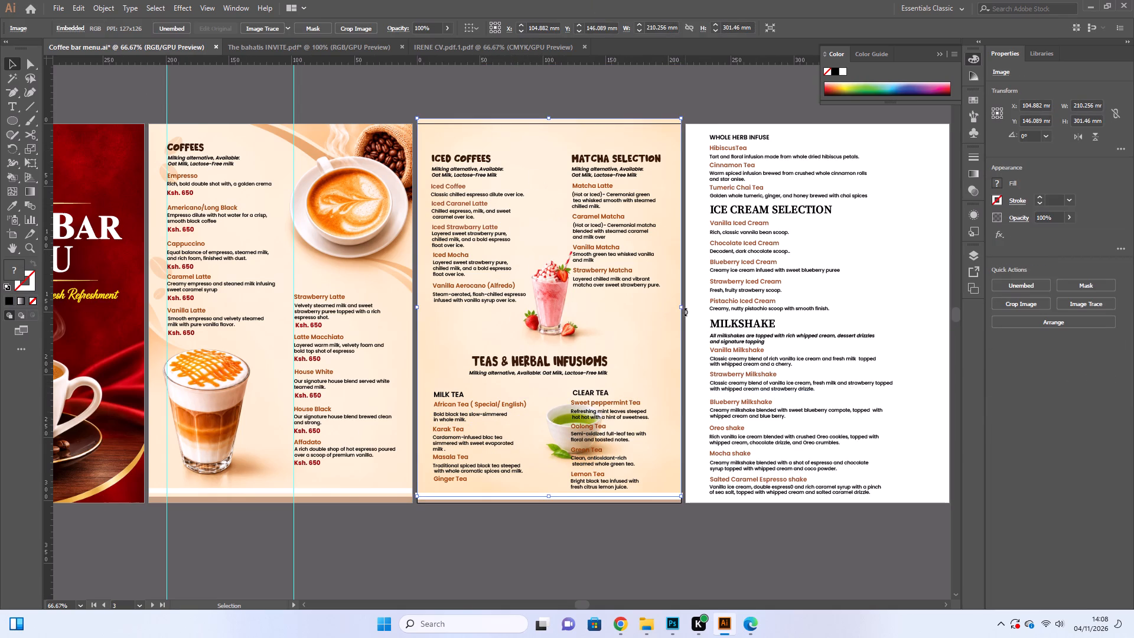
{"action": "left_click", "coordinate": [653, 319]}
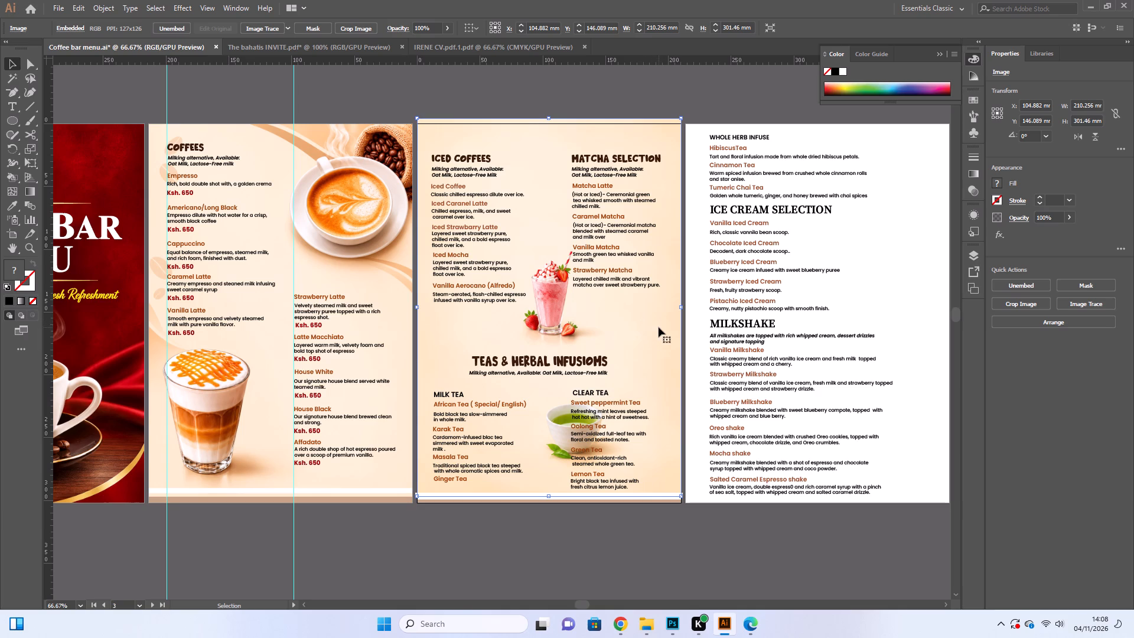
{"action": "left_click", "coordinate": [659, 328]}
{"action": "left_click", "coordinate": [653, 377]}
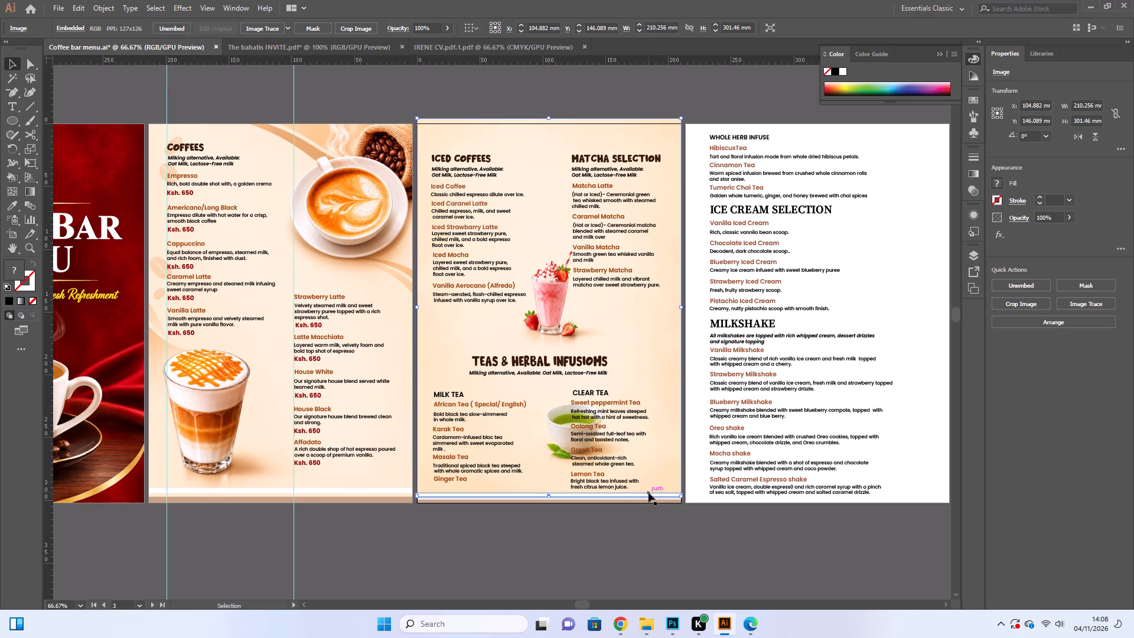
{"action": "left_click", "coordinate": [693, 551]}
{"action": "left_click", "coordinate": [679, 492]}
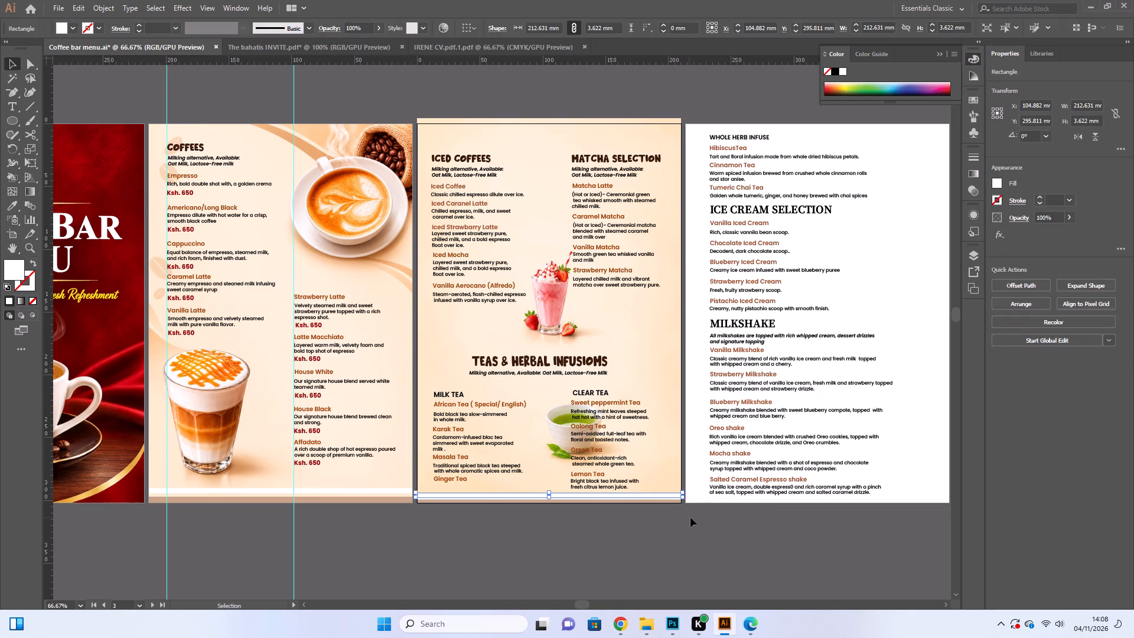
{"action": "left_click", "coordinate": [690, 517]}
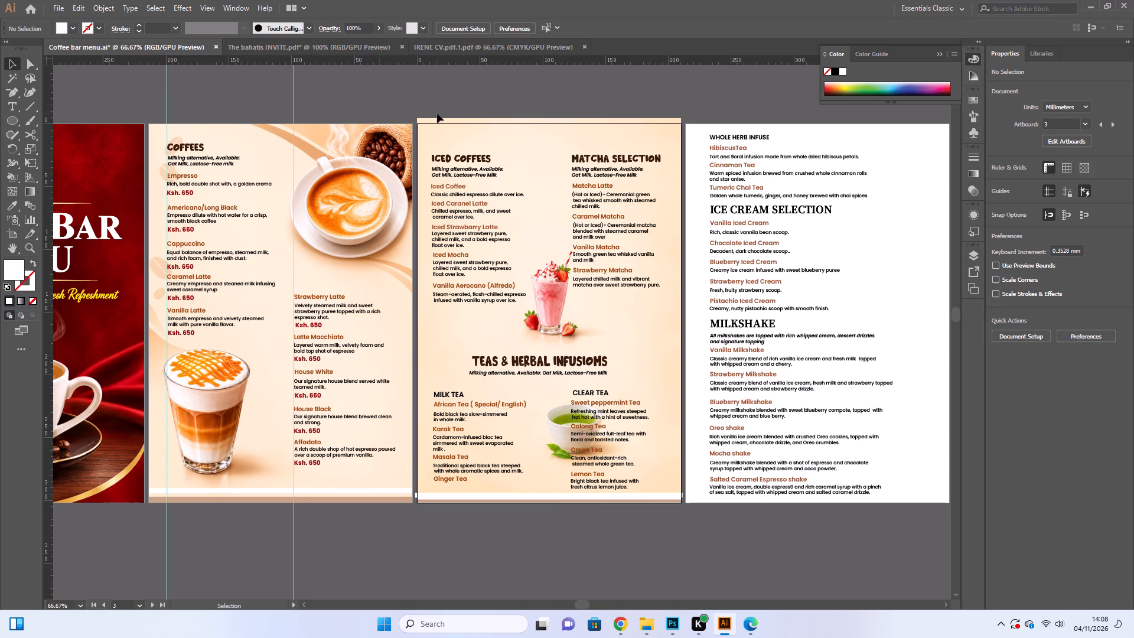
Shrink the Iced Coffees and teas background from its top edge to the artboard's top, making it about 296.9 mm high.
{"action": "left_click", "coordinate": [448, 97]}
{"action": "left_click", "coordinate": [455, 121]}
{"action": "left_click_drag", "start_coordinate": [550, 118], "coordinate": [551, 119]}
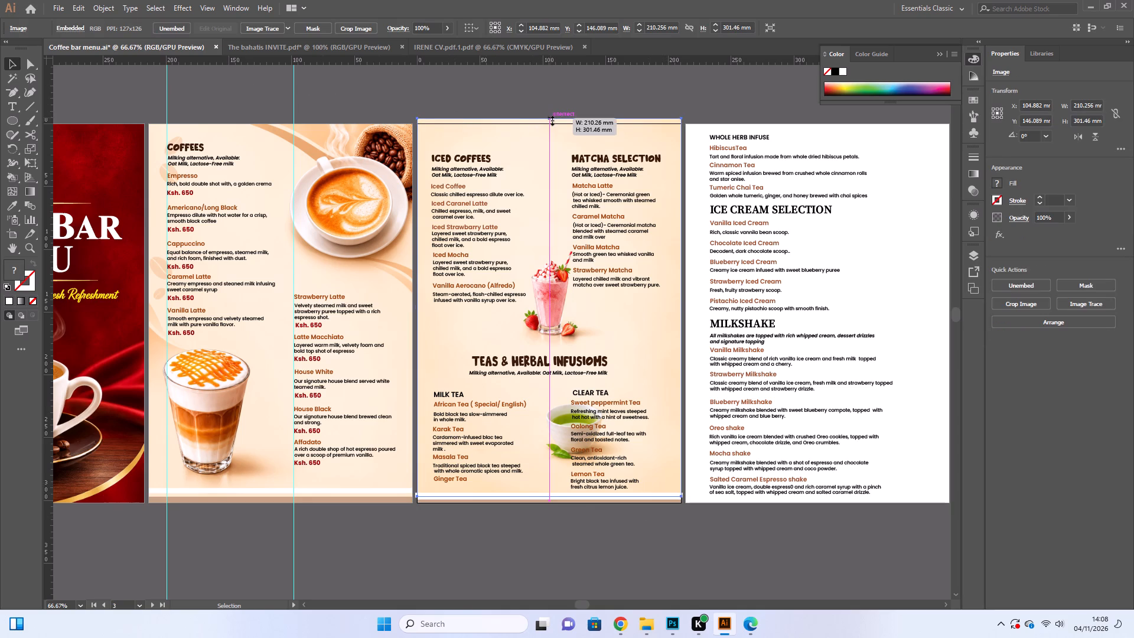
{"action": "left_click_drag", "start_coordinate": [551, 119], "coordinate": [552, 123]}
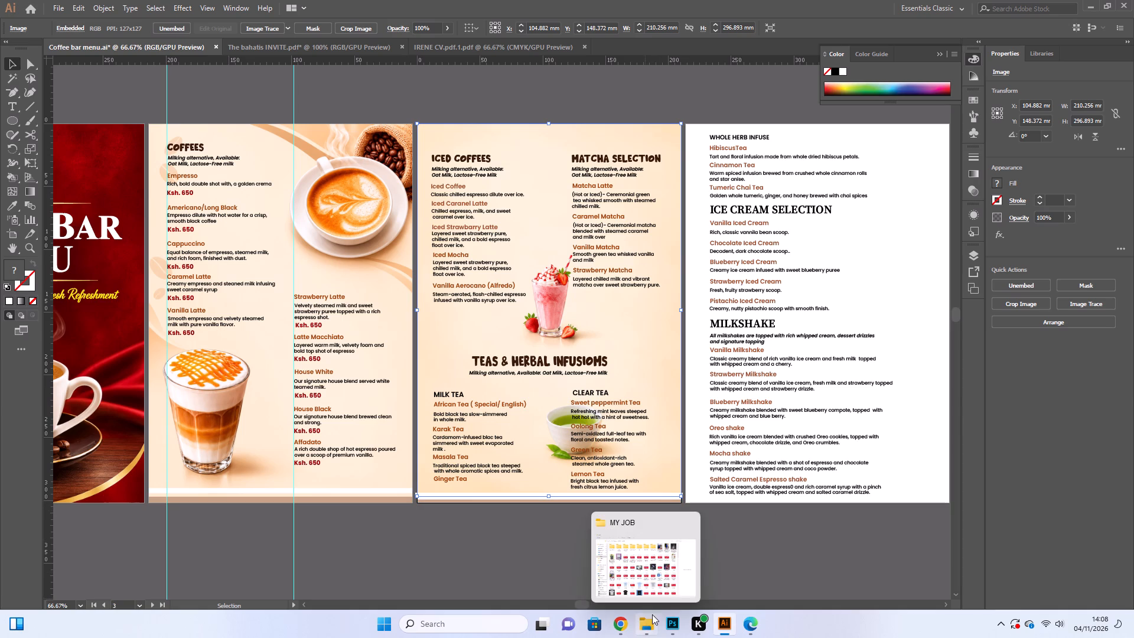
{"action": "left_click", "coordinate": [726, 543]}
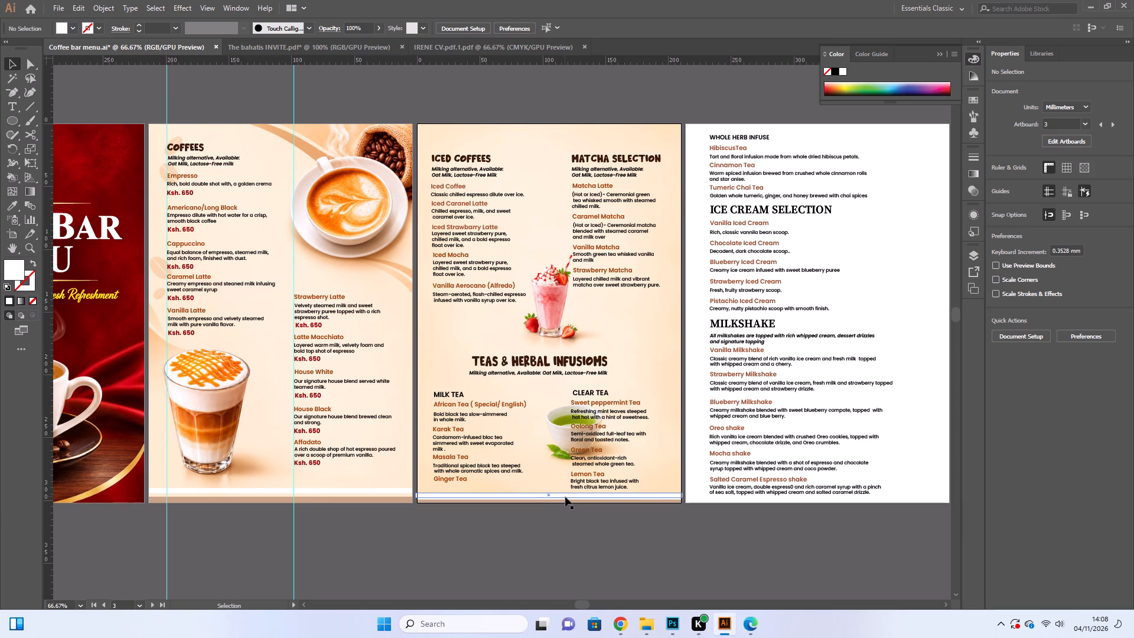
Move the thin white strip from the bottom of the Iced Coffees and teas page to below the artboard, about Y 318.4 mm.
{"action": "left_click_drag", "start_coordinate": [565, 497], "coordinate": [567, 525]}
{"action": "left_click", "coordinate": [567, 525]}
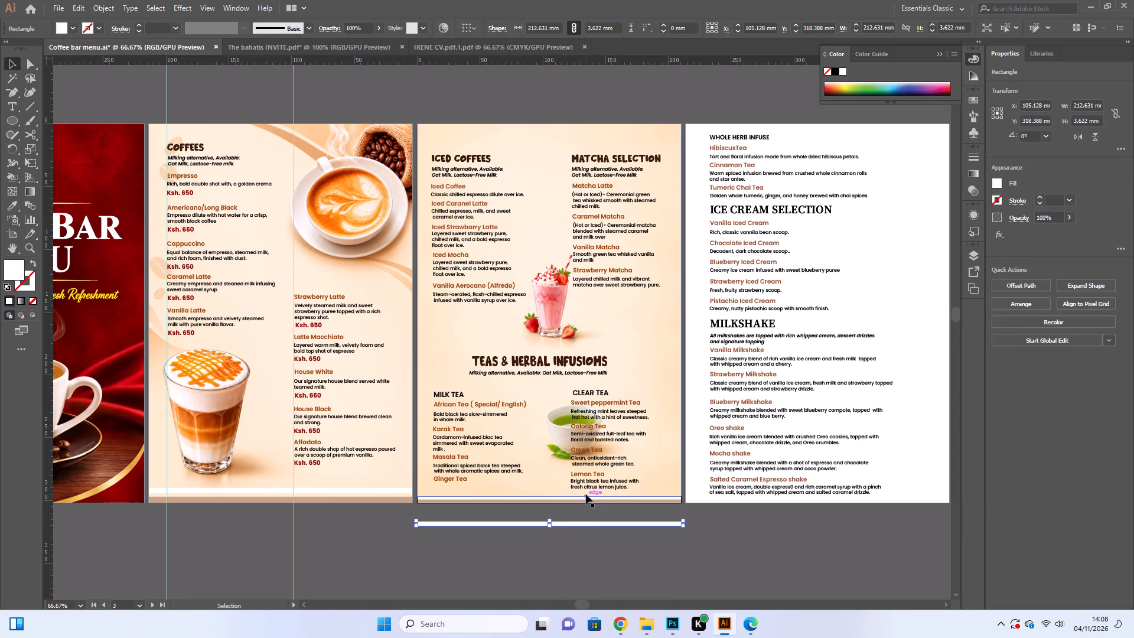
Stretch the Iced Coffees and teas background's bottom edge down to the artboard's bottom edge.
{"action": "left_click", "coordinate": [586, 493]}
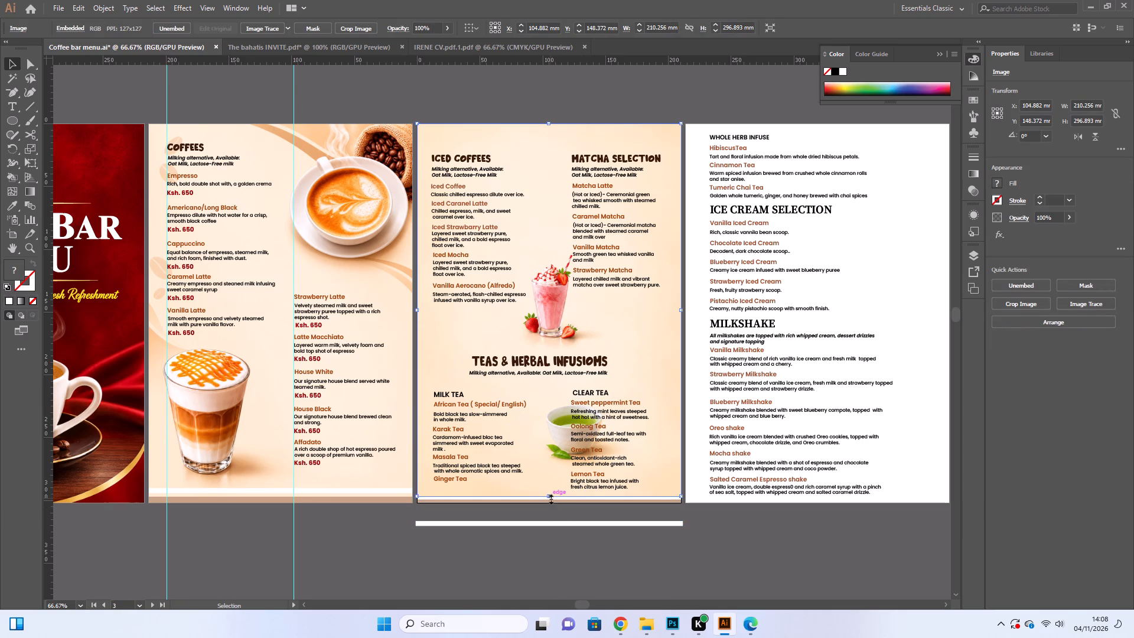
{"action": "left_click_drag", "start_coordinate": [549, 497], "coordinate": [552, 503]}
{"action": "left_click", "coordinate": [572, 539]}
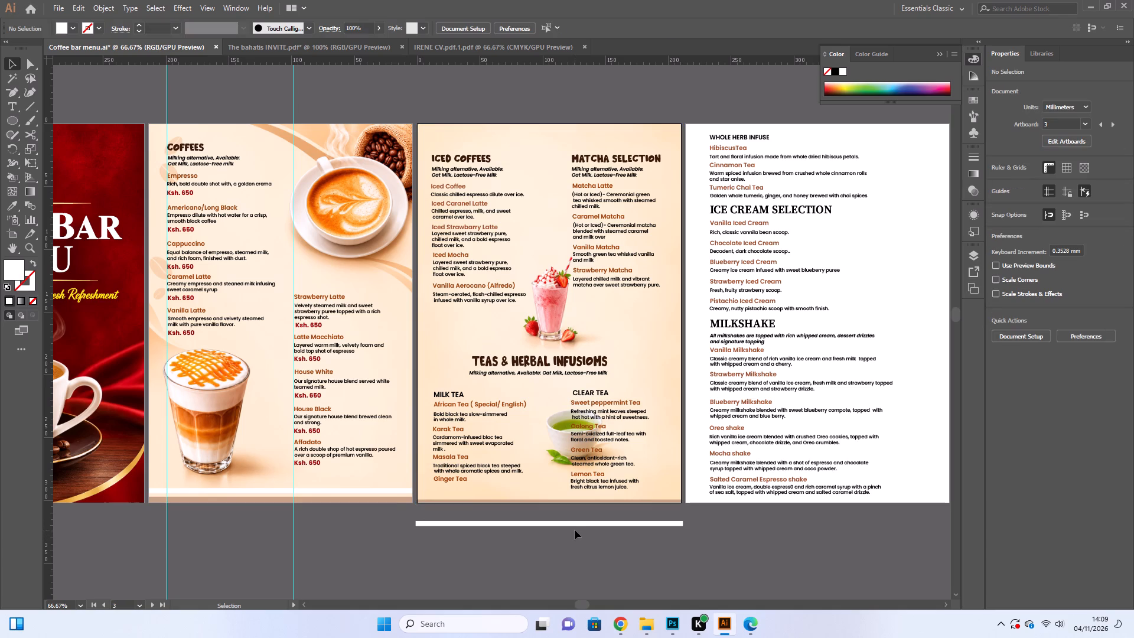
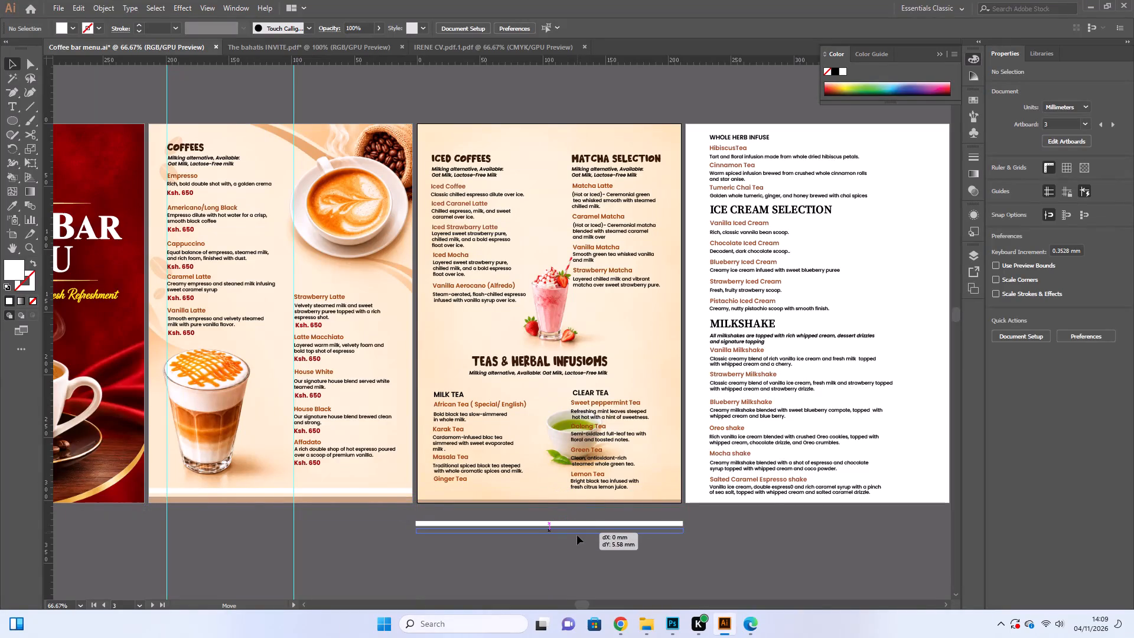
Check the fitted background on the Iced Coffees and teas page and examine the Coffees page layout up close.
{"action": "left_click", "coordinate": [541, 489]}
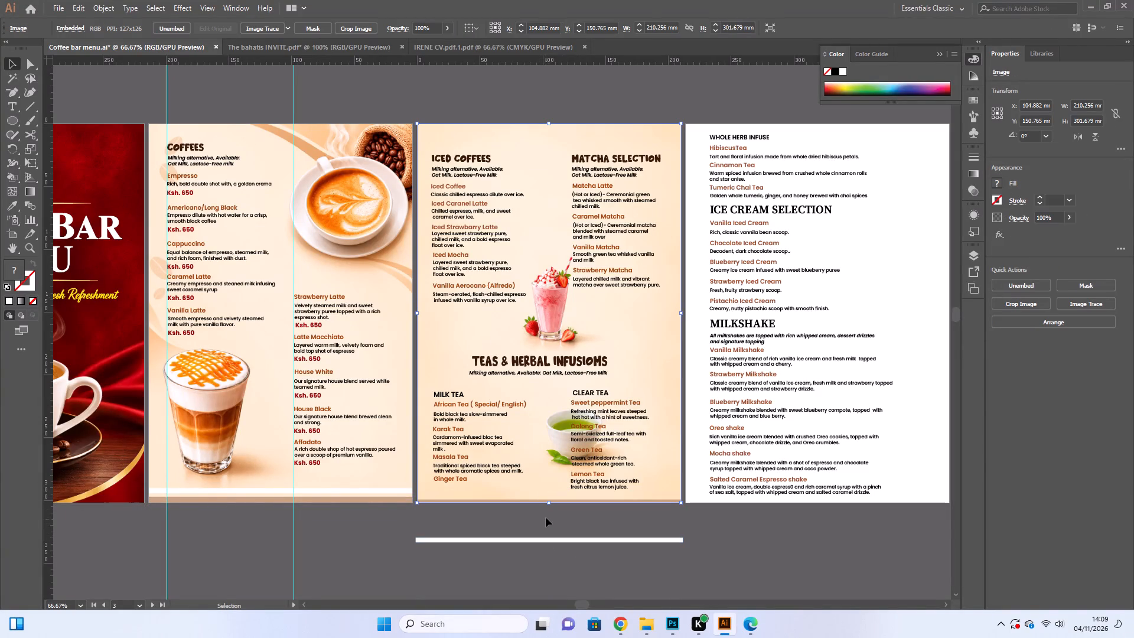
{"action": "left_click", "coordinate": [546, 517]}
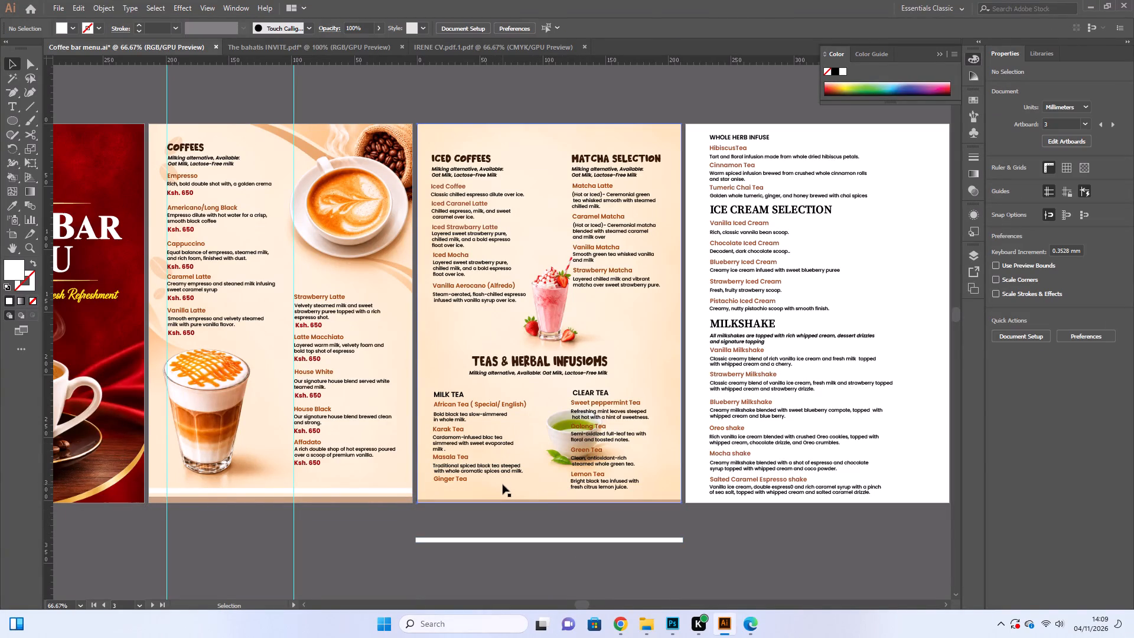
{"action": "left_click", "coordinate": [503, 484]}
{"action": "left_click", "coordinate": [344, 242]}
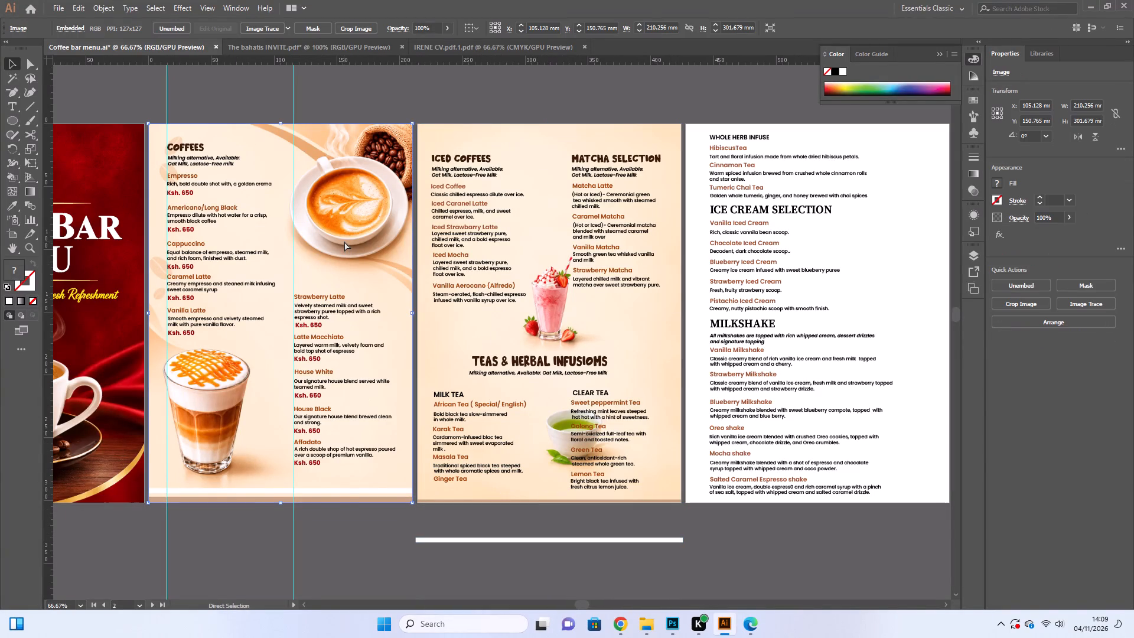
{"action": "key", "text": "ctrl+minus"}
{"action": "key", "text": "ctrl+equal"}
{"action": "key", "text": "ctrl+equal"}
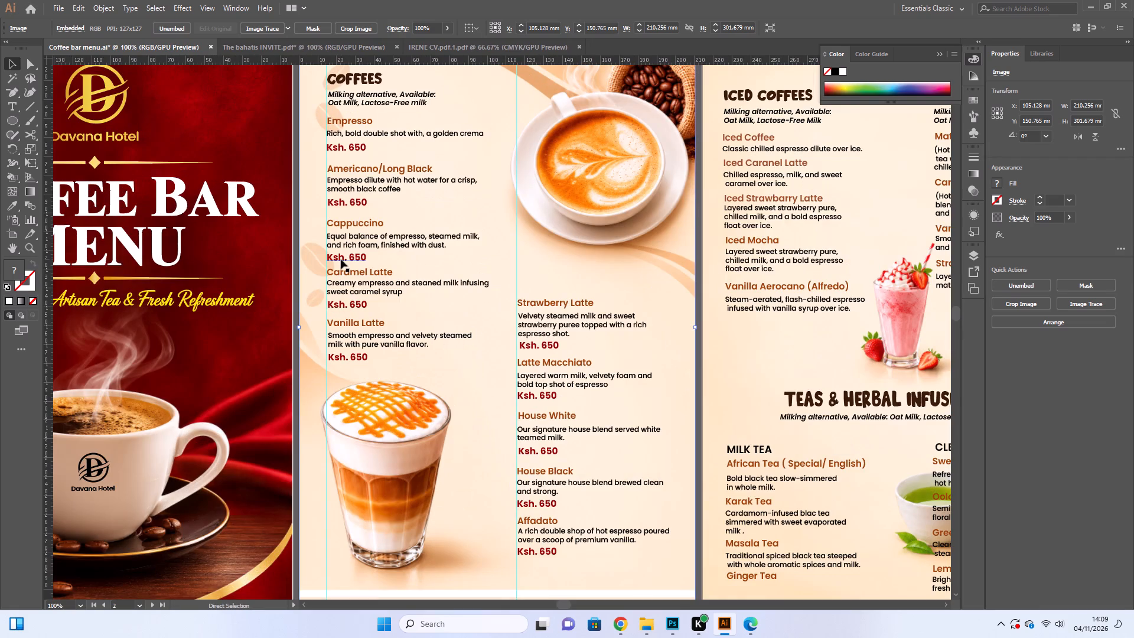
{"action": "scroll", "coordinate": [277, 161], "scroll_direction": "down", "scroll_amount": 6}
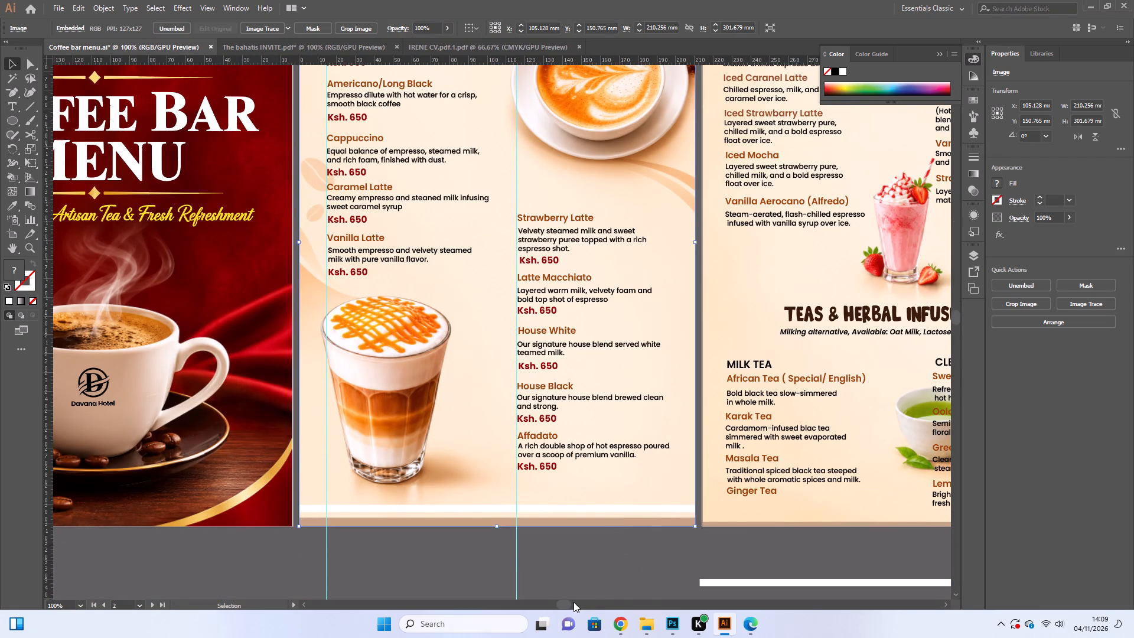
{"action": "left_click_drag", "start_coordinate": [570, 602], "coordinate": [555, 604]}
{"action": "scroll", "coordinate": [615, 513], "scroll_direction": "up", "scroll_amount": 4}
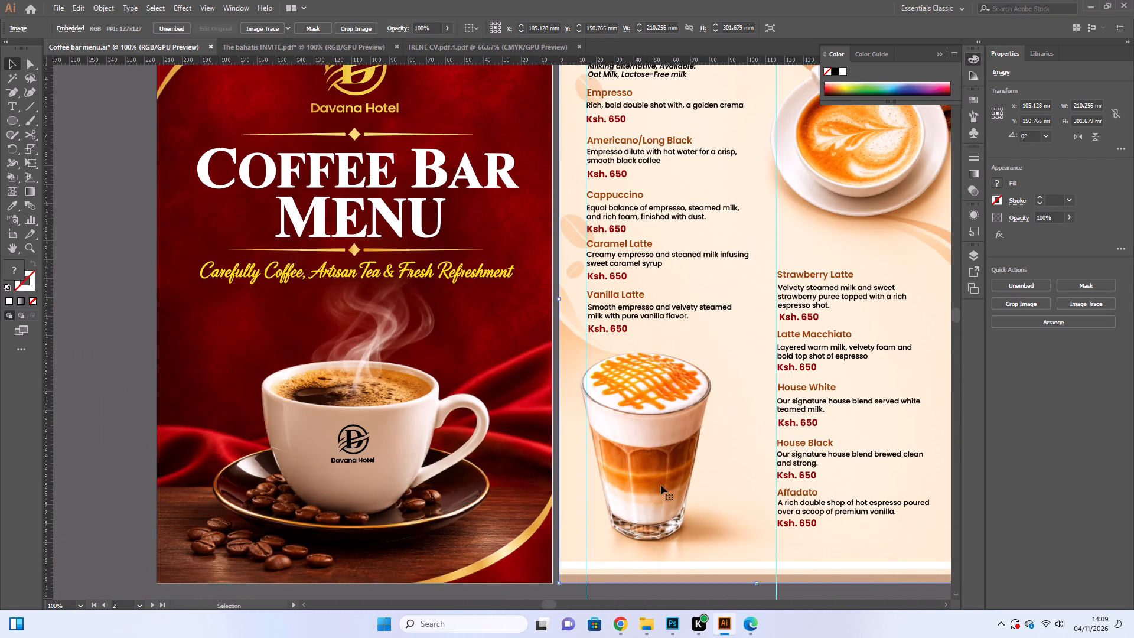
{"action": "left_click", "coordinate": [651, 376]}
{"action": "scroll", "coordinate": [665, 392], "scroll_direction": "up", "scroll_amount": 6}
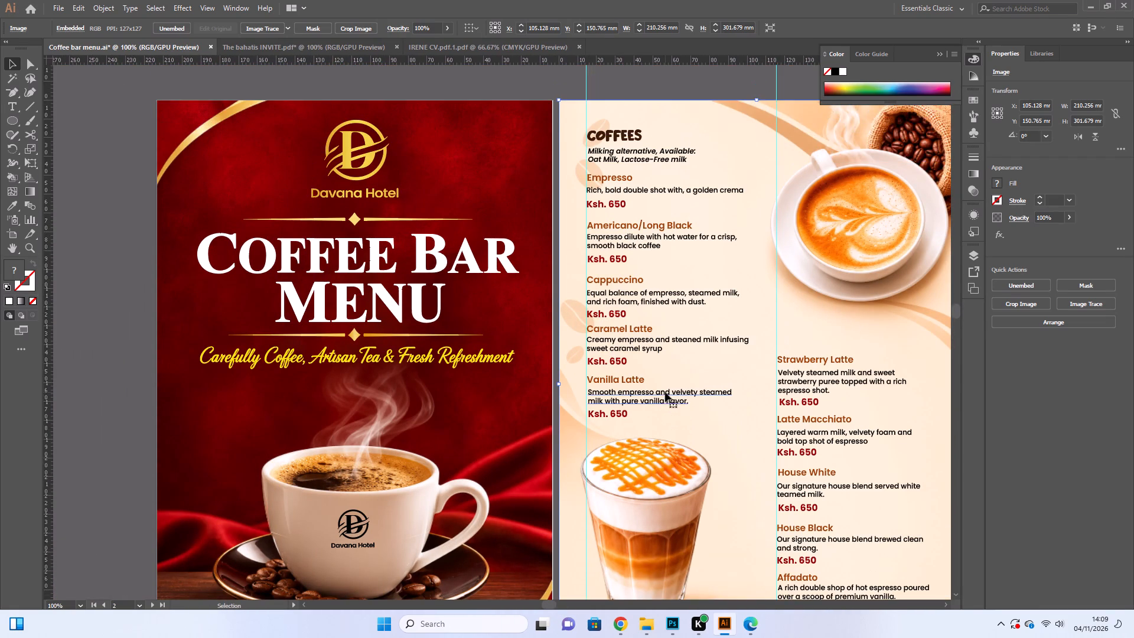
{"action": "scroll", "coordinate": [665, 392], "scroll_direction": "down", "scroll_amount": 4}
Examine the cover page's logo, Coffee Bar Menu title, gold dividers, tagline and coffee cup background.
{"action": "left_click", "coordinate": [125, 304]}
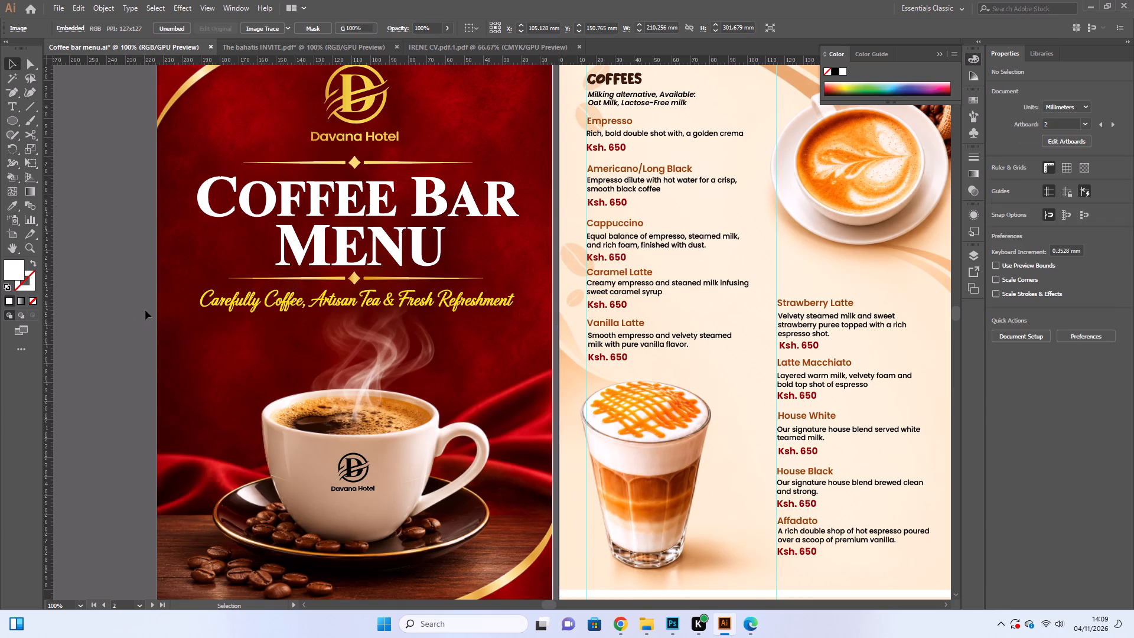
{"action": "left_click", "coordinate": [279, 352]}
{"action": "scroll", "coordinate": [337, 385], "scroll_direction": "down", "scroll_amount": 5}
{"action": "scroll", "coordinate": [377, 381], "scroll_direction": "up", "scroll_amount": 2}
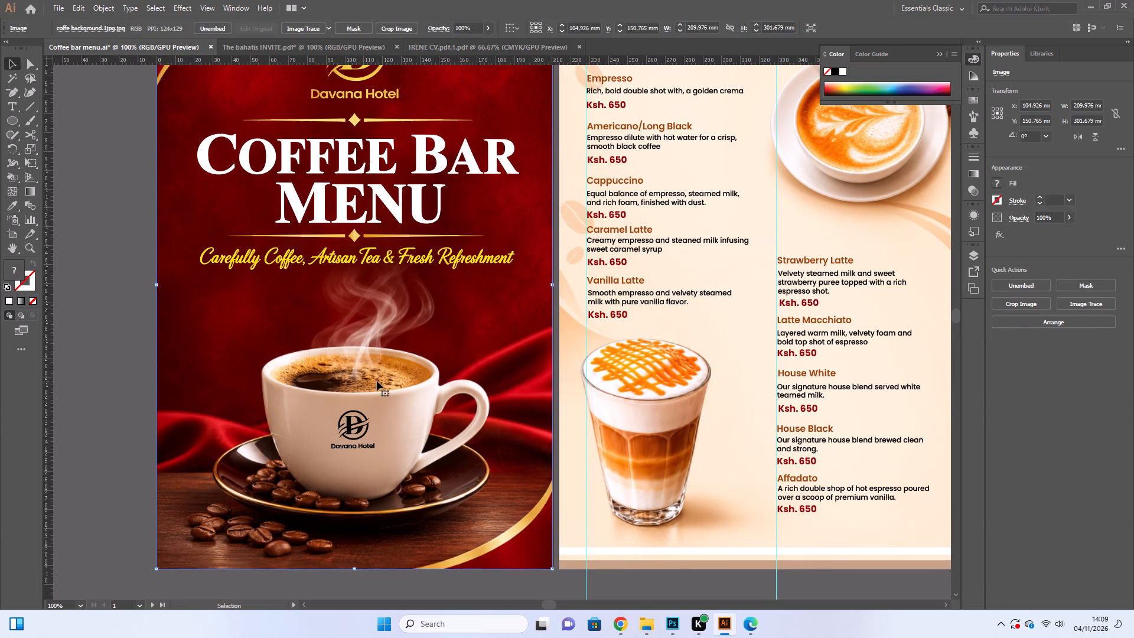
{"action": "left_click", "coordinate": [548, 604]}
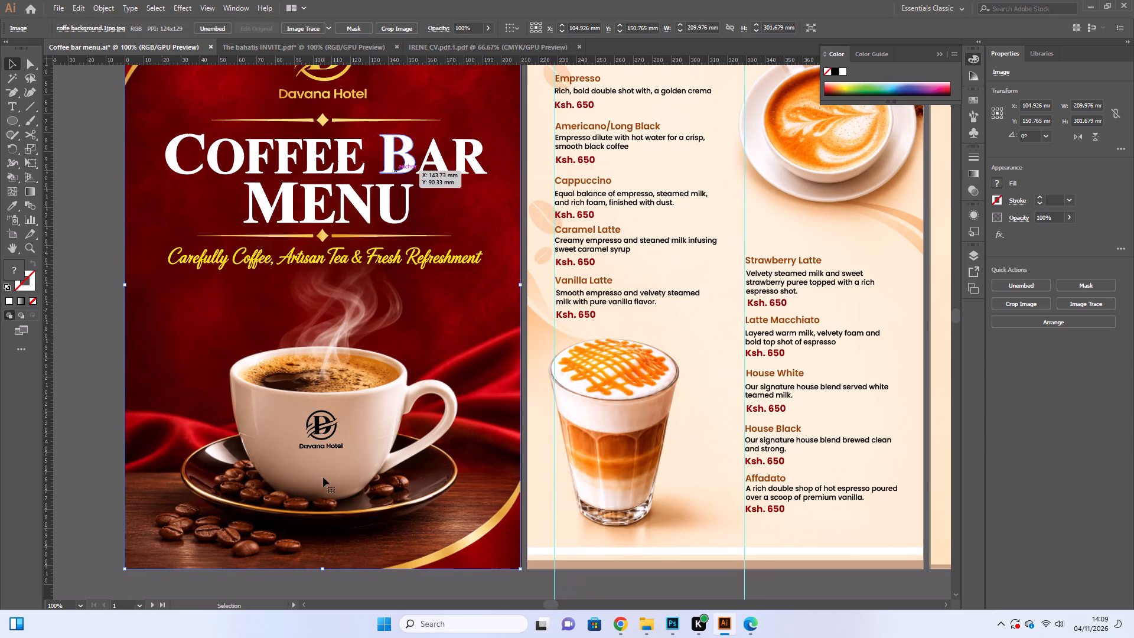
{"action": "left_click", "coordinate": [96, 232]}
{"action": "left_click", "coordinate": [317, 341]}
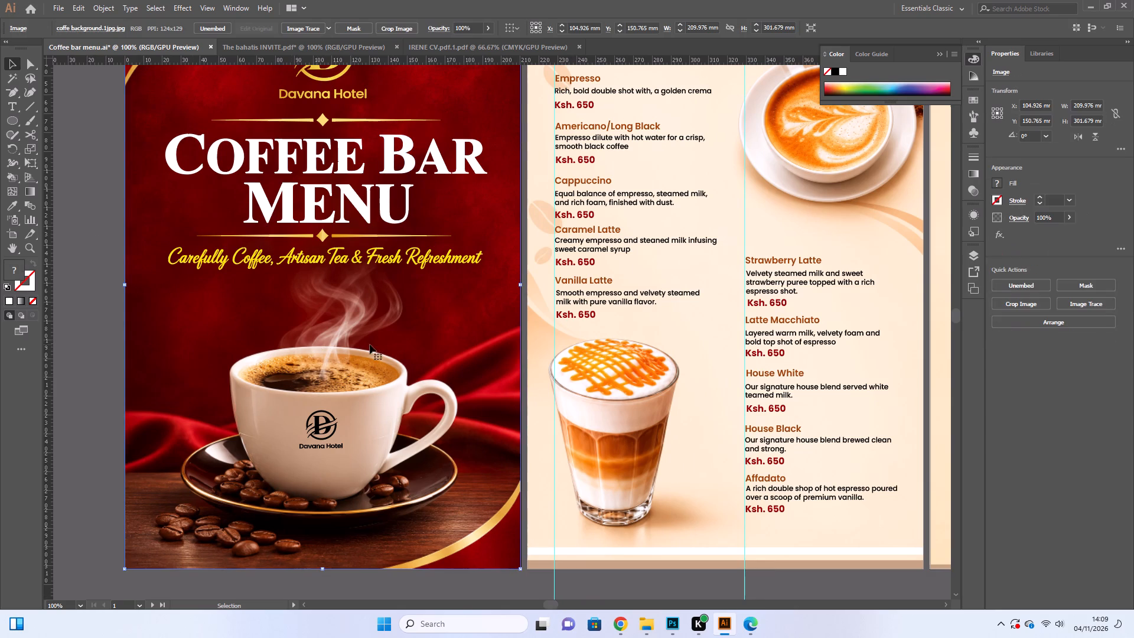
{"action": "scroll", "coordinate": [377, 344], "scroll_direction": "up", "scroll_amount": 4}
{"action": "left_click", "coordinate": [339, 263]}
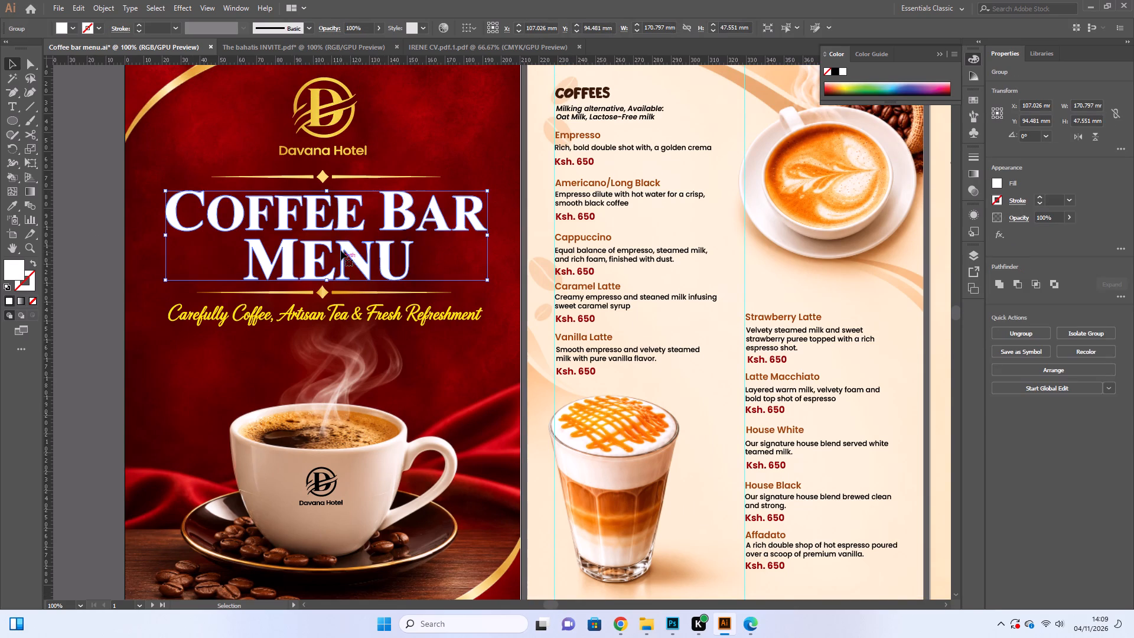
{"action": "left_click", "coordinate": [341, 250]}
{"action": "left_click", "coordinate": [383, 323]}
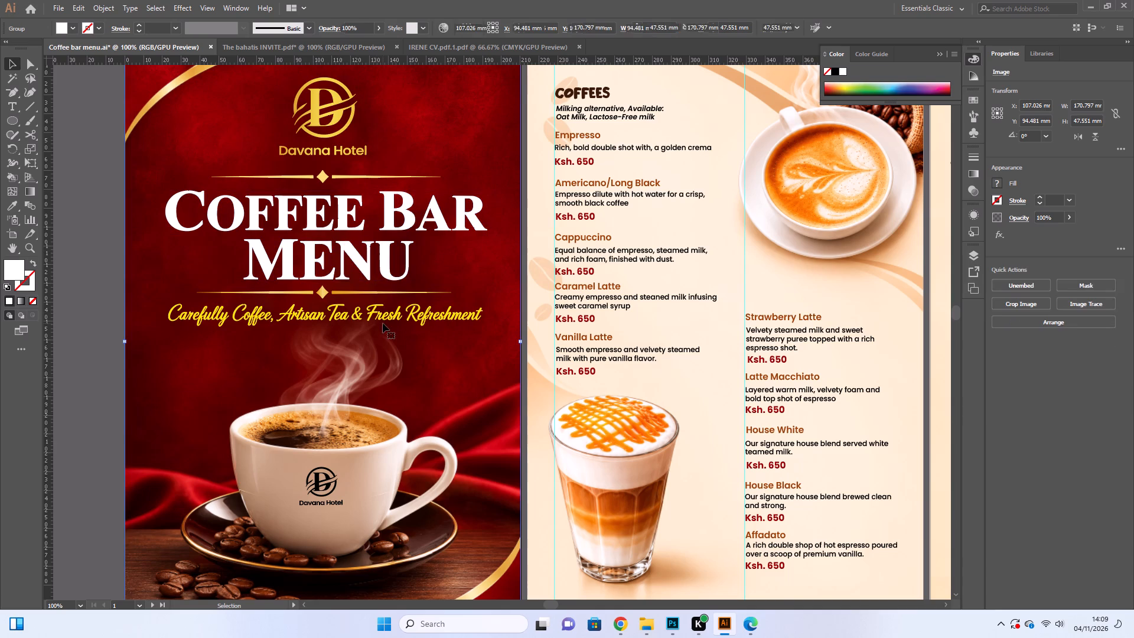
{"action": "left_click", "coordinate": [434, 388]}
{"action": "scroll", "coordinate": [432, 384], "scroll_direction": "up", "scroll_amount": 5}
{"action": "left_click", "coordinate": [291, 250]}
{"action": "left_click", "coordinate": [292, 293]}
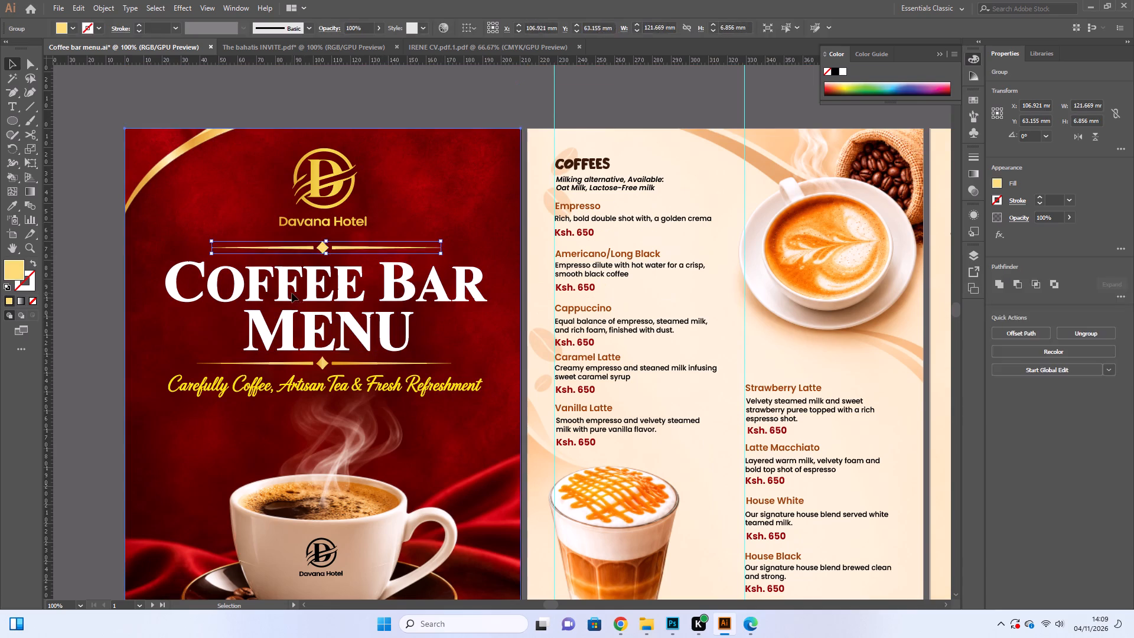
{"action": "left_click", "coordinate": [255, 278]}
{"action": "double_click", "coordinate": [75, 217]}
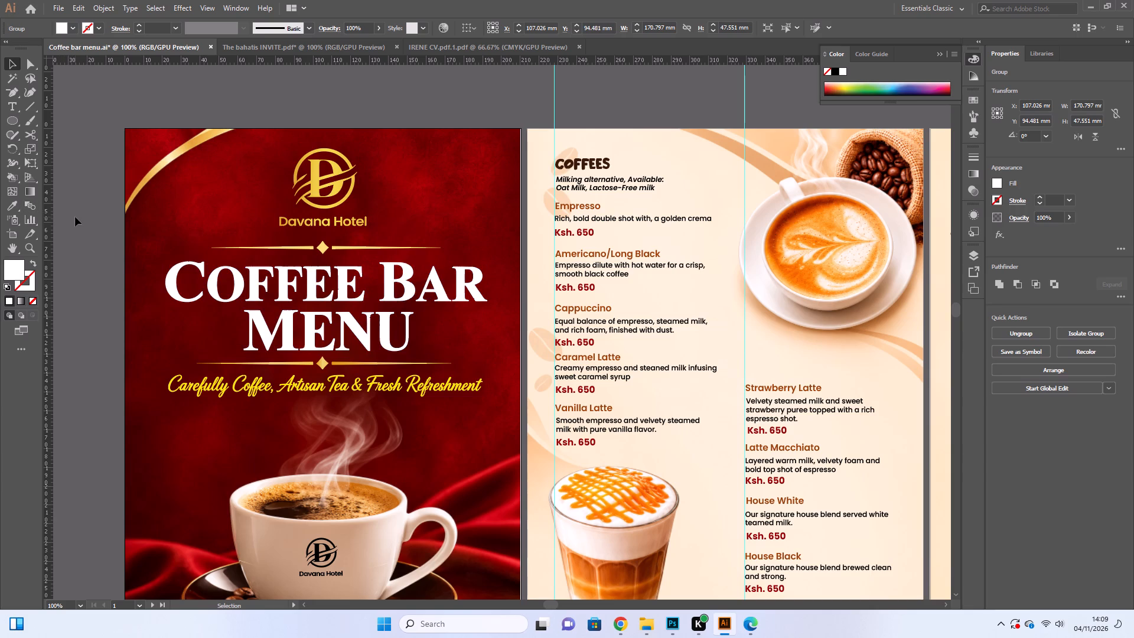
{"action": "scroll", "coordinate": [77, 217], "scroll_direction": "down", "scroll_amount": 4}
{"action": "left_click", "coordinate": [276, 242]}
{"action": "scroll", "coordinate": [319, 252], "scroll_direction": "down", "scroll_amount": 2}
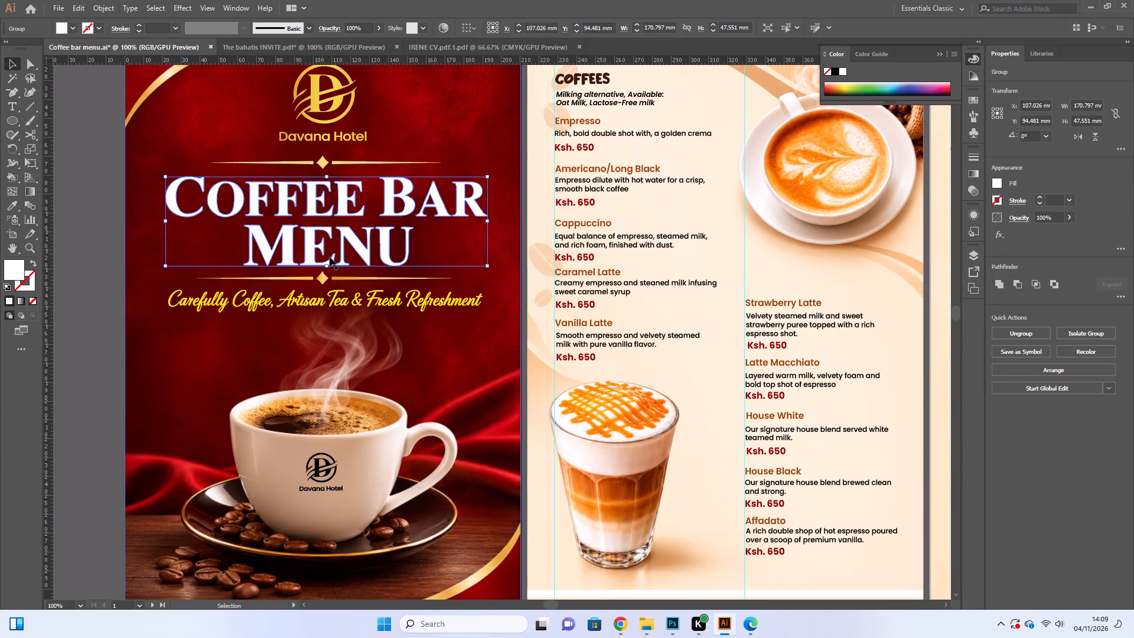
{"action": "scroll", "coordinate": [360, 266], "scroll_direction": "down", "scroll_amount": 3}
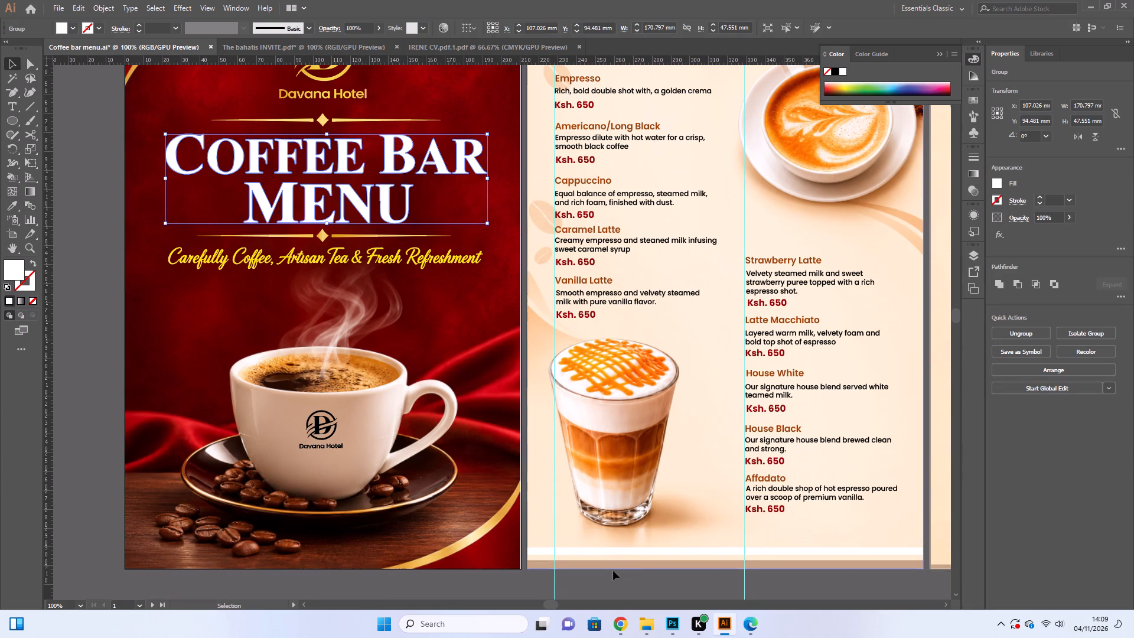
{"action": "left_click", "coordinate": [617, 581]}
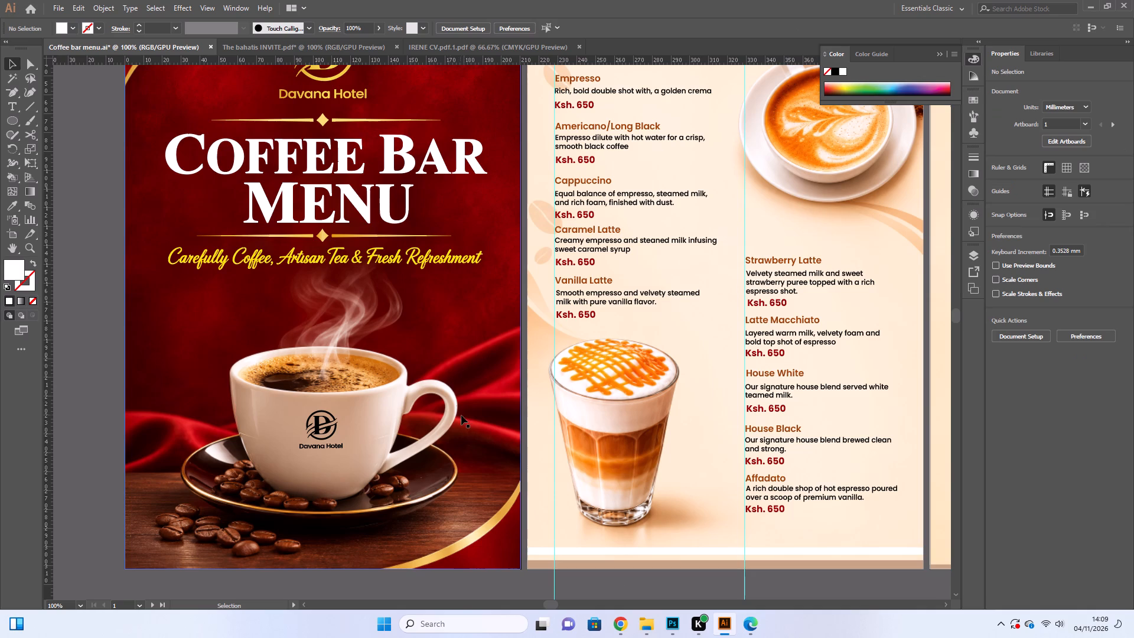
{"action": "scroll", "coordinate": [461, 415], "scroll_direction": "up", "scroll_amount": 2}
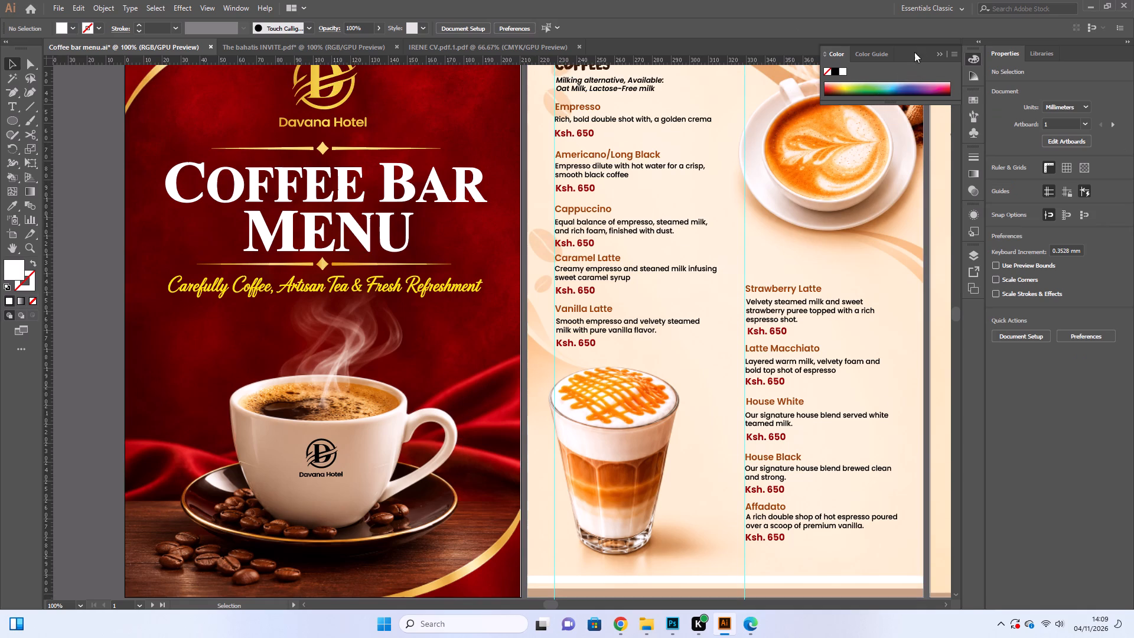
Close the floating Color palette that covers part of the Coffees page.
{"action": "left_click", "coordinate": [939, 51]}
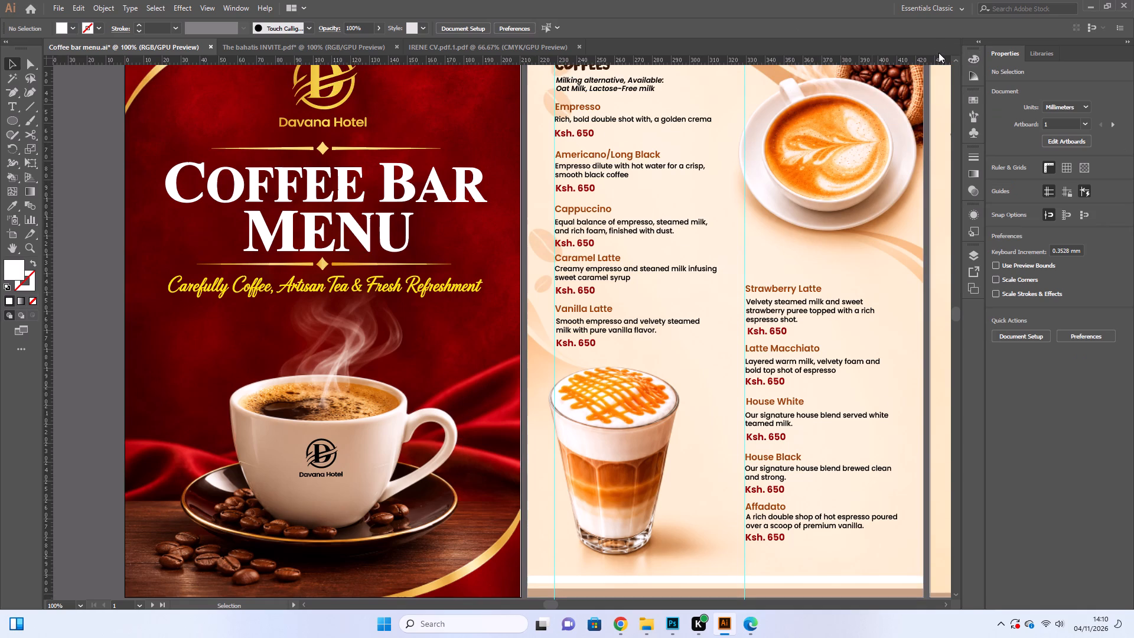
Capture a full-screen screenshot with the cover page enlarged to 100% beside the Coffees page.
{"action": "key", "text": "ctrl+minus"}
{"action": "left_click", "coordinate": [468, 375]}
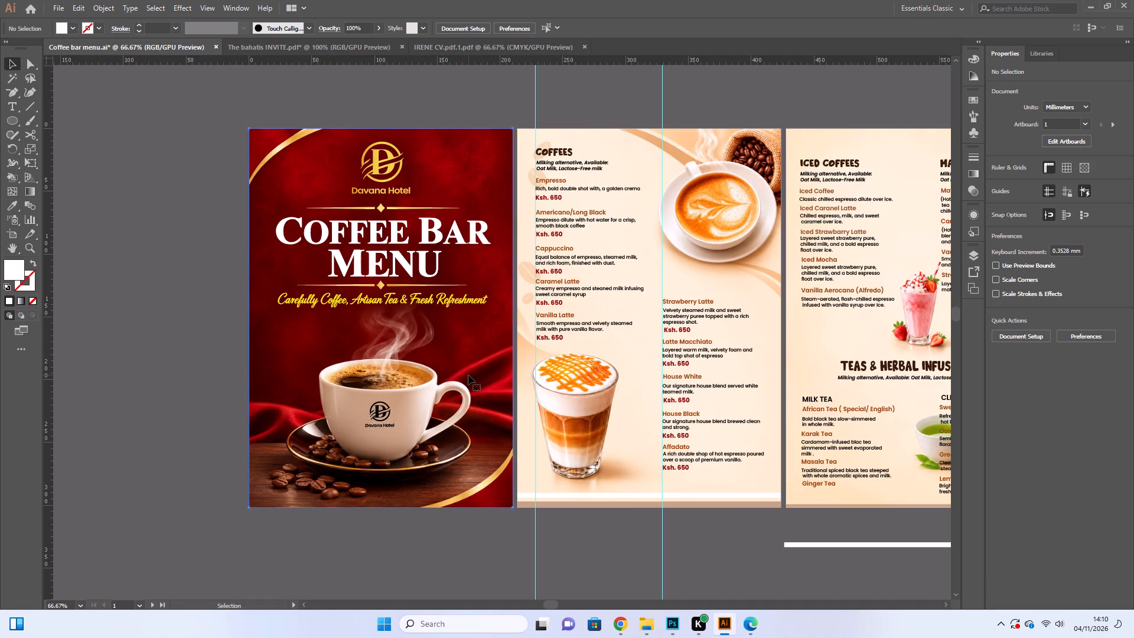
{"action": "key", "text": "ctrl+equal"}
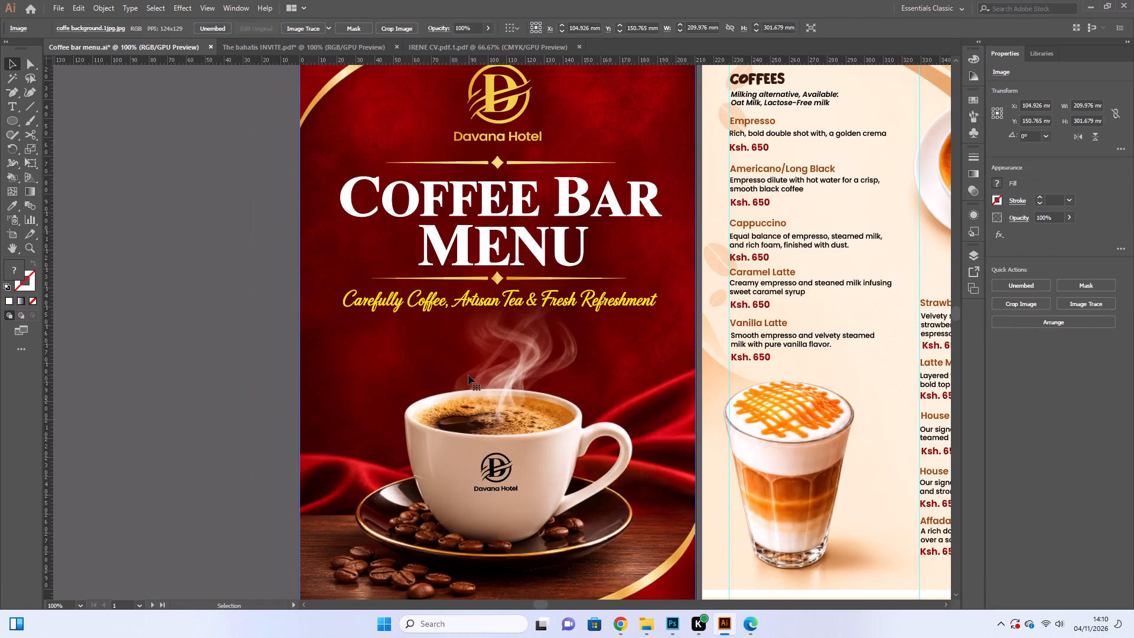
{"action": "key", "text": "shift+super+s"}
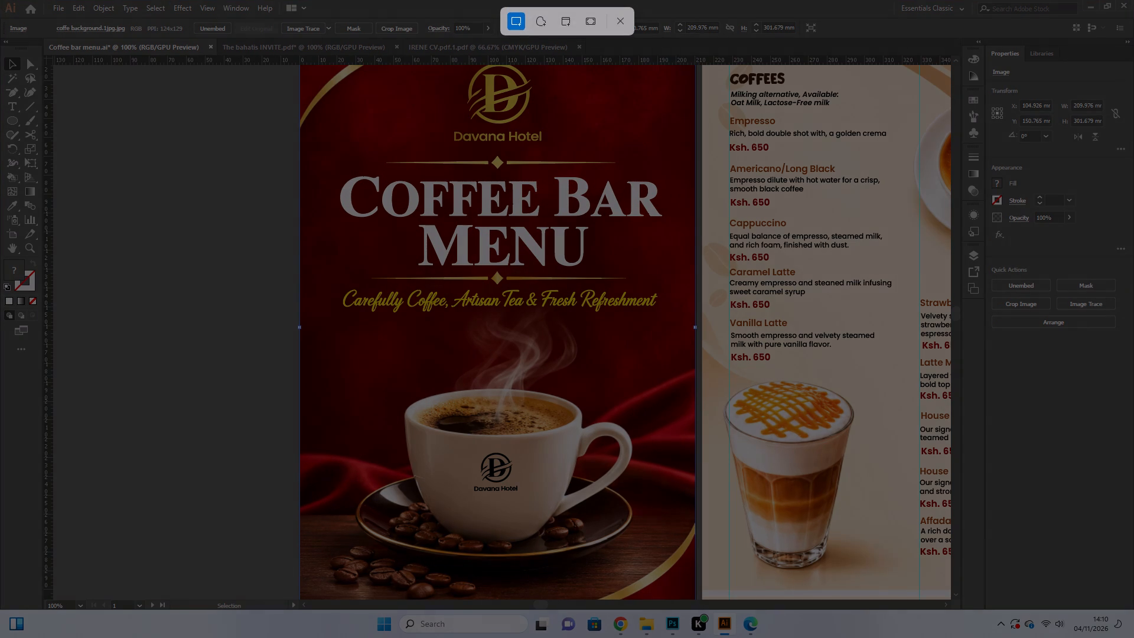
{"action": "left_click_drag", "start_coordinate": [0, 0], "coordinate": [1133, 637]}
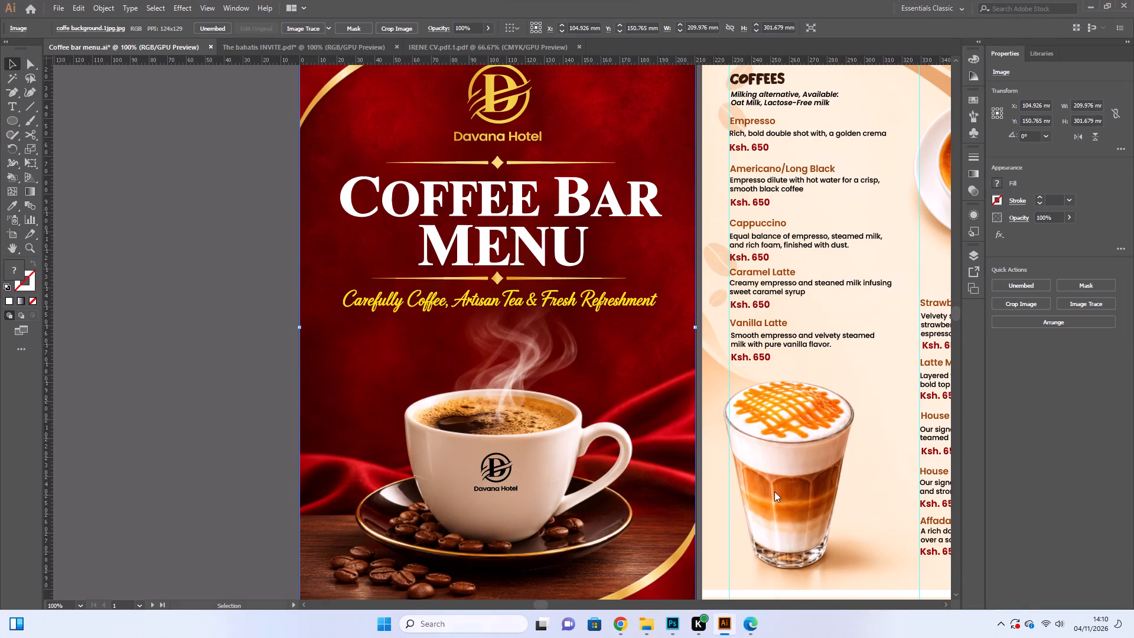
Examine the cover page's Coffee Bar Menu title, tagline and background image once more.
{"action": "left_click", "coordinate": [229, 233]}
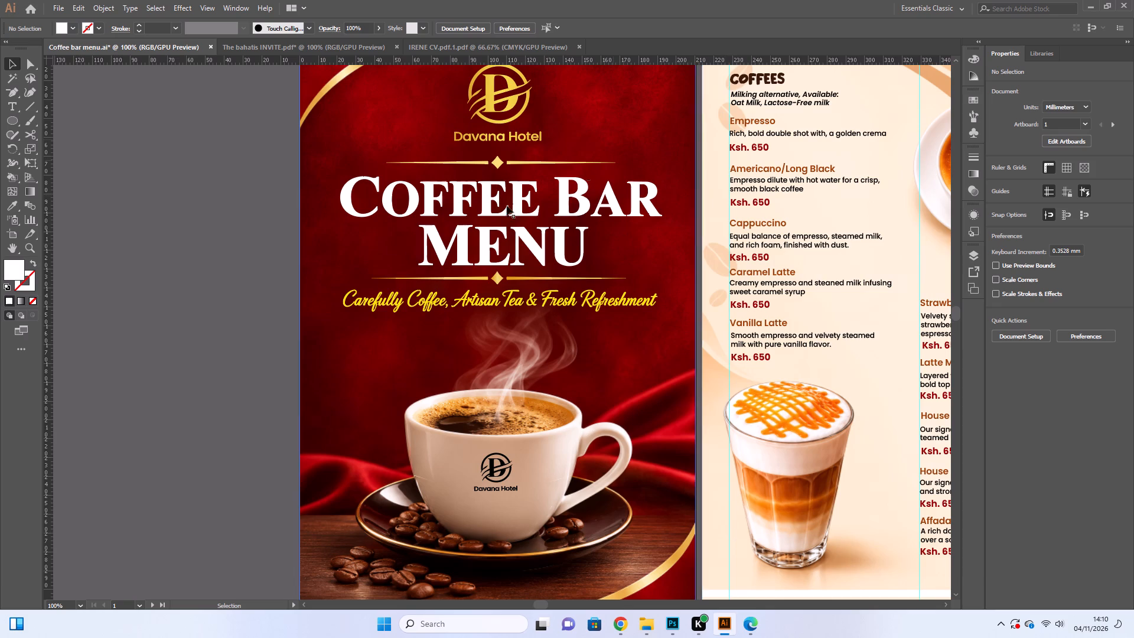
{"action": "left_click", "coordinate": [154, 289]}
{"action": "scroll", "coordinate": [244, 331], "scroll_direction": "up", "scroll_amount": 5}
{"action": "scroll", "coordinate": [445, 343], "scroll_direction": "up", "scroll_amount": 1}
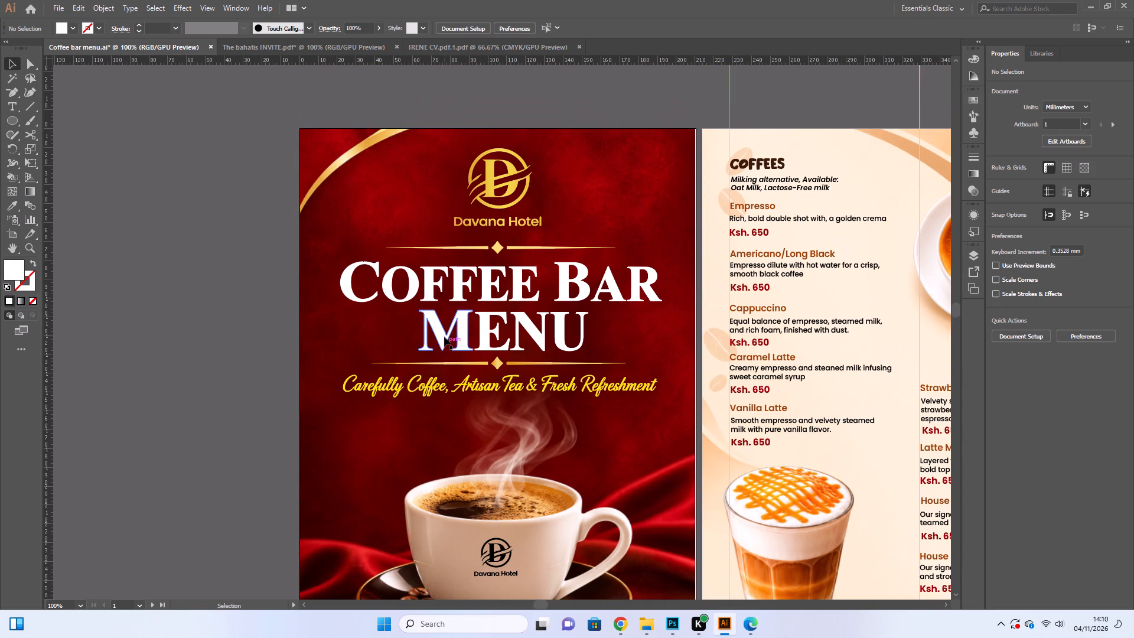
{"action": "left_click", "coordinate": [457, 320]}
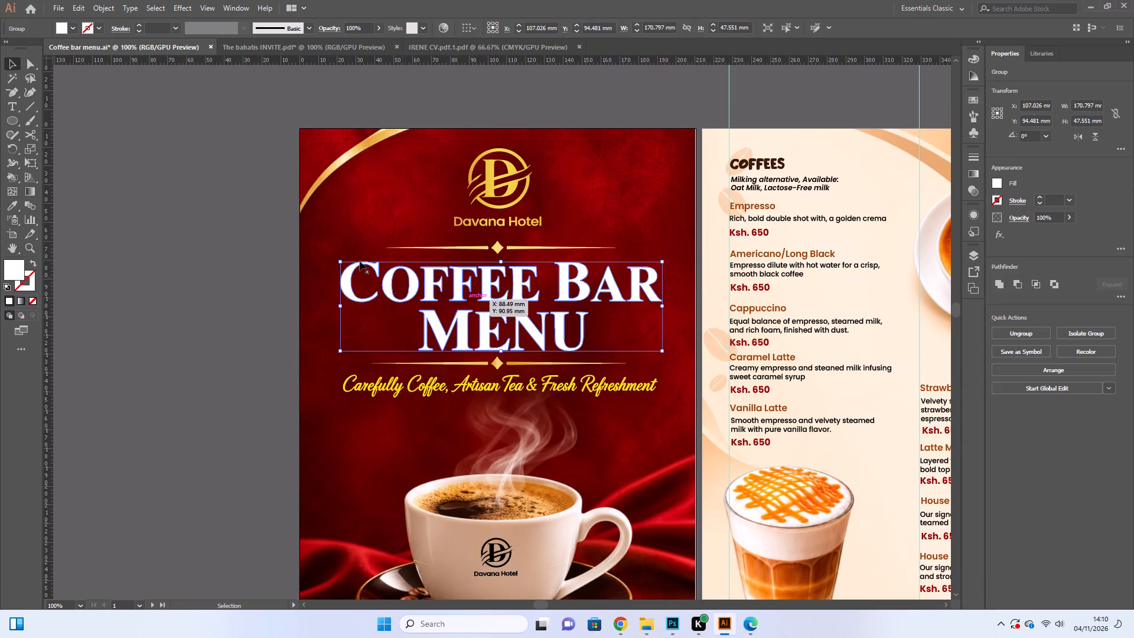
{"action": "left_click", "coordinate": [234, 233]}
{"action": "scroll", "coordinate": [263, 243], "scroll_direction": "down", "scroll_amount": 5}
{"action": "left_click", "coordinate": [472, 262]}
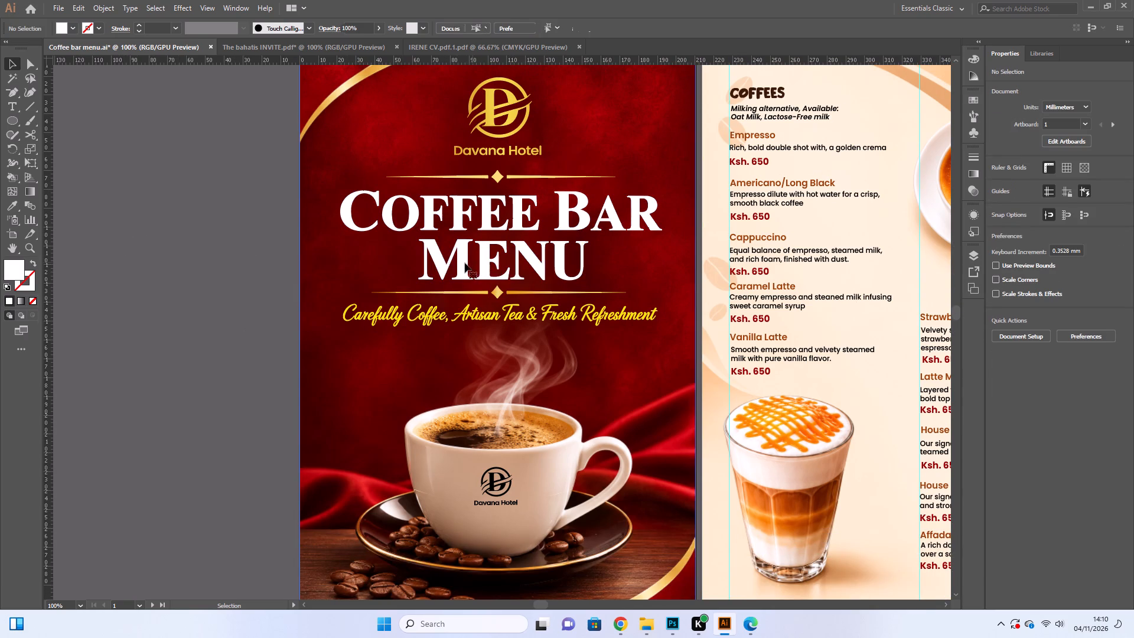
{"action": "left_click", "coordinate": [464, 263]}
{"action": "scroll", "coordinate": [435, 281], "scroll_direction": "up", "scroll_amount": 4}
{"action": "left_click", "coordinate": [281, 276]}
{"action": "scroll", "coordinate": [281, 276], "scroll_direction": "down", "scroll_amount": 3}
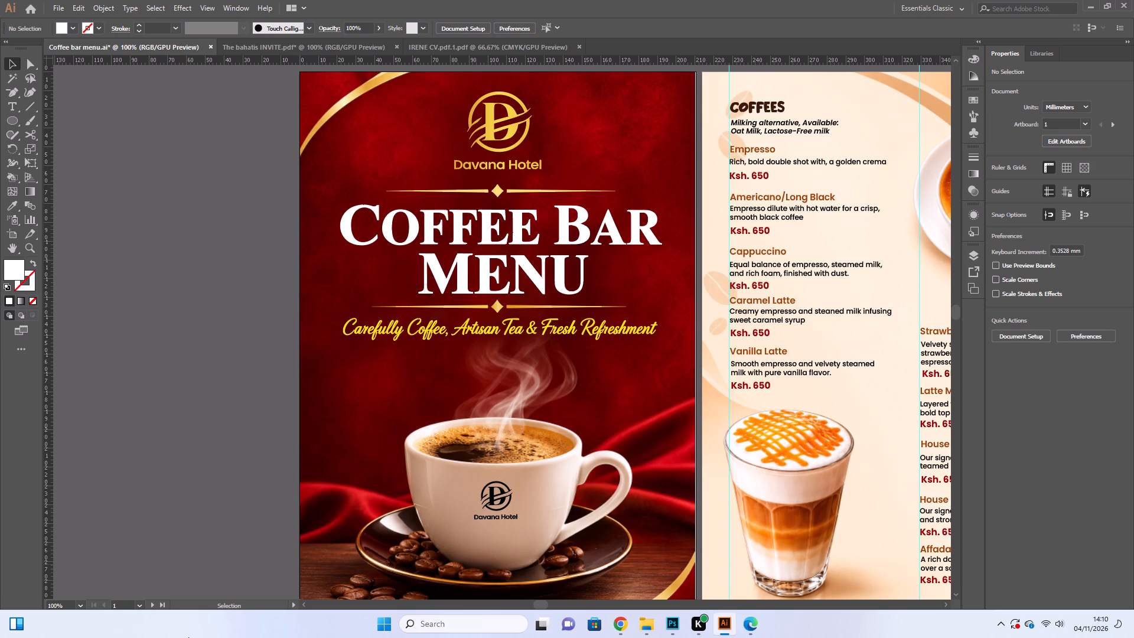
{"action": "left_click", "coordinate": [497, 396]}
{"action": "scroll", "coordinate": [503, 433], "scroll_direction": "up", "scroll_amount": 4}
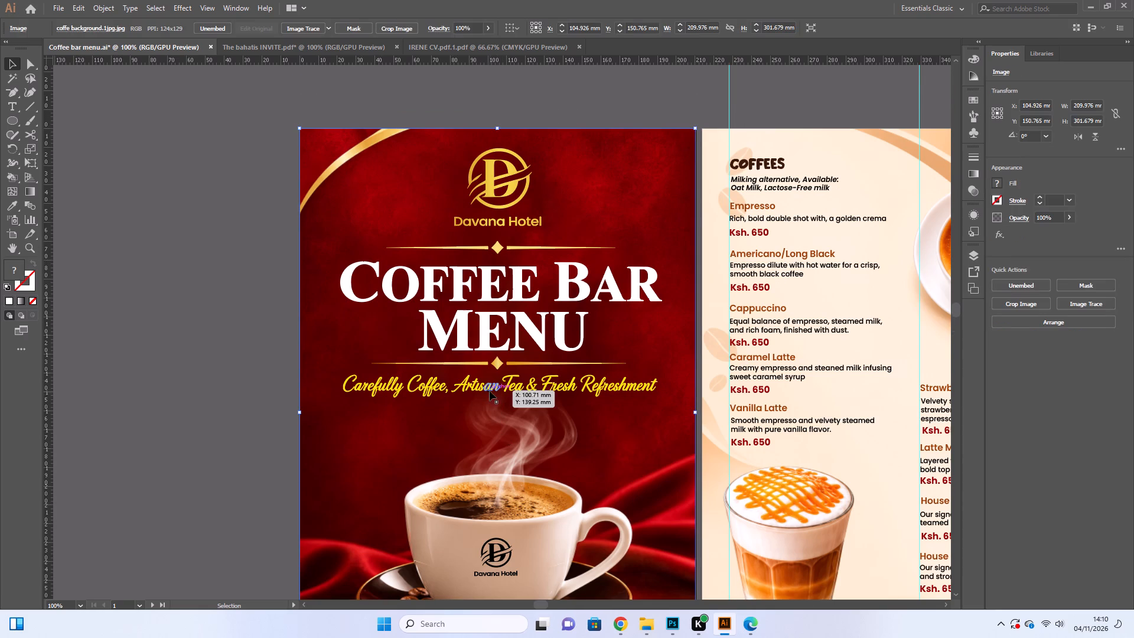
{"action": "left_click", "coordinate": [490, 391]}
{"action": "scroll", "coordinate": [493, 400], "scroll_direction": "up", "scroll_amount": 5}
{"action": "left_click", "coordinate": [480, 396]}
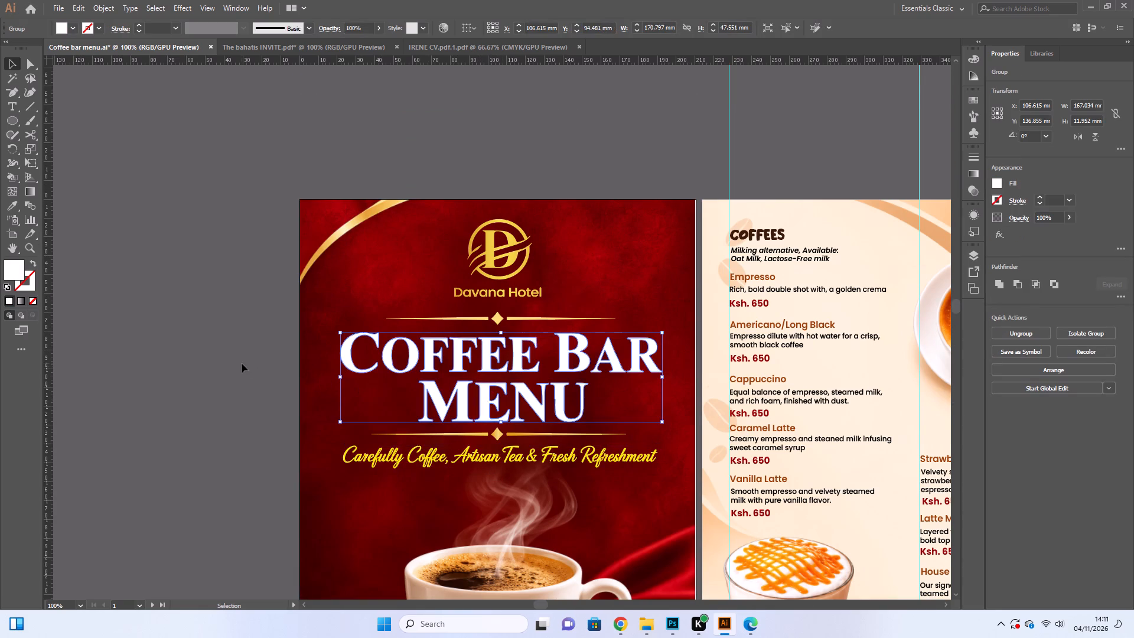
{"action": "left_click", "coordinate": [242, 363]}
{"action": "left_click", "coordinate": [126, 350]}
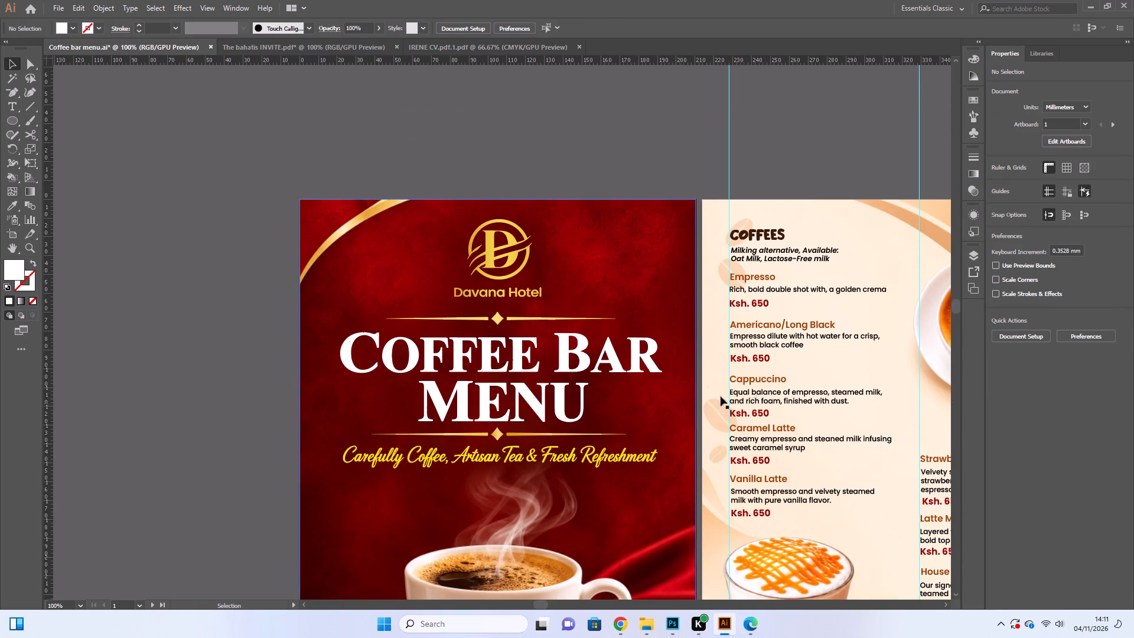
Examine the Coffees page's Cappuccino entry, the Davana Hotel logo on the cover's cup, and the menu pages side by side.
{"action": "left_click", "coordinate": [764, 373]}
{"action": "left_click", "coordinate": [761, 381]}
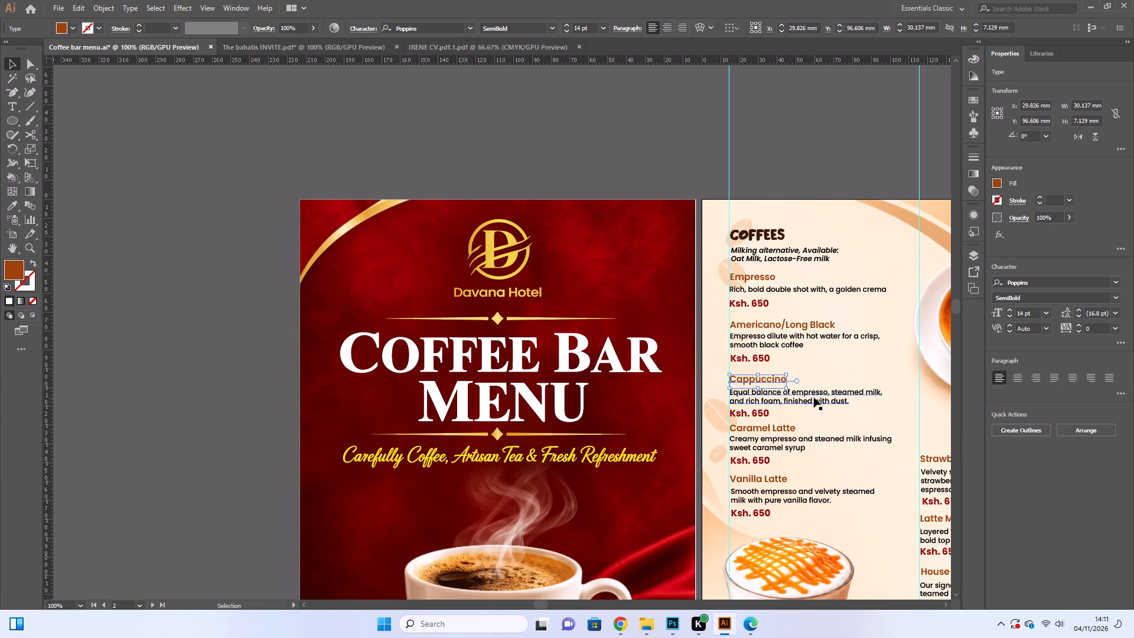
{"action": "left_click", "coordinate": [812, 399]}
{"action": "left_click", "coordinate": [232, 343]}
{"action": "scroll", "coordinate": [256, 354], "scroll_direction": "down", "scroll_amount": 10}
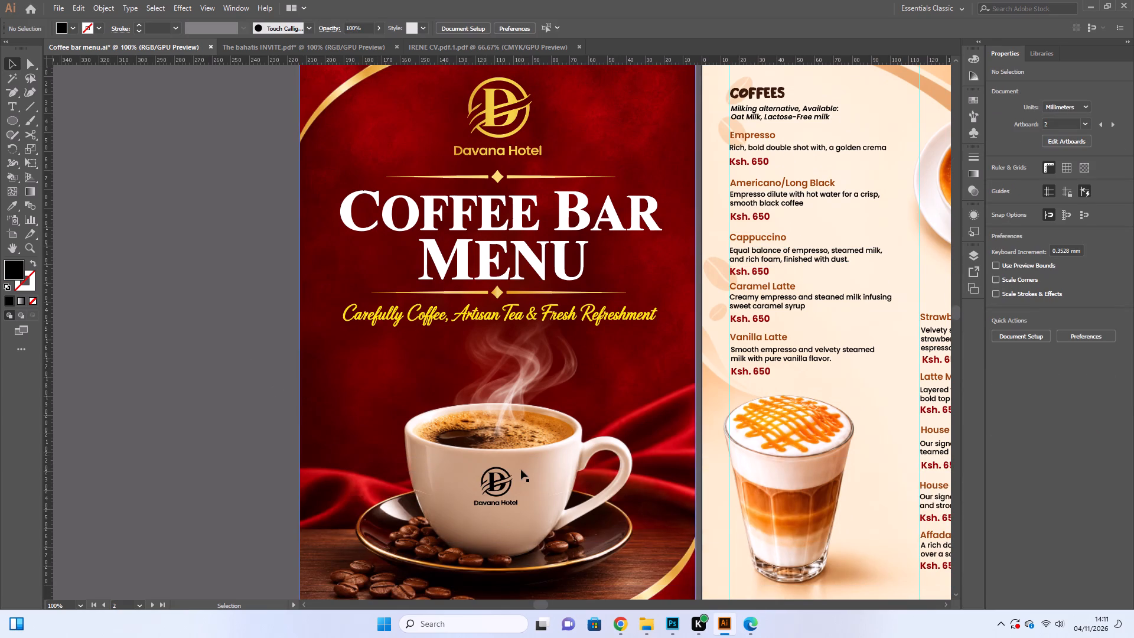
{"action": "left_click", "coordinate": [498, 484]}
{"action": "key", "text": "ctrl+minus"}
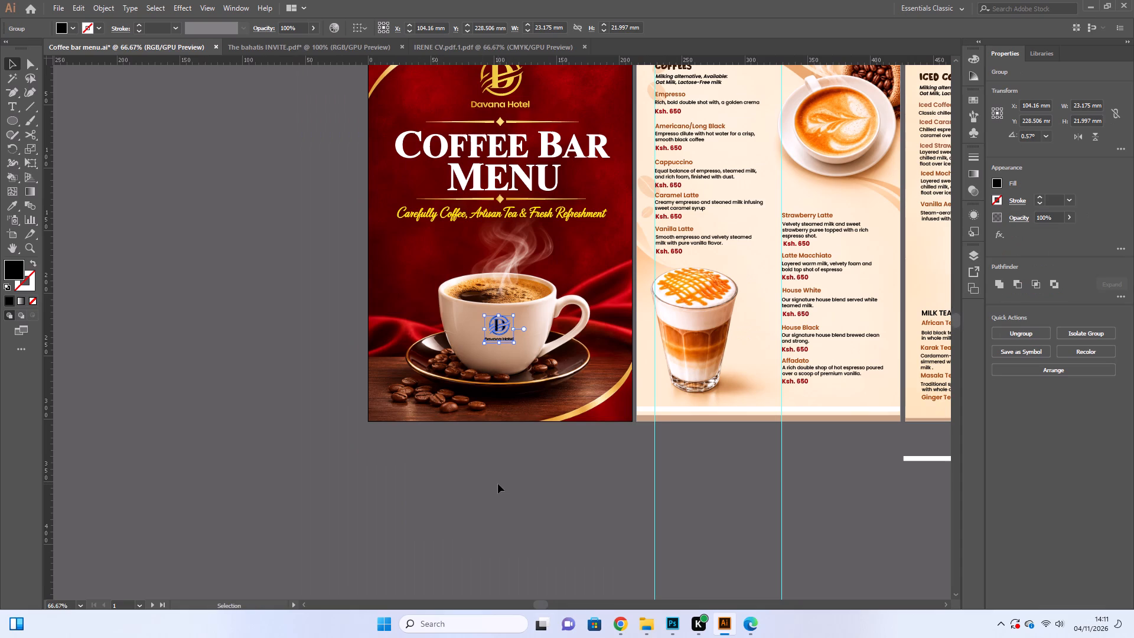
{"action": "scroll", "coordinate": [467, 320], "scroll_direction": "up", "scroll_amount": 9}
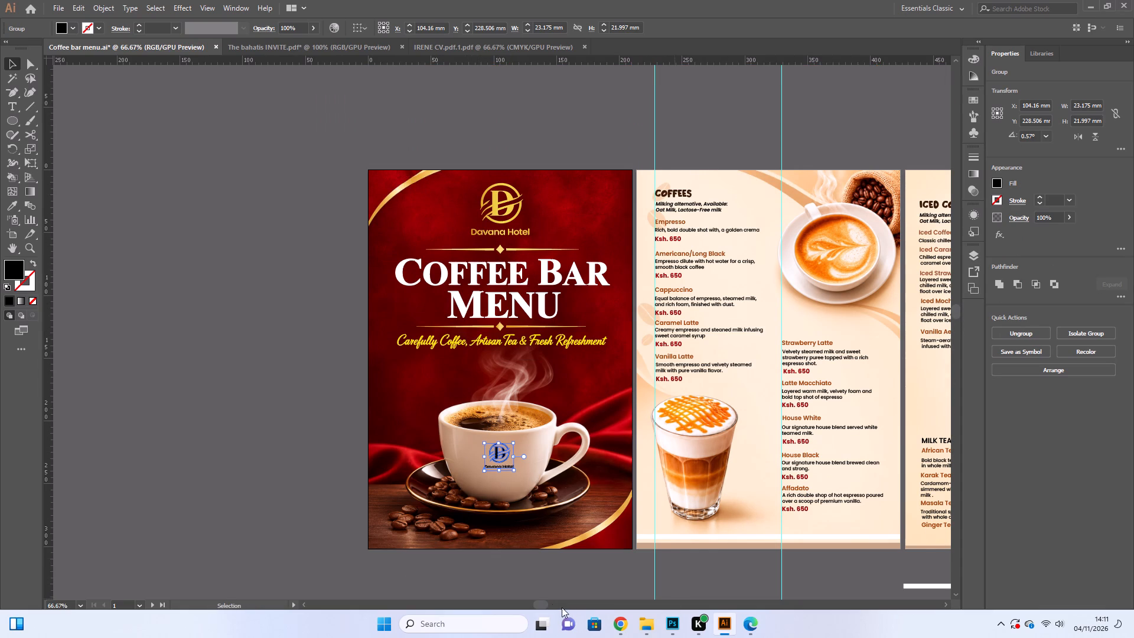
{"action": "left_click_drag", "start_coordinate": [536, 601], "coordinate": [549, 600]}
{"action": "scroll", "coordinate": [612, 539], "scroll_direction": "down", "scroll_amount": 3}
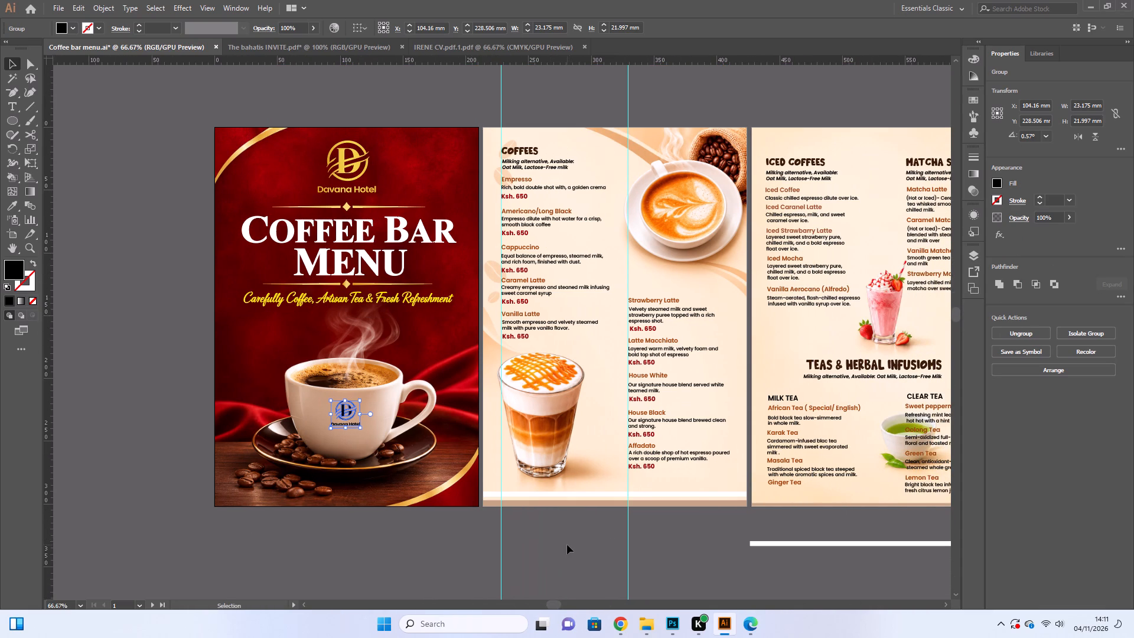
{"action": "triple_click", "coordinate": [567, 545]}
{"action": "triple_click", "coordinate": [566, 545]}
{"action": "double_click", "coordinate": [565, 545]}
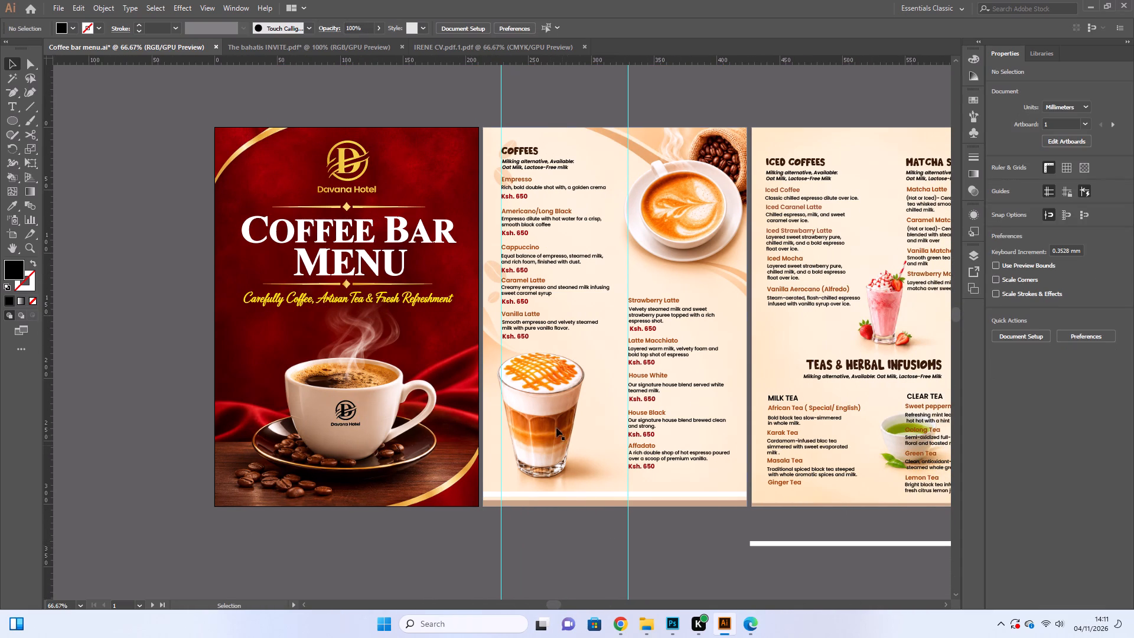
{"action": "scroll", "coordinate": [624, 499], "scroll_direction": "down", "scroll_amount": 1}
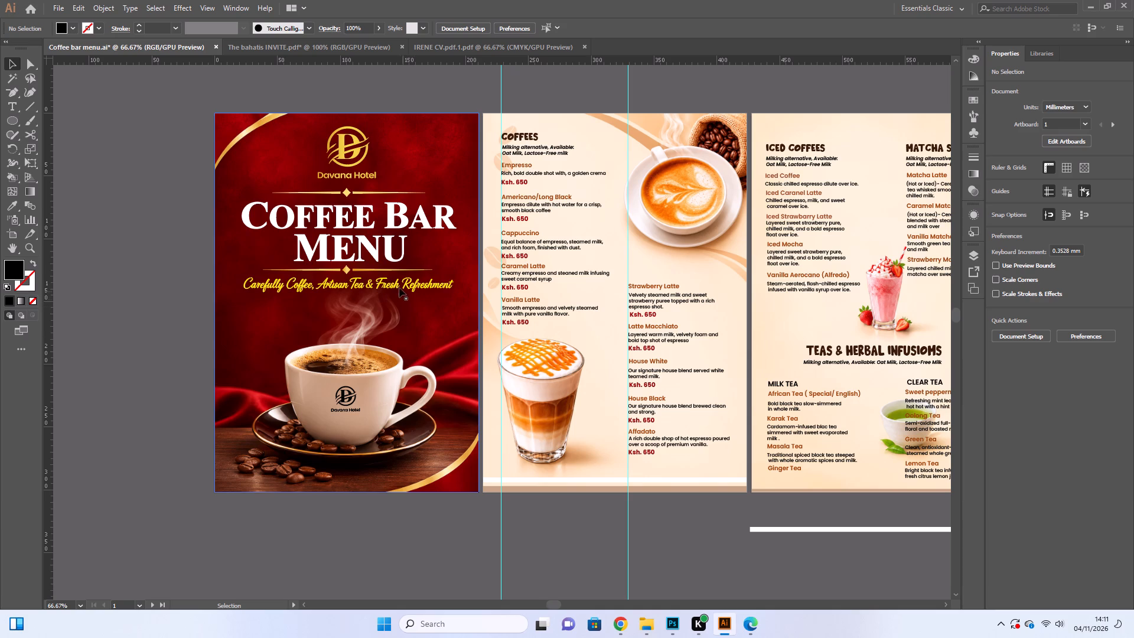
Inspect the cover page's yellow tagline and the gold divider beneath the Coffee Bar Menu title.
{"action": "left_click", "coordinate": [396, 285]}
{"action": "key", "text": "ctrl+equal"}
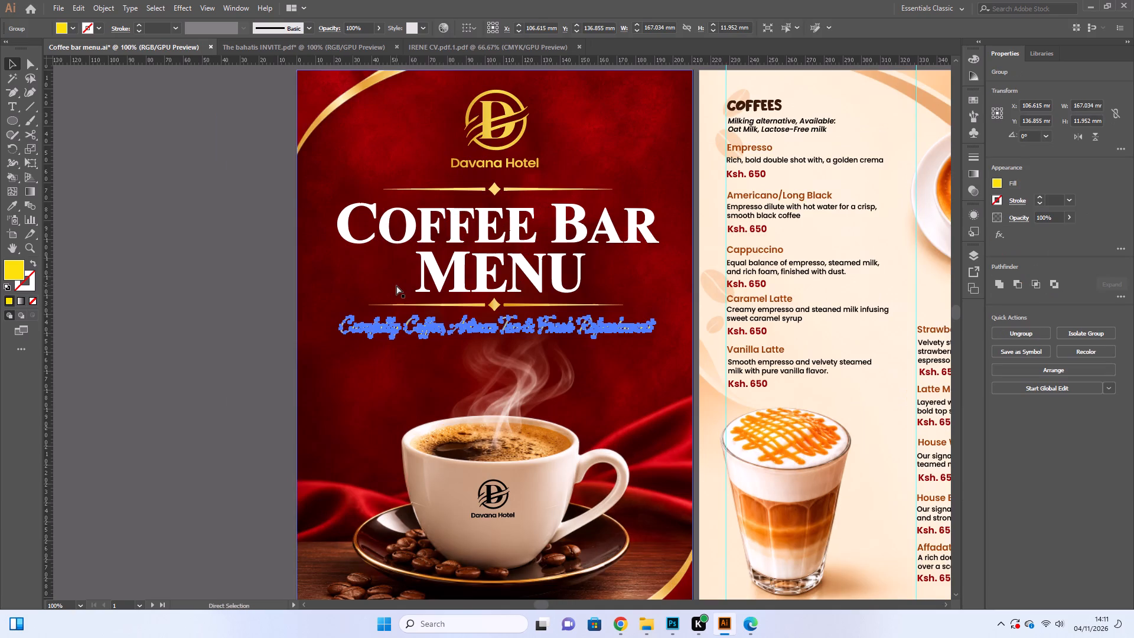
{"action": "key", "text": "ctrl+minus"}
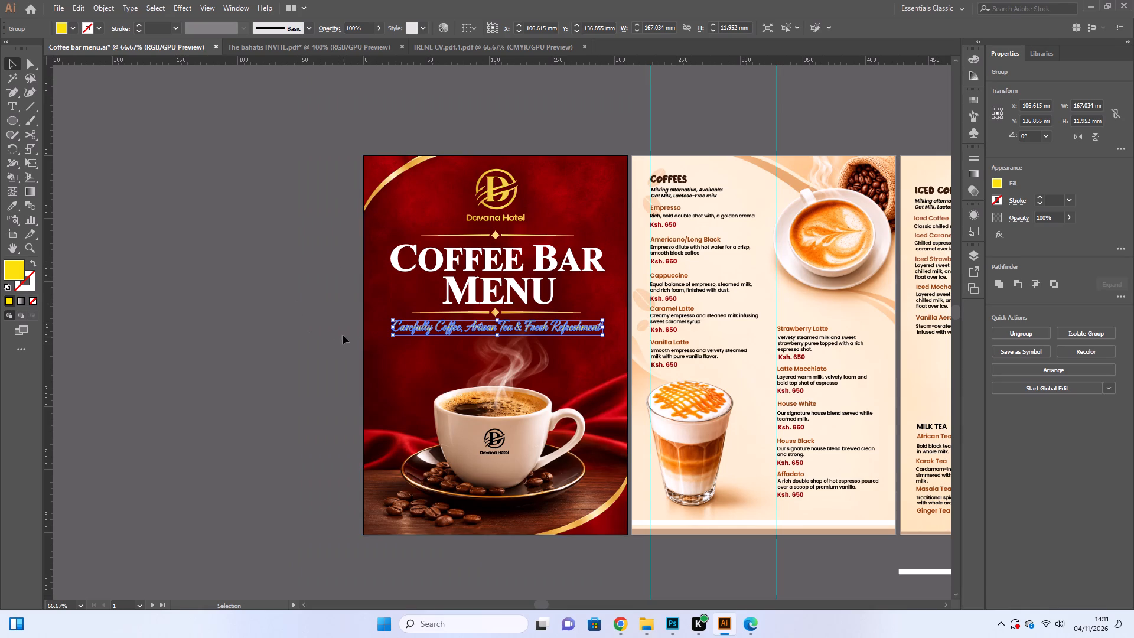
{"action": "left_click", "coordinate": [384, 341]}
{"action": "left_click", "coordinate": [427, 302]}
{"action": "left_click", "coordinate": [432, 328]}
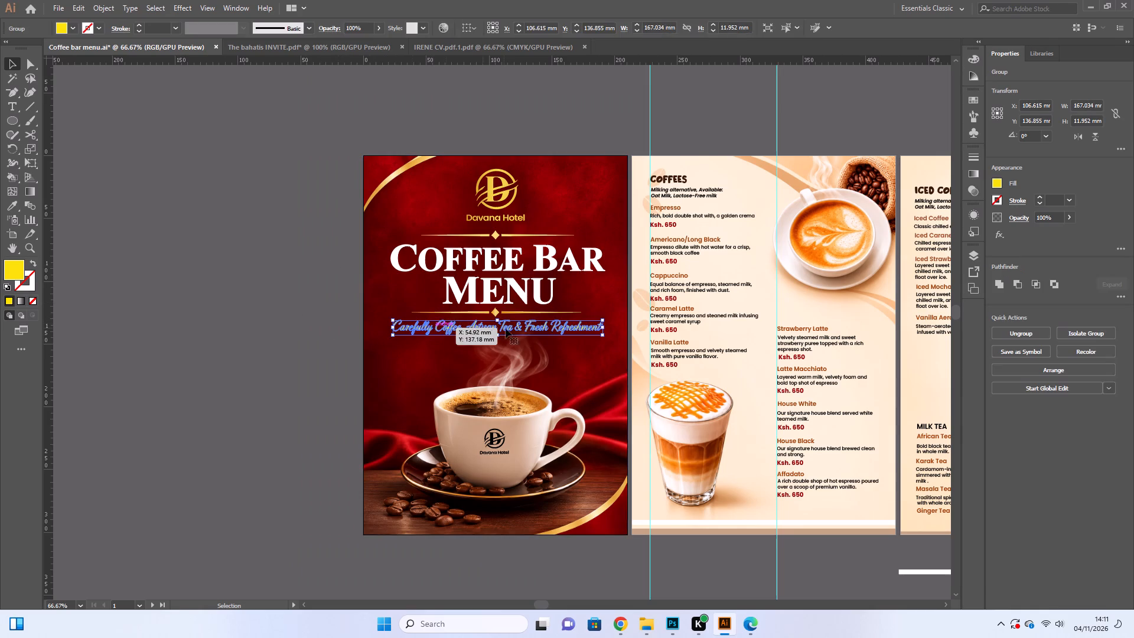
{"action": "left_click", "coordinate": [510, 364]}
{"action": "left_click", "coordinate": [496, 313]}
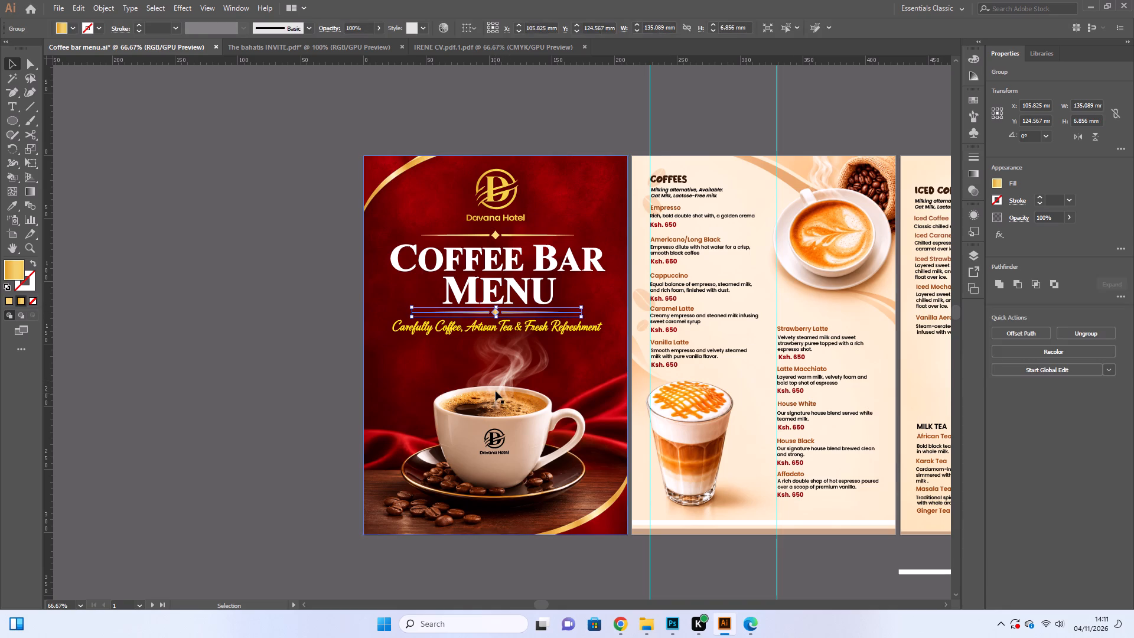
Inspect the Davana Hotel logo on the coffee cup and the cover's background image, comparing close and wider views.
{"action": "left_click", "coordinate": [496, 391]}
{"action": "left_click", "coordinate": [494, 436]}
{"action": "key", "text": "ctrl+equal"}
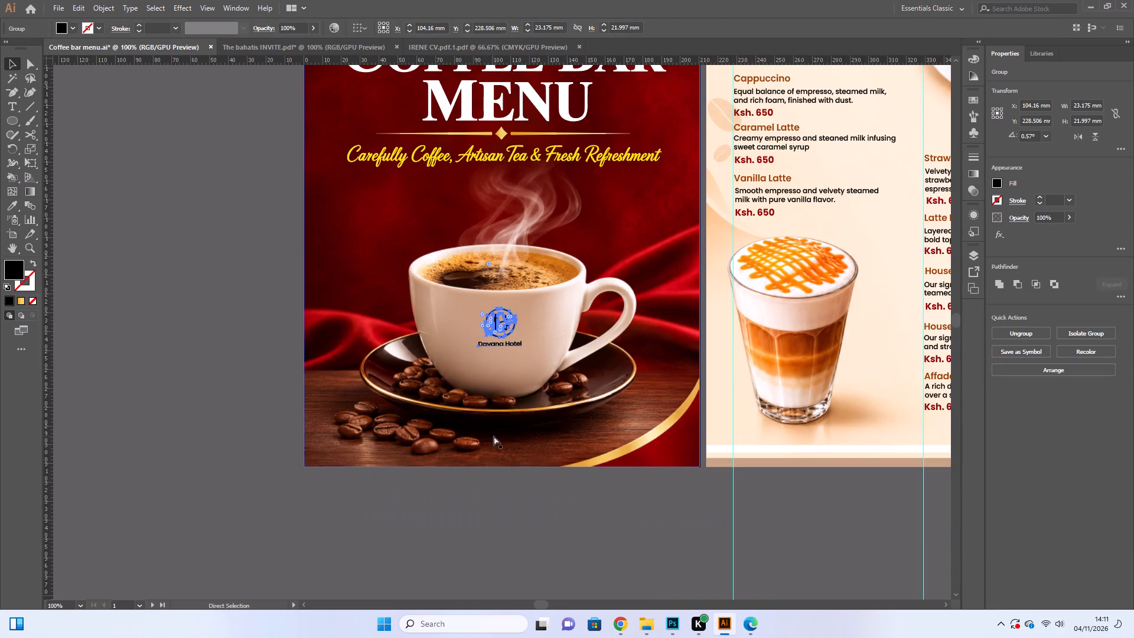
{"action": "scroll", "coordinate": [731, 11], "scroll_direction": "up", "scroll_amount": 6}
{"action": "scroll", "coordinate": [733, 311], "scroll_direction": "up", "scroll_amount": 3}
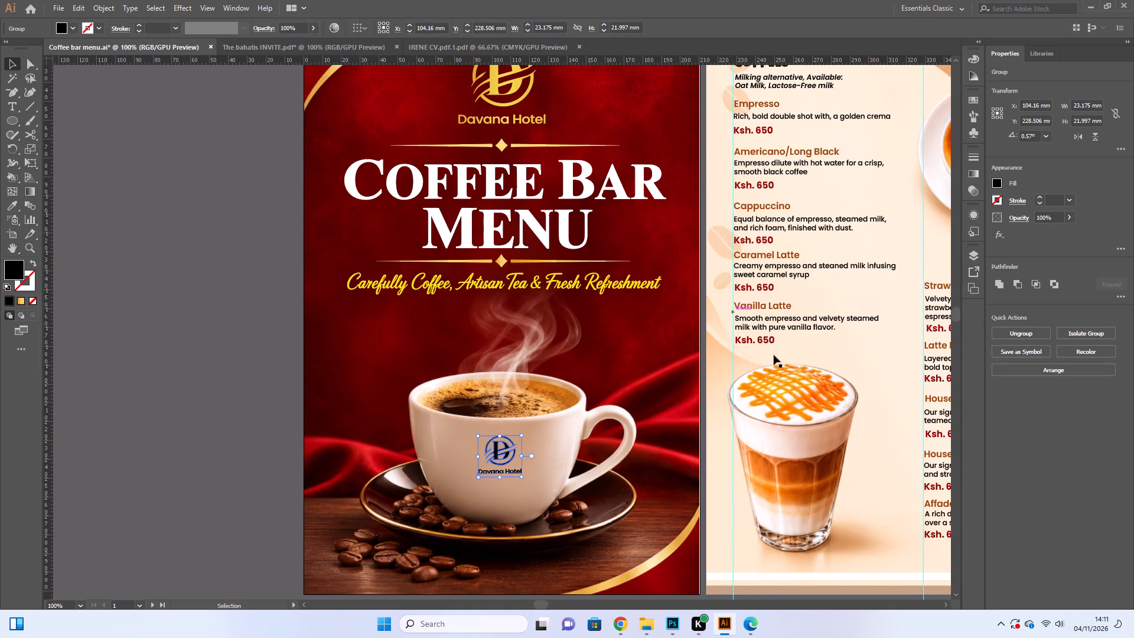
{"action": "scroll", "coordinate": [291, 382], "scroll_direction": "up", "scroll_amount": 1}
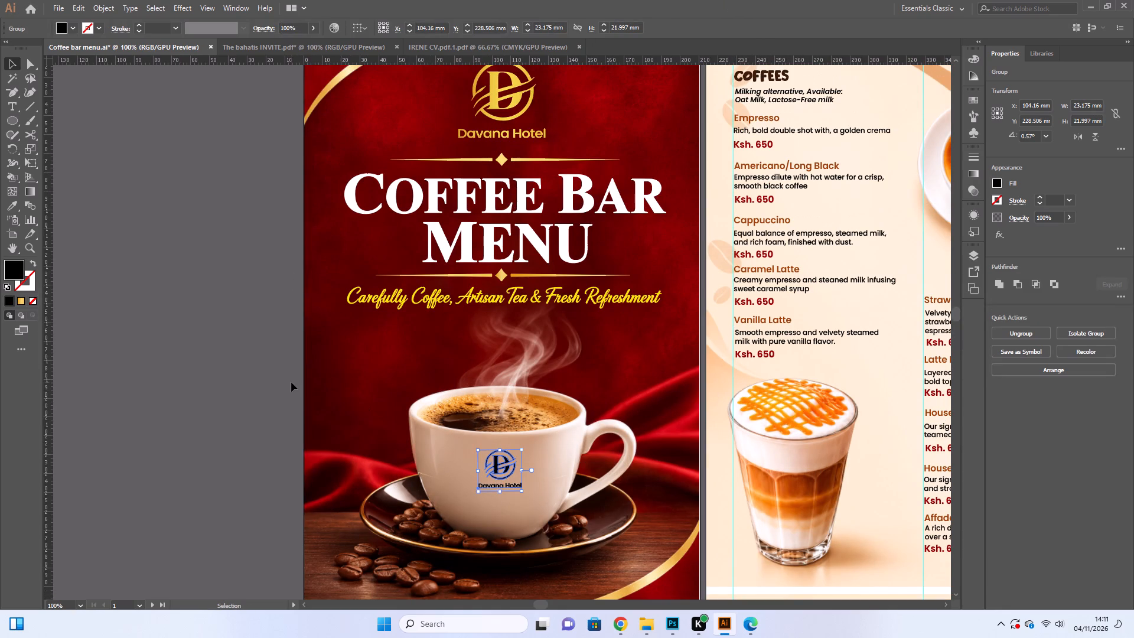
{"action": "scroll", "coordinate": [291, 382], "scroll_direction": "up", "scroll_amount": 1}
{"action": "scroll", "coordinate": [291, 382], "scroll_direction": "down", "scroll_amount": 1}
{"action": "key", "text": "ctrl+minus"}
{"action": "scroll", "coordinate": [276, 372], "scroll_direction": "up", "scroll_amount": 6}
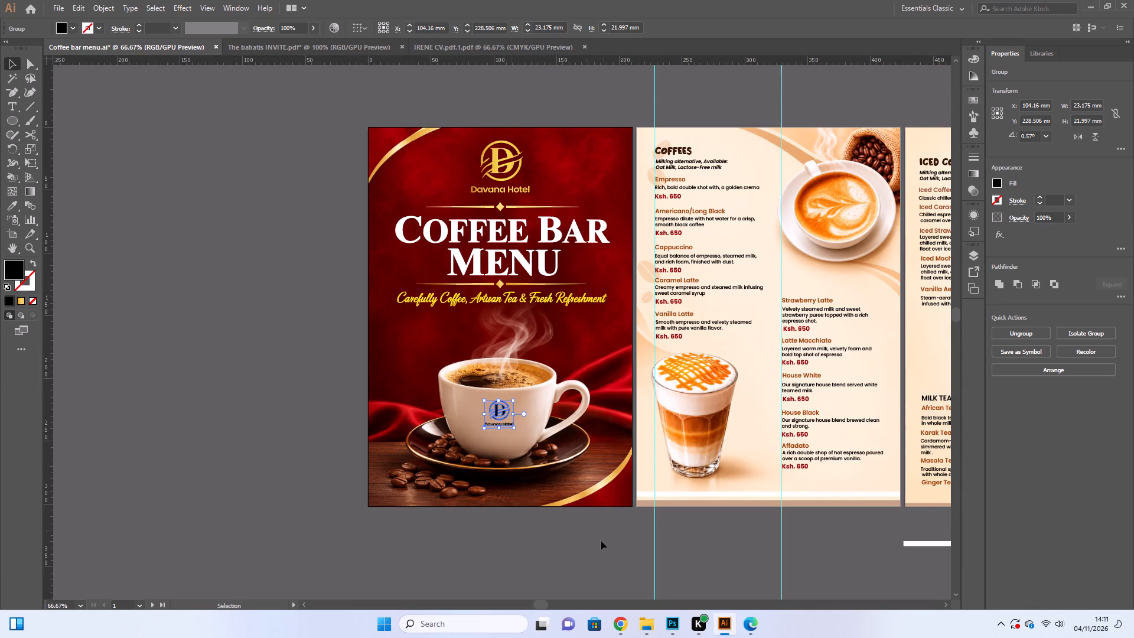
{"action": "left_click", "coordinate": [587, 485]}
{"action": "key", "text": "ctrl+equal"}
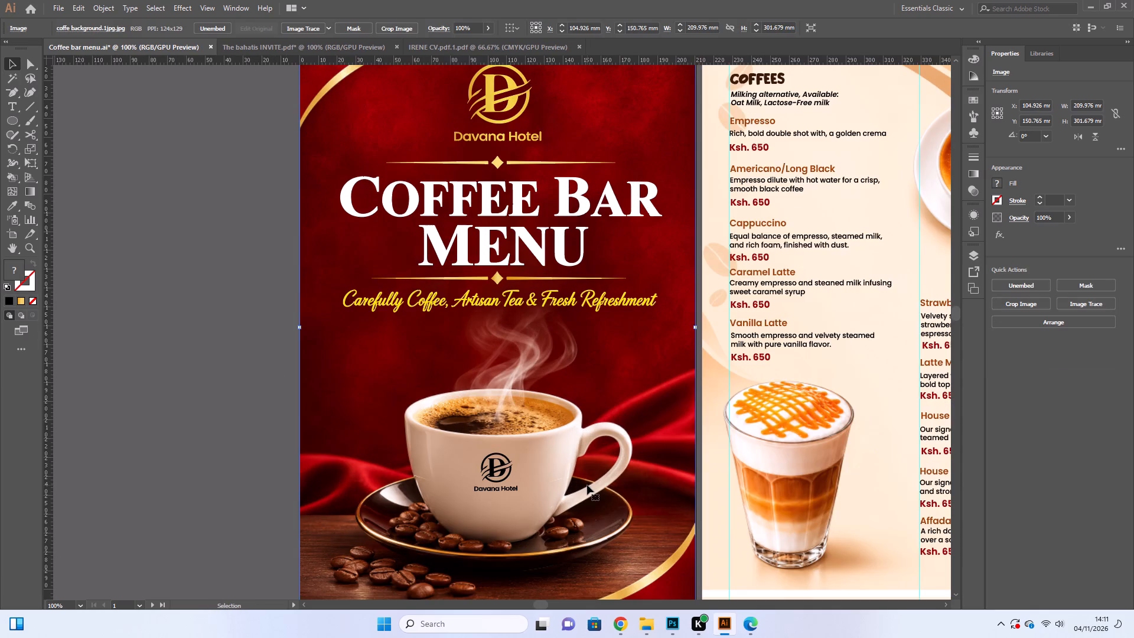
{"action": "scroll", "coordinate": [475, 451], "scroll_direction": "up", "scroll_amount": 2}
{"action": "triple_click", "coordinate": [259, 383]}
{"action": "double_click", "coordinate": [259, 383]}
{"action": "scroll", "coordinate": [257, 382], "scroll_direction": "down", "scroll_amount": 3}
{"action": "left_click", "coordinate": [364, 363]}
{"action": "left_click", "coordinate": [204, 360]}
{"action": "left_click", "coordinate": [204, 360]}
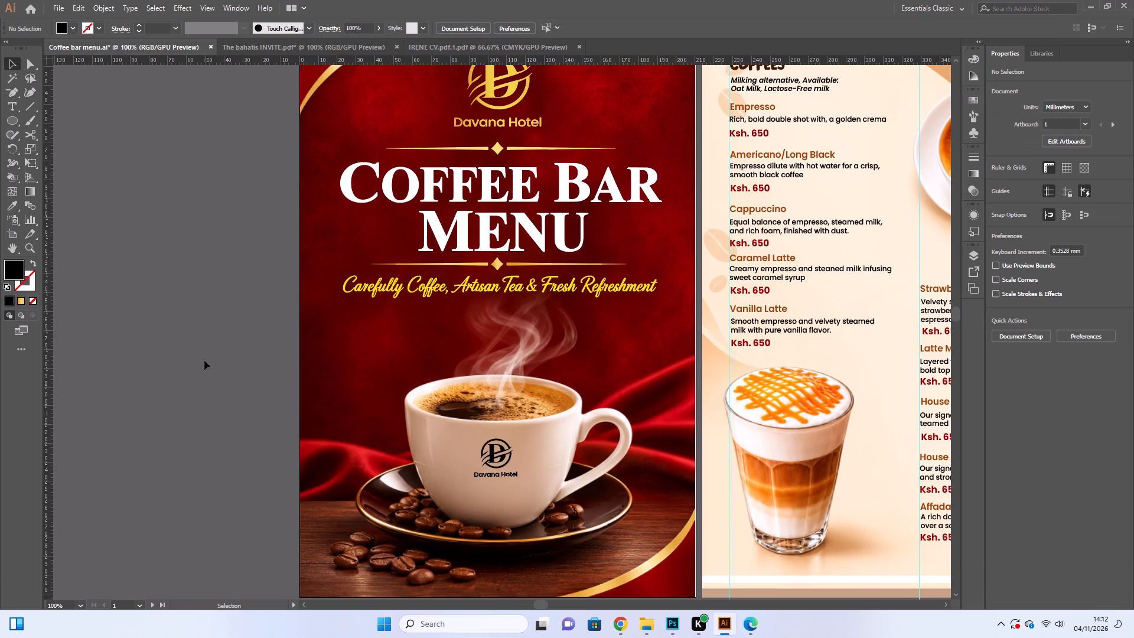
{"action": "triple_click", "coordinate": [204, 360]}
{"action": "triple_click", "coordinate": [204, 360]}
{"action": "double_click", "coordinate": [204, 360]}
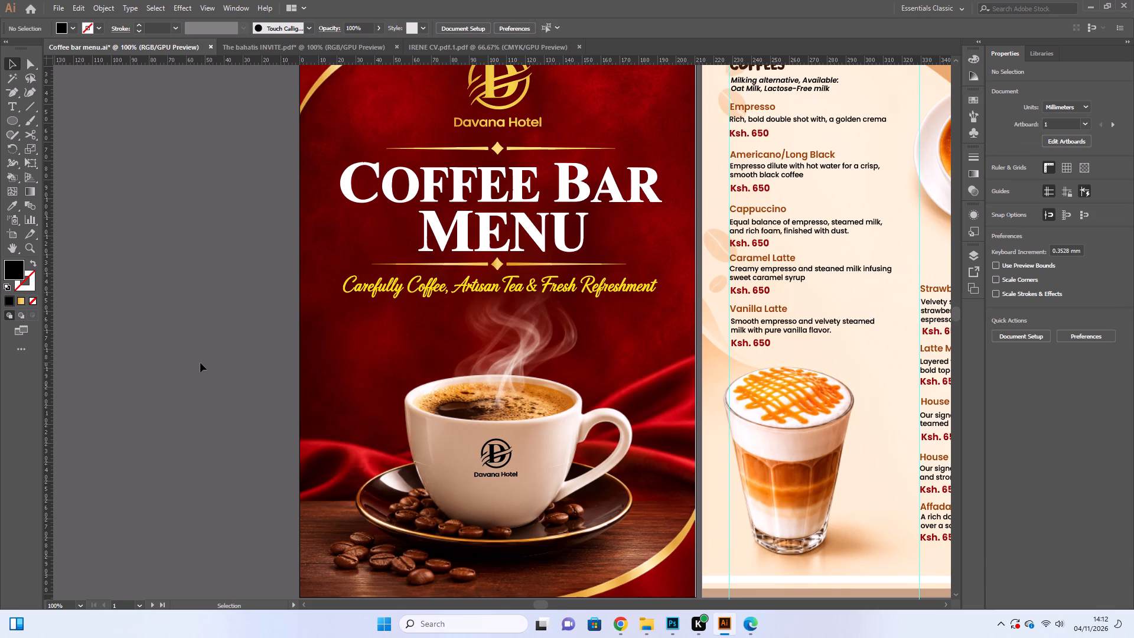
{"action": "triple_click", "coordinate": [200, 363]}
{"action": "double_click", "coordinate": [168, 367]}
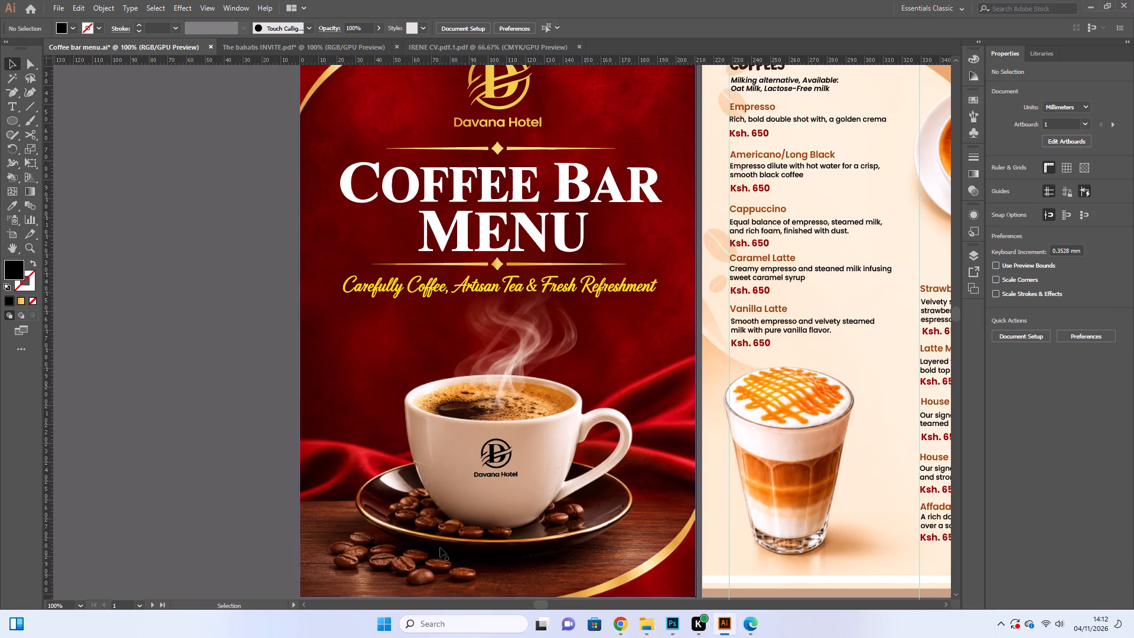
Examine the cover page's overall layout and its Coffee Bar Menu title group at 66.67% and 100% zoom.
{"action": "key", "text": "ctrl+minus"}
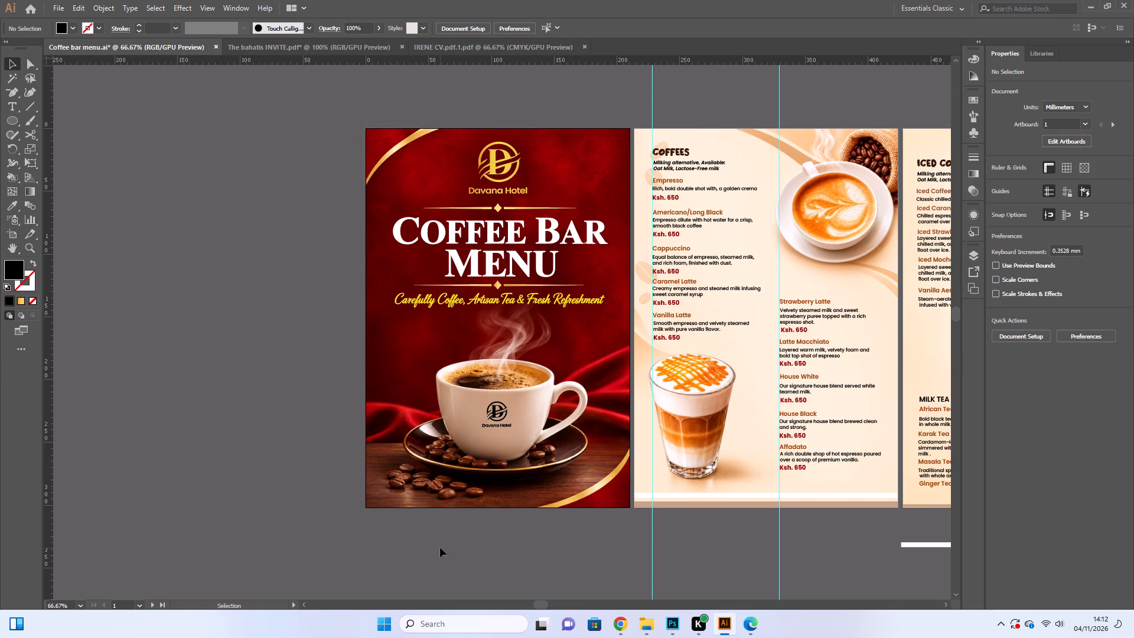
{"action": "key", "text": "ctrl+equal"}
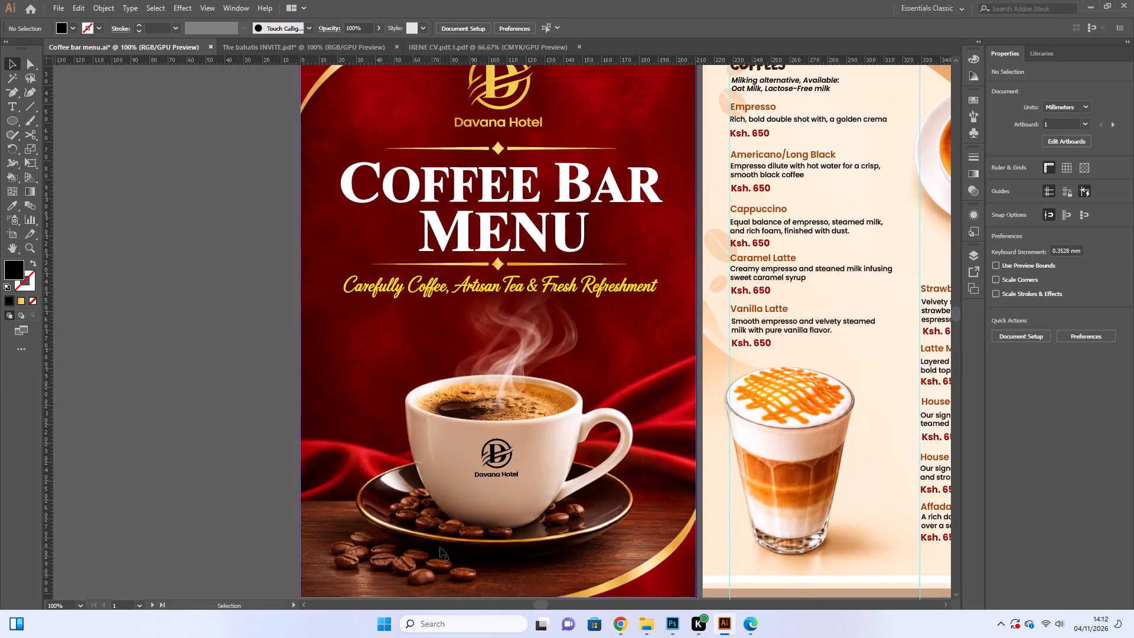
{"action": "key", "text": "ctrl+minus"}
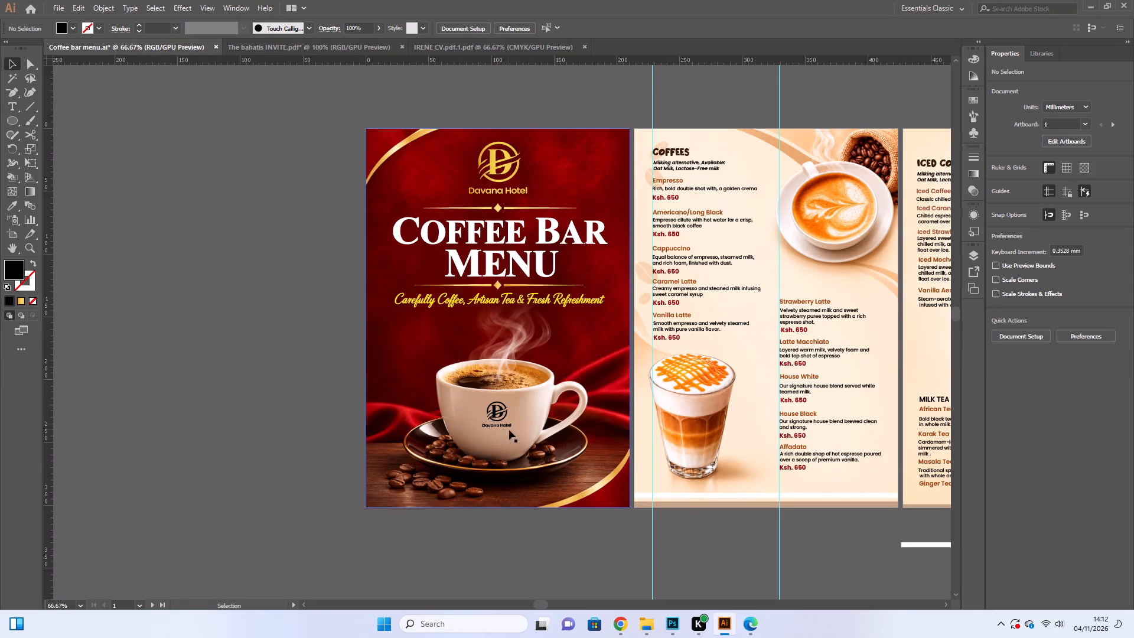
{"action": "left_click", "coordinate": [520, 267]}
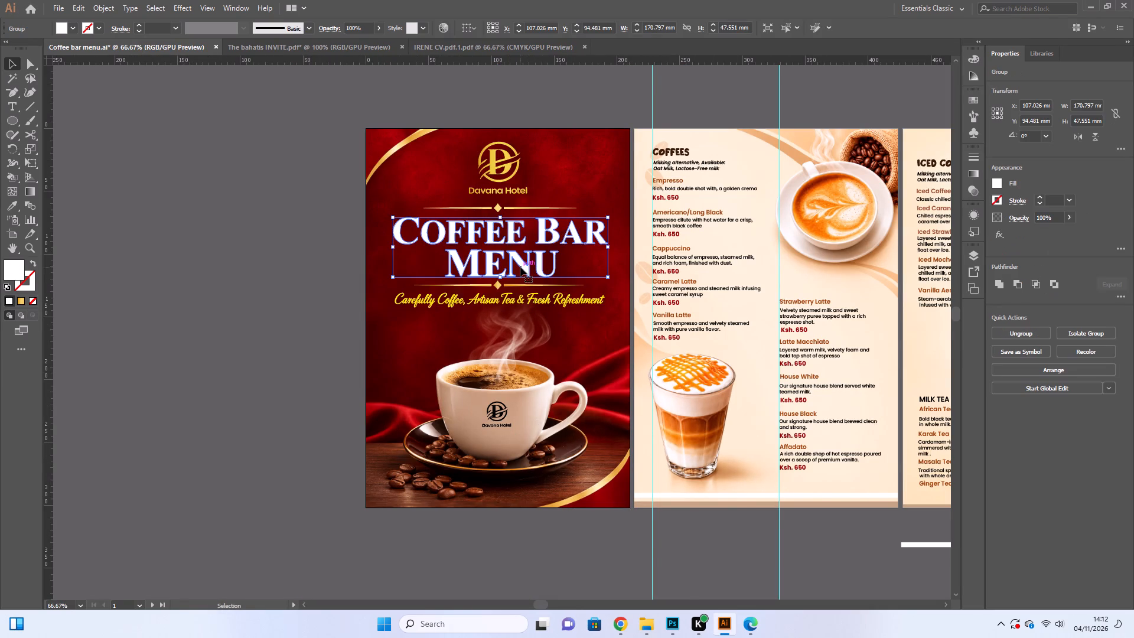
{"action": "key", "text": "ctrl+equal"}
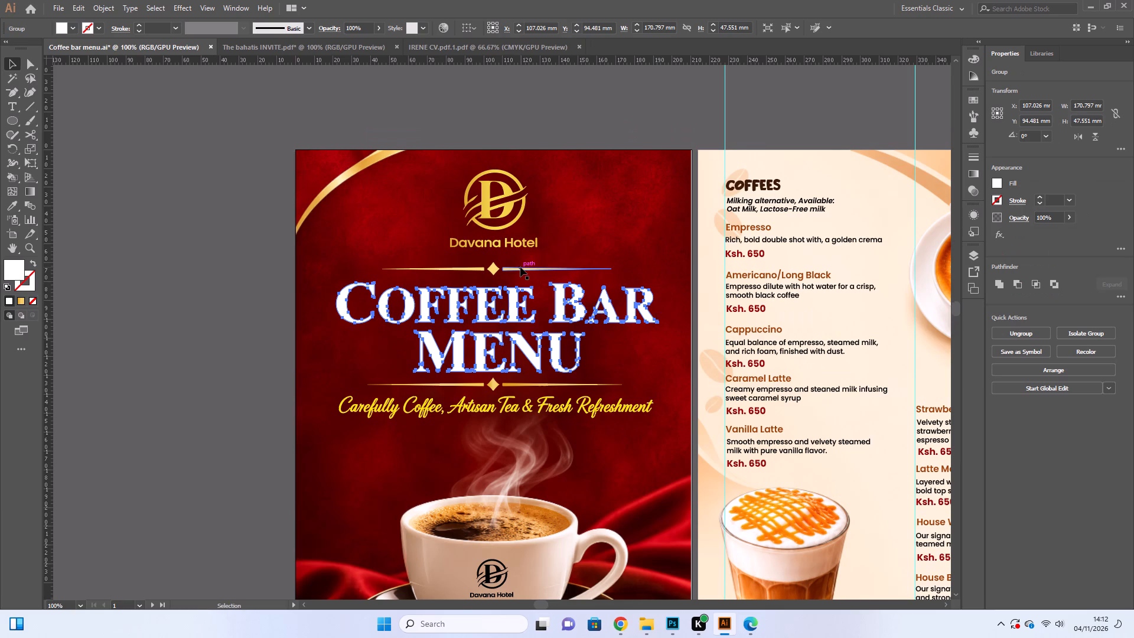
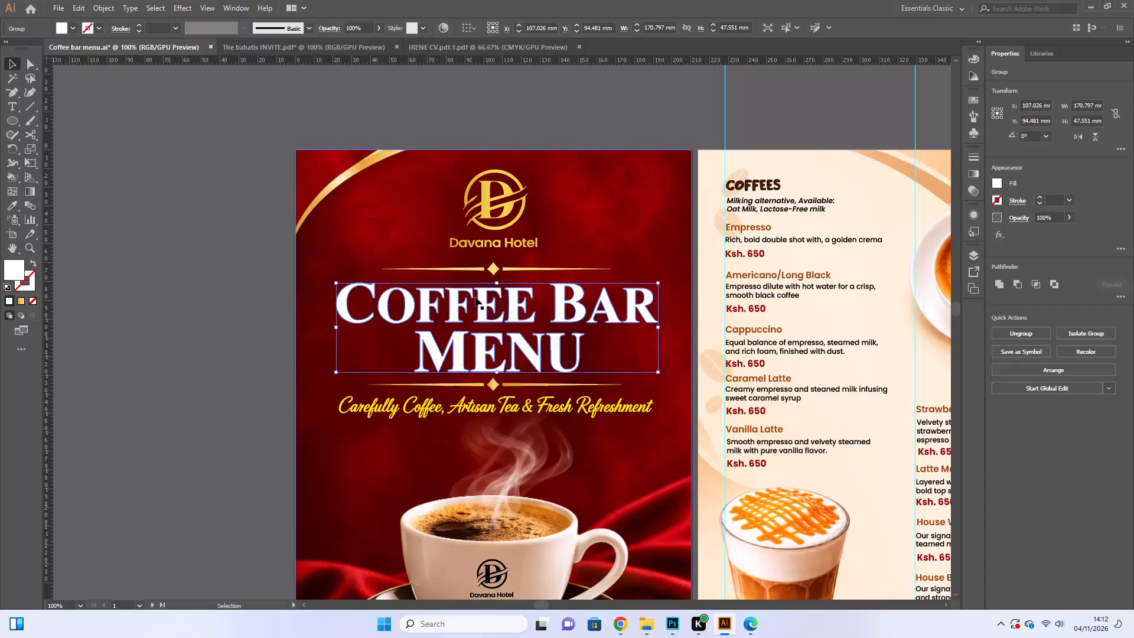
Examine the cover page's layout and the Davana Hotel logo on the coffee cup at 66.67% and 100% zoom.
{"action": "left_click", "coordinate": [185, 253]}
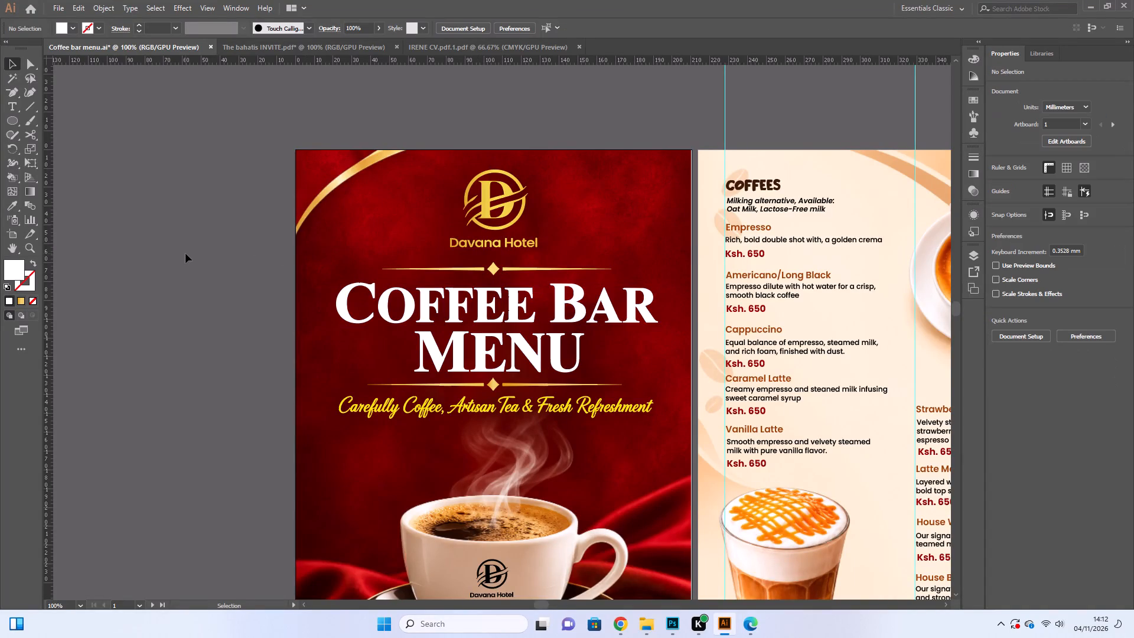
{"action": "key", "text": "ctrl+minus"}
{"action": "scroll", "coordinate": [293, 349], "scroll_direction": "down", "scroll_amount": 4}
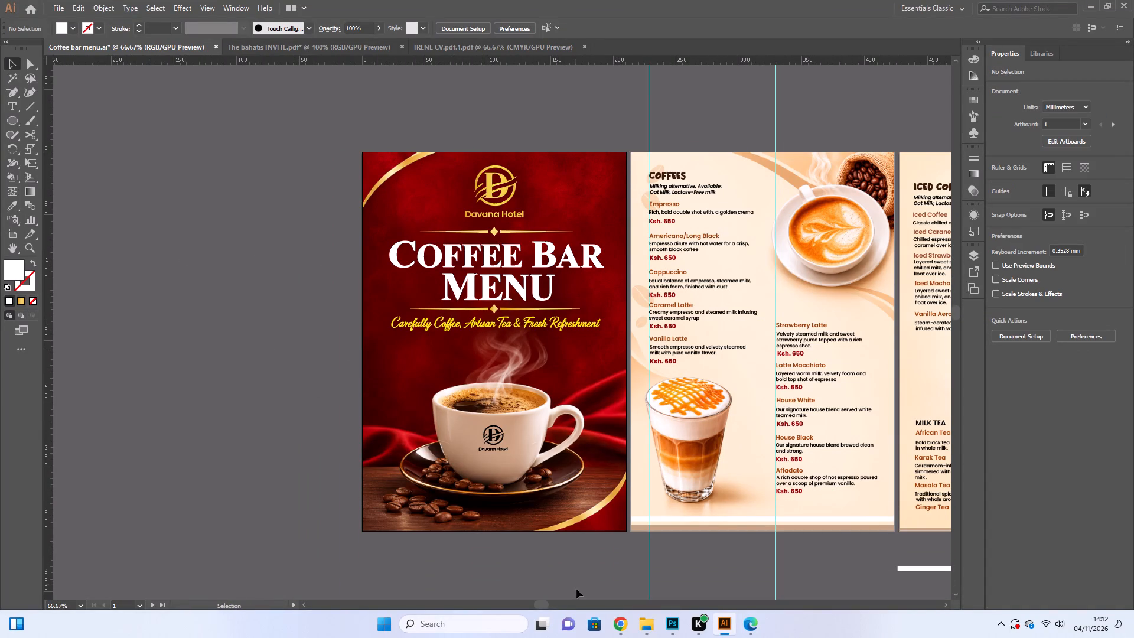
{"action": "left_click", "coordinate": [496, 442]}
{"action": "key", "text": "ctrl+equal"}
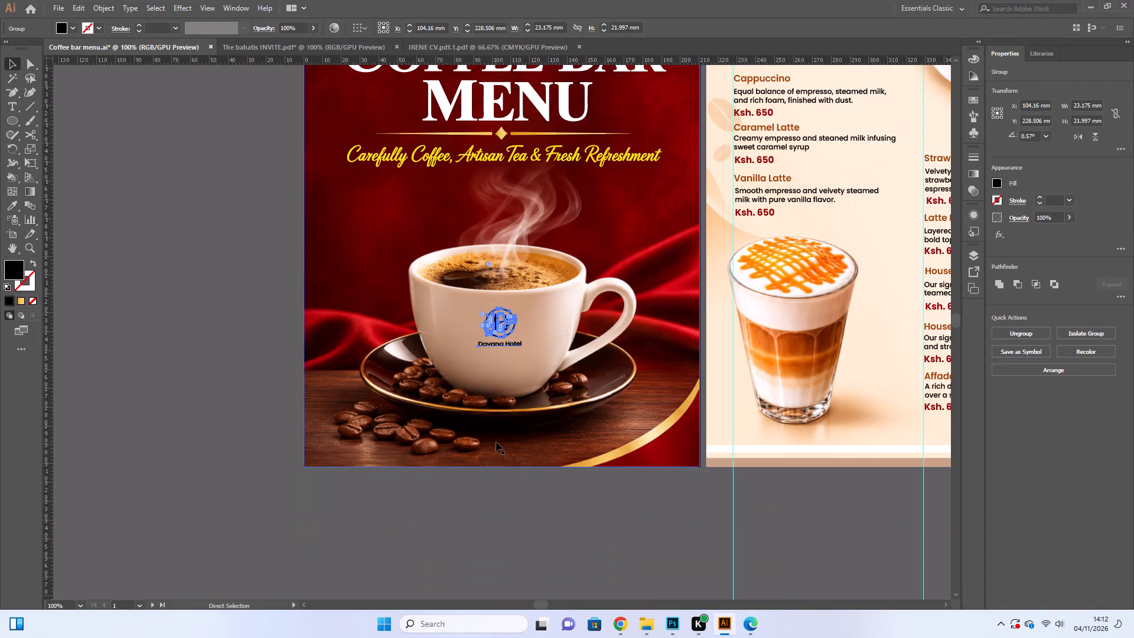
{"action": "scroll", "coordinate": [495, 441], "scroll_direction": "up", "scroll_amount": 8}
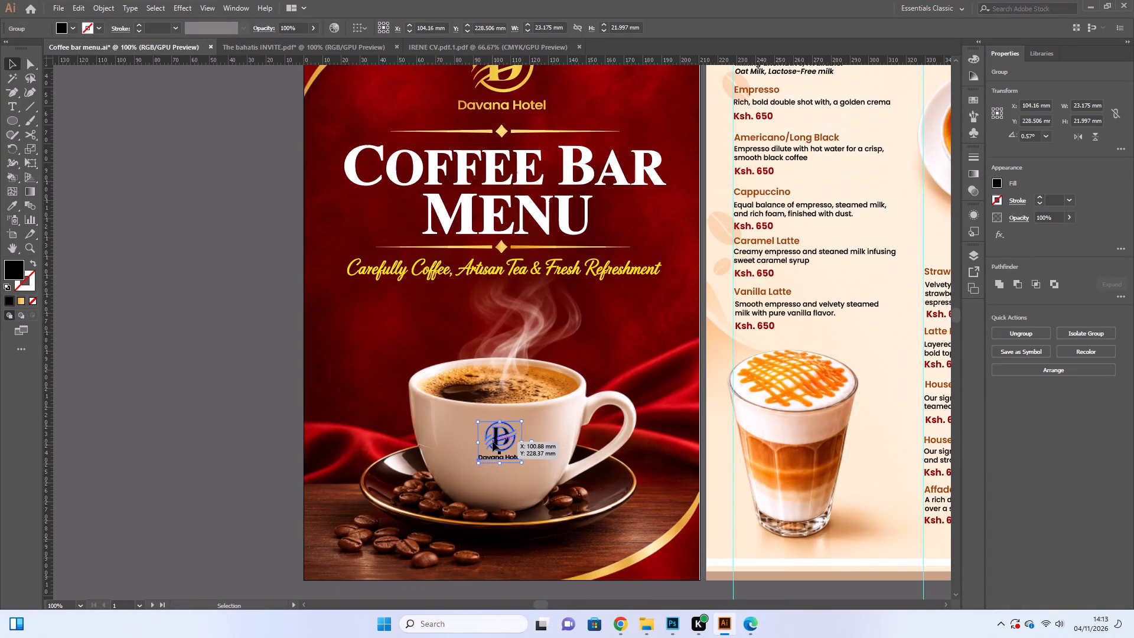
{"action": "scroll", "coordinate": [493, 442], "scroll_direction": "up", "scroll_amount": 2}
{"action": "left_click", "coordinate": [137, 310]}
{"action": "scroll", "coordinate": [147, 308], "scroll_direction": "down", "scroll_amount": 1}
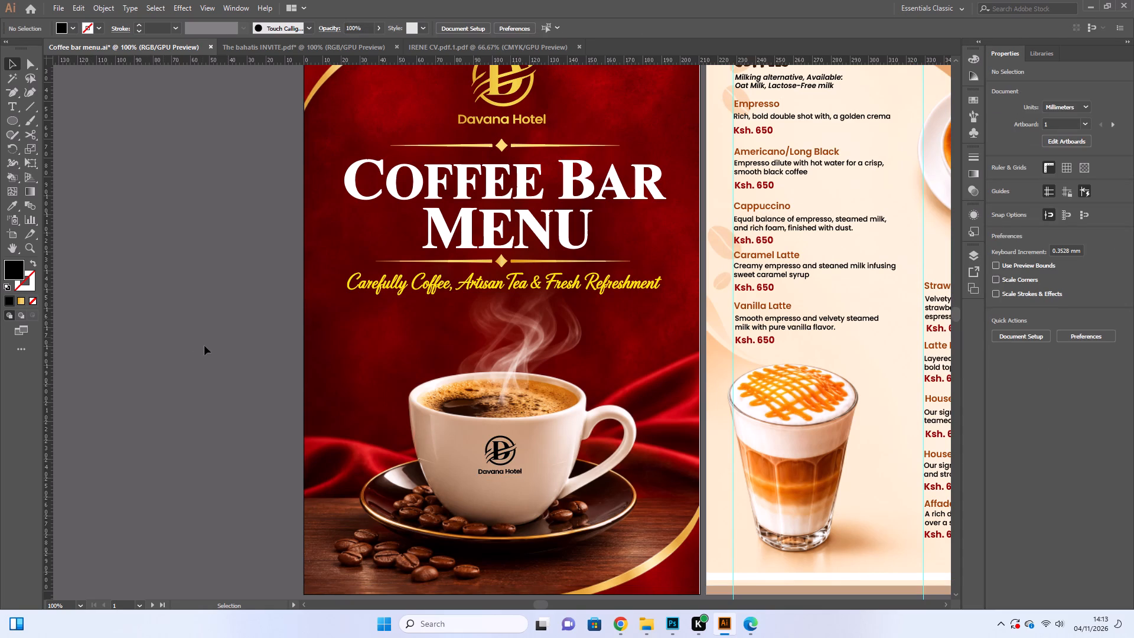
Draw a black ellipse about 67 mm wide and 106 mm high over the cover's left edge, beside the coffee cup.
{"action": "left_click", "coordinate": [14, 125]}
{"action": "left_click_drag", "start_coordinate": [286, 315], "coordinate": [410, 515]}
{"action": "scroll", "coordinate": [434, 435], "scroll_direction": "down", "scroll_amount": 7}
{"action": "left_click", "coordinate": [7, 65]}
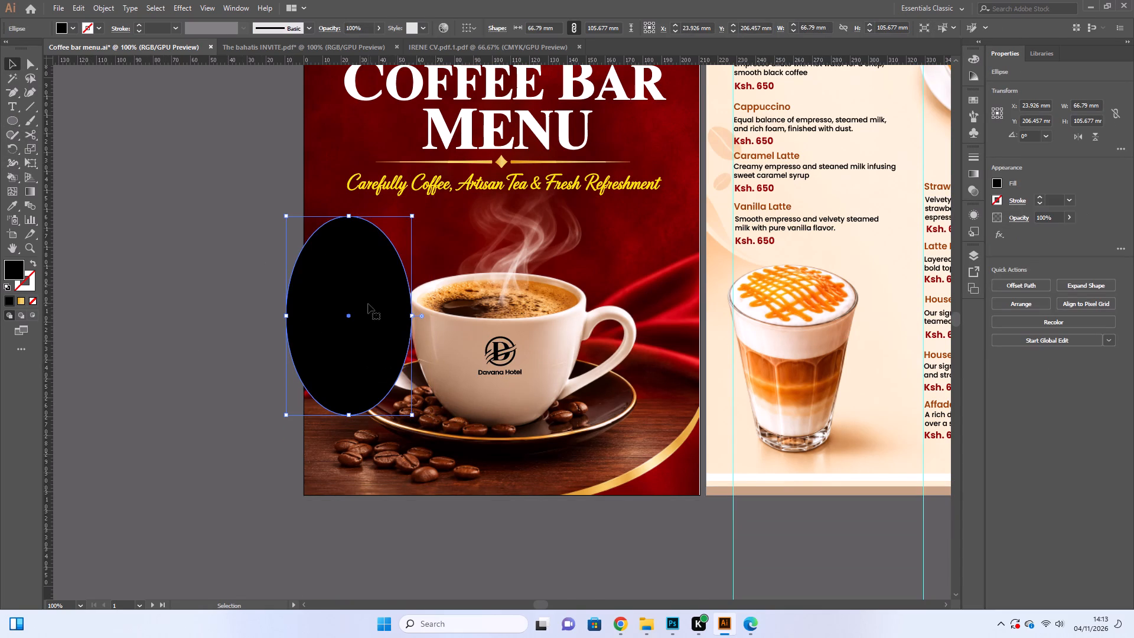
Shrink the ellipse to about 24 by 70 mm and place it on the cover, left of the coffee cup.
{"action": "left_click_drag", "start_coordinate": [368, 304], "coordinate": [390, 327]}
{"action": "left_click_drag", "start_coordinate": [436, 338], "coordinate": [420, 341]}
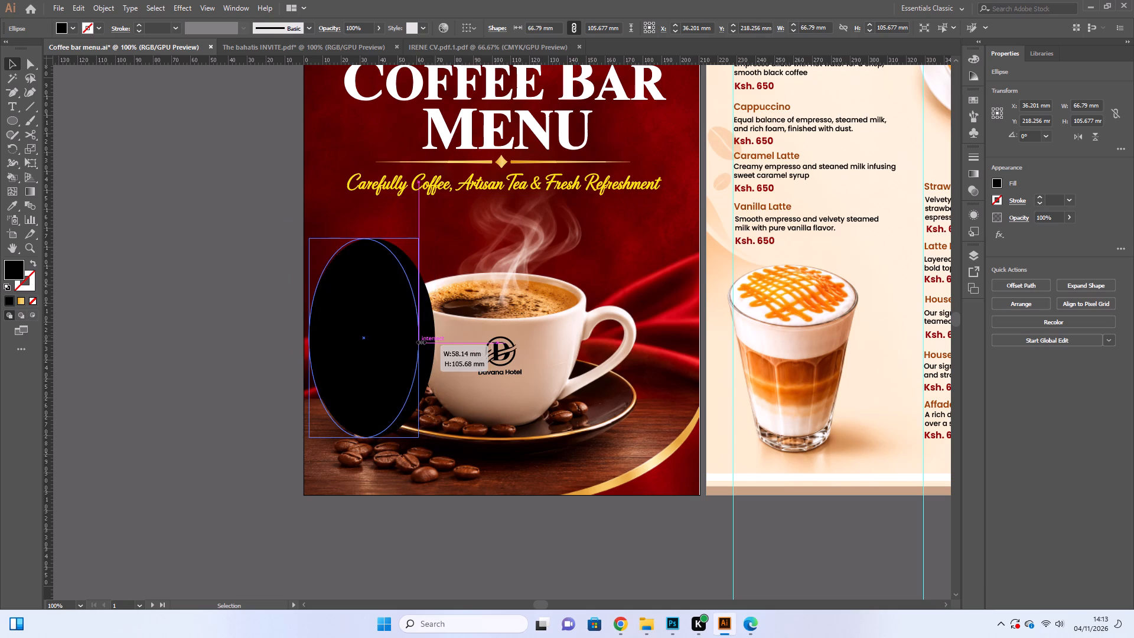
{"action": "left_click_drag", "start_coordinate": [420, 341], "coordinate": [406, 341]}
{"action": "left_click_drag", "start_coordinate": [405, 236], "coordinate": [373, 290]}
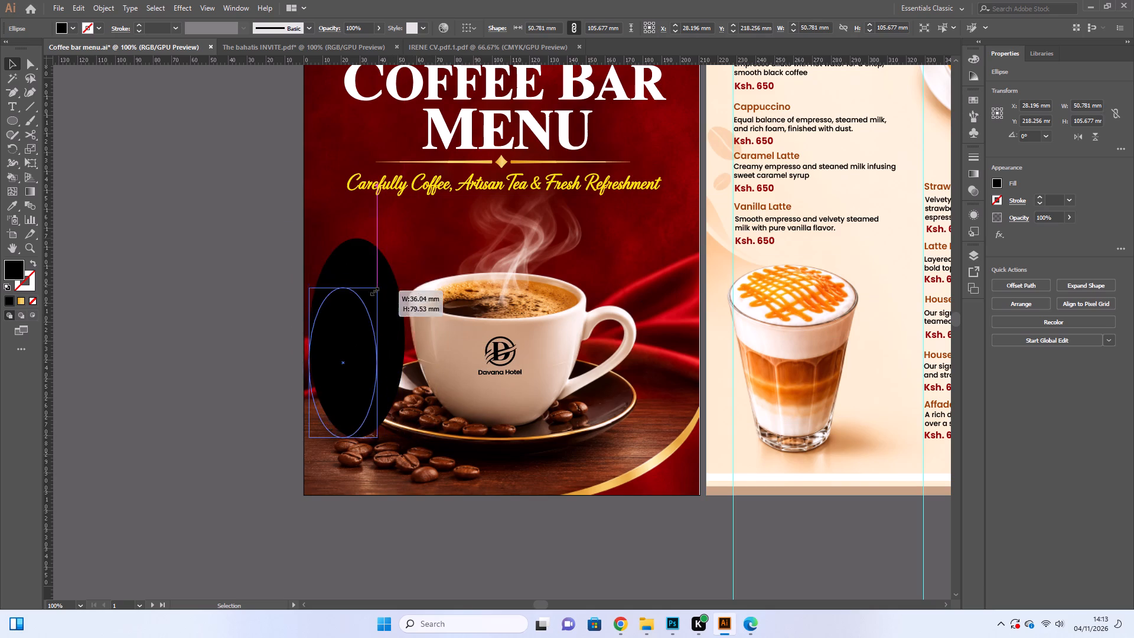
{"action": "left_click_drag", "start_coordinate": [373, 290], "coordinate": [353, 305]}
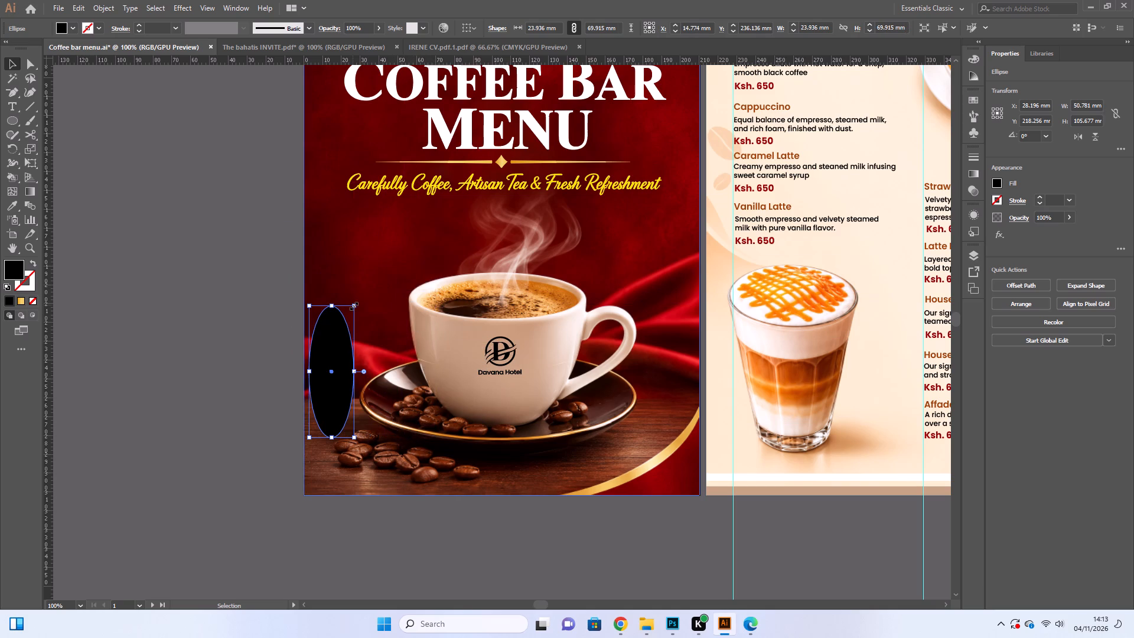
{"action": "left_click", "coordinate": [325, 350]}
{"action": "left_click_drag", "start_coordinate": [327, 350], "coordinate": [340, 308]}
{"action": "left_click_drag", "start_coordinate": [342, 314], "coordinate": [341, 293]}
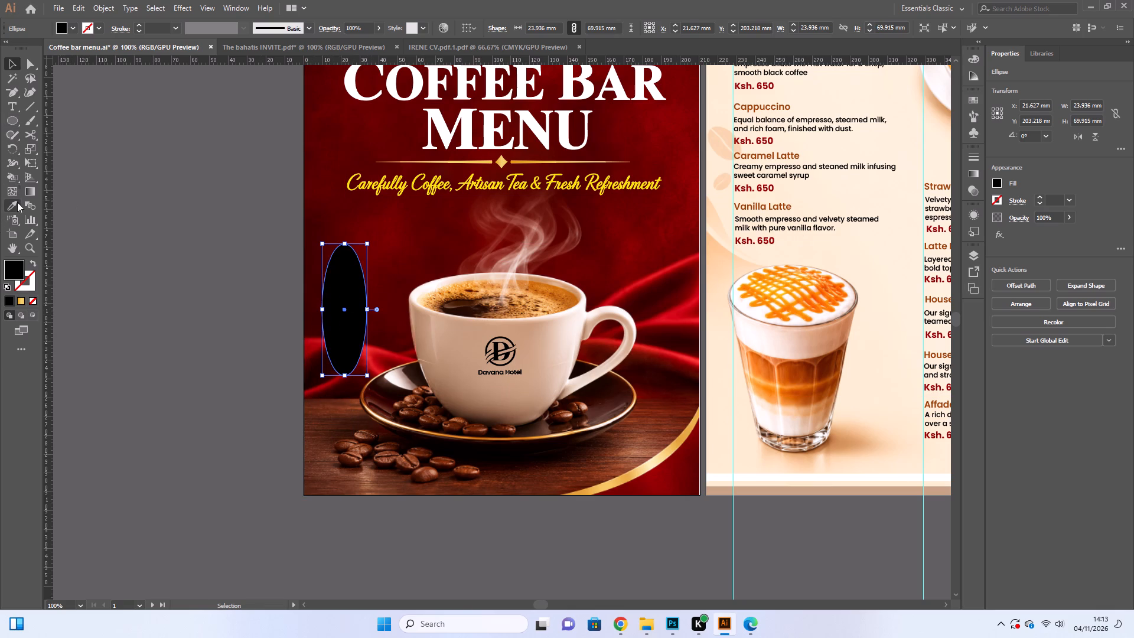
Fill the ellipse with the cream colour sampled from the Coffees page background.
{"action": "left_click", "coordinate": [17, 203]}
{"action": "left_click", "coordinate": [851, 263]}
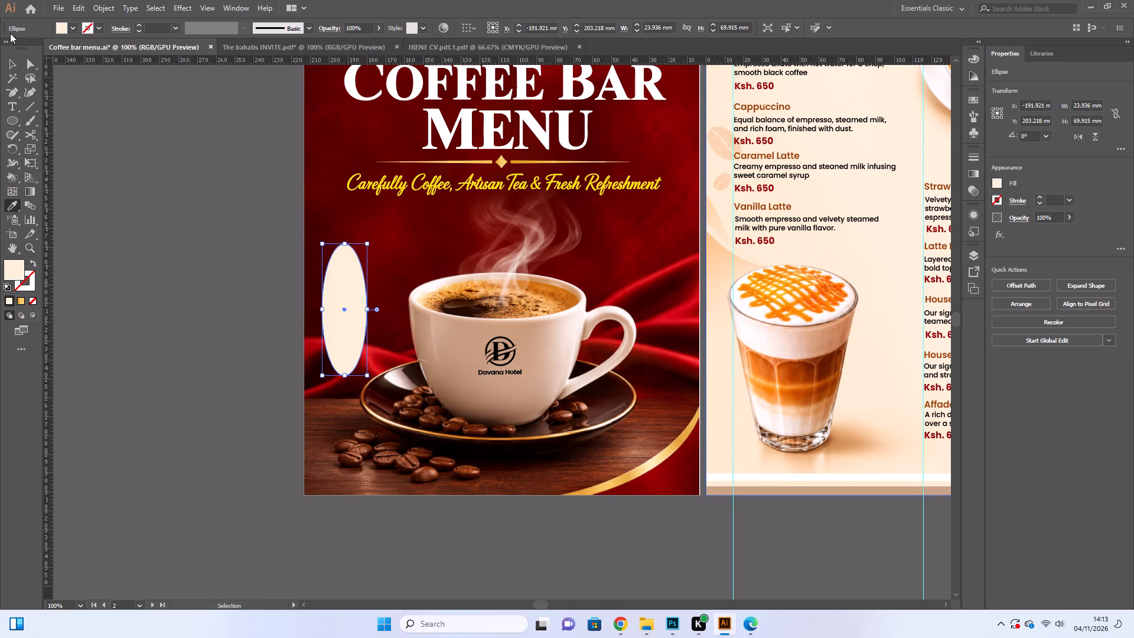
{"action": "left_click", "coordinate": [10, 64]}
{"action": "left_click", "coordinate": [151, 173]}
Set the cream ellipse's opacity to 10%.
{"action": "left_click", "coordinate": [347, 310]}
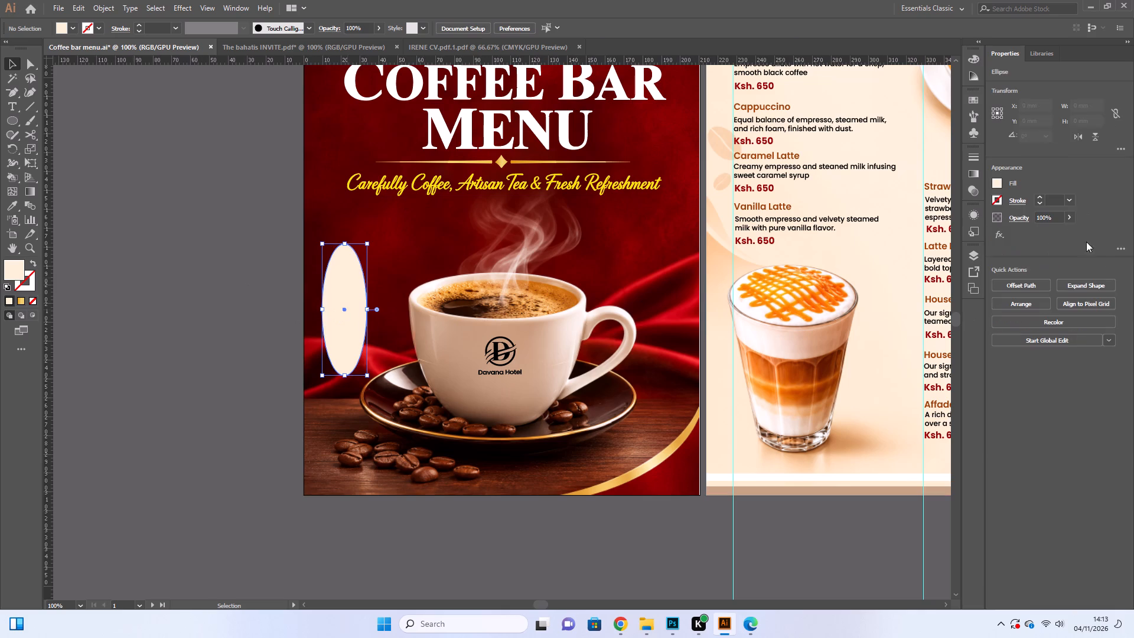
{"action": "left_click", "coordinate": [1042, 217]}
{"action": "key", "text": "BackSpace"}
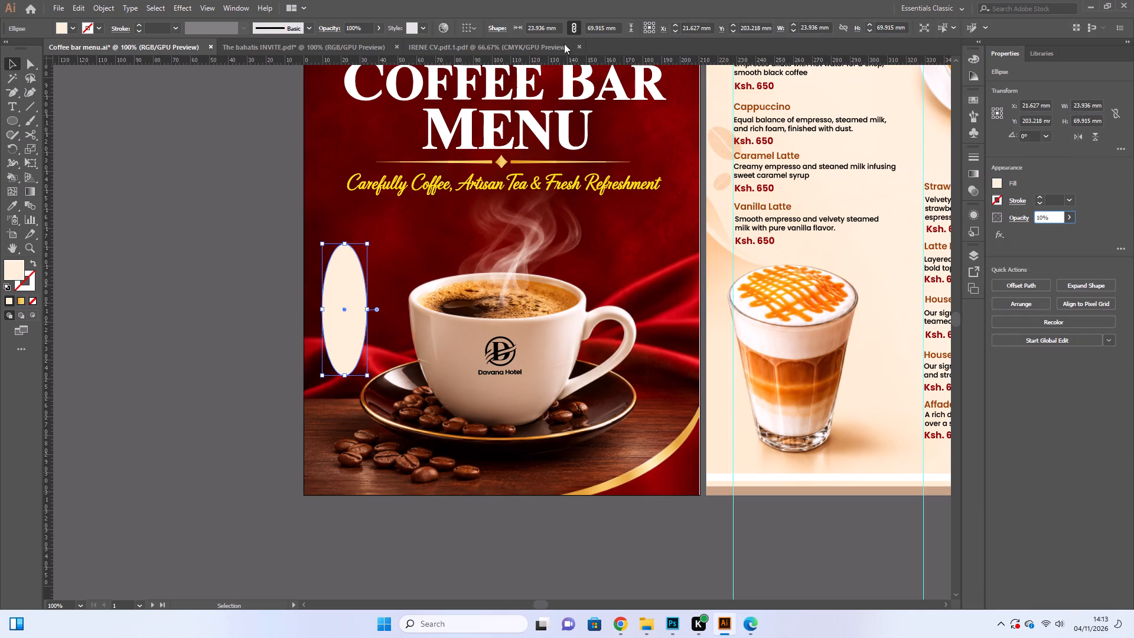
{"action": "left_click", "coordinate": [11, 66]}
{"action": "left_click", "coordinate": [90, 170]}
{"action": "double_click", "coordinate": [182, 298]}
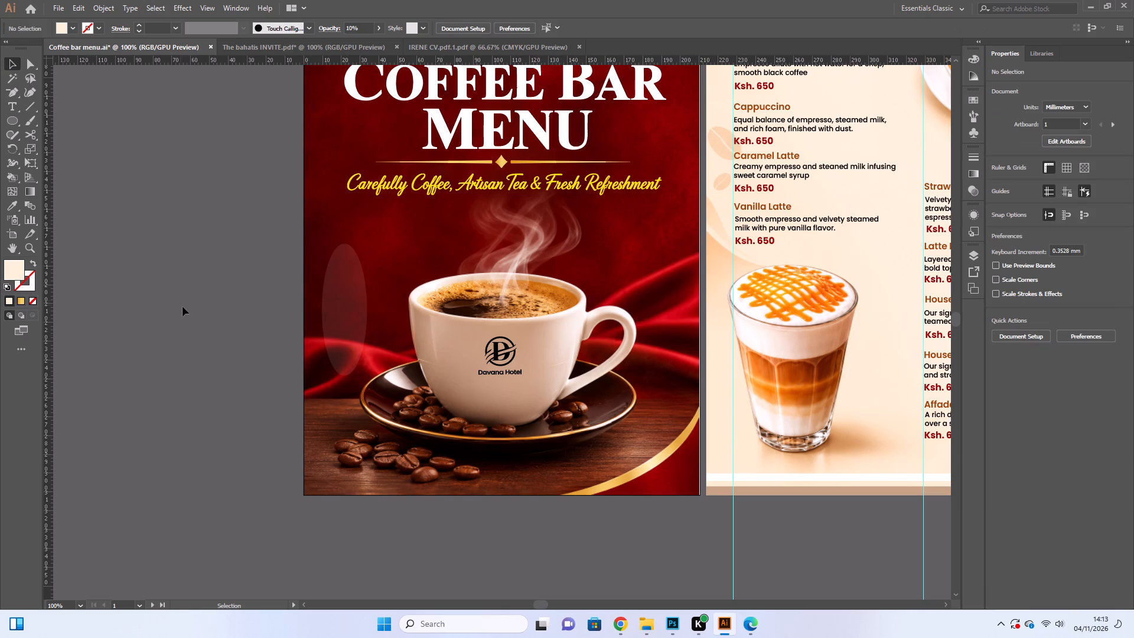
Duplicate the translucent ellipse about 17 mm to its right at the same height, overlapping the original.
{"action": "left_click", "coordinate": [346, 307]}
{"action": "left_click_drag", "start_coordinate": [348, 320], "coordinate": [384, 320], "text": "alt"}
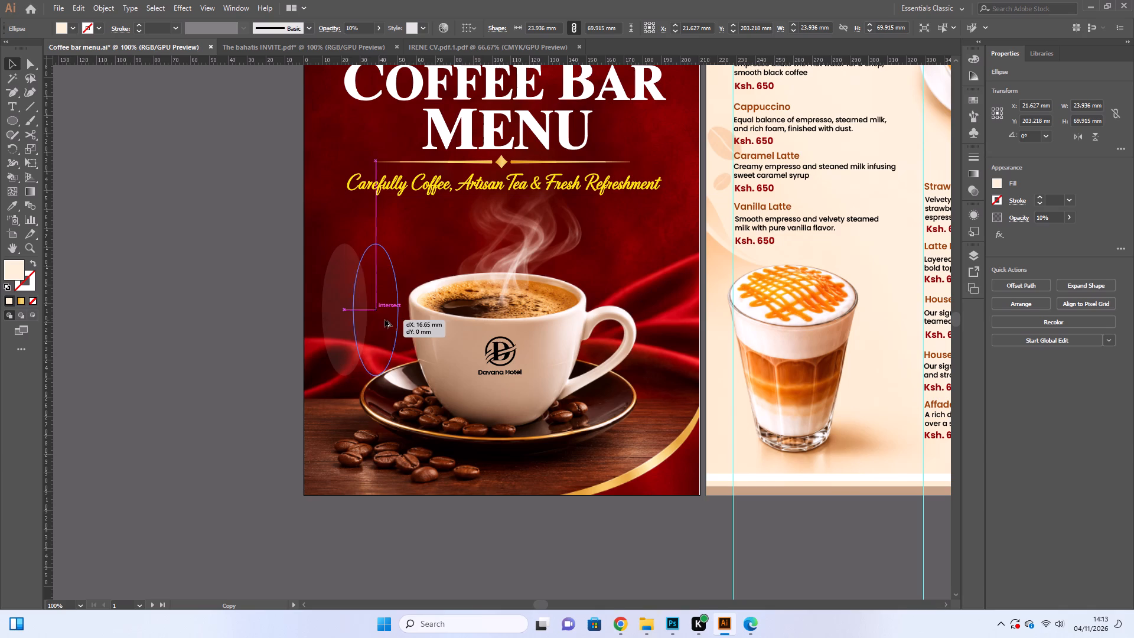
{"action": "left_click_drag", "start_coordinate": [384, 320], "coordinate": [387, 321], "text": "alt"}
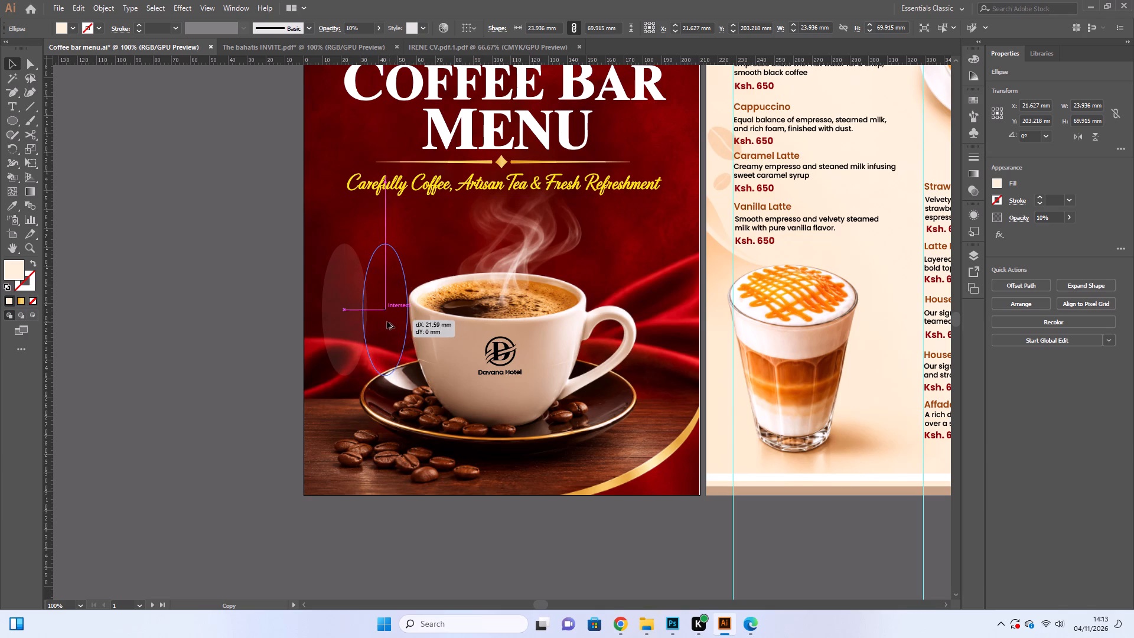
{"action": "left_click_drag", "start_coordinate": [387, 321], "coordinate": [381, 320], "text": "alt"}
{"action": "left_click", "coordinate": [135, 249]}
{"action": "scroll", "coordinate": [161, 285], "scroll_direction": "up", "scroll_amount": 7}
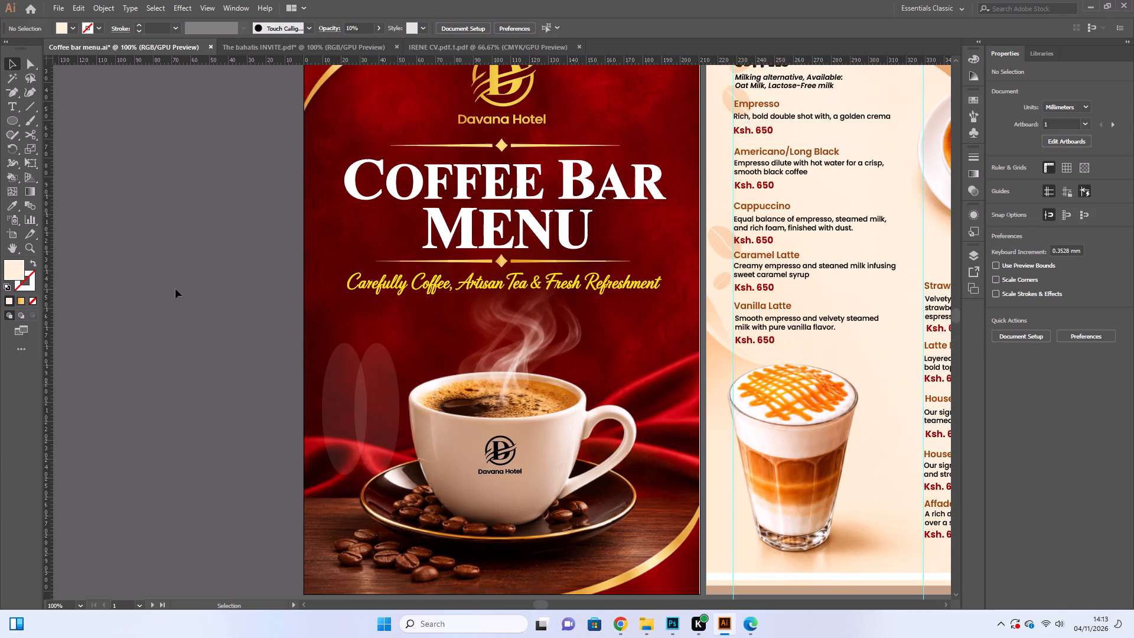
{"action": "scroll", "coordinate": [175, 289], "scroll_direction": "up", "scroll_amount": 1}
{"action": "left_click", "coordinate": [380, 425]}
{"action": "scroll", "coordinate": [380, 418], "scroll_direction": "down", "scroll_amount": 7}
{"action": "left_click", "coordinate": [168, 307]}
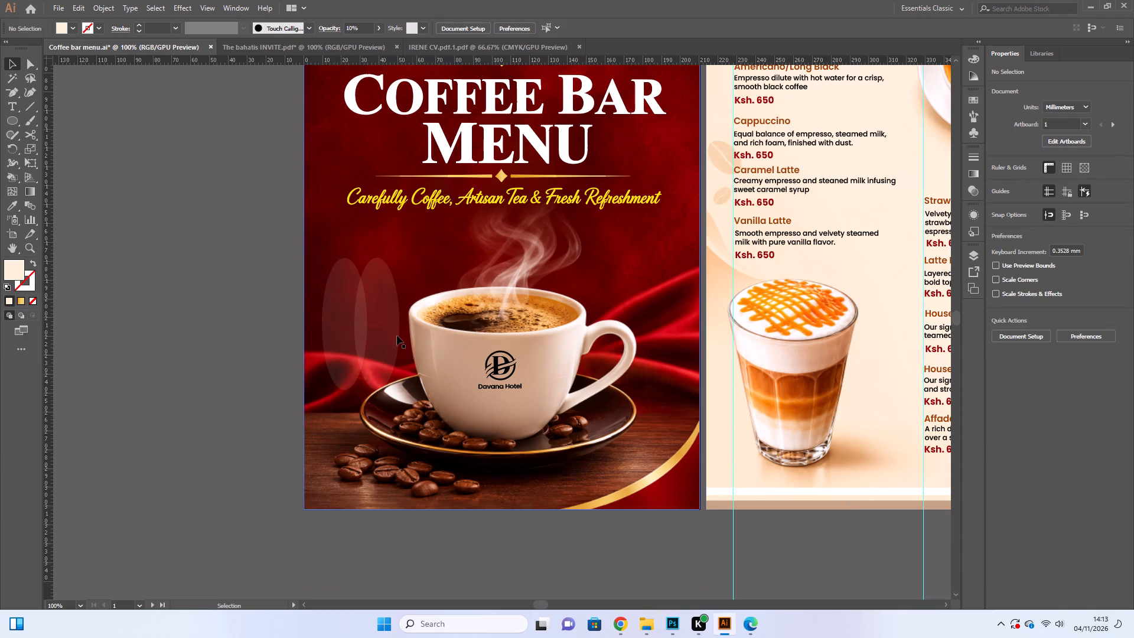
Copy the second translucent ellipse to the cover's bottom-right corner, extending past the page's lower edge.
{"action": "left_click", "coordinate": [380, 323]}
{"action": "left_click_drag", "start_coordinate": [379, 325], "coordinate": [674, 543], "text": "alt"}
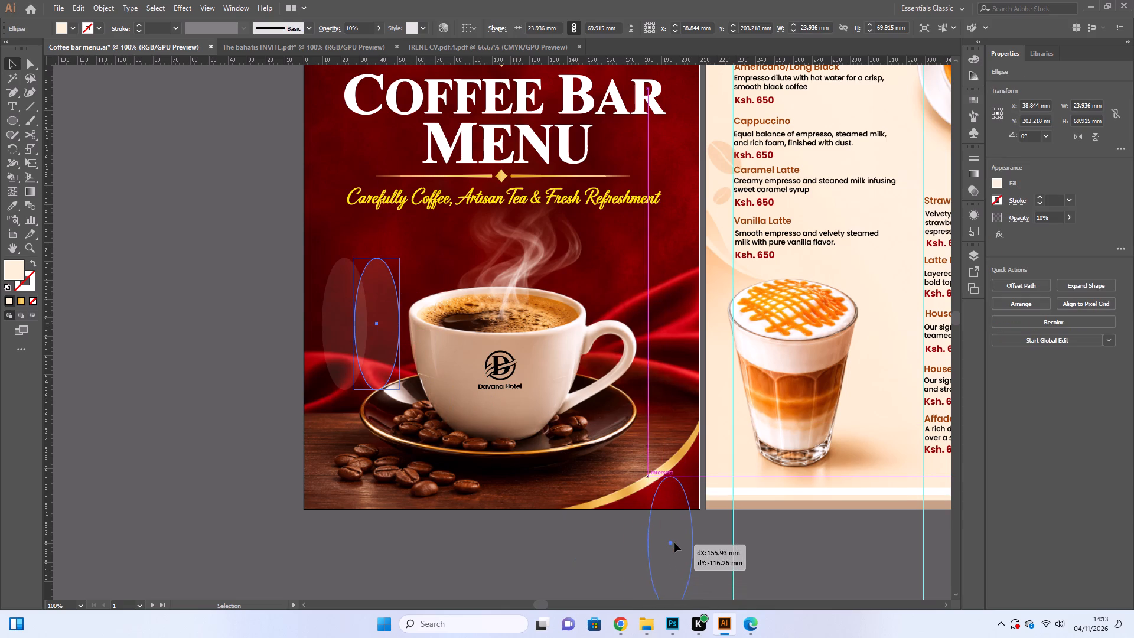
{"action": "left_click_drag", "start_coordinate": [674, 543], "coordinate": [677, 545], "text": "alt"}
{"action": "left_click", "coordinate": [253, 389]}
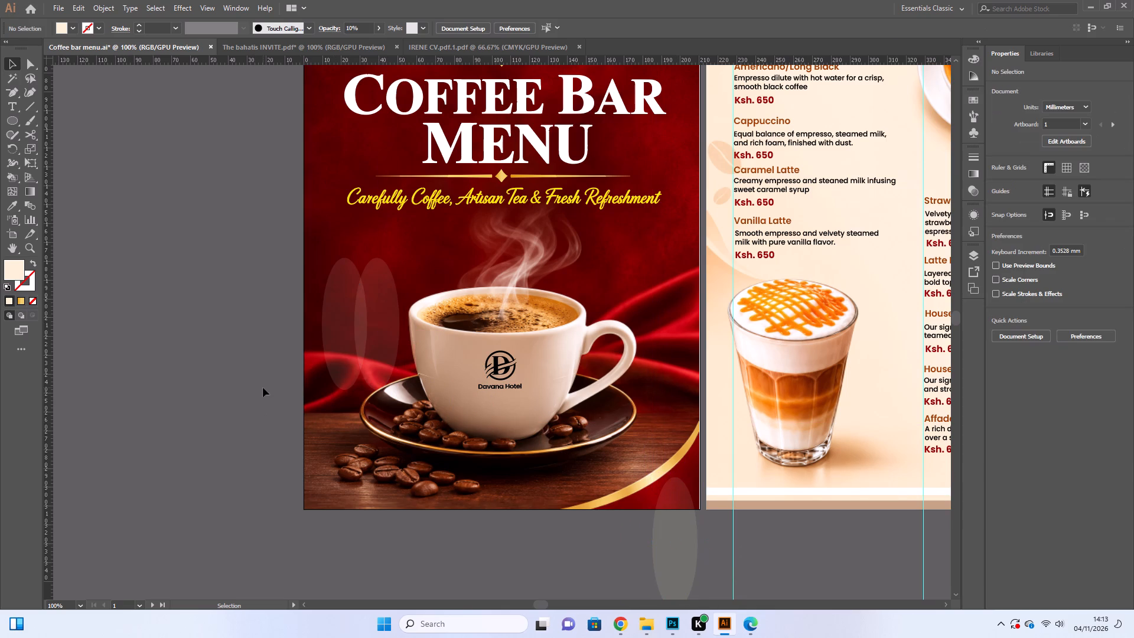
Examine the translucent ellipses on the cover alongside the Coffees and neighbouring menu pages at 50% to 100% zoom.
{"action": "left_click", "coordinate": [674, 546]}
{"action": "scroll", "coordinate": [680, 565], "scroll_direction": "up", "scroll_amount": 2}
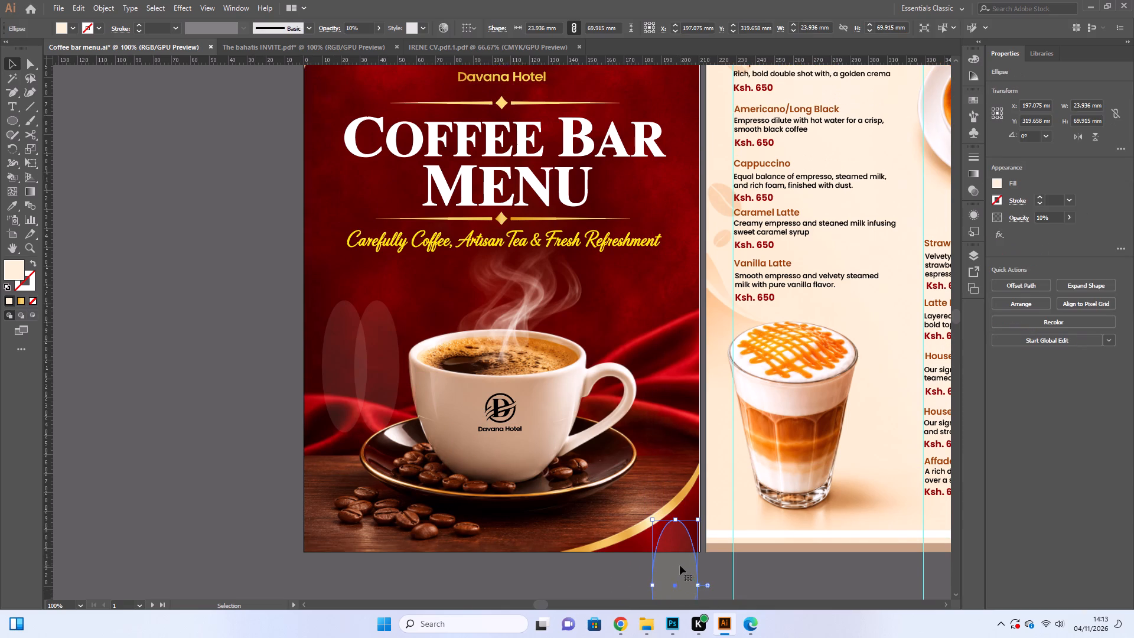
{"action": "scroll", "coordinate": [680, 565], "scroll_direction": "up", "scroll_amount": 3}
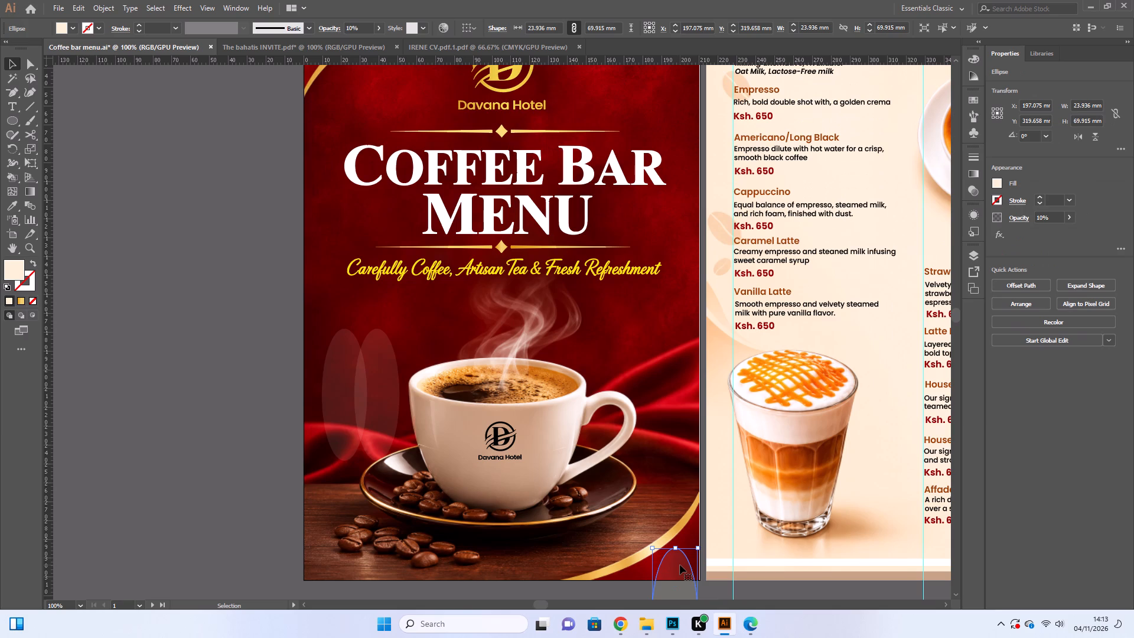
{"action": "key", "text": "ctrl+minus"}
{"action": "scroll", "coordinate": [650, 536], "scroll_direction": "up", "scroll_amount": 2}
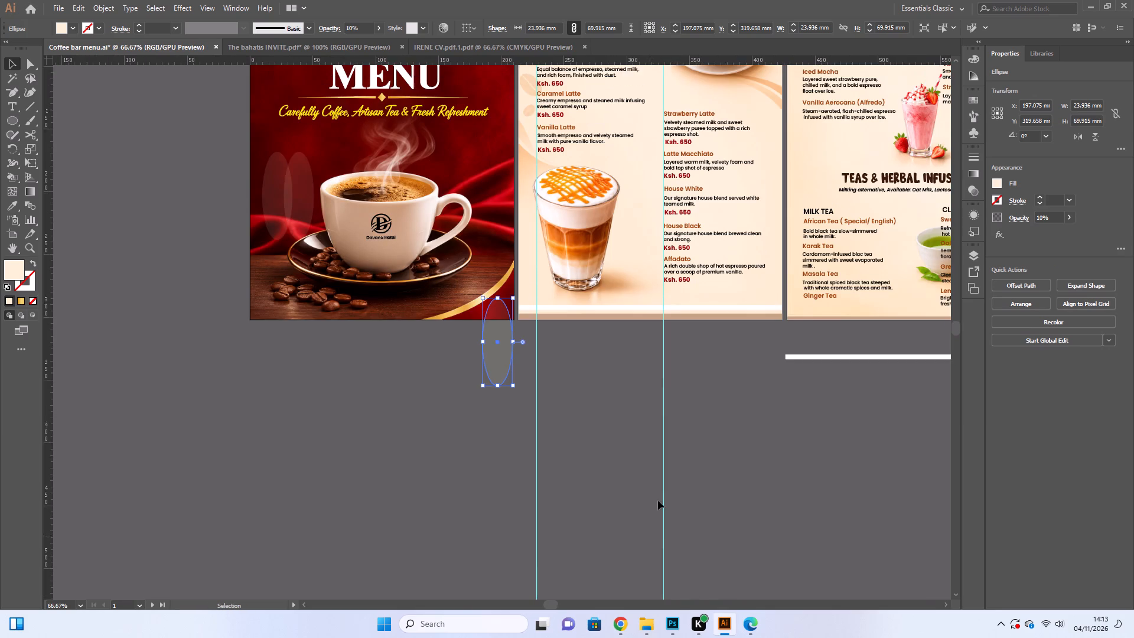
{"action": "scroll", "coordinate": [658, 500], "scroll_direction": "up", "scroll_amount": 10}
{"action": "key", "text": "ctrl+minus"}
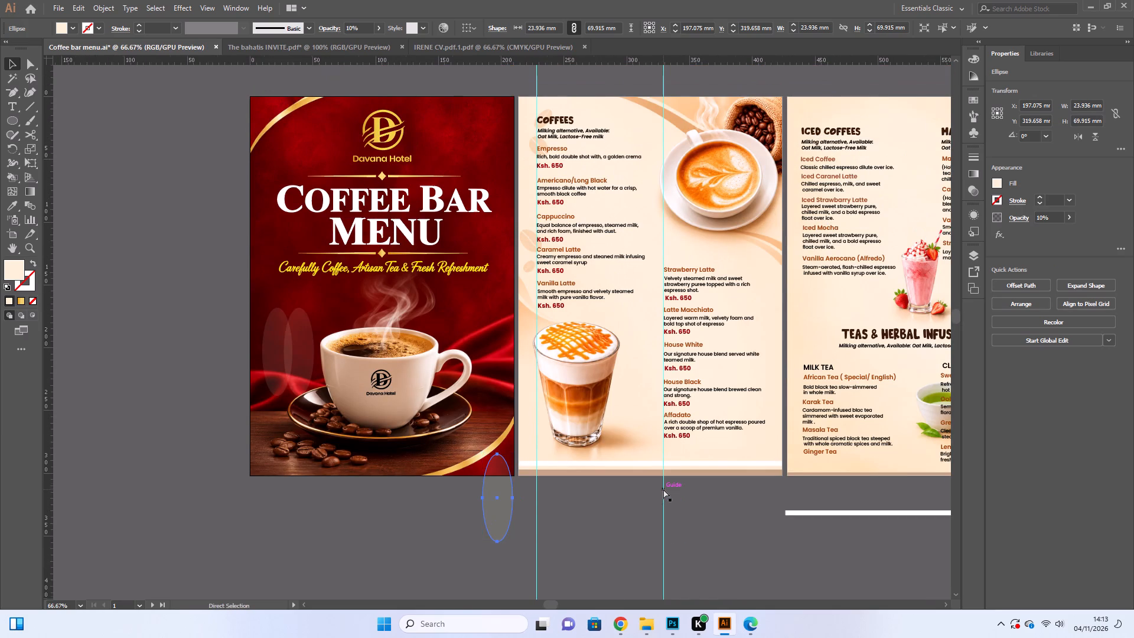
{"action": "scroll", "coordinate": [663, 489], "scroll_direction": "up", "scroll_amount": 7}
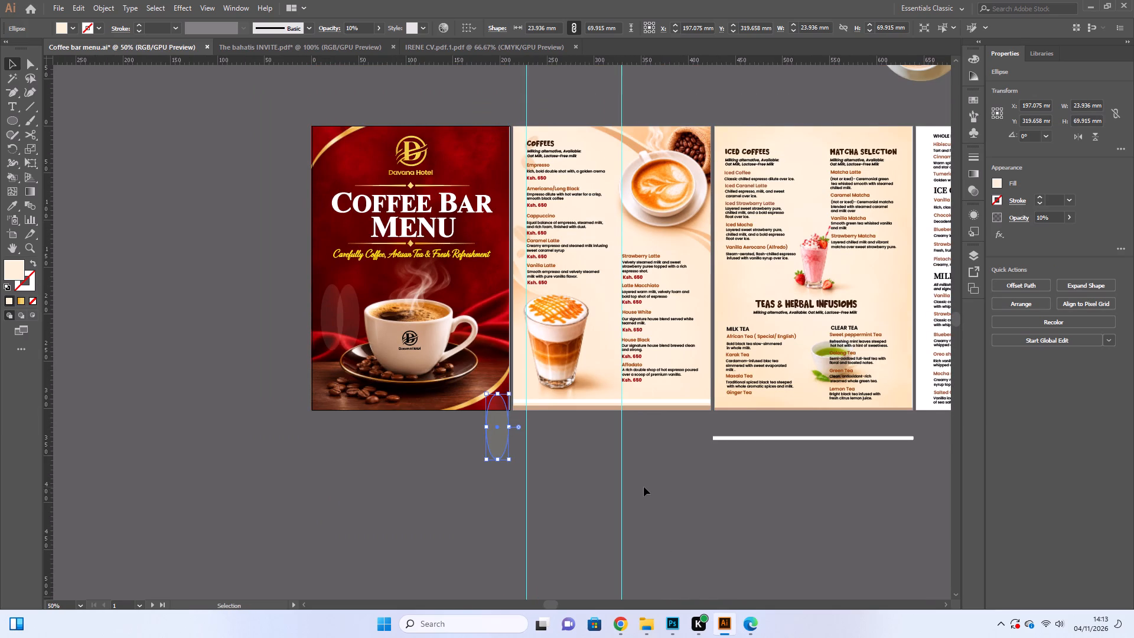
{"action": "key", "text": "ctrl+equal"}
{"action": "scroll", "coordinate": [654, 437], "scroll_direction": "up", "scroll_amount": 5}
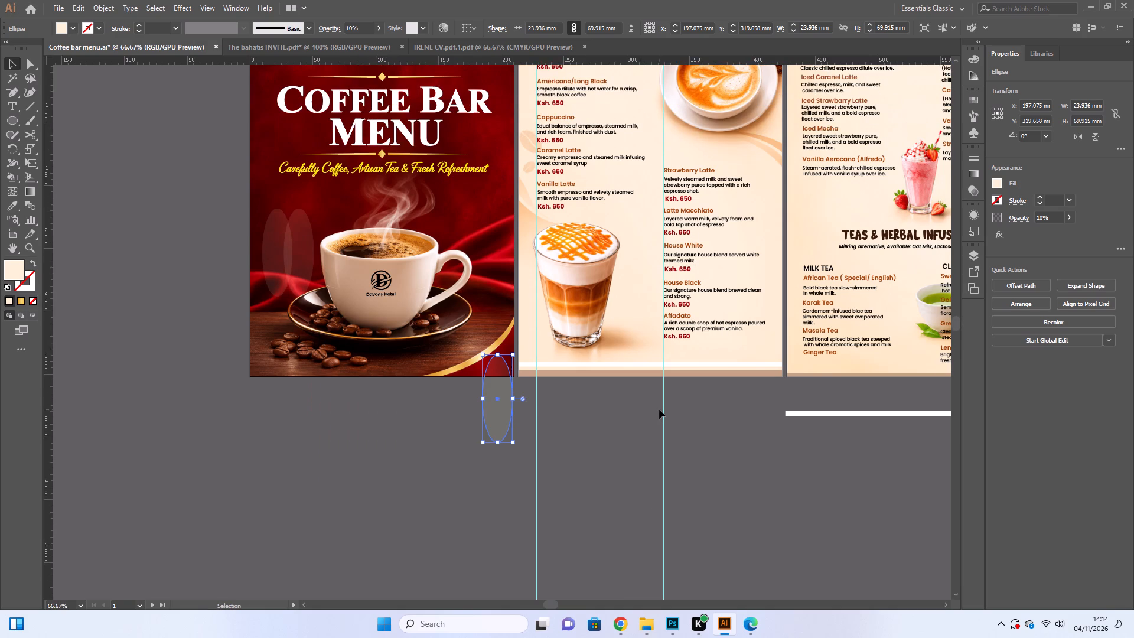
{"action": "scroll", "coordinate": [659, 409], "scroll_direction": "up", "scroll_amount": 9}
{"action": "key", "text": "ctrl+equal"}
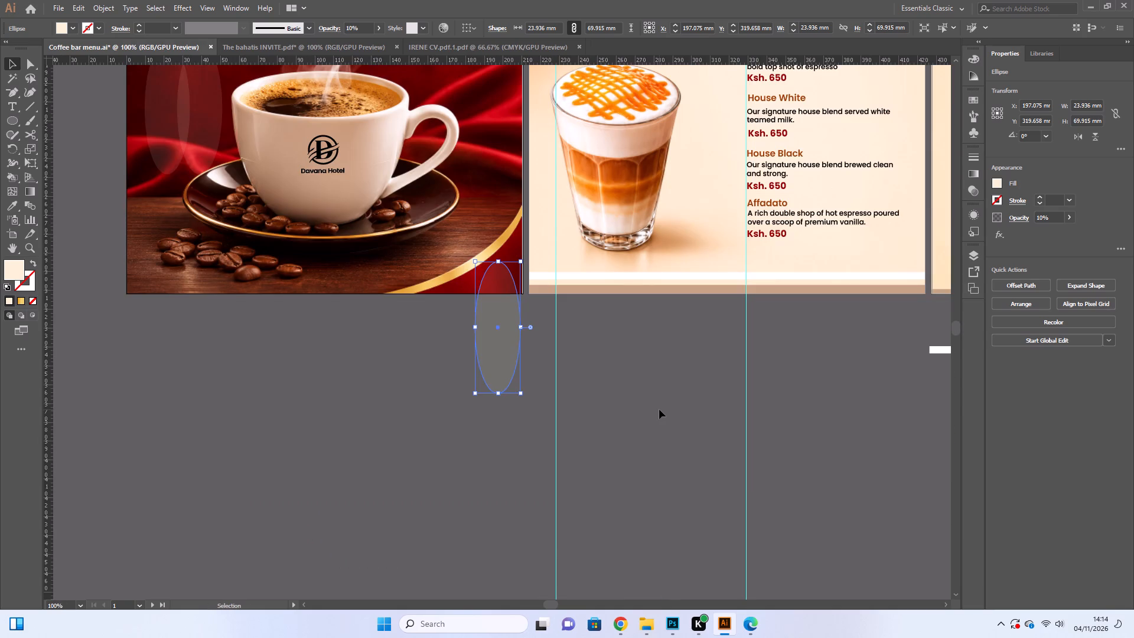
{"action": "scroll", "coordinate": [658, 407], "scroll_direction": "up", "scroll_amount": 20}
{"action": "scroll", "coordinate": [658, 407], "scroll_direction": "up", "scroll_amount": 4}
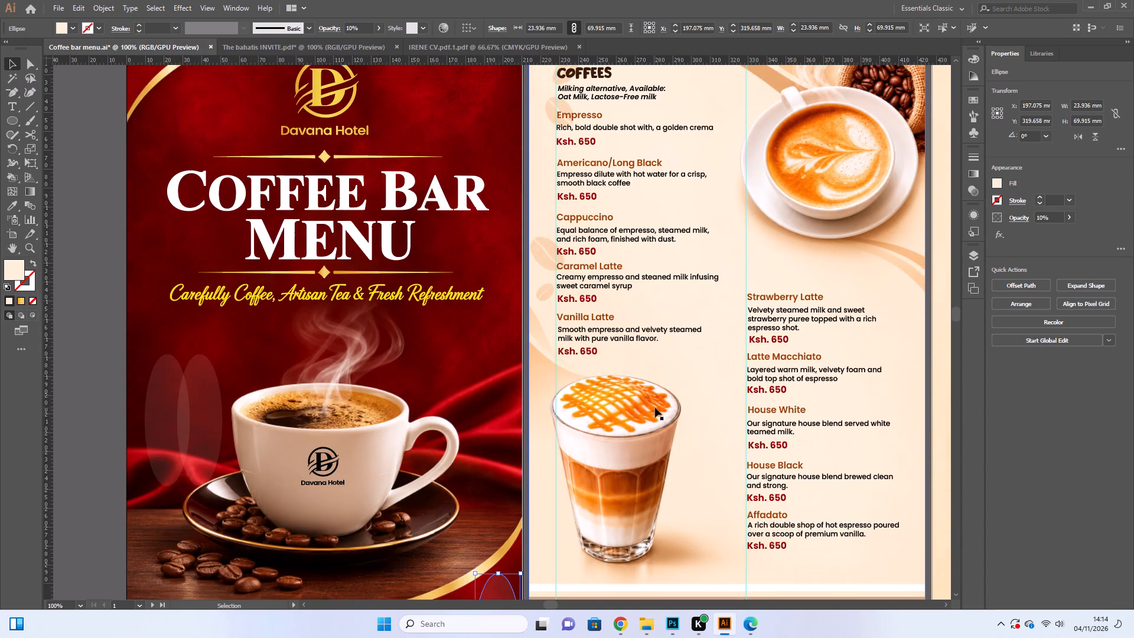
{"action": "scroll", "coordinate": [655, 408], "scroll_direction": "up", "scroll_amount": 2}
{"action": "scroll", "coordinate": [655, 408], "scroll_direction": "down", "scroll_amount": 2}
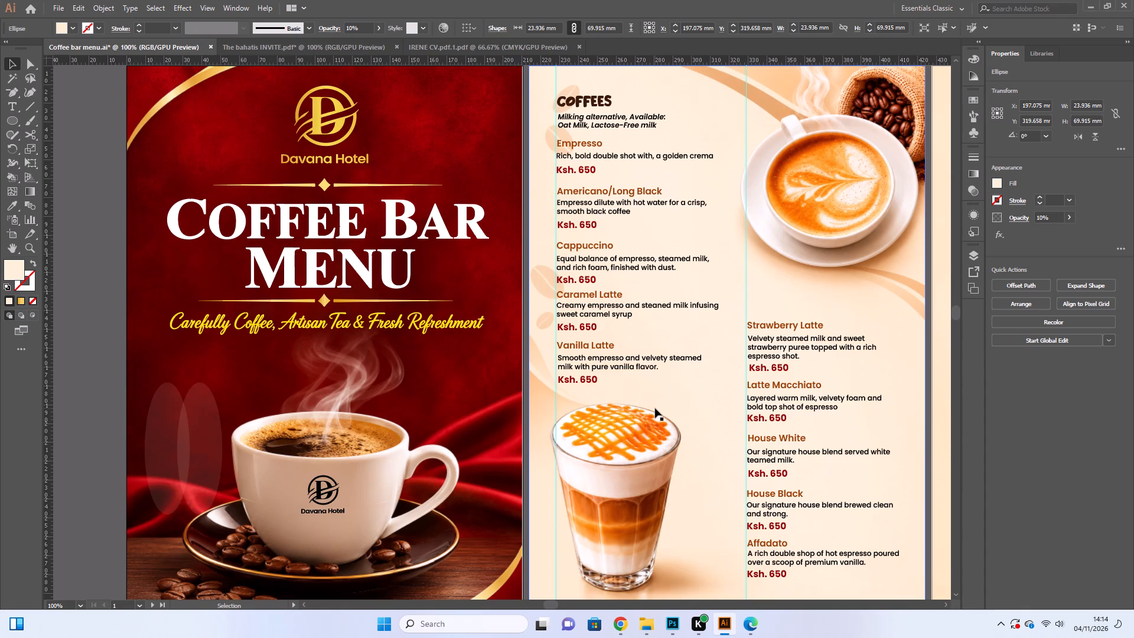
{"action": "scroll", "coordinate": [653, 413], "scroll_direction": "down", "scroll_amount": 5}
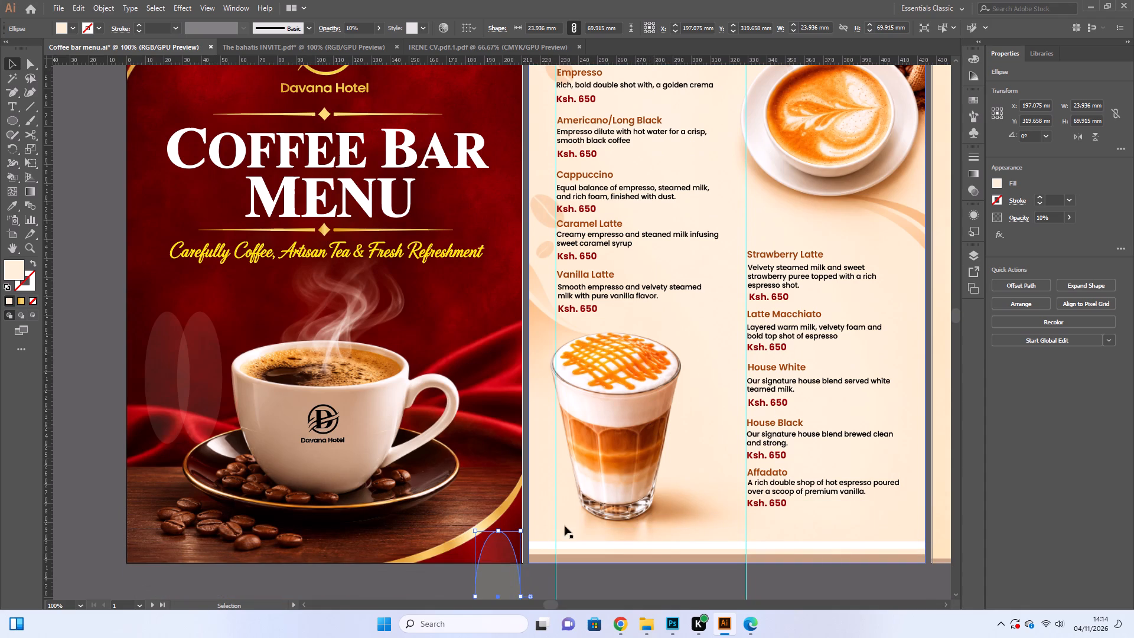
Inspect the translucent ellipses beside the cup, the cup's Davana Hotel logo and the cover's background image.
{"action": "left_click", "coordinate": [93, 359]}
{"action": "left_click", "coordinate": [176, 370]}
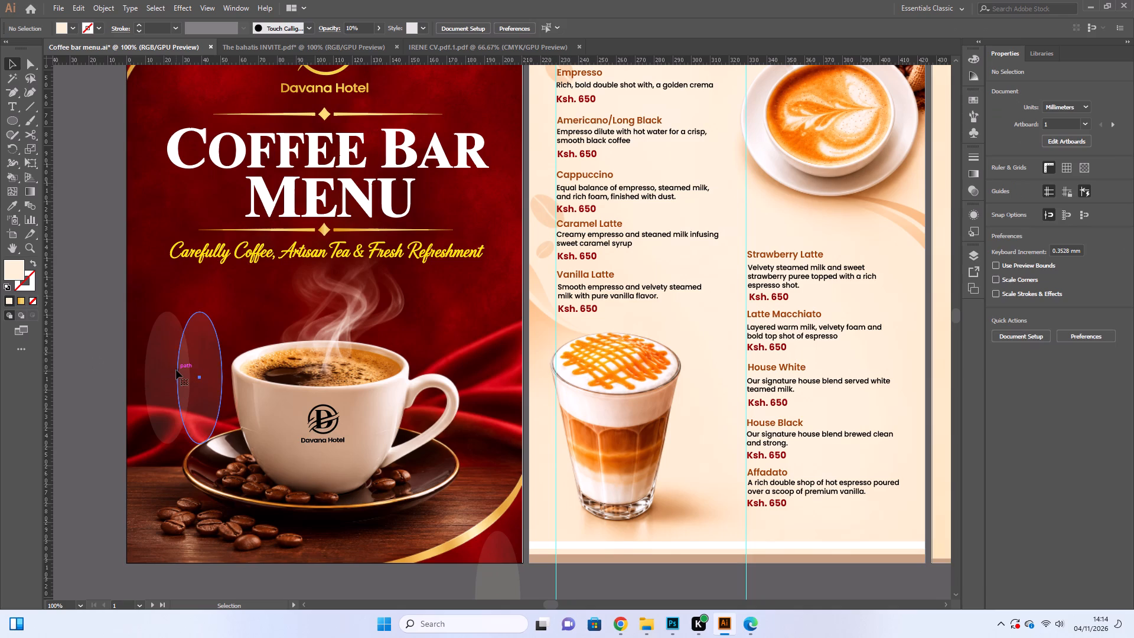
{"action": "left_click", "coordinate": [77, 369]}
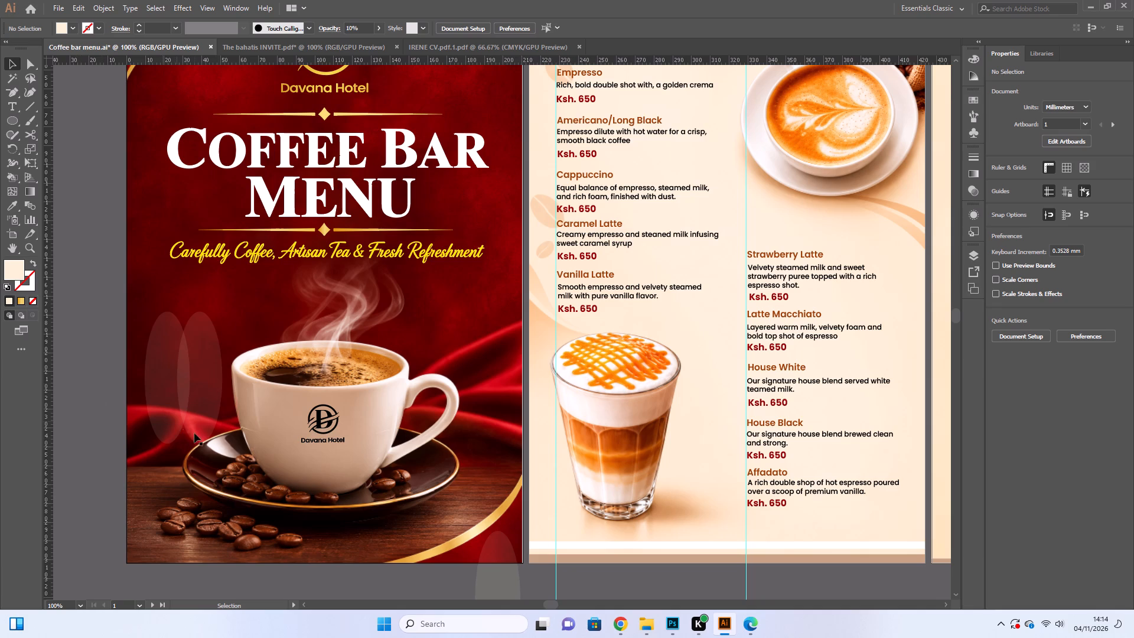
{"action": "left_click", "coordinate": [281, 441]}
{"action": "left_click", "coordinate": [328, 409]}
{"action": "left_click", "coordinate": [633, 416]}
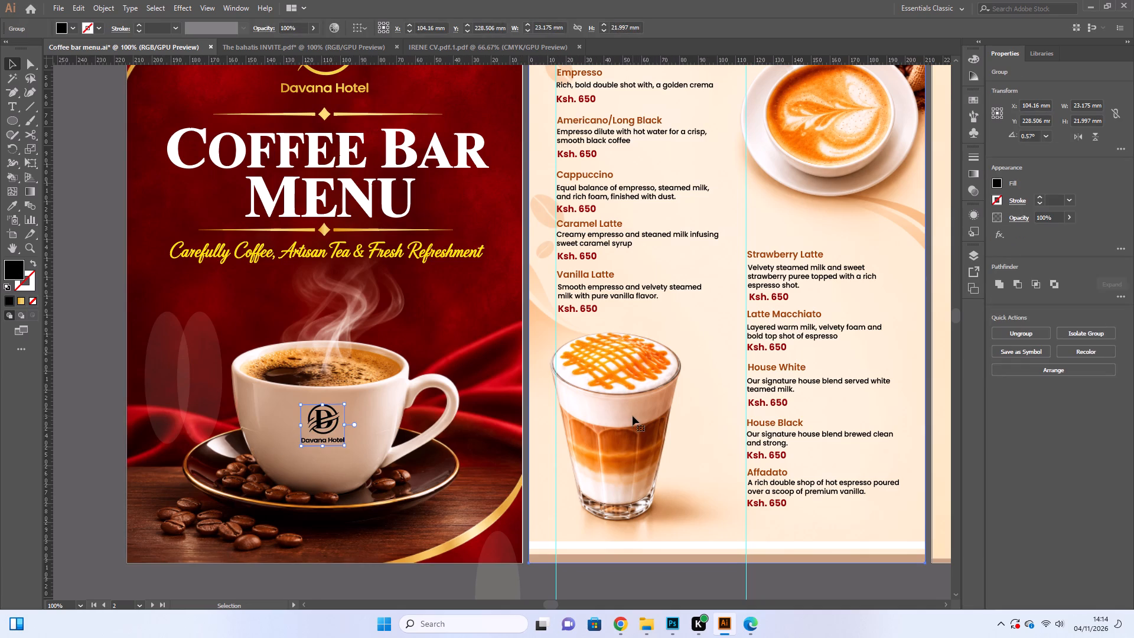
{"action": "left_click", "coordinate": [243, 351]}
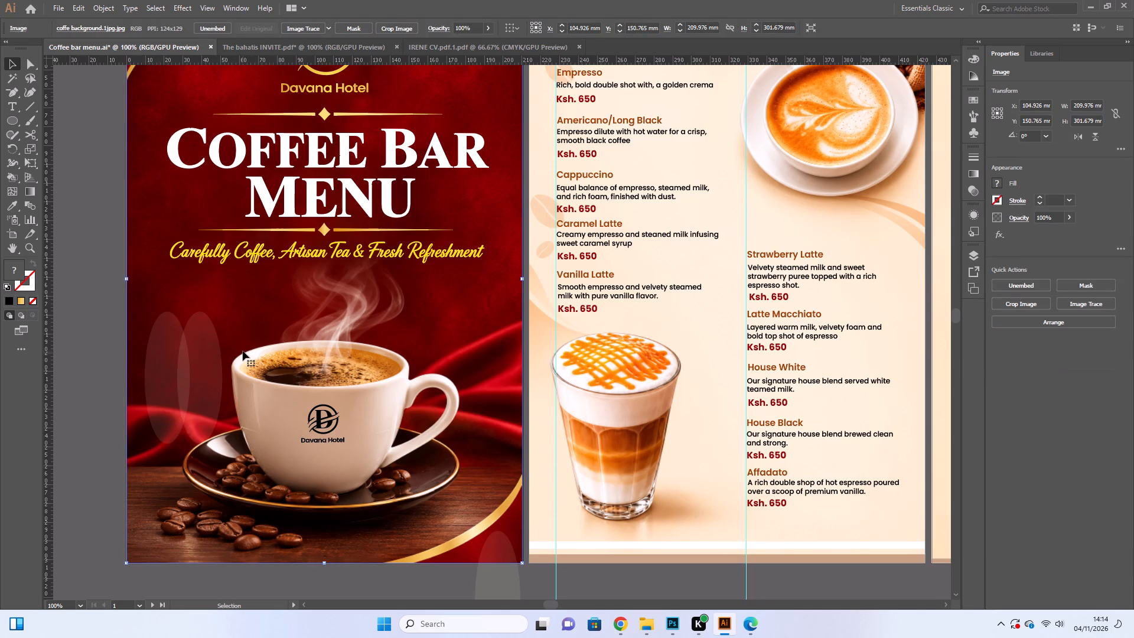
{"action": "left_click", "coordinate": [369, 399]}
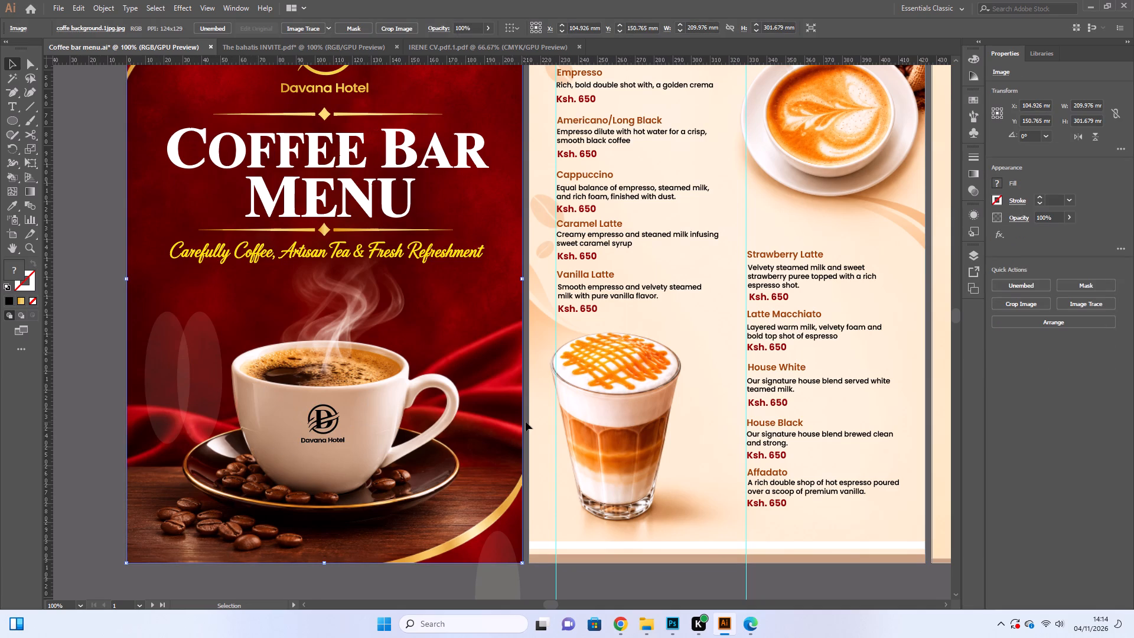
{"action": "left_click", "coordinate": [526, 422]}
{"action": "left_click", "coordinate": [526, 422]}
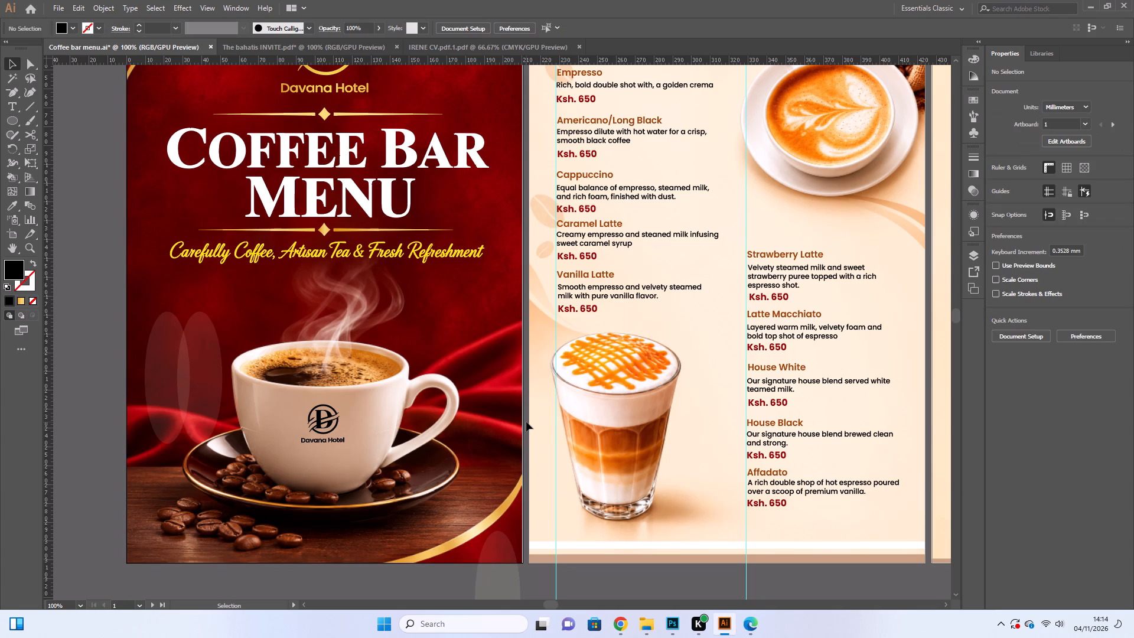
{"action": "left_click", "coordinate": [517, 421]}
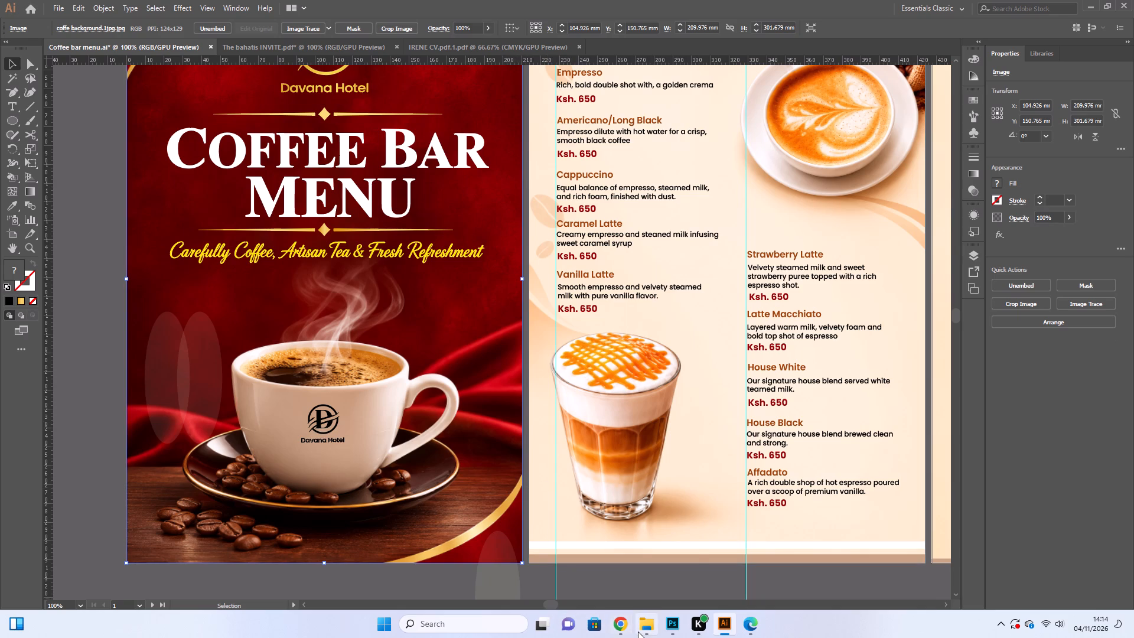
Switch to File Explorer and search the MY JOB folder for "ice pop".
{"action": "left_click", "coordinate": [641, 588]}
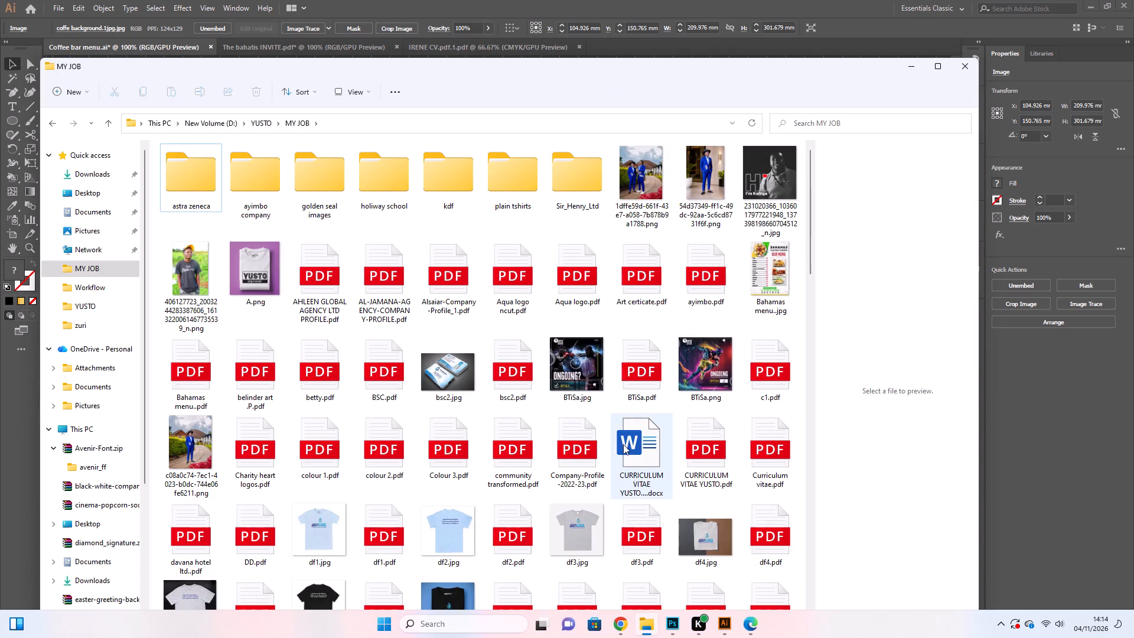
{"action": "scroll", "coordinate": [611, 455], "scroll_direction": "down", "scroll_amount": 9}
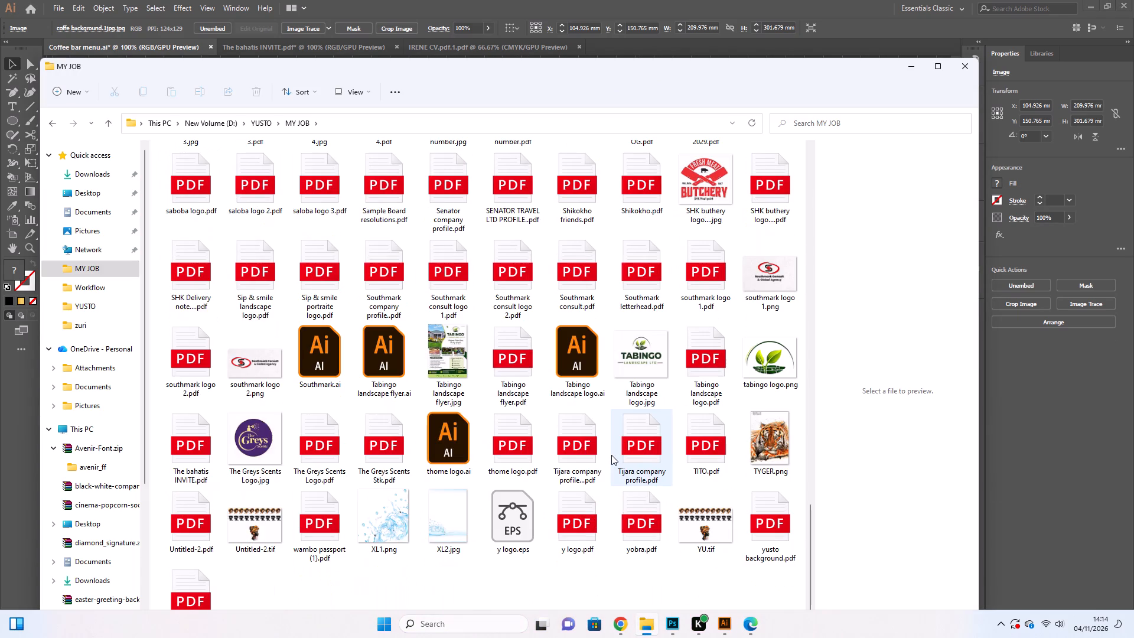
{"action": "scroll", "coordinate": [611, 455], "scroll_direction": "up", "scroll_amount": 8}
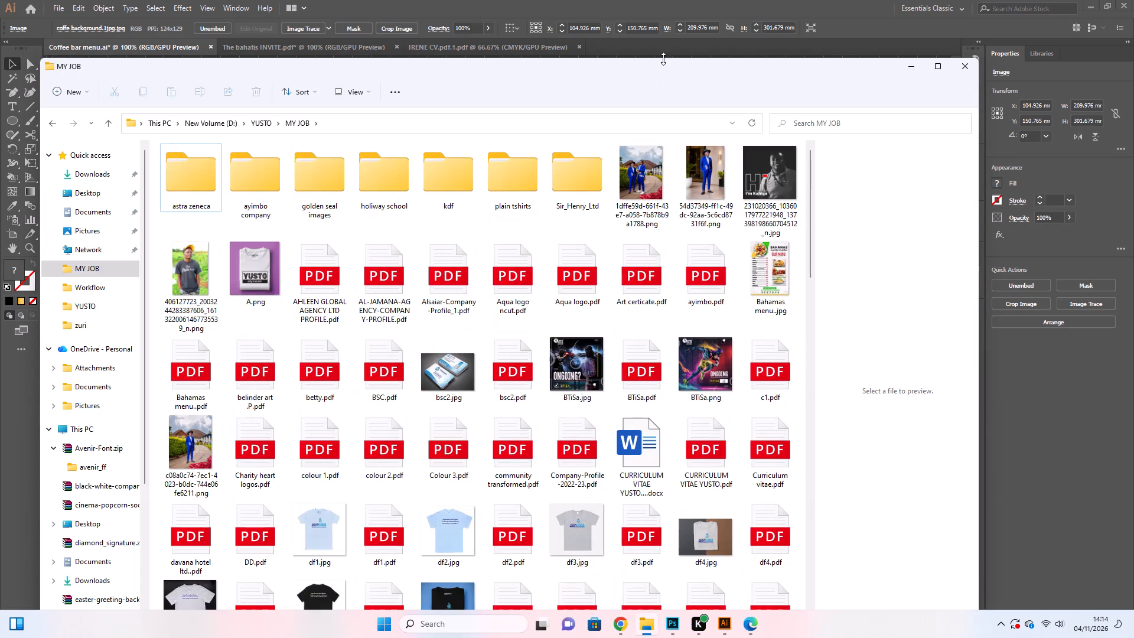
{"action": "left_click", "coordinate": [831, 126]}
{"action": "type", "text": "ice"}
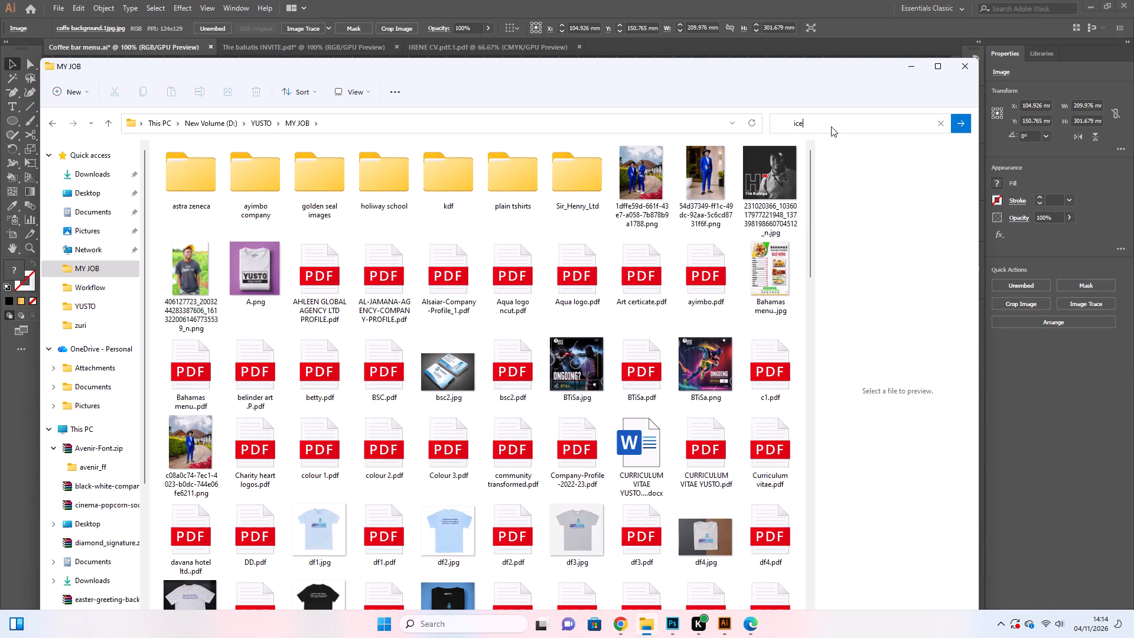
{"action": "key", "text": "space"}
{"action": "key", "text": "o"}
{"action": "key", "text": "BackSpace"}
{"action": "type", "text": "po"}
{"action": "key", "text": "p"}
{"action": "left_click", "coordinate": [955, 126]}
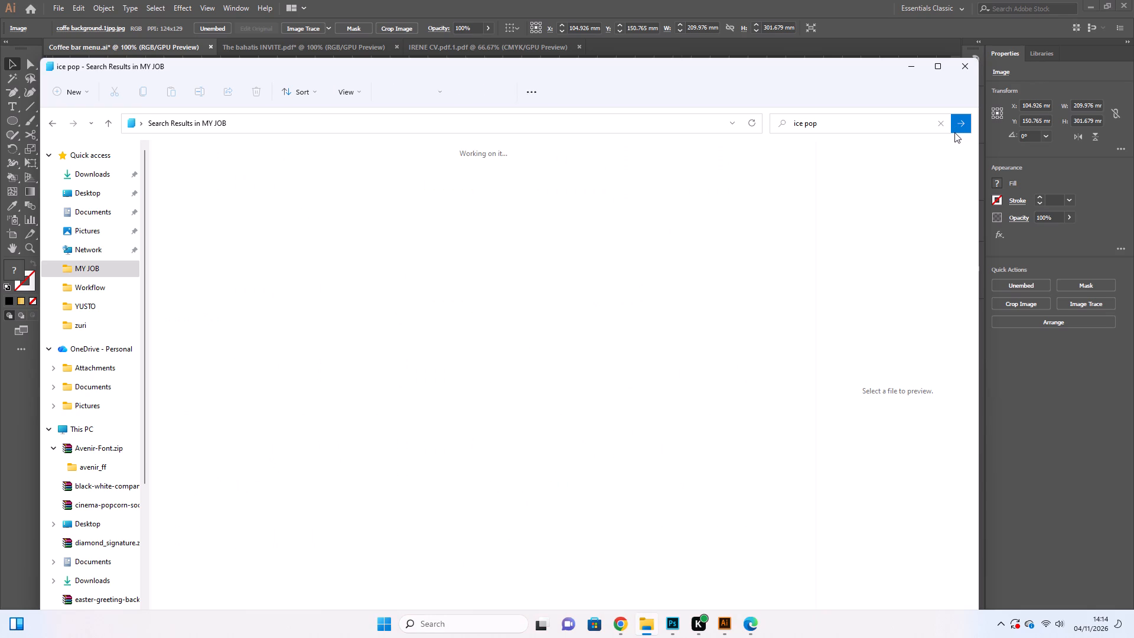
Search the Downloads folder for "ice po" and open ice pop.pdf.
{"action": "left_click", "coordinate": [86, 174]}
{"action": "left_click", "coordinate": [822, 127]}
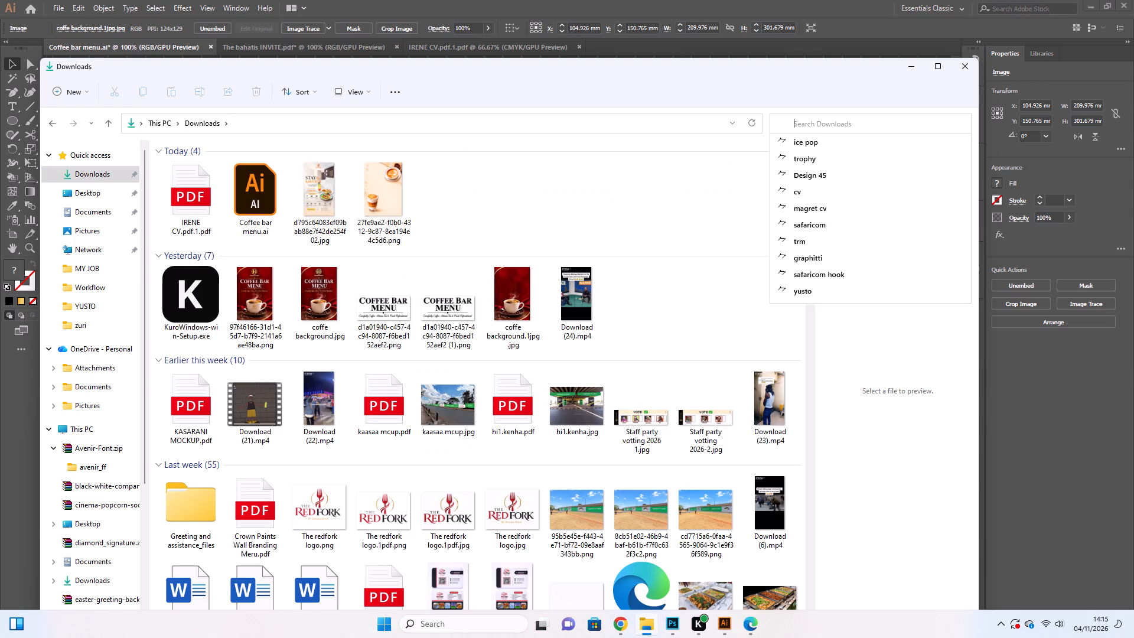
{"action": "type", "text": "ice po"}
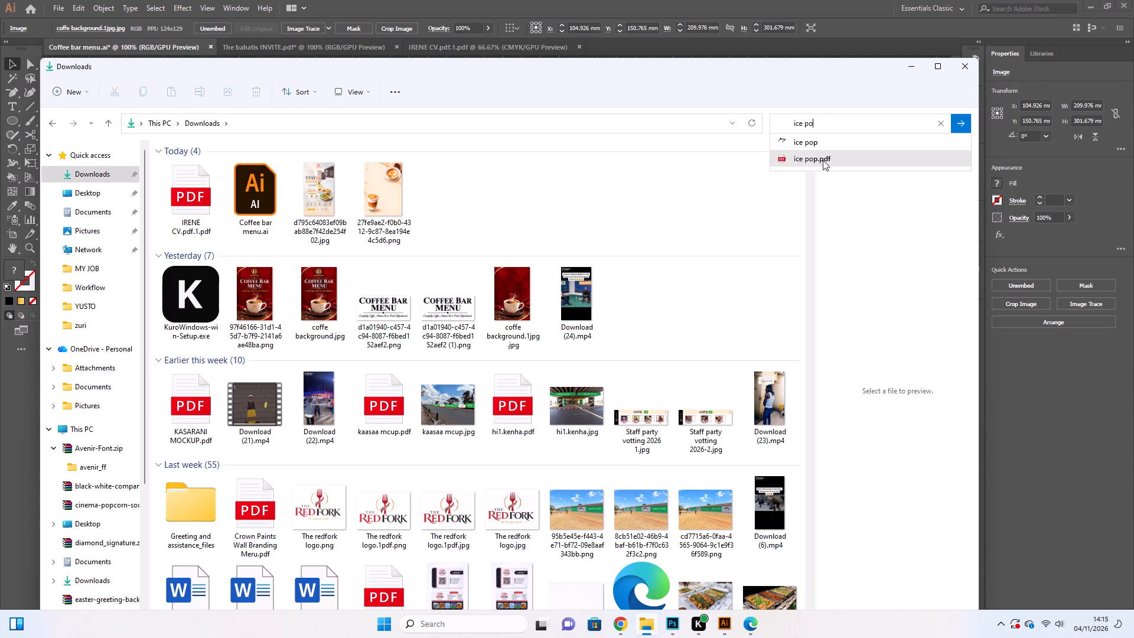
{"action": "left_click", "coordinate": [823, 160]}
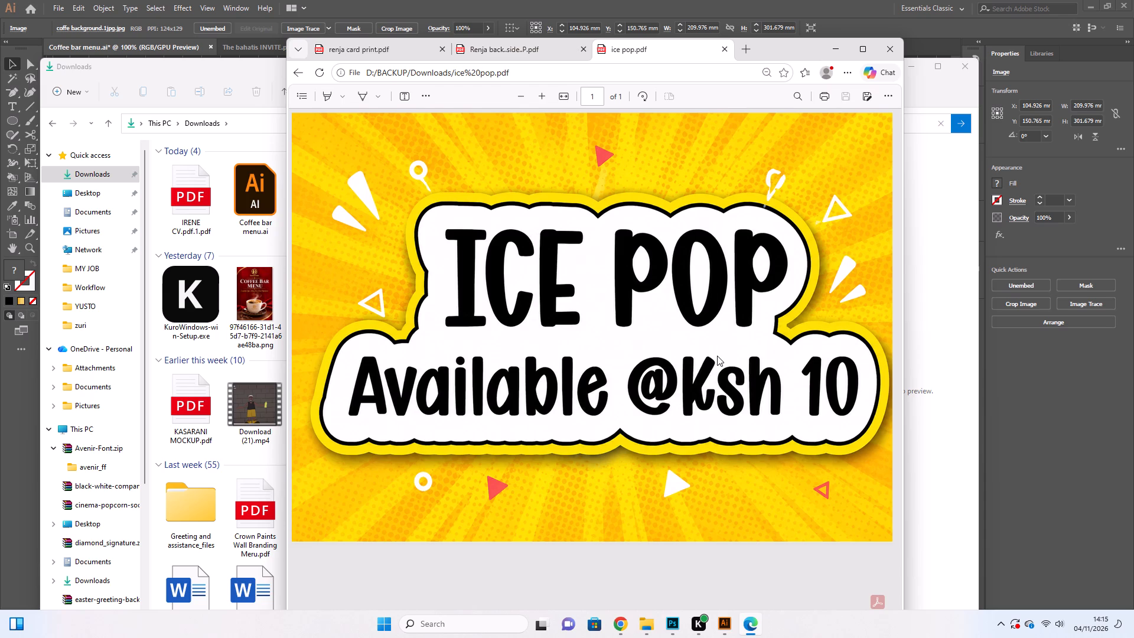
View the ice pop poster, and minimise the PDF and File Explorer windows to return to the menu in Illustrator.
{"action": "scroll", "coordinate": [748, 474], "scroll_direction": "up", "scroll_amount": 4}
{"action": "left_click", "coordinate": [734, 301]}
{"action": "left_click", "coordinate": [841, 71]}
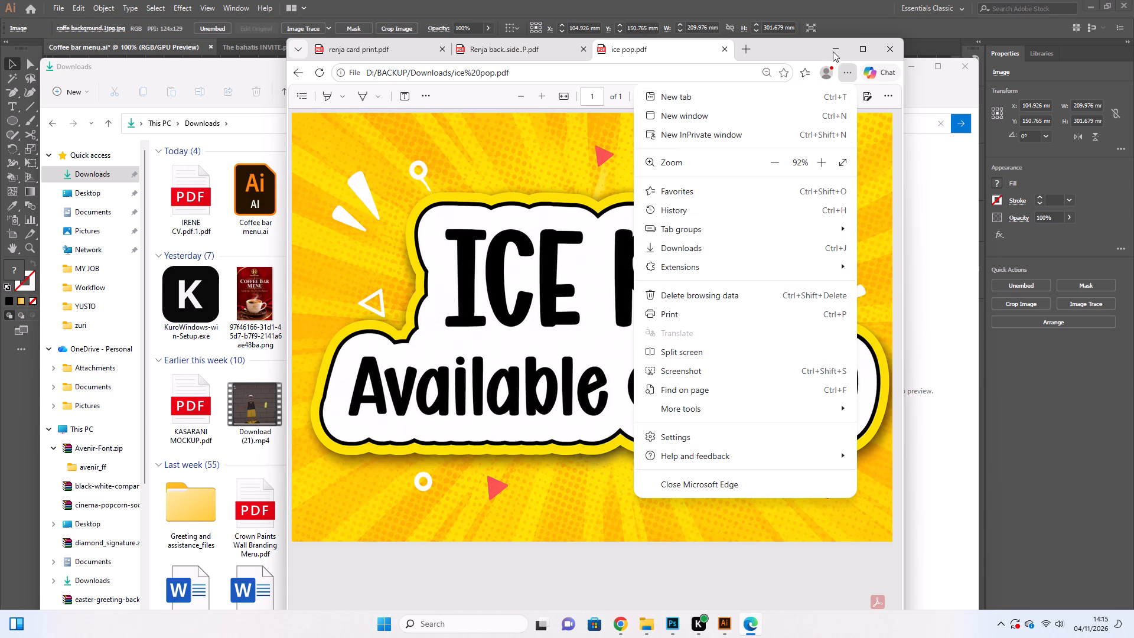
{"action": "left_click", "coordinate": [832, 51]}
{"action": "left_click", "coordinate": [839, 49]}
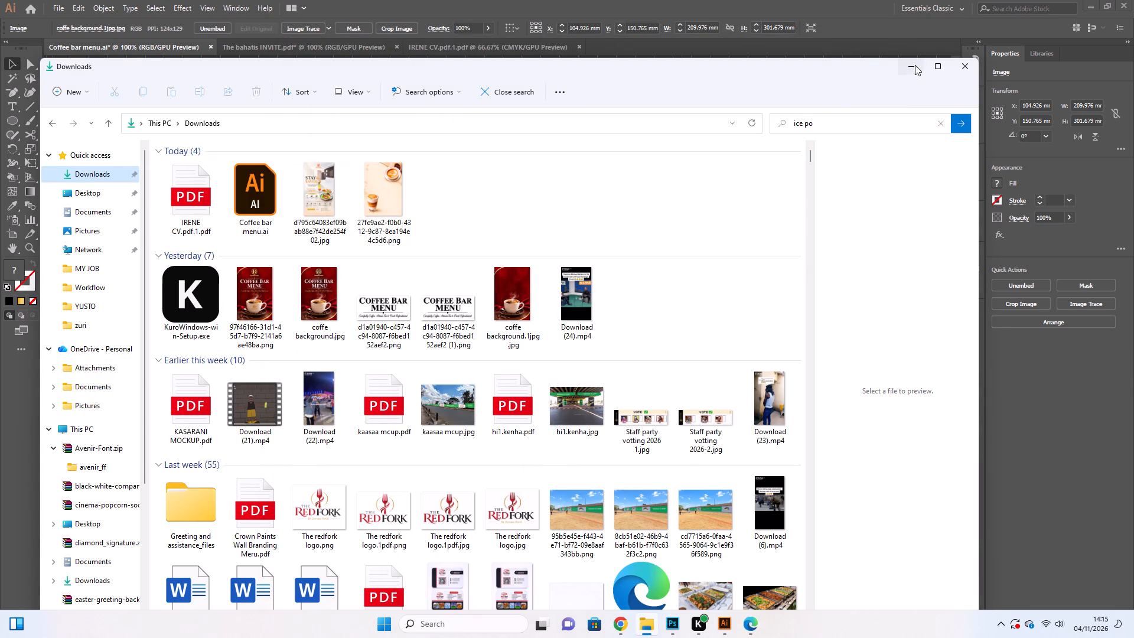
{"action": "left_click", "coordinate": [915, 65]}
Review the cover's logo, title and tagline alongside the Coffees page, checking the Cappuccino and Americano/Long Black text.
{"action": "left_click", "coordinate": [60, 5]}
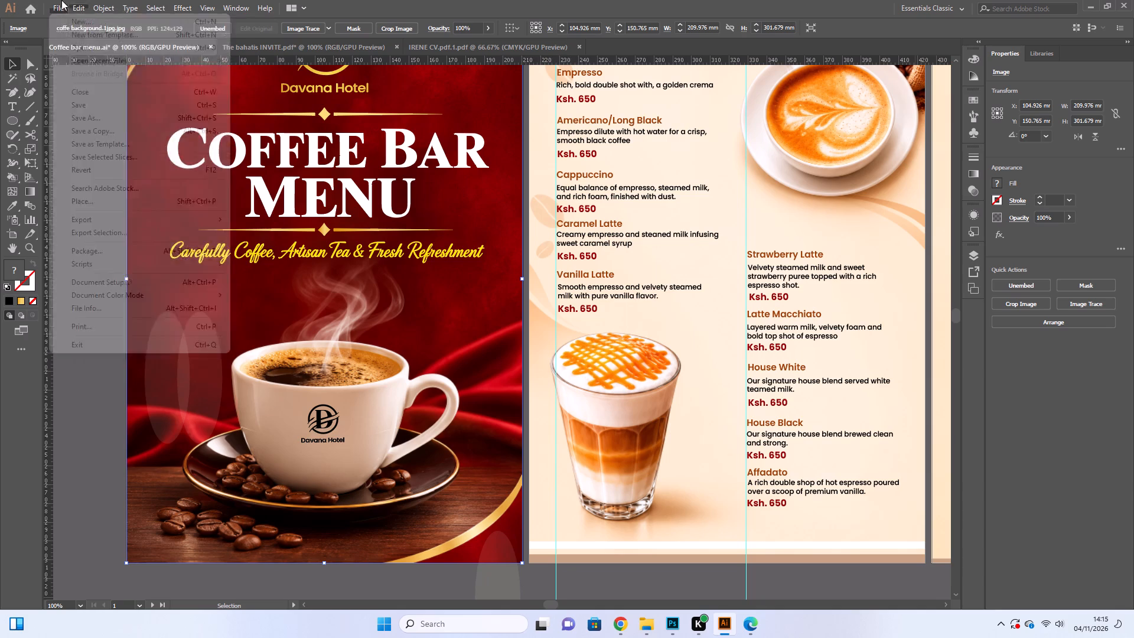
{"action": "left_click", "coordinate": [344, 248]}
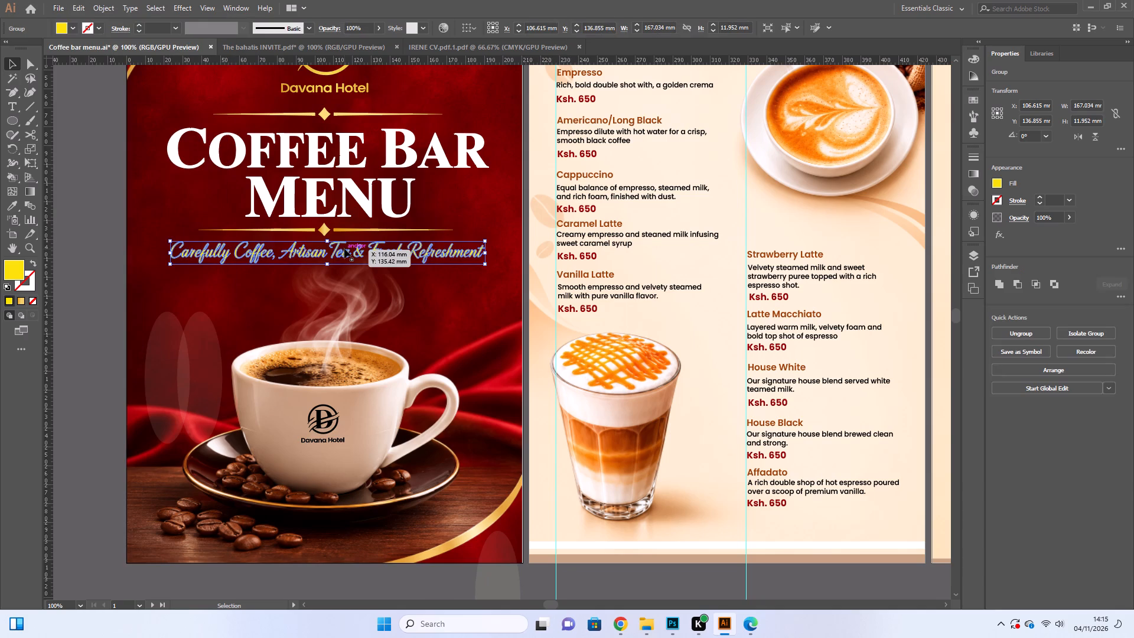
{"action": "scroll", "coordinate": [281, 351], "scroll_direction": "up", "scroll_amount": 4}
{"action": "left_click", "coordinate": [425, 319]}
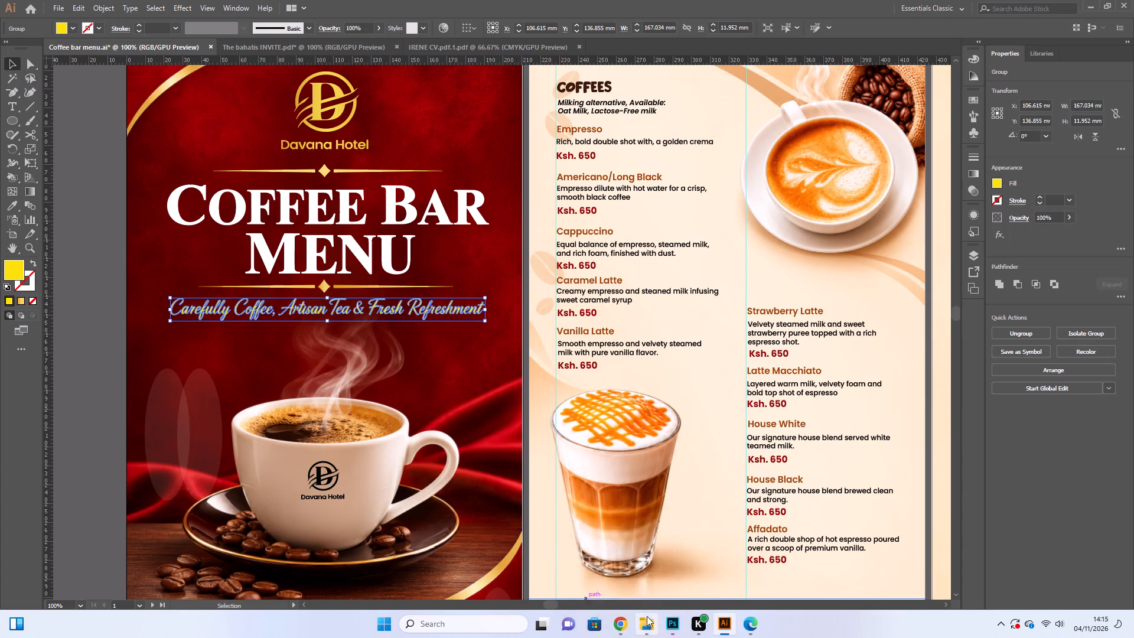
{"action": "left_click", "coordinate": [688, 461]}
{"action": "scroll", "coordinate": [417, 217], "scroll_direction": "up", "scroll_amount": 3}
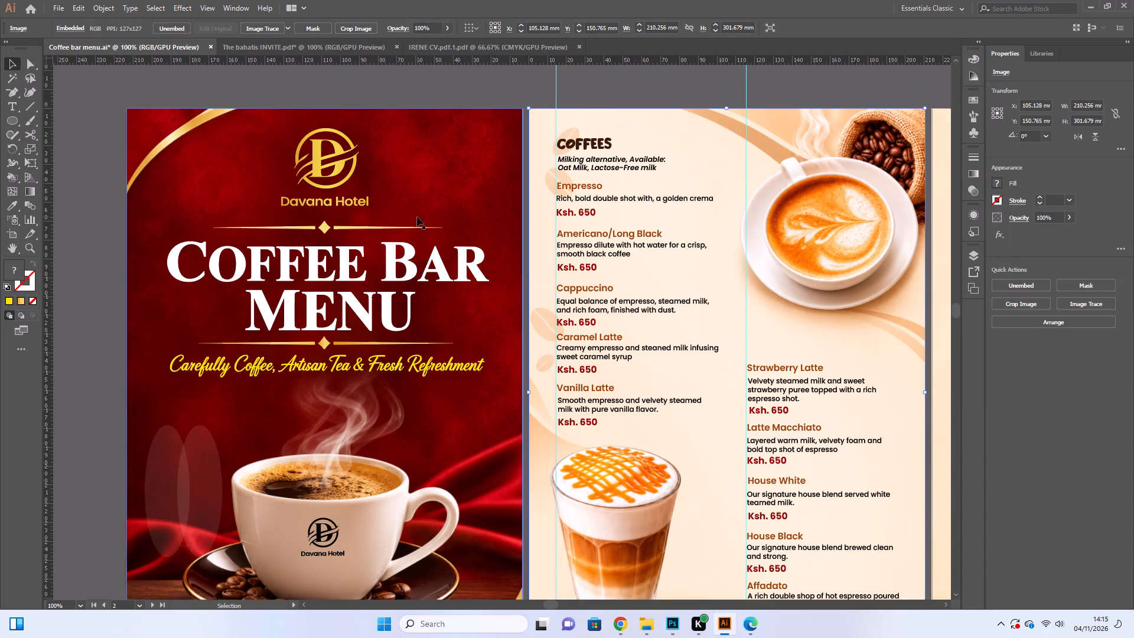
{"action": "scroll", "coordinate": [417, 217], "scroll_direction": "up", "scroll_amount": 7}
{"action": "left_click", "coordinate": [440, 141]}
{"action": "scroll", "coordinate": [462, 244], "scroll_direction": "down", "scroll_amount": 4}
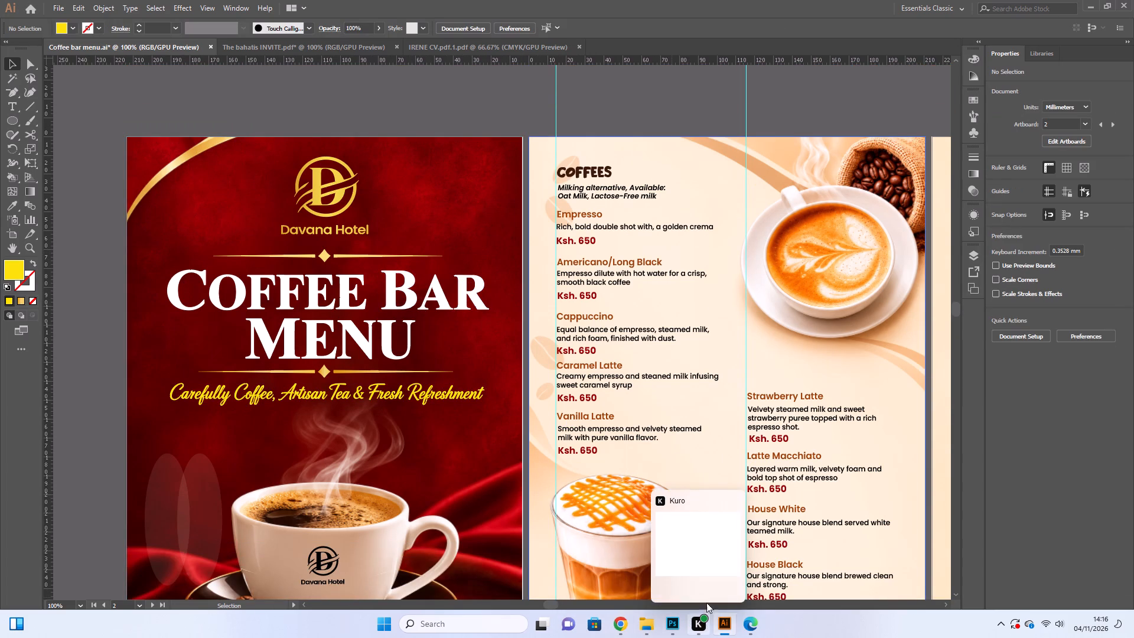
{"action": "left_click", "coordinate": [672, 388]}
{"action": "left_click", "coordinate": [650, 374]}
{"action": "left_click", "coordinate": [629, 332]}
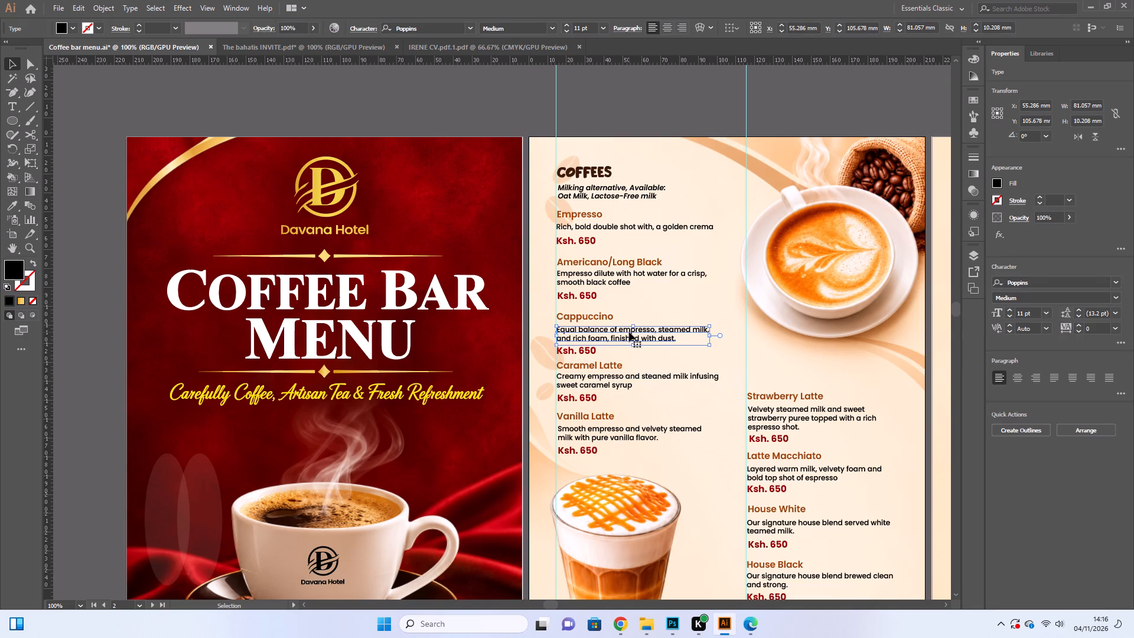
{"action": "left_click", "coordinate": [589, 315]}
{"action": "left_click", "coordinate": [589, 289]}
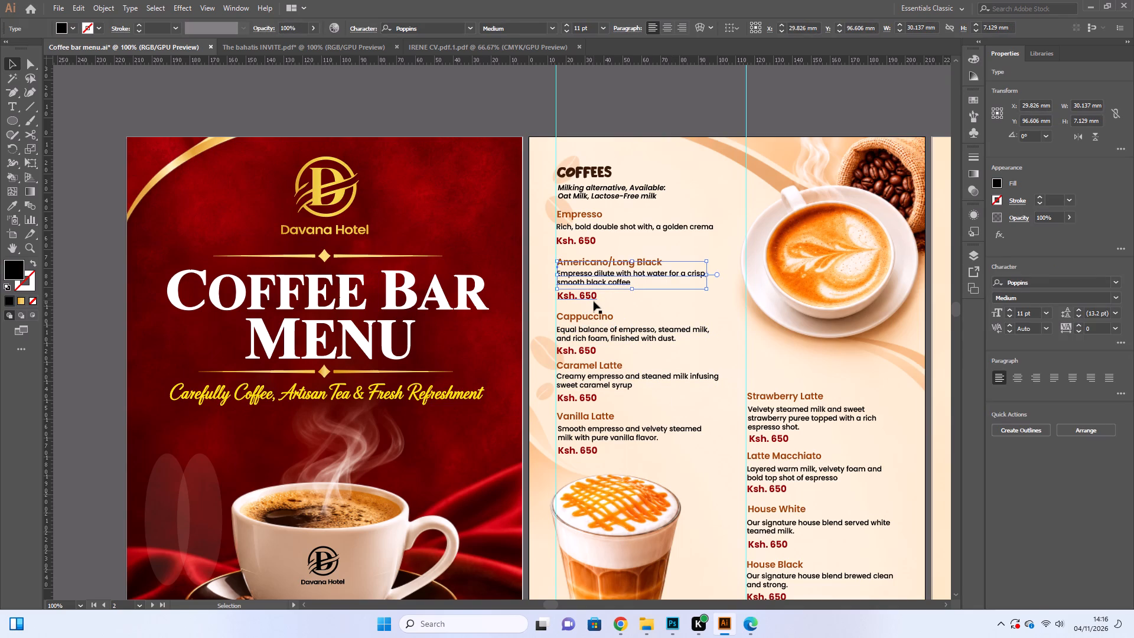
{"action": "left_click", "coordinate": [595, 305]}
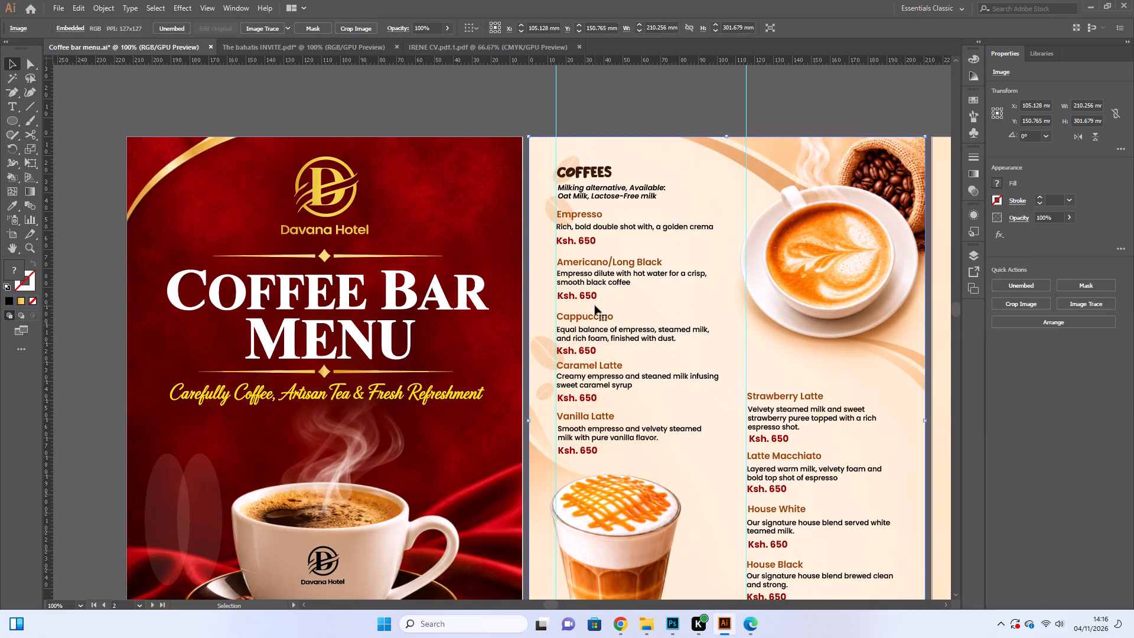
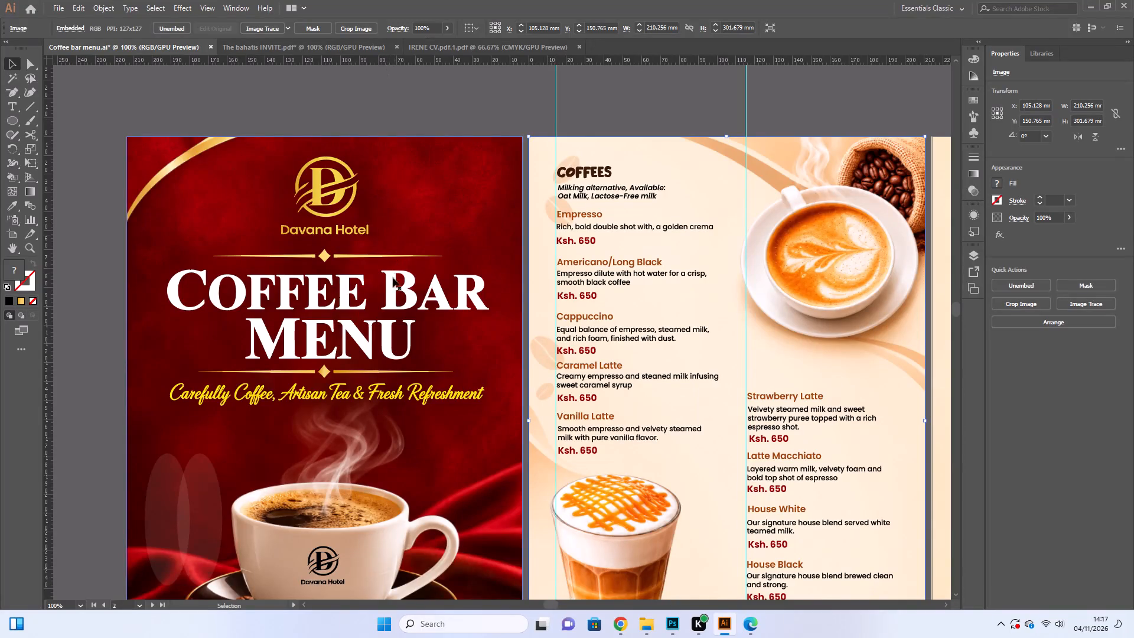
Nudge the Cappuccino heading on the Coffees page about 0.35 mm left, toward the vertical guide.
{"action": "left_click", "coordinate": [389, 284]}
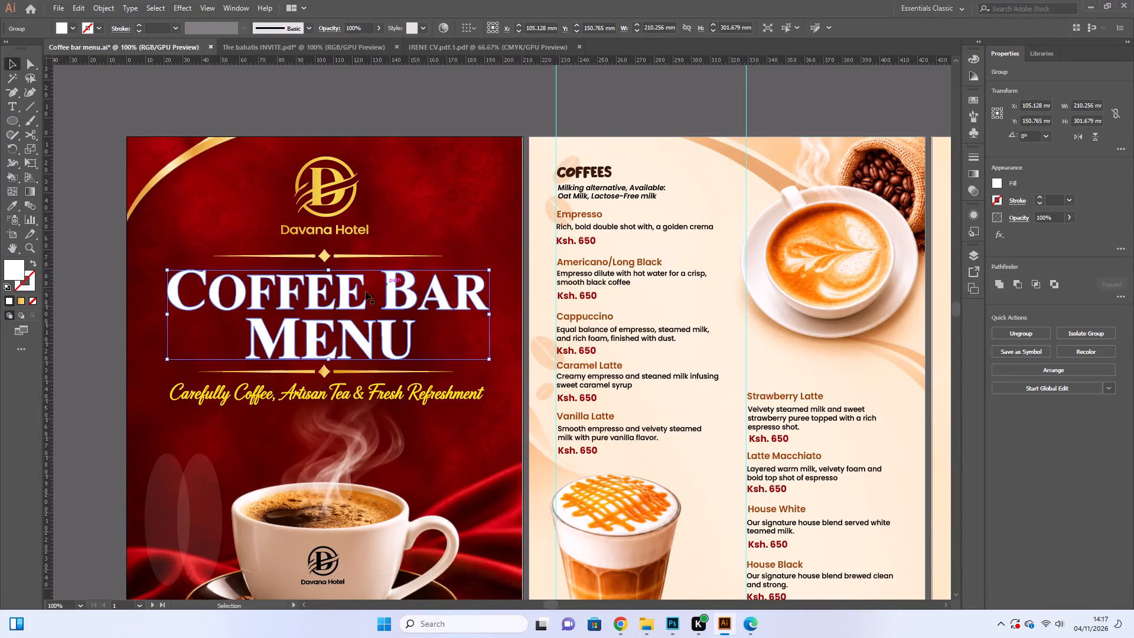
{"action": "left_click", "coordinate": [336, 86]}
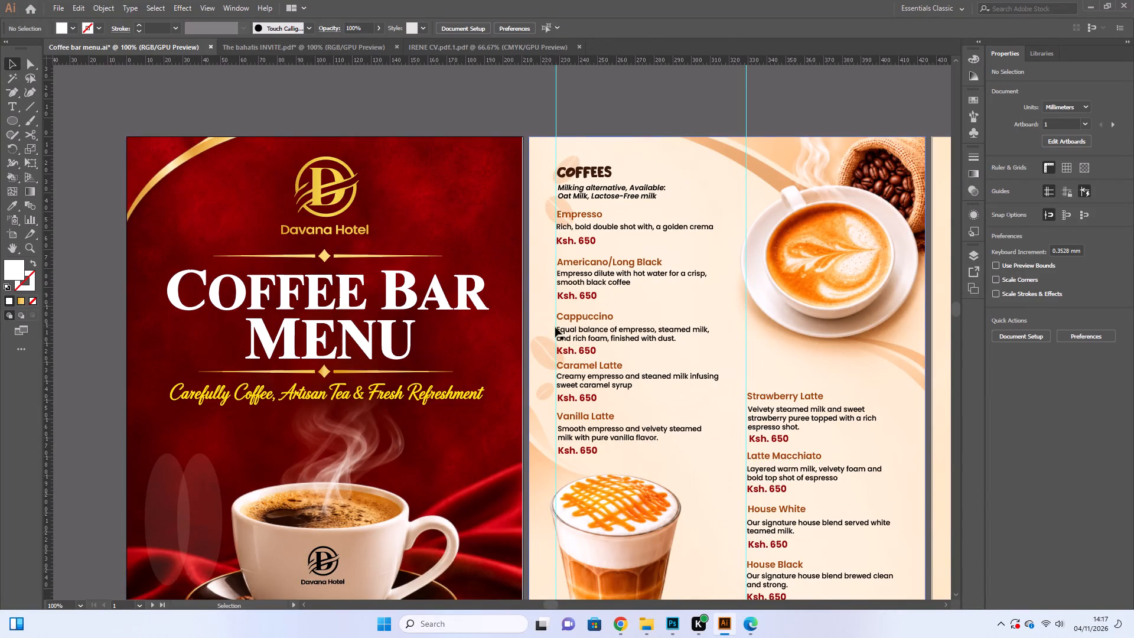
{"action": "left_click", "coordinate": [556, 328]}
{"action": "left_click", "coordinate": [572, 321]}
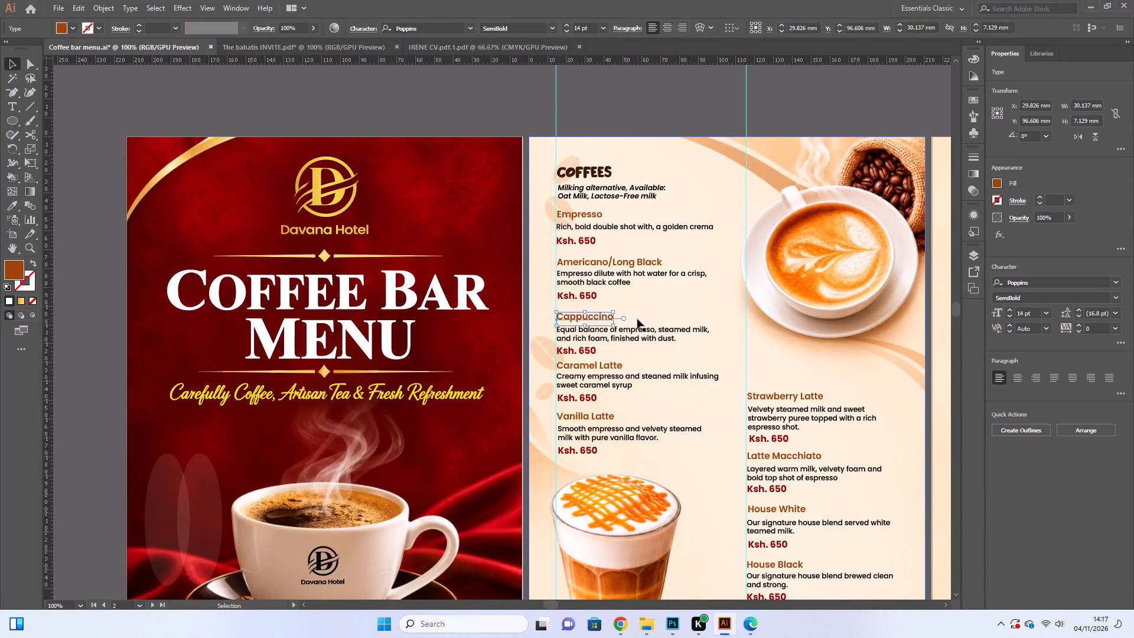
{"action": "key", "text": "Left"}
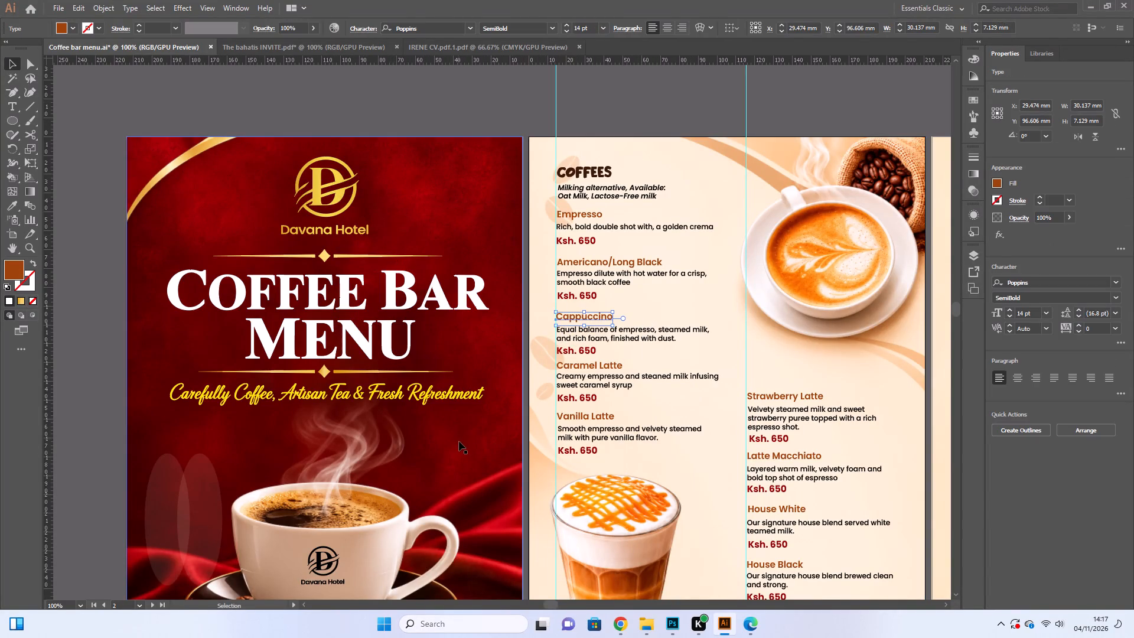
{"action": "left_click", "coordinate": [432, 108]}
Examine the logo on the cover's coffee cup and the latte image and House Black description on the Coffees page.
{"action": "scroll", "coordinate": [460, 228], "scroll_direction": "down", "scroll_amount": 5}
{"action": "scroll", "coordinate": [474, 292], "scroll_direction": "down", "scroll_amount": 5}
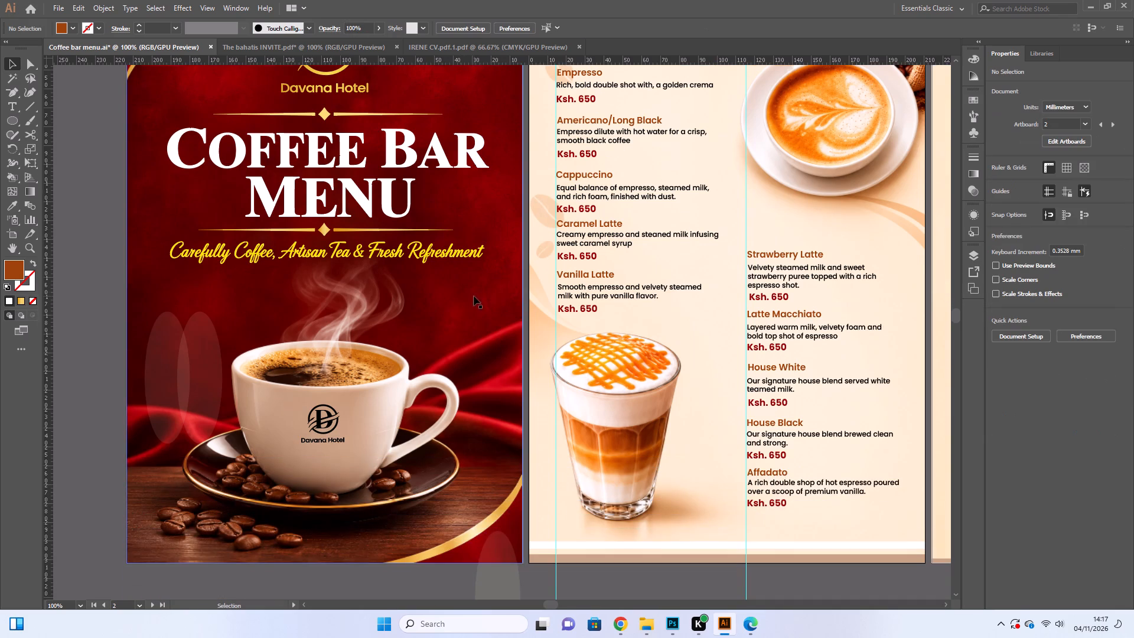
{"action": "left_click", "coordinate": [320, 414]}
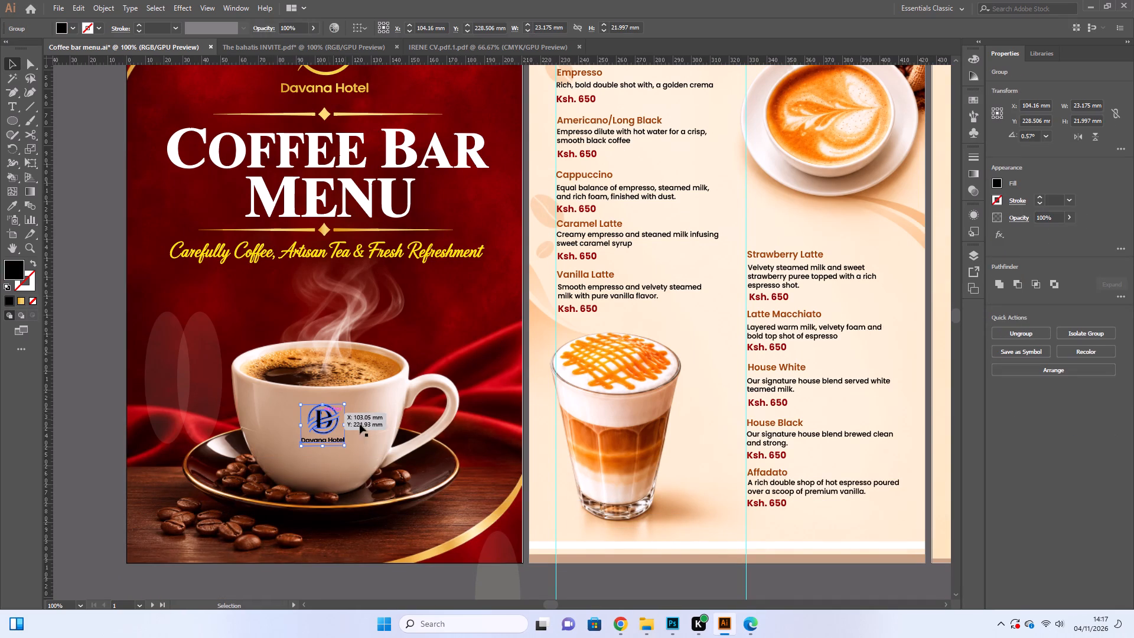
{"action": "left_click", "coordinate": [573, 575]}
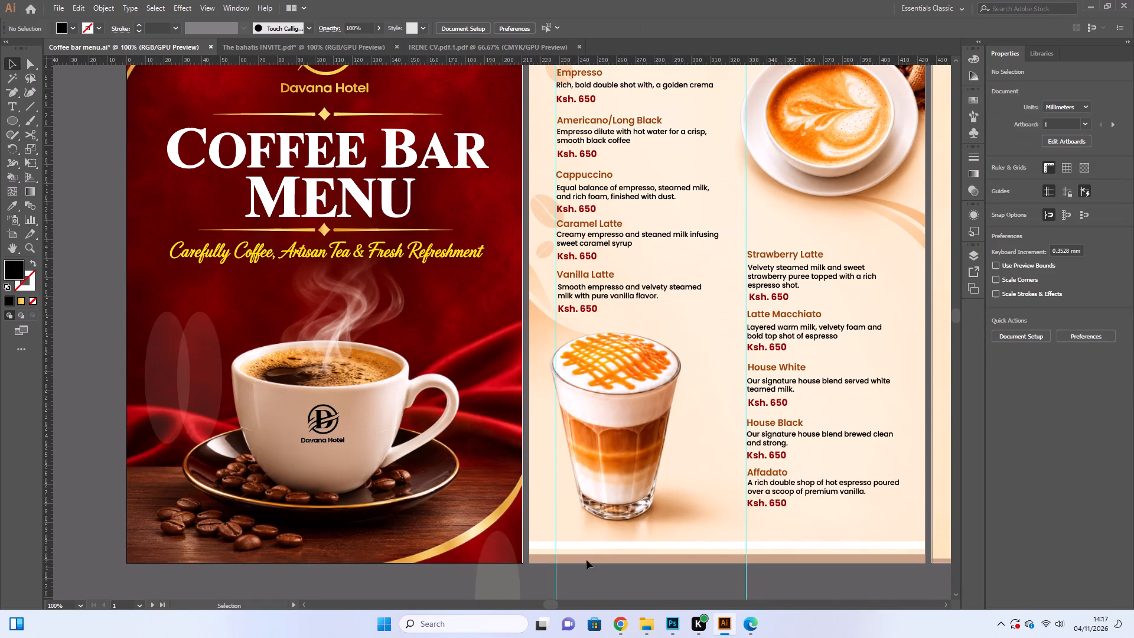
{"action": "left_click", "coordinate": [610, 451]}
{"action": "scroll", "coordinate": [693, 460], "scroll_direction": "up", "scroll_amount": 3}
{"action": "left_click", "coordinate": [784, 486]}
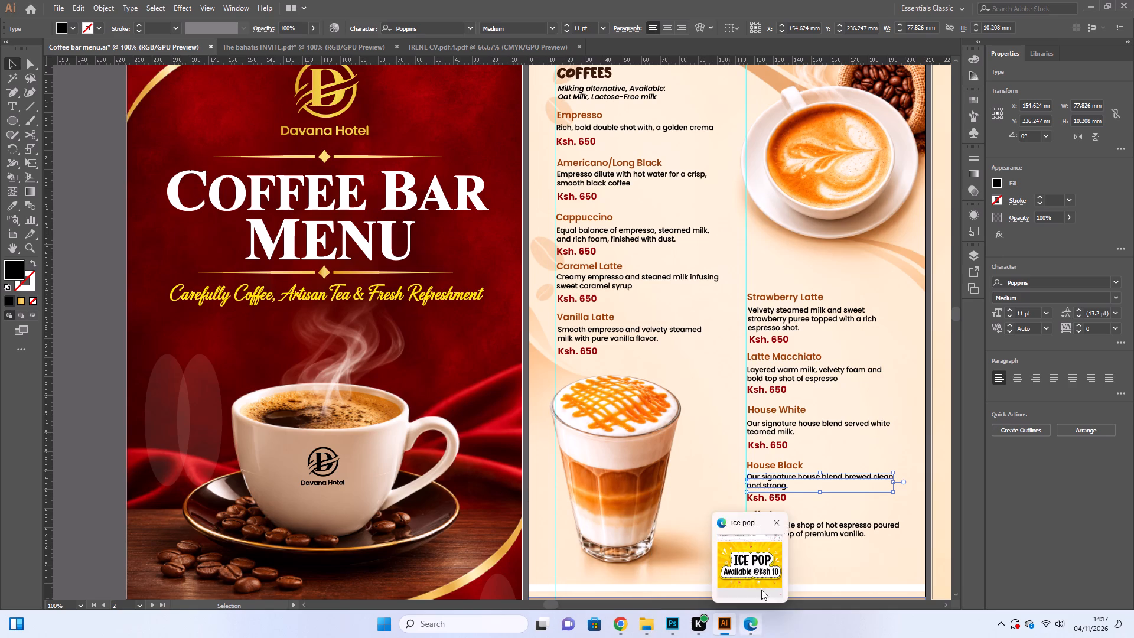
Switch to ice pop.pdf in Microsoft Edge and capture a rectangular screen snip of the whole ice pop poster.
{"action": "left_click", "coordinate": [761, 585]}
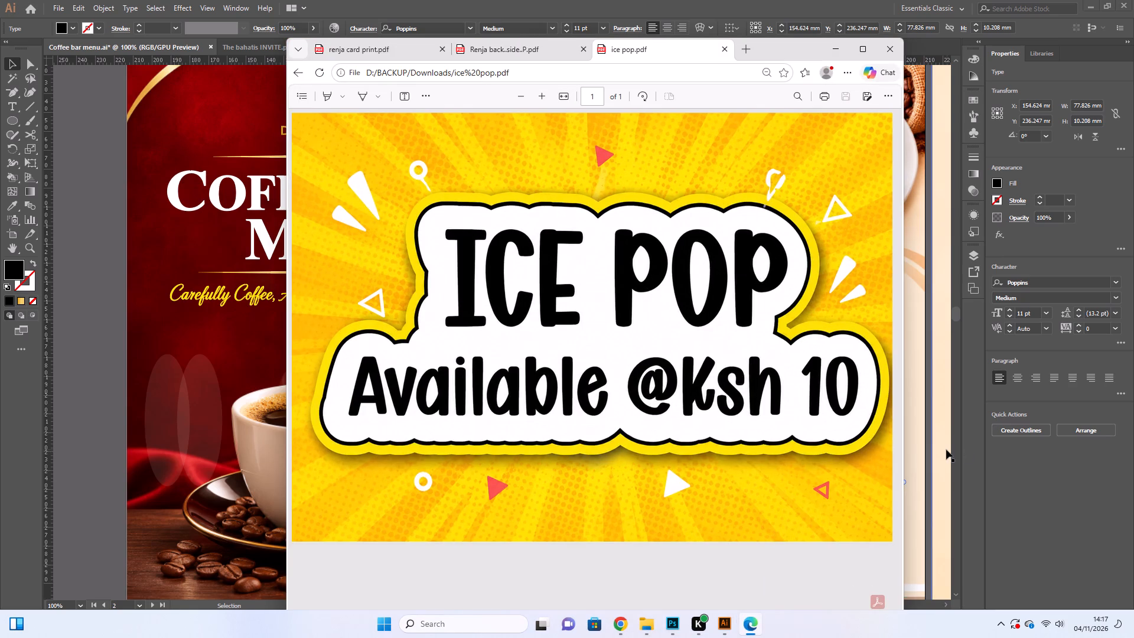
{"action": "key", "text": "shift+super+s"}
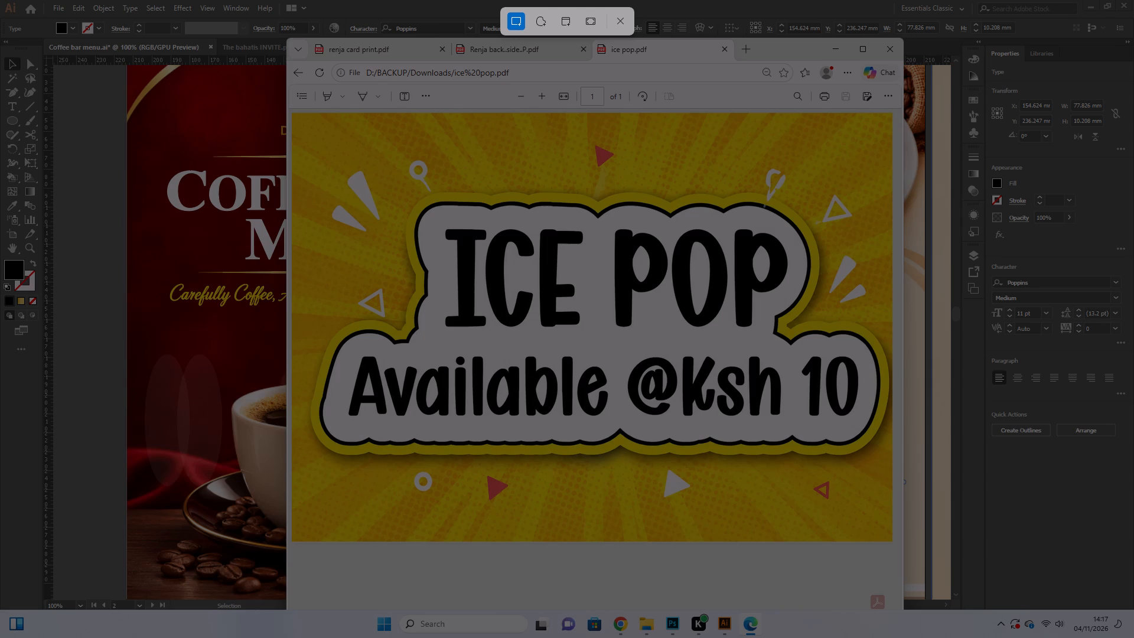
{"action": "left_click_drag", "start_coordinate": [293, 113], "coordinate": [894, 535]}
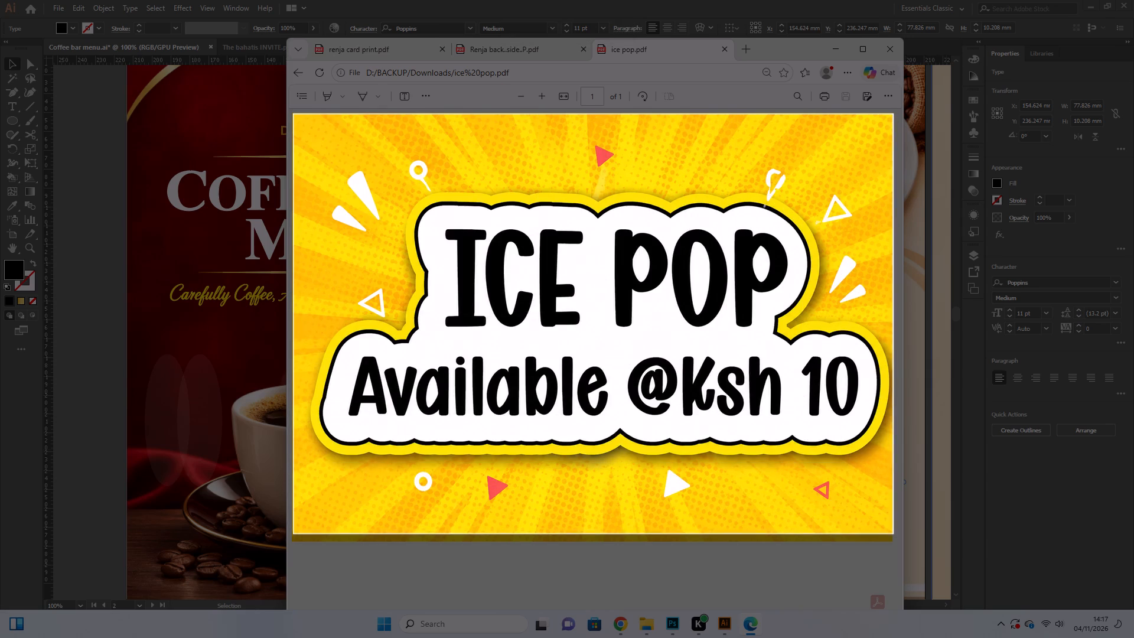
{"action": "left_click_drag", "start_coordinate": [894, 535], "coordinate": [895, 543]}
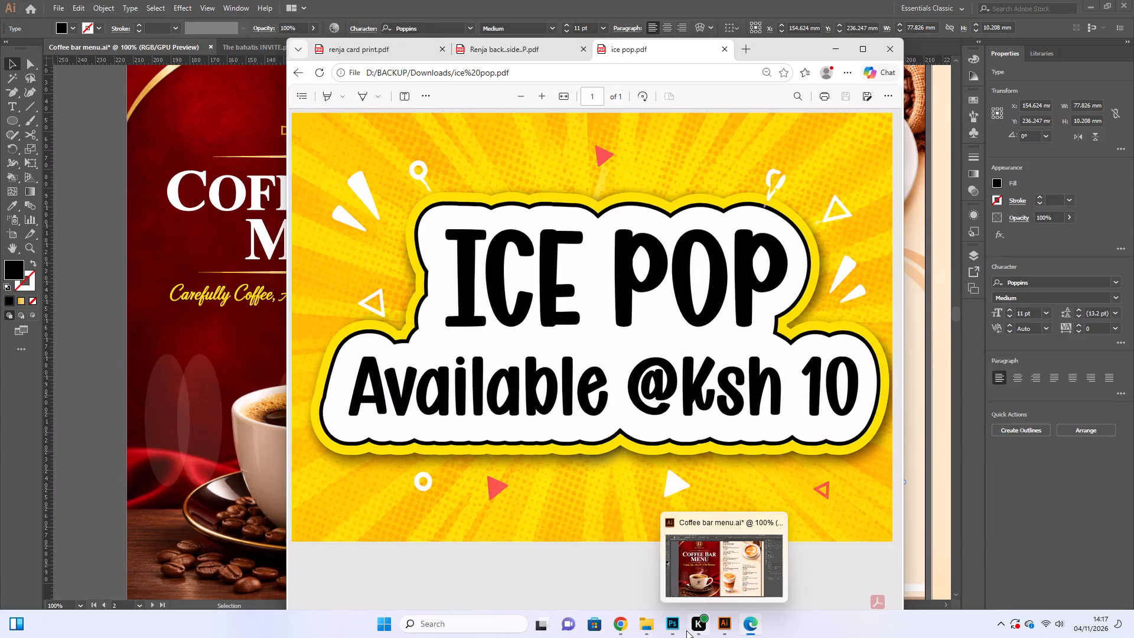
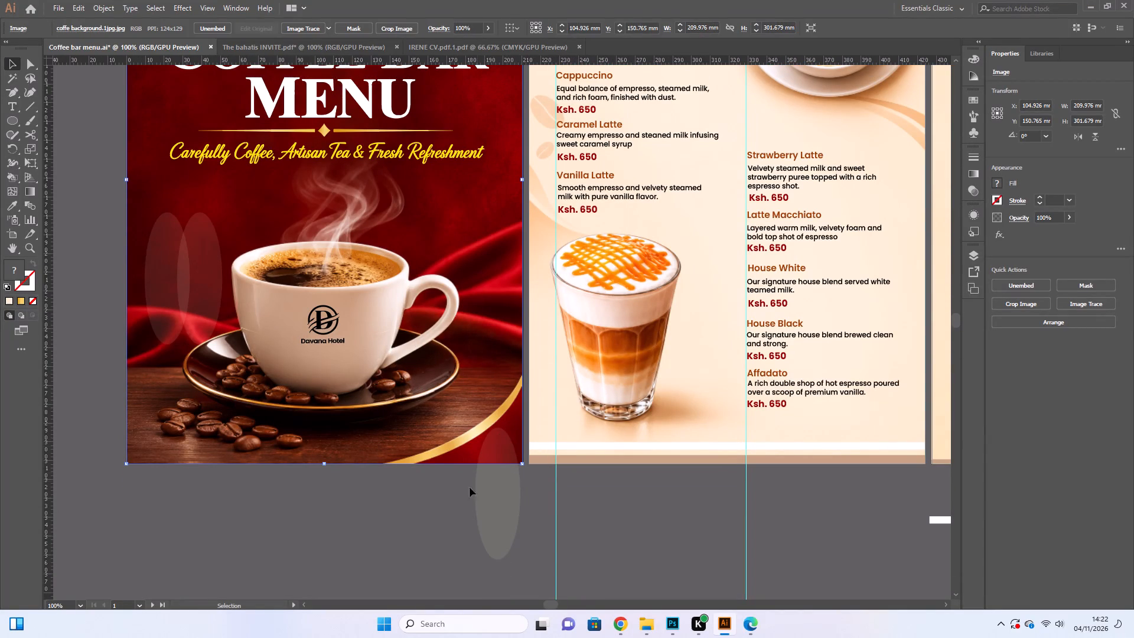
Examine the translucent ellipse at the cover's bottom edge and the Coffees page's images, right-column items and bottom band.
{"action": "left_click", "coordinate": [480, 503]}
{"action": "scroll", "coordinate": [487, 484], "scroll_direction": "down", "scroll_amount": 4}
{"action": "left_click", "coordinate": [496, 447]}
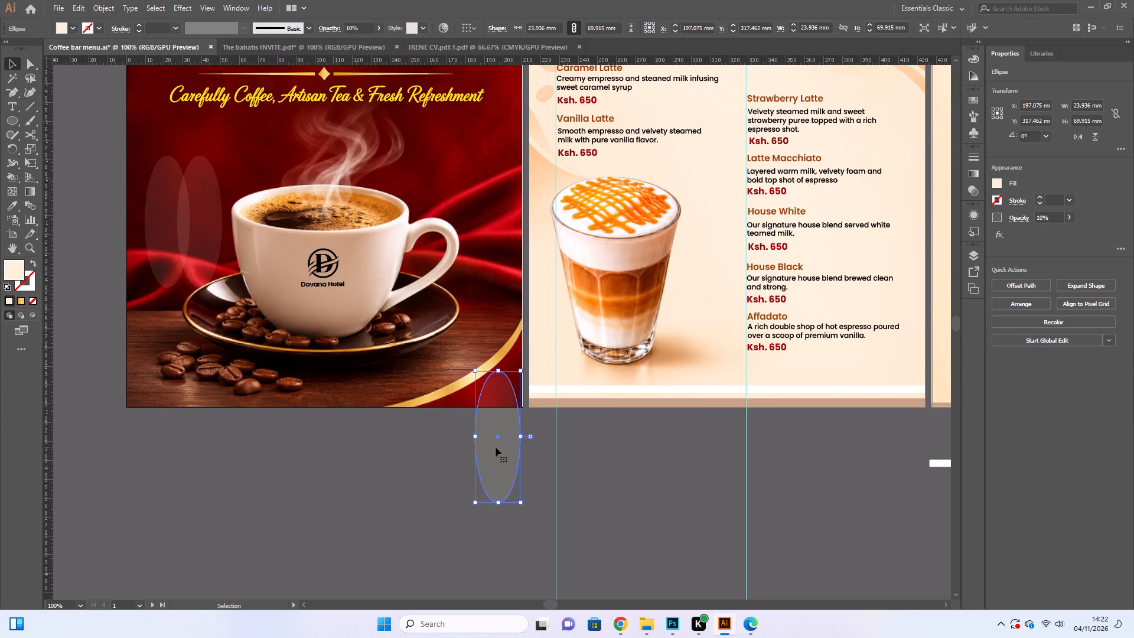
{"action": "left_click", "coordinate": [480, 493]}
{"action": "left_click", "coordinate": [602, 466]}
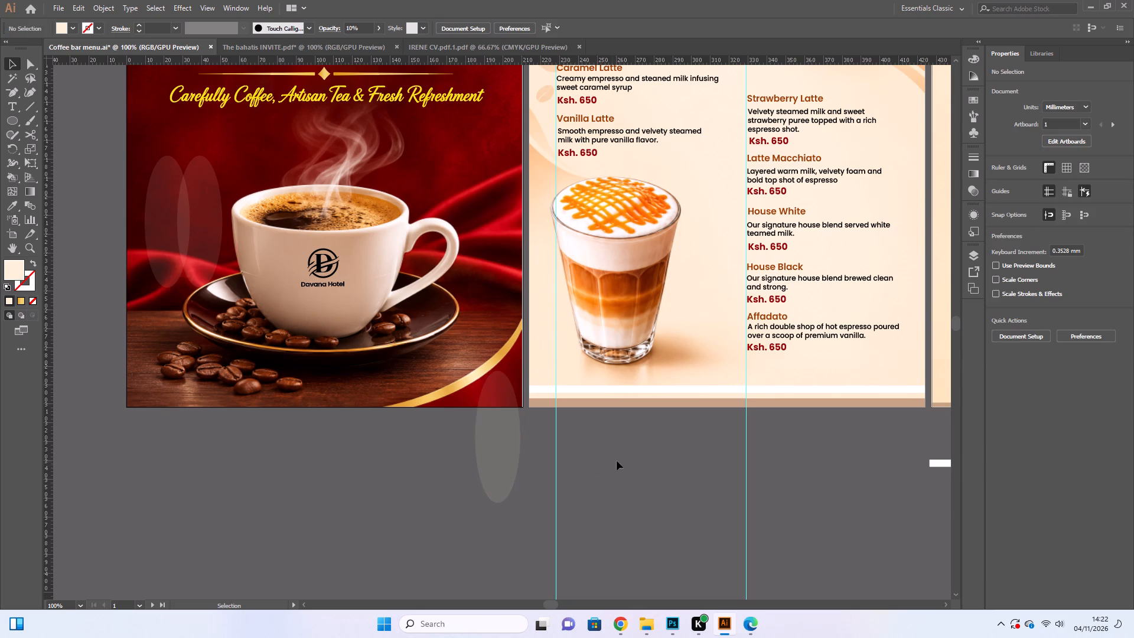
{"action": "scroll", "coordinate": [617, 461], "scroll_direction": "up", "scroll_amount": 3}
{"action": "left_click", "coordinate": [760, 390]}
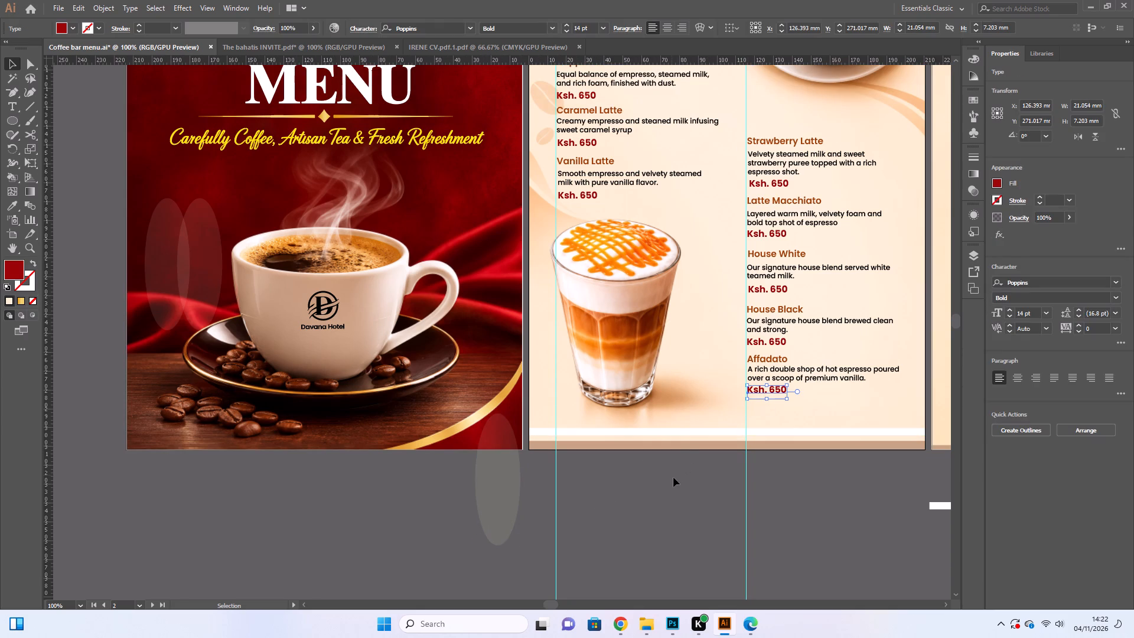
{"action": "left_click", "coordinate": [677, 480]}
{"action": "scroll", "coordinate": [676, 461], "scroll_direction": "up", "scroll_amount": 6}
{"action": "left_click", "coordinate": [612, 364]}
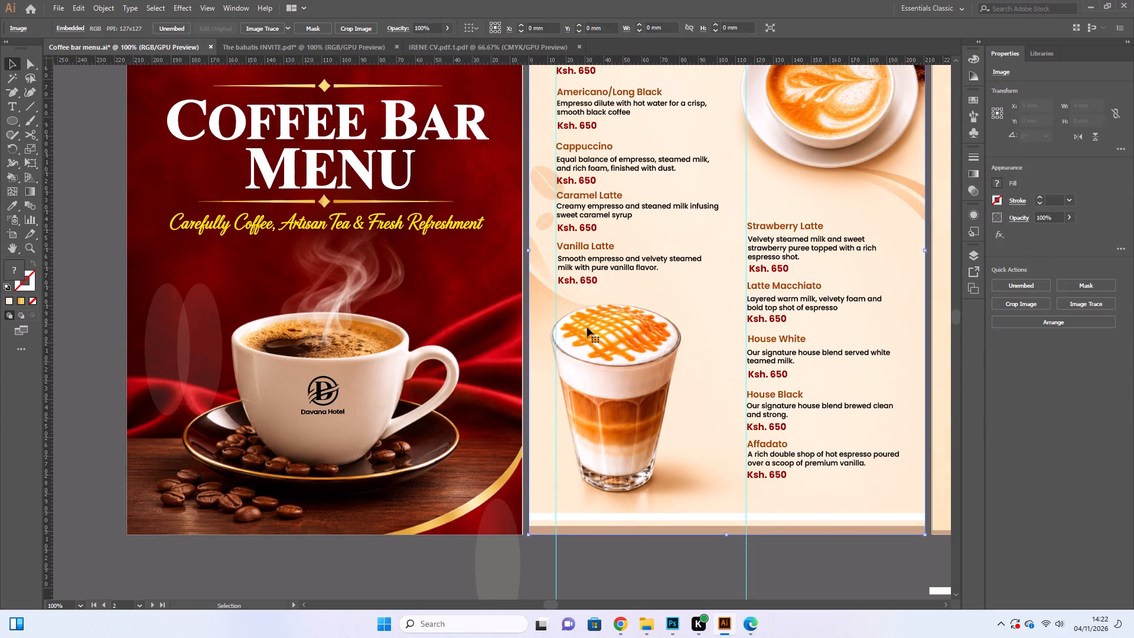
{"action": "scroll", "coordinate": [588, 327], "scroll_direction": "up", "scroll_amount": 4}
{"action": "scroll", "coordinate": [653, 354], "scroll_direction": "up", "scroll_amount": 4}
{"action": "left_click", "coordinate": [843, 223]}
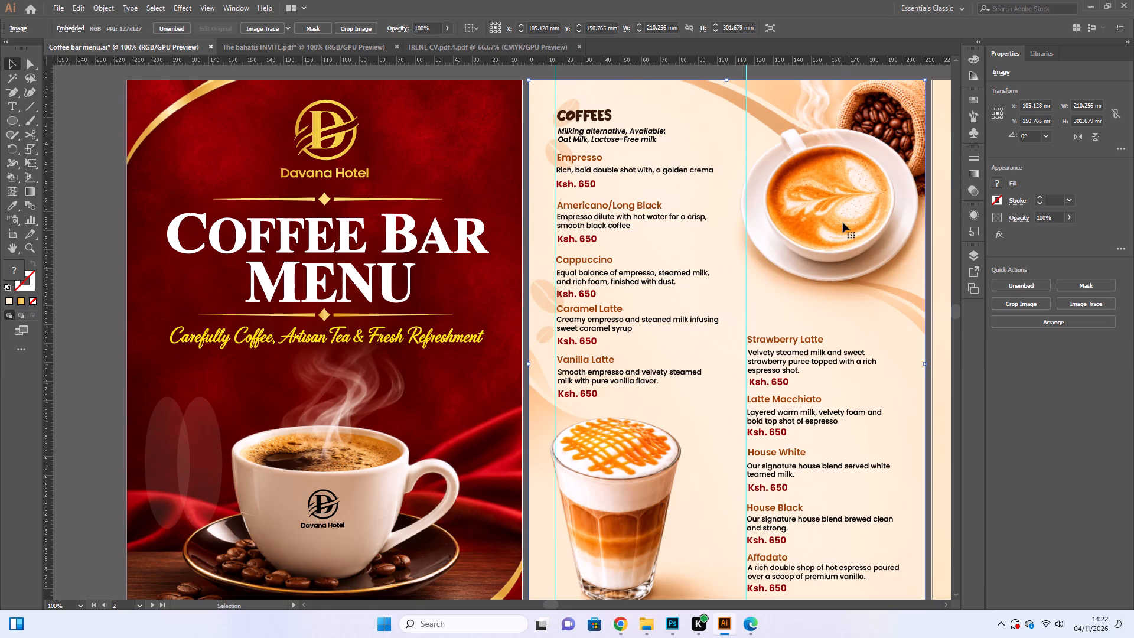
{"action": "scroll", "coordinate": [833, 246], "scroll_direction": "up", "scroll_amount": 1}
{"action": "scroll", "coordinate": [791, 382], "scroll_direction": "down", "scroll_amount": 7}
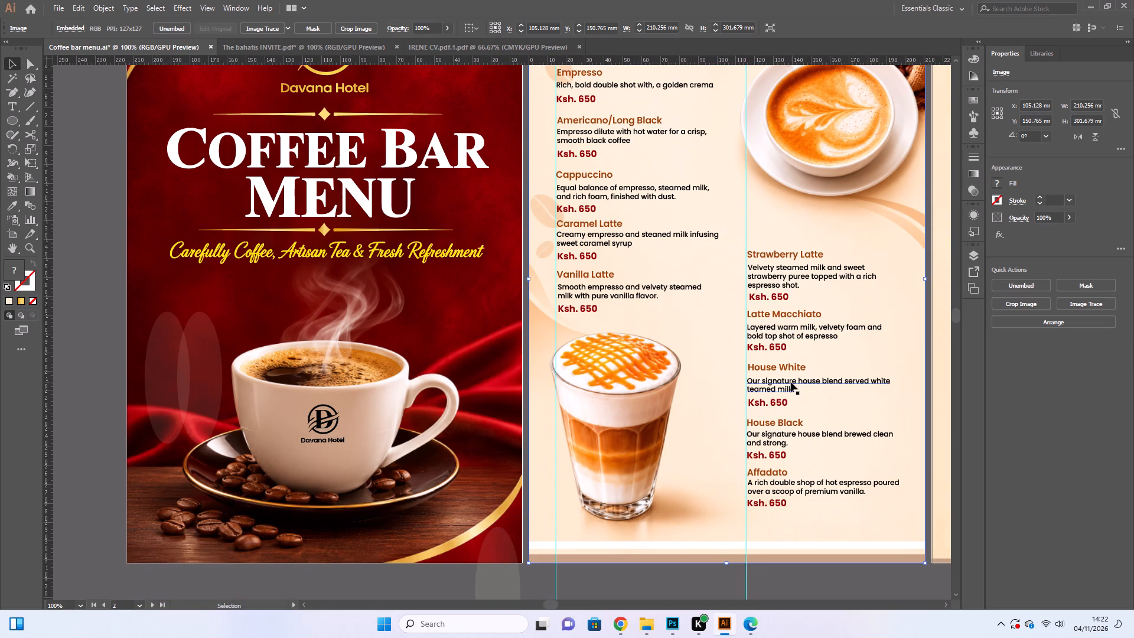
{"action": "scroll", "coordinate": [791, 382], "scroll_direction": "down", "scroll_amount": 3}
{"action": "left_click", "coordinate": [716, 393]}
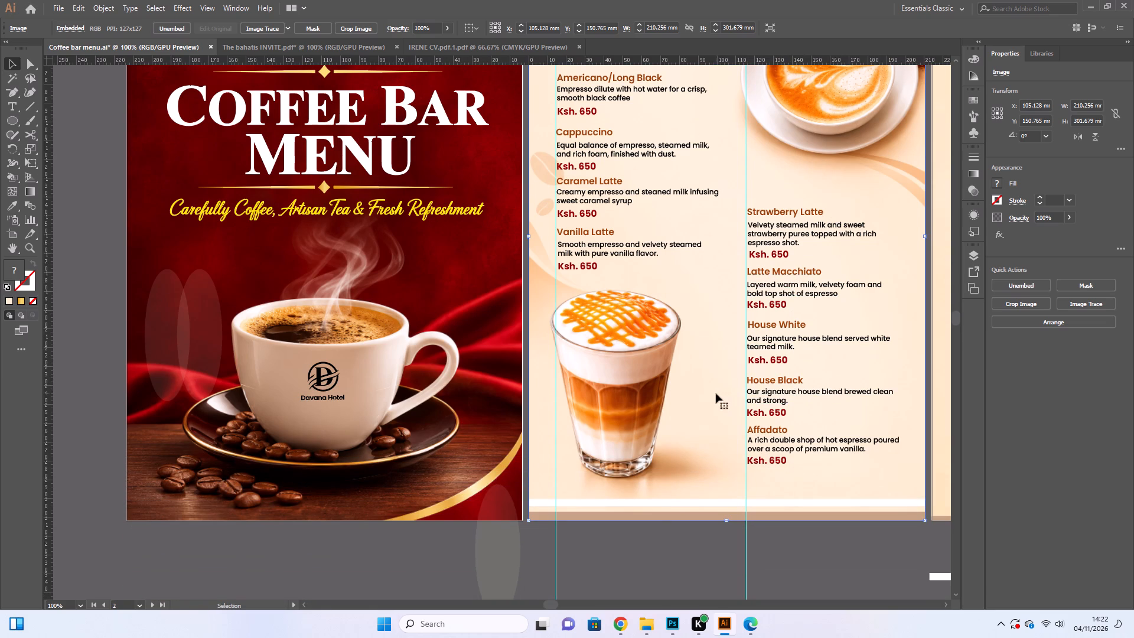
{"action": "left_click", "coordinate": [653, 511]}
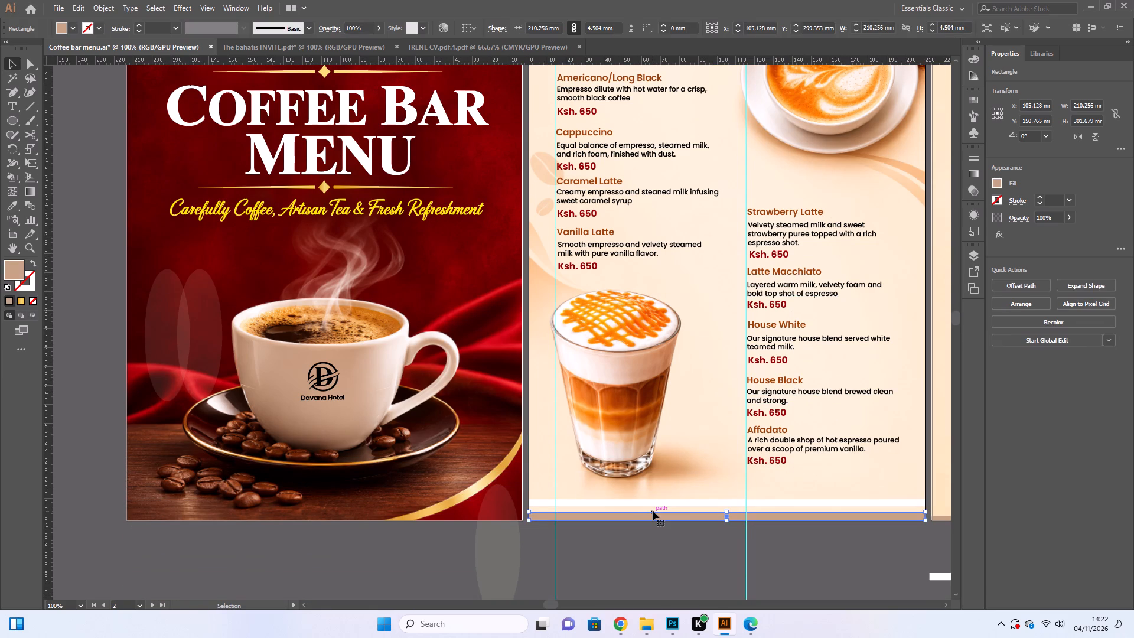
{"action": "left_click", "coordinate": [660, 423]}
{"action": "scroll", "coordinate": [660, 423], "scroll_direction": "up", "scroll_amount": 3}
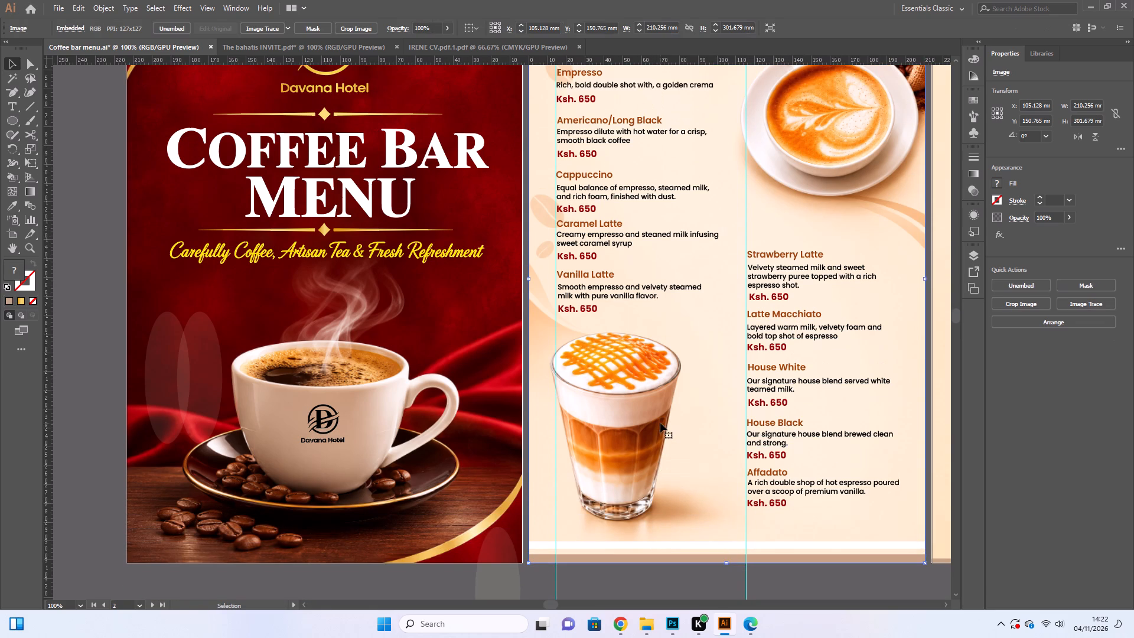
{"action": "scroll", "coordinate": [660, 423], "scroll_direction": "up", "scroll_amount": 3}
{"action": "scroll", "coordinate": [660, 423], "scroll_direction": "down", "scroll_amount": 4}
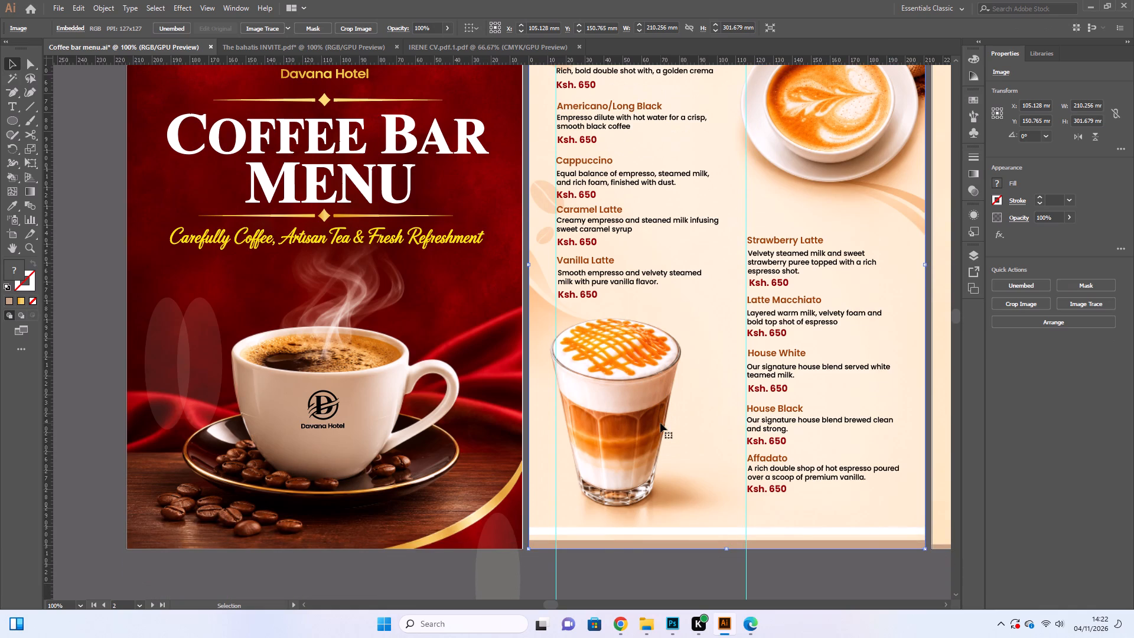
{"action": "left_click", "coordinate": [660, 423]}
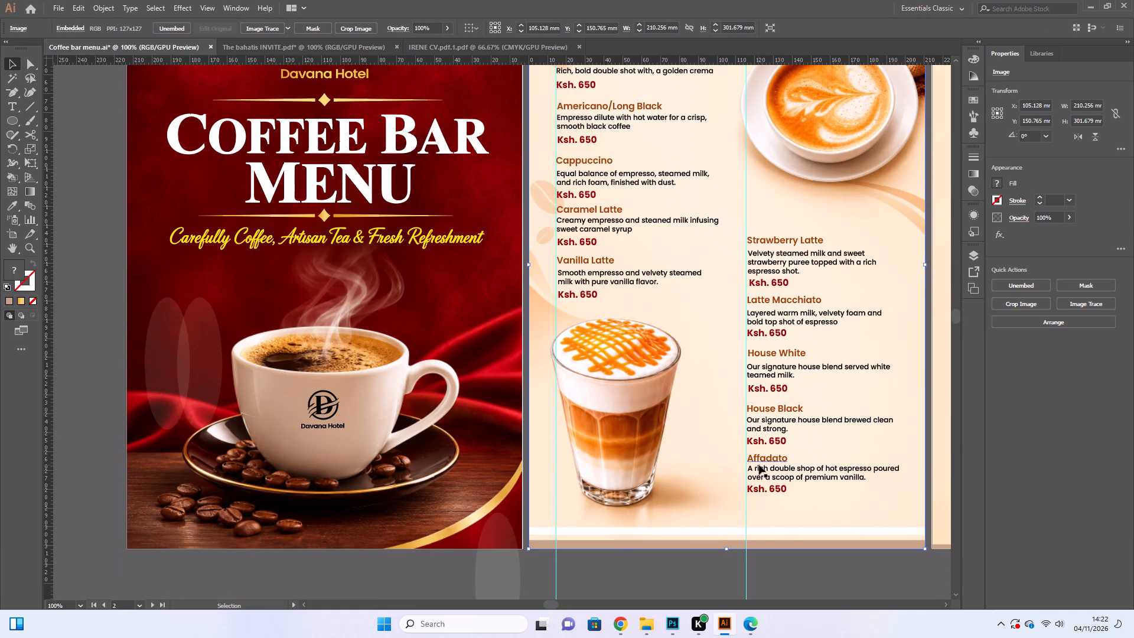
Nudge the Affadato heading on the Coffees page up about 0.7 mm, away from its description.
{"action": "left_click", "coordinate": [760, 465]}
{"action": "key", "text": "Up"}
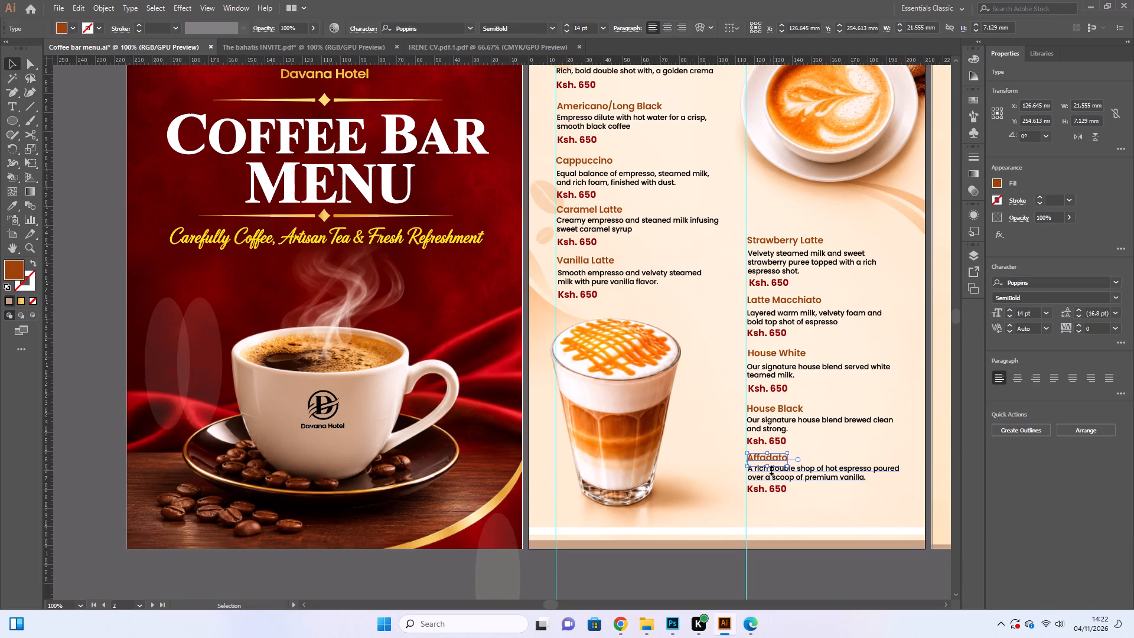
{"action": "key", "text": "Up"}
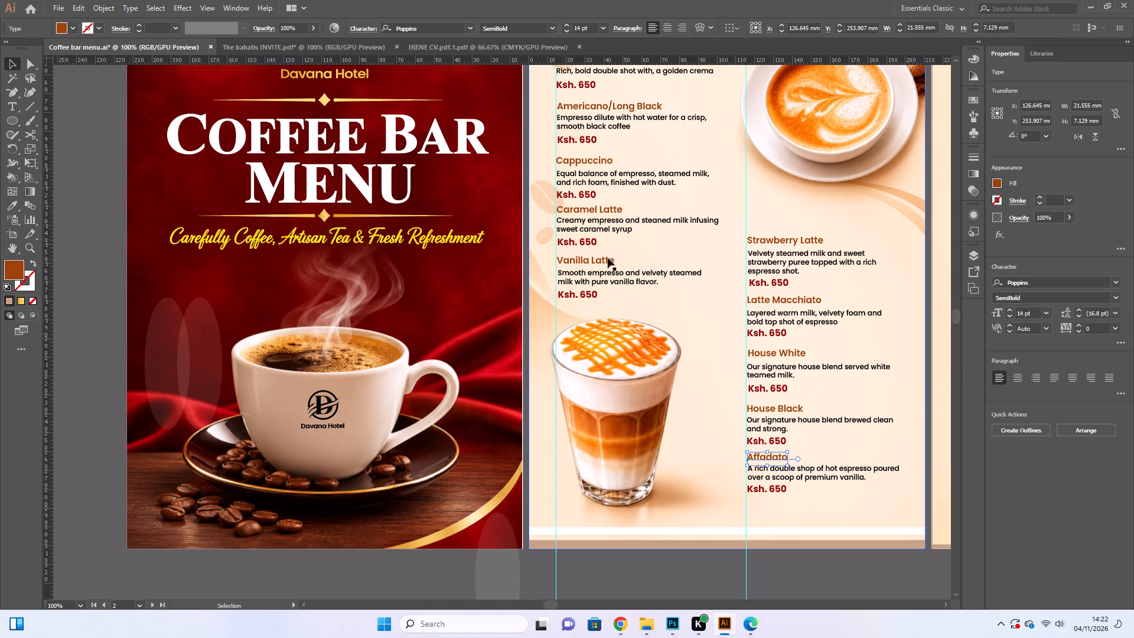
Examine the spacing and alignment of the coffee items and images across the Coffees page.
{"action": "left_click", "coordinate": [649, 293]}
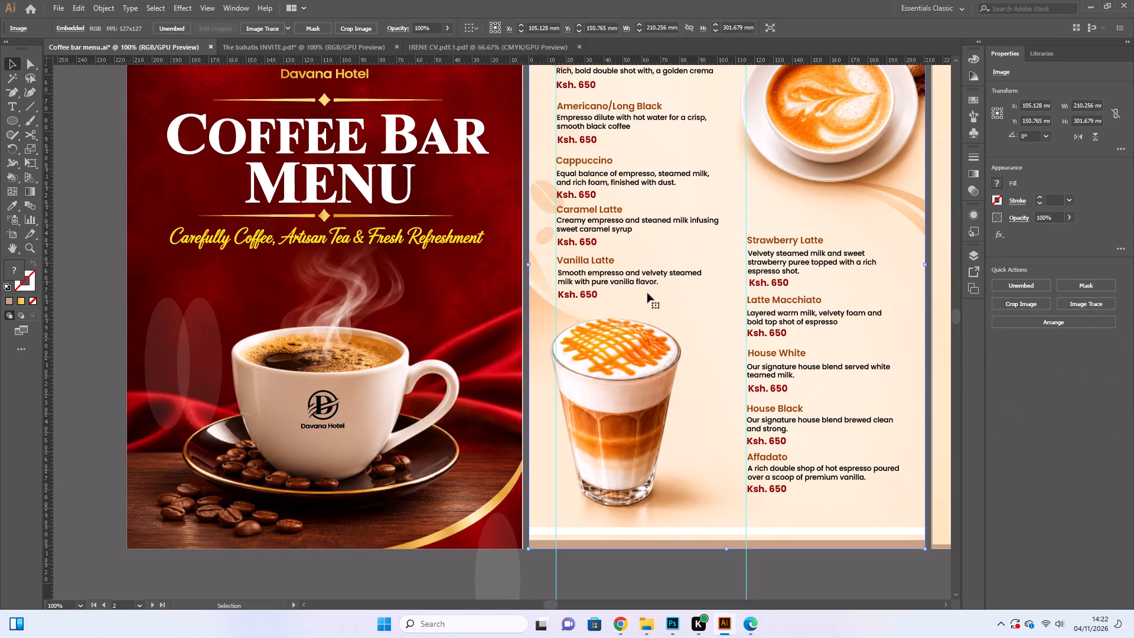
{"action": "left_click", "coordinate": [647, 293]}
{"action": "left_click", "coordinate": [651, 323]}
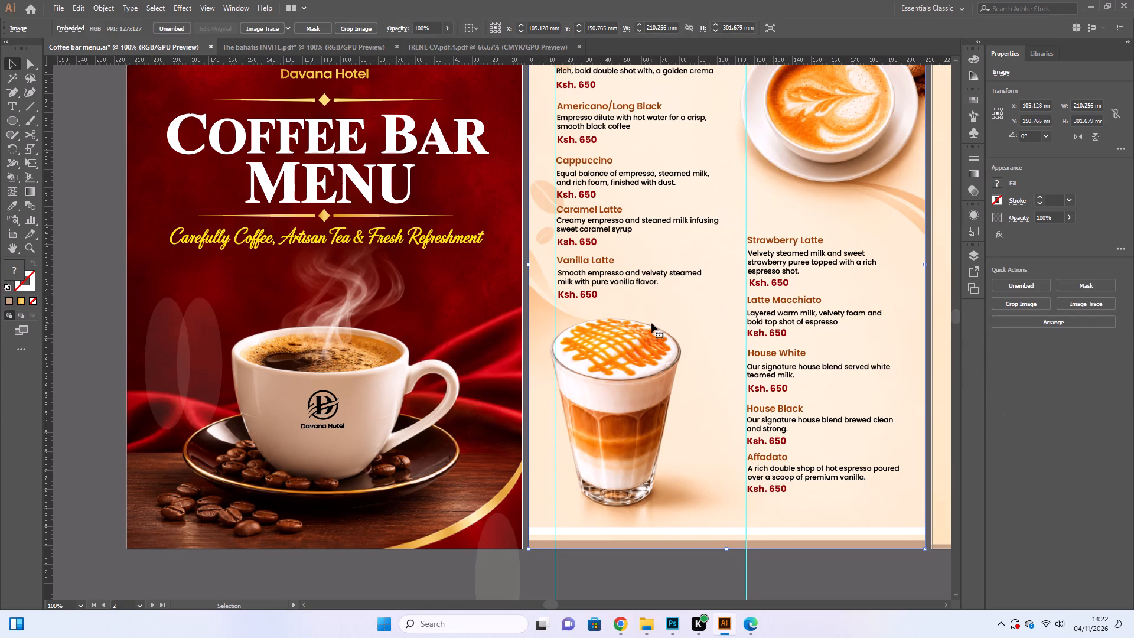
{"action": "left_click", "coordinate": [651, 323]}
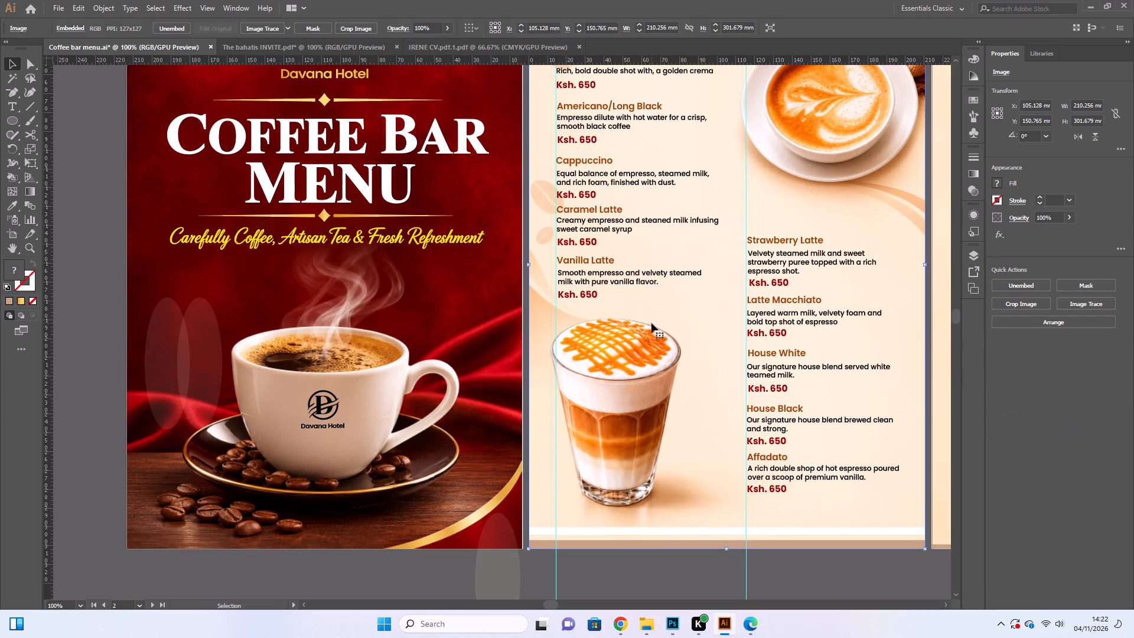
{"action": "left_click", "coordinate": [651, 323]}
{"action": "scroll", "coordinate": [651, 323], "scroll_direction": "up", "scroll_amount": 5}
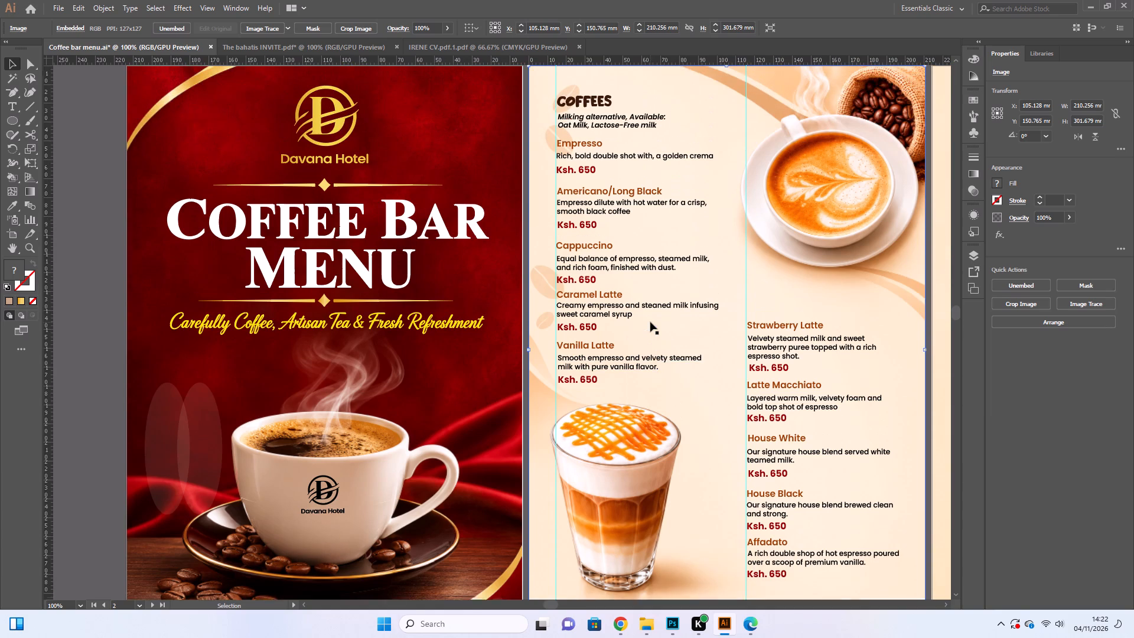
{"action": "scroll", "coordinate": [650, 322], "scroll_direction": "up", "scroll_amount": 4}
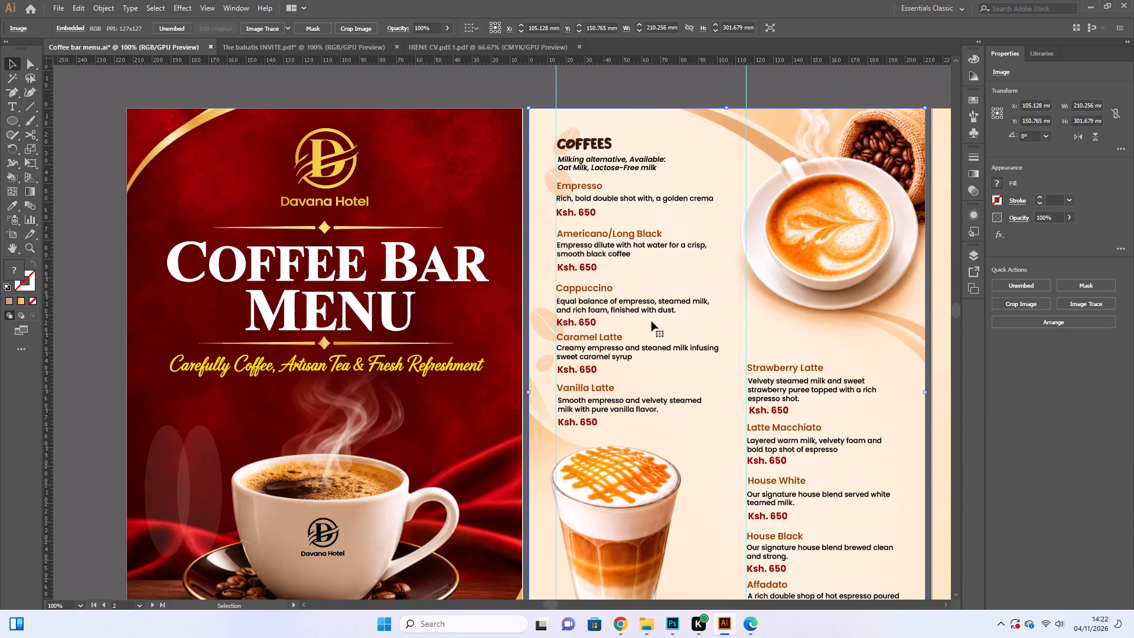
{"action": "scroll", "coordinate": [651, 321], "scroll_direction": "down", "scroll_amount": 2}
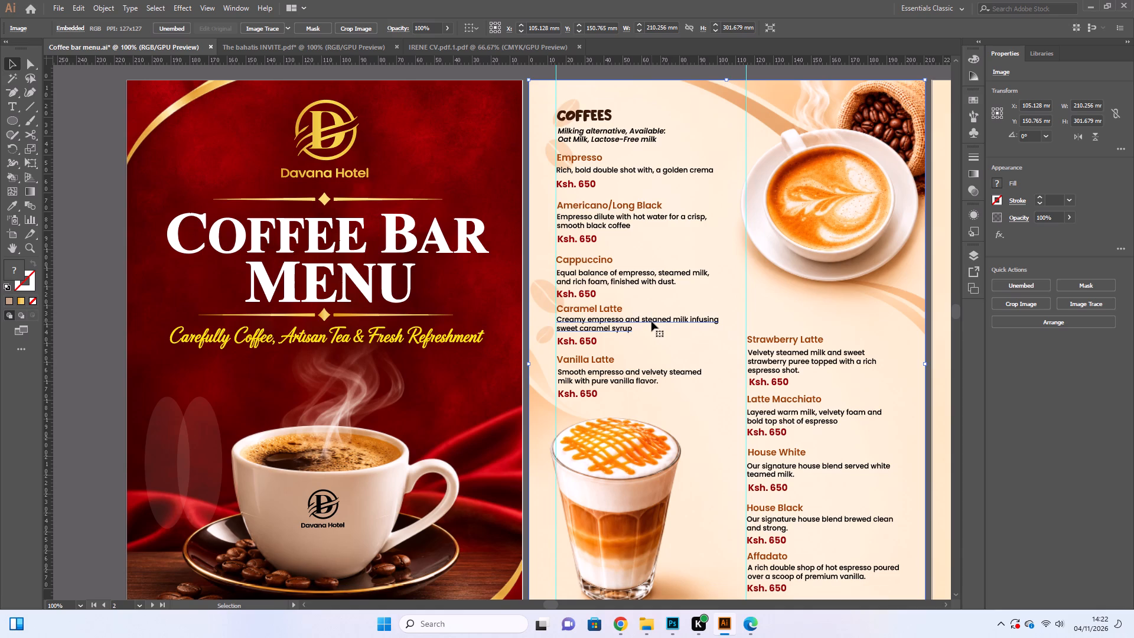
{"action": "scroll", "coordinate": [651, 321], "scroll_direction": "down", "scroll_amount": 1}
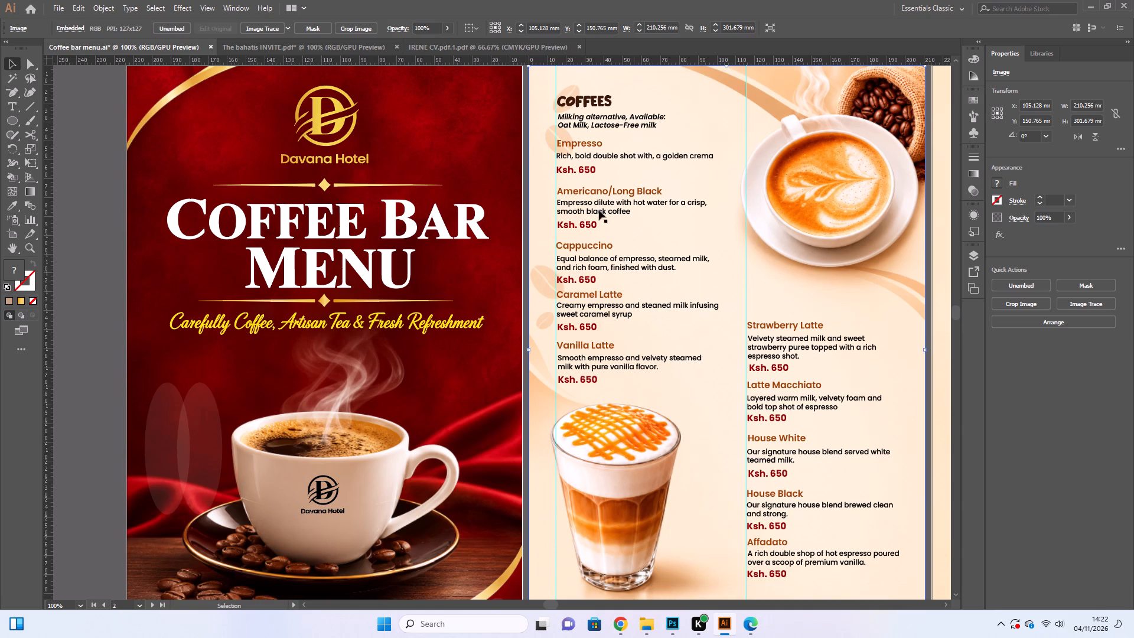
Select the gold divider between the cover's Coffee Bar Menu title and its yellow tagline.
{"action": "left_click", "coordinate": [320, 297]}
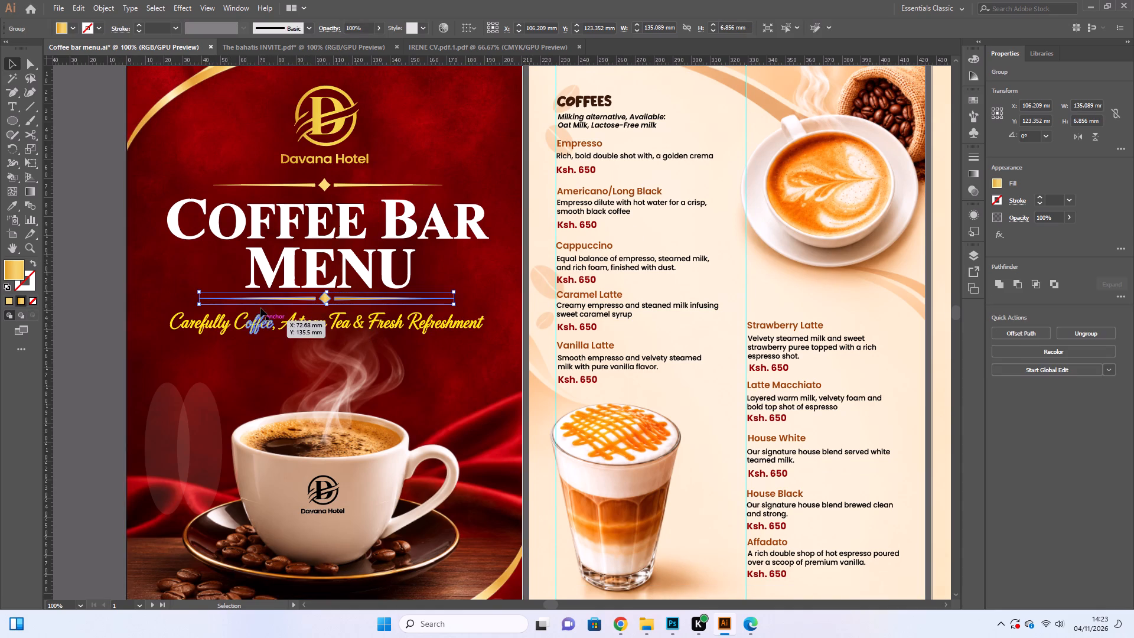
Nudge the gold divider below the cover's Coffee Bar Menu title down about 1.8 mm, closer to the yellow tagline.
{"action": "key", "text": "Down"}
{"action": "key", "text": "Down"}
{"action": "key", "text": "Down"}
{"action": "key", "text": "Down"}
{"action": "key", "text": "Down"}
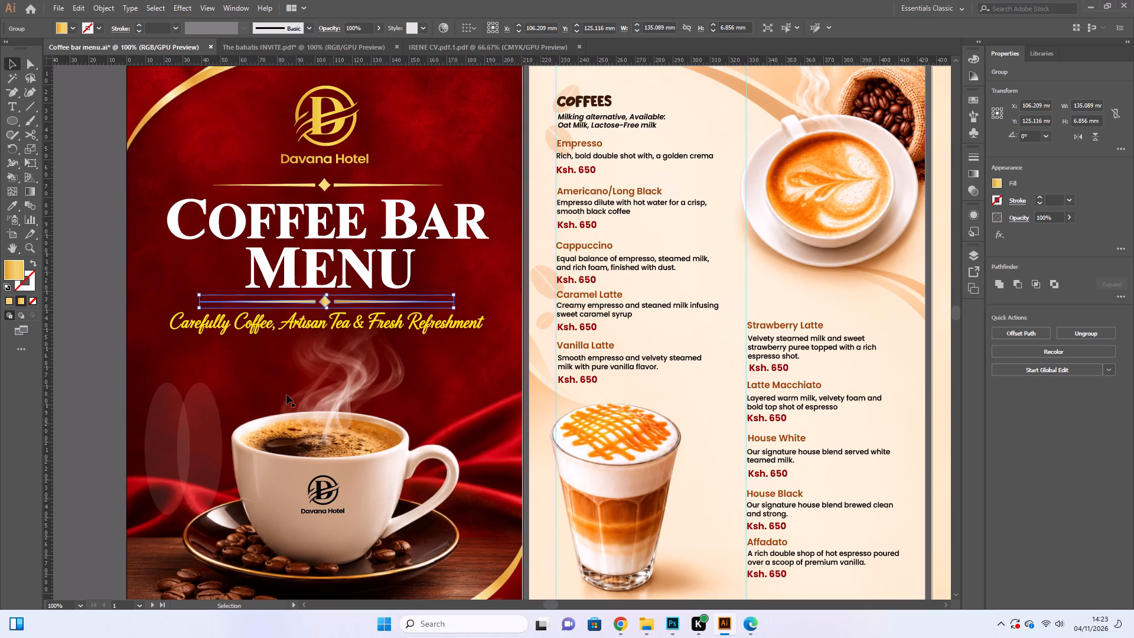
{"action": "left_click", "coordinate": [355, 377]}
{"action": "left_click", "coordinate": [325, 301]}
Move the translucent ellipse at the cover's bottom edge slightly down, to about X 195 mm, Y 325 mm.
{"action": "scroll", "coordinate": [328, 304], "scroll_direction": "down", "scroll_amount": 10}
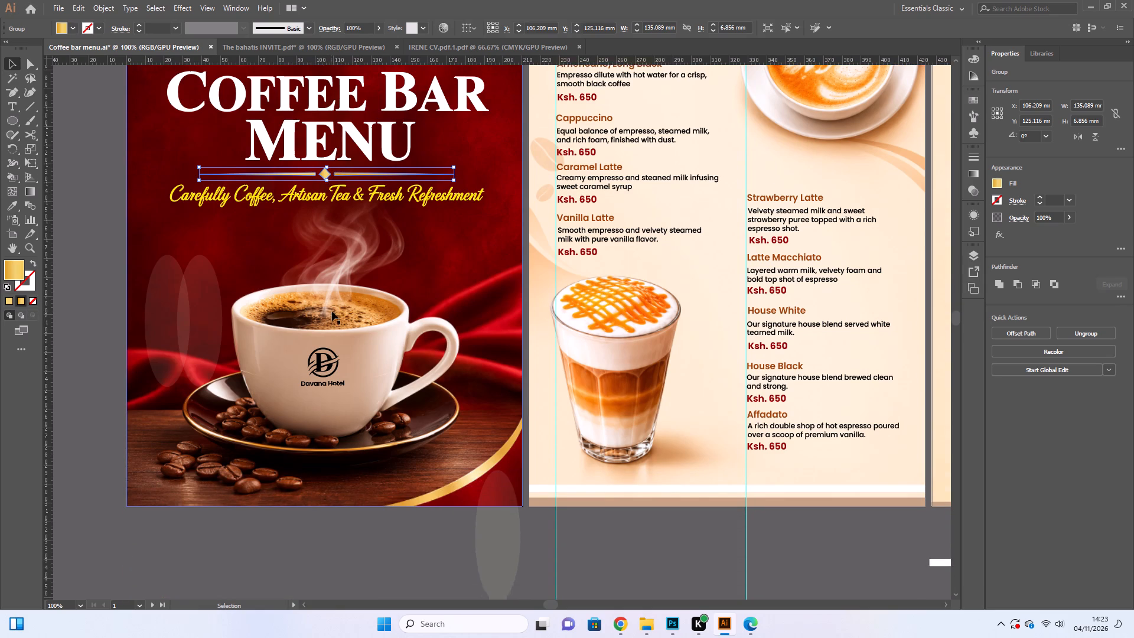
{"action": "scroll", "coordinate": [332, 311], "scroll_direction": "down", "scroll_amount": 2}
{"action": "left_click", "coordinate": [337, 344]}
{"action": "left_click_drag", "start_coordinate": [501, 487], "coordinate": [497, 502]}
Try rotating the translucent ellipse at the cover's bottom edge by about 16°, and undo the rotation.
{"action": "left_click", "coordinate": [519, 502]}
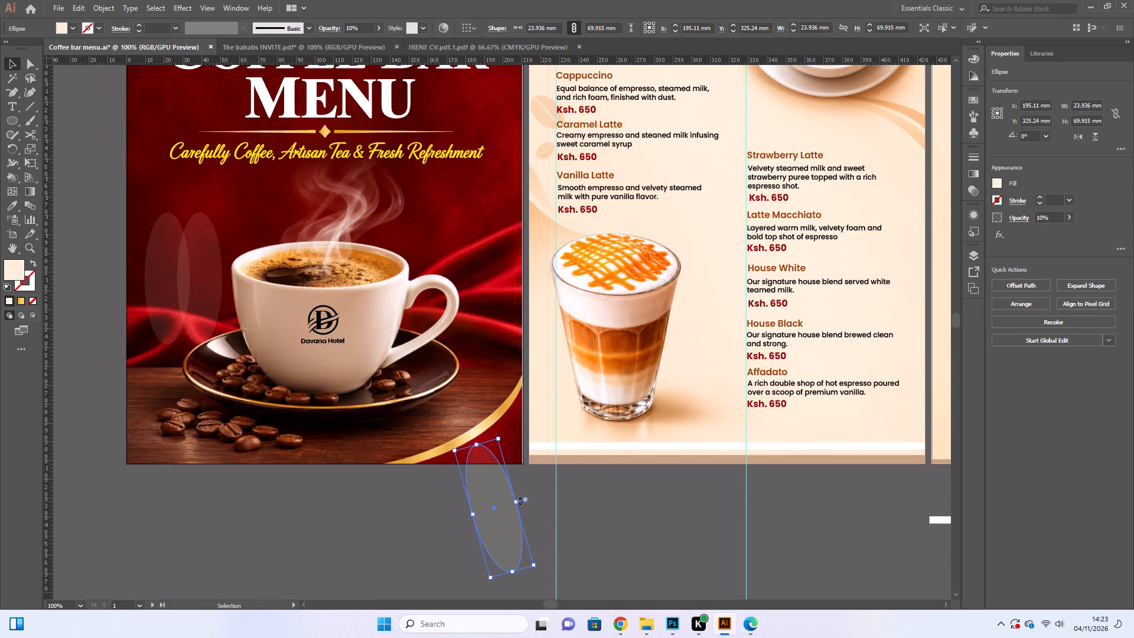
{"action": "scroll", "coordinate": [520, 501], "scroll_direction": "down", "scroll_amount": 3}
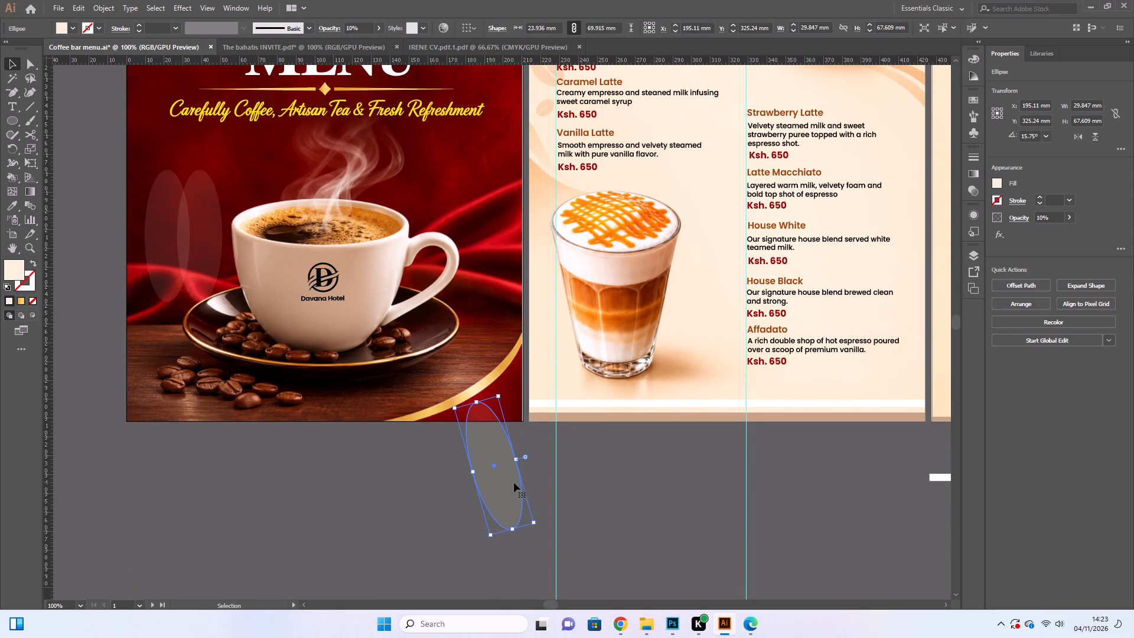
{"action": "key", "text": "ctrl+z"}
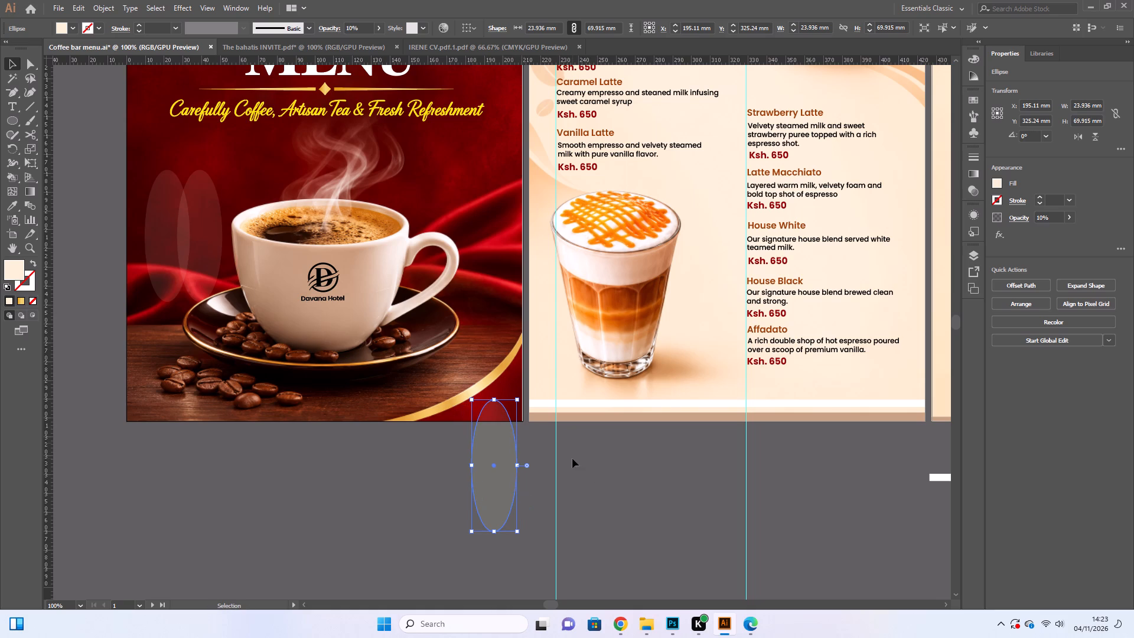
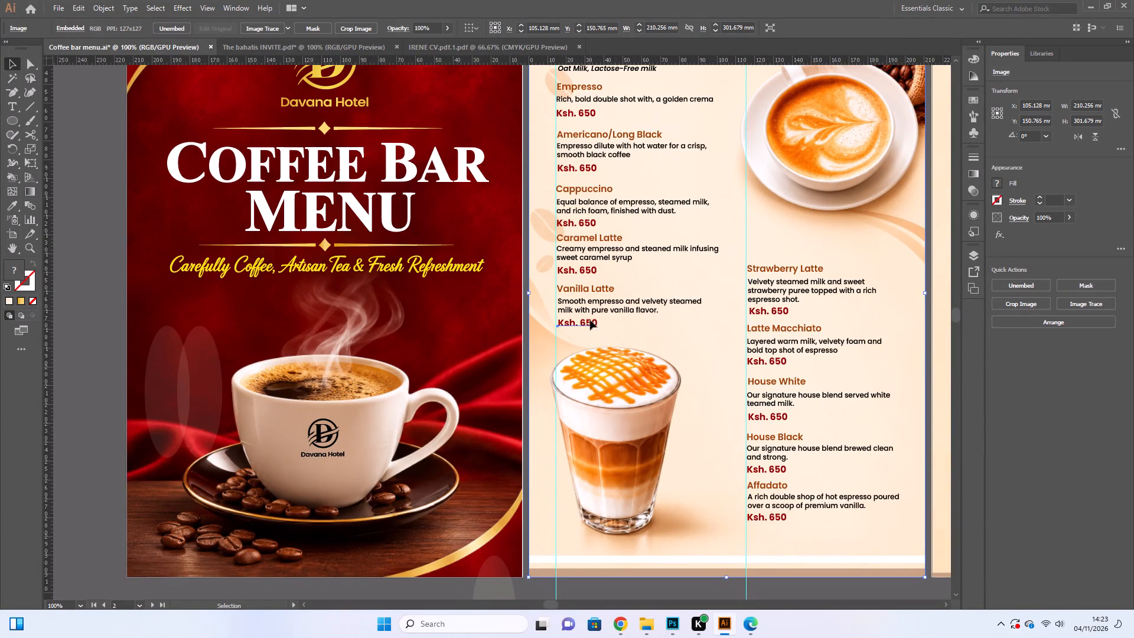
Select the Caramel Latte heading above its description in the first column of the Coffees page.
{"action": "left_click", "coordinate": [591, 285]}
{"action": "left_click", "coordinate": [589, 236]}
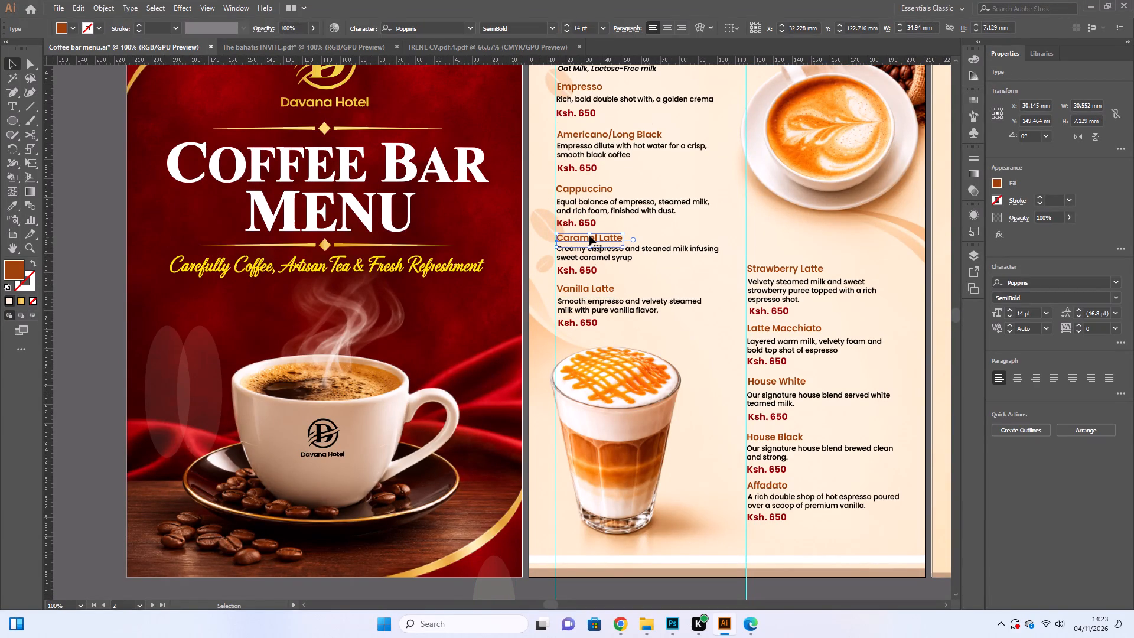
{"action": "left_click", "coordinate": [590, 240]}
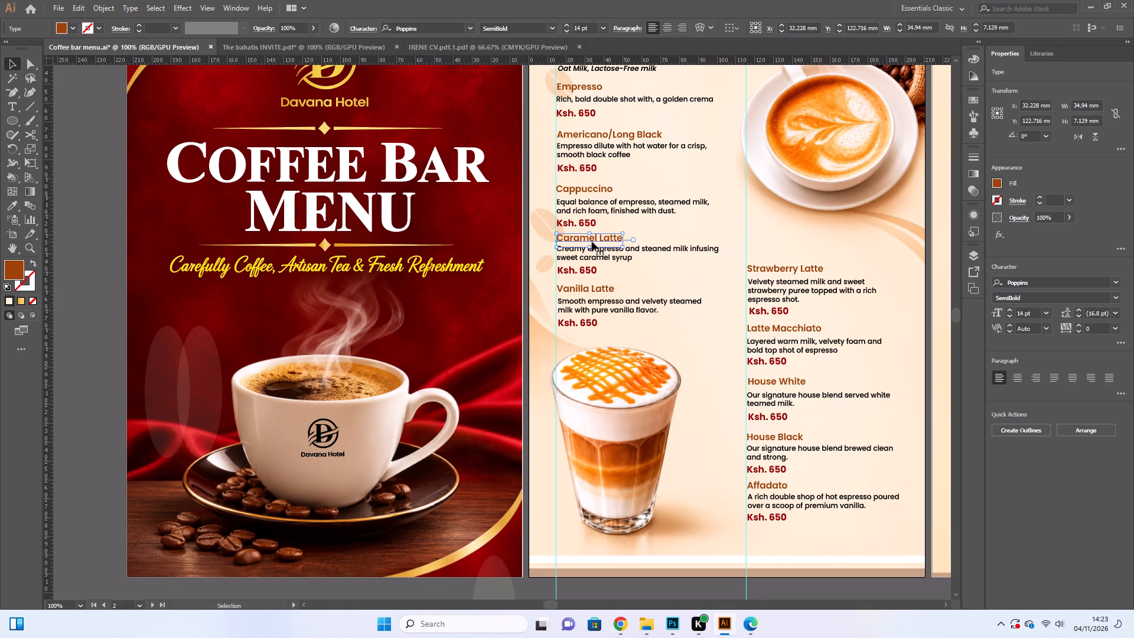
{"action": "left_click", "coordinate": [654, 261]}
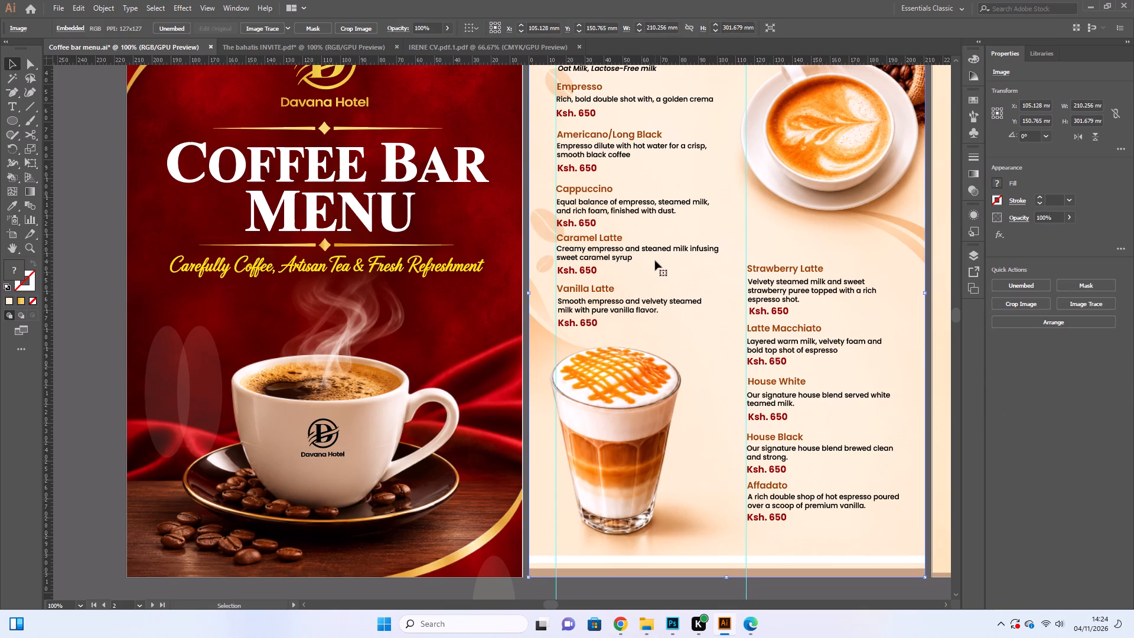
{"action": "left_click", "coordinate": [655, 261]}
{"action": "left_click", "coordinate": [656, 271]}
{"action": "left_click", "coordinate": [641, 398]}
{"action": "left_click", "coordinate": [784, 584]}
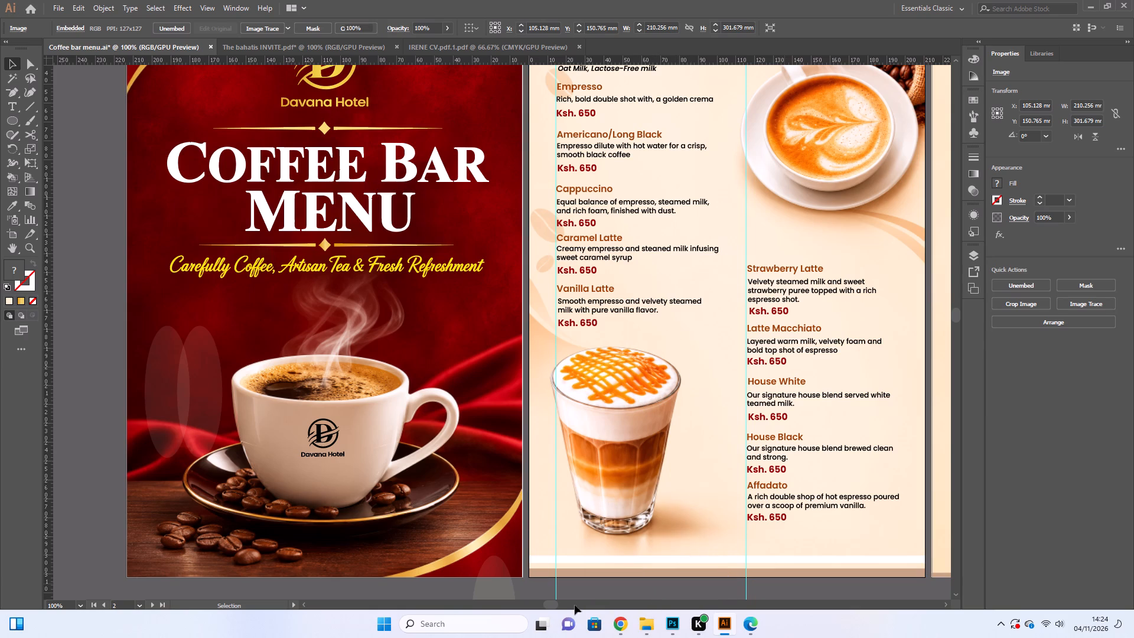
Draw an upright ellipse about 94 mm wide and 148 mm tall on the empty canvas beside the Smoothie page.
{"action": "left_click_drag", "start_coordinate": [550, 605], "coordinate": [583, 601]}
{"action": "left_click", "coordinate": [536, 487]}
{"action": "scroll", "coordinate": [536, 487], "scroll_direction": "down", "scroll_amount": 4}
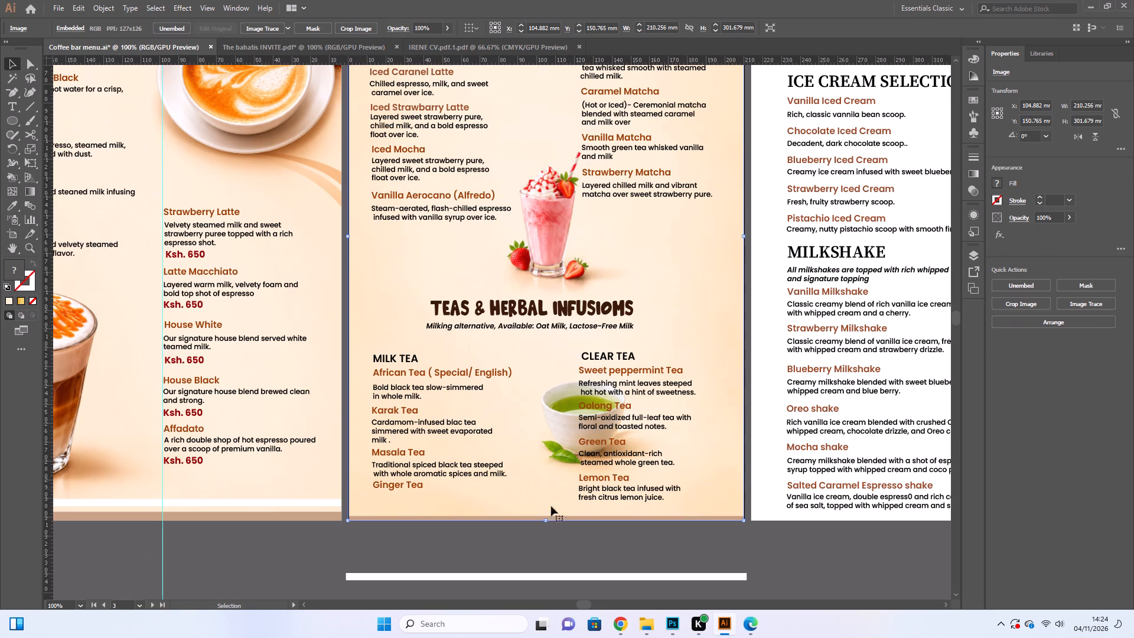
{"action": "left_click_drag", "start_coordinate": [582, 602], "coordinate": [604, 603]}
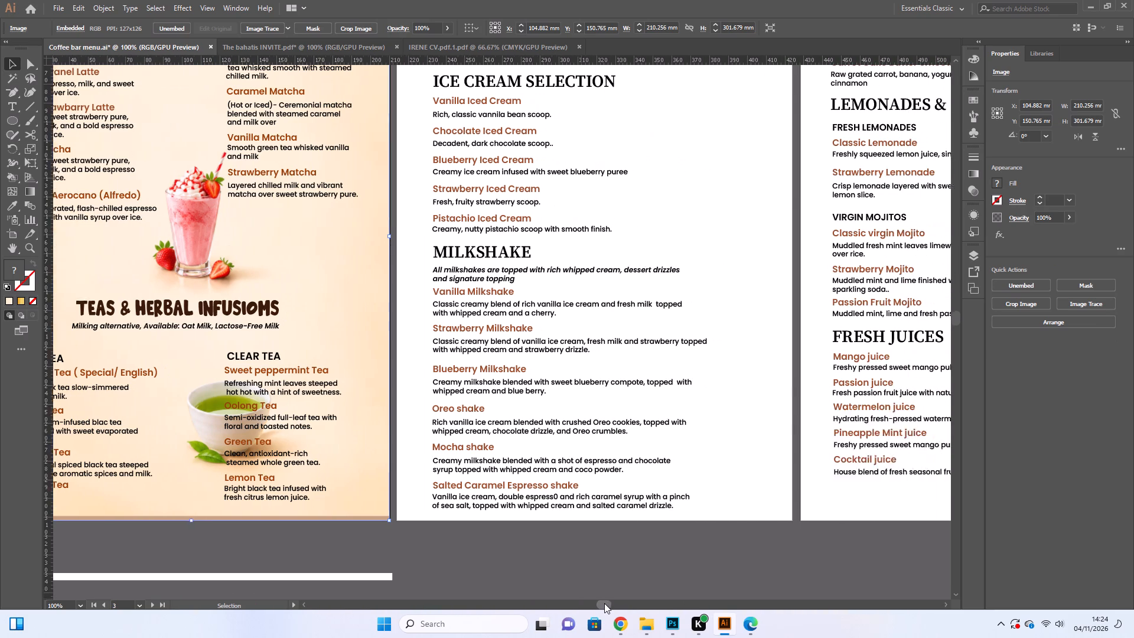
{"action": "left_click_drag", "start_coordinate": [604, 603], "coordinate": [633, 605]}
{"action": "scroll", "coordinate": [588, 506], "scroll_direction": "up", "scroll_amount": 7}
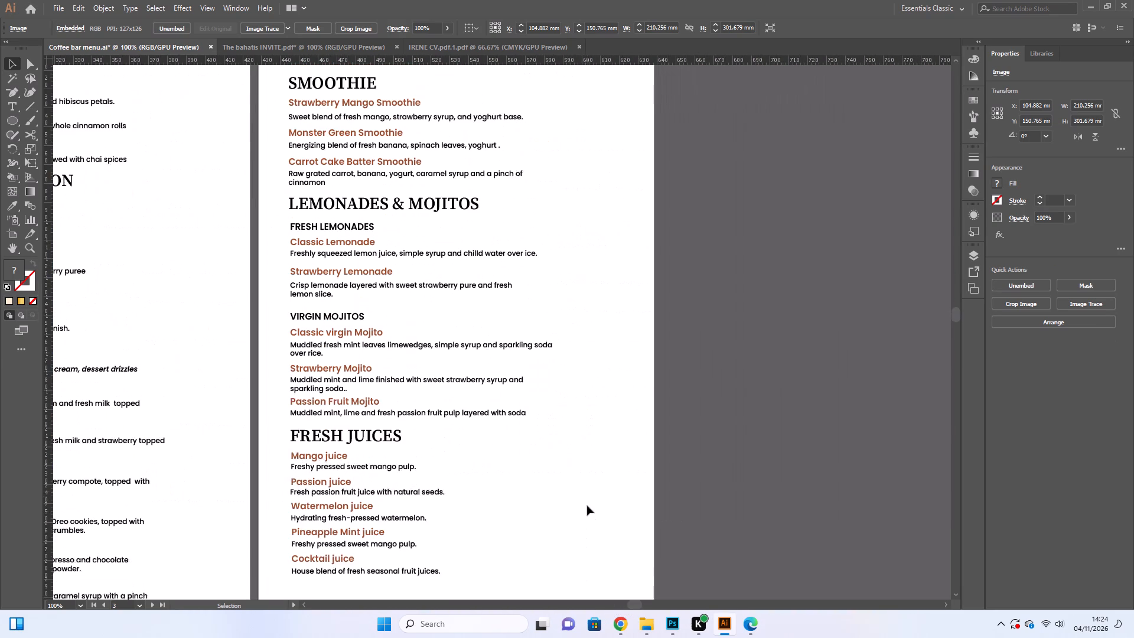
{"action": "scroll", "coordinate": [587, 506], "scroll_direction": "up", "scroll_amount": 3}
{"action": "scroll", "coordinate": [593, 313], "scroll_direction": "up", "scroll_amount": 6}
{"action": "scroll", "coordinate": [604, 276], "scroll_direction": "down", "scroll_amount": 6}
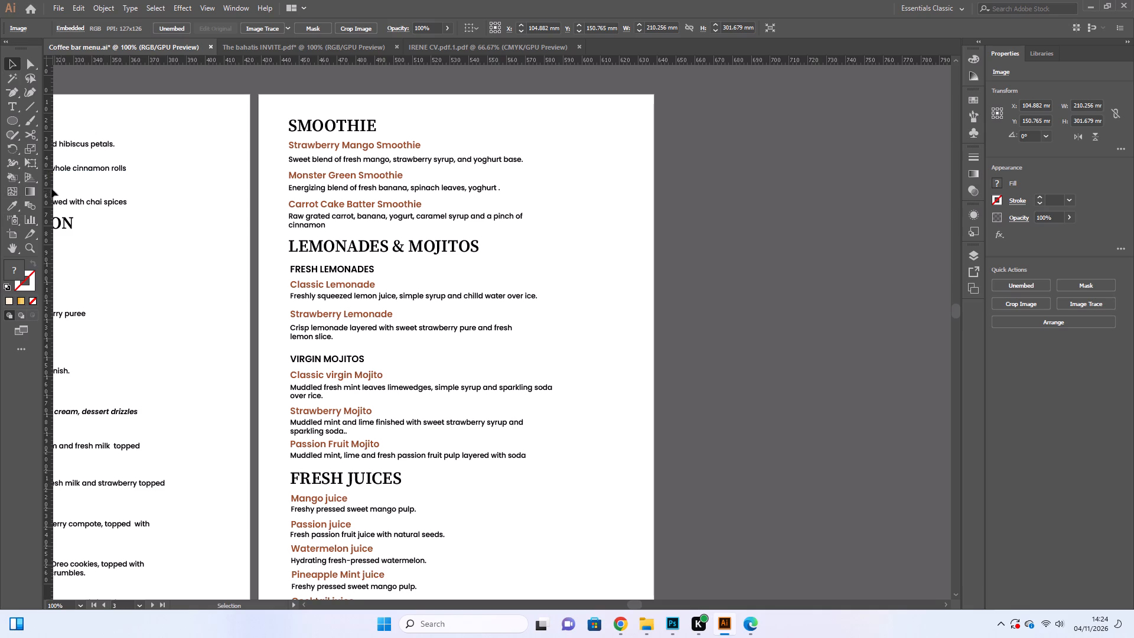
{"action": "left_click", "coordinate": [9, 121]}
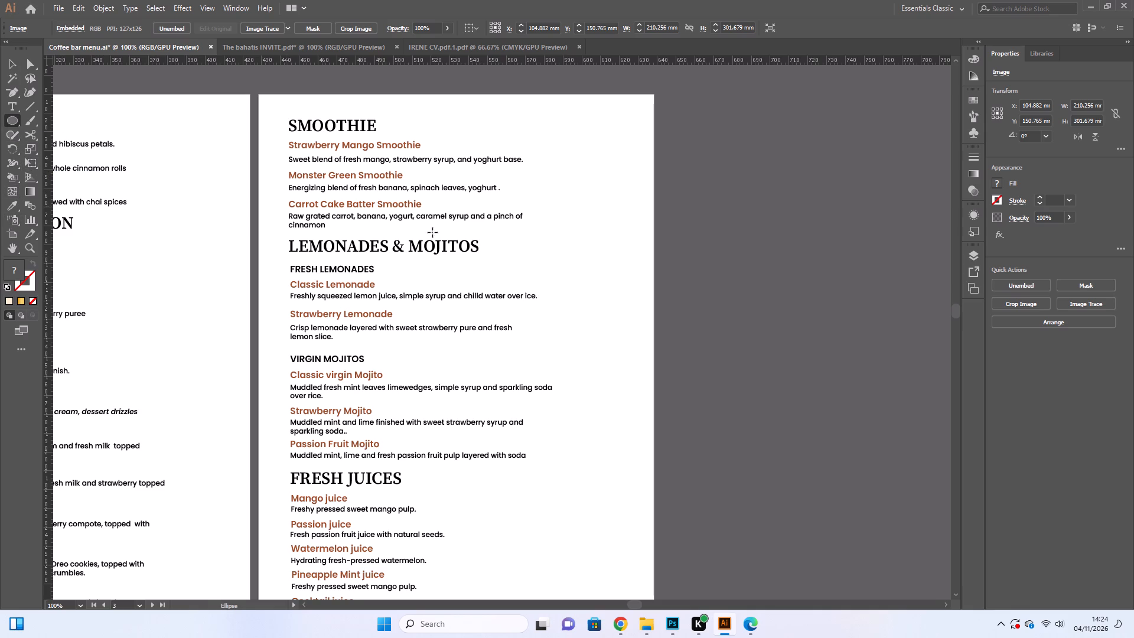
{"action": "left_click_drag", "start_coordinate": [670, 180], "coordinate": [846, 460]}
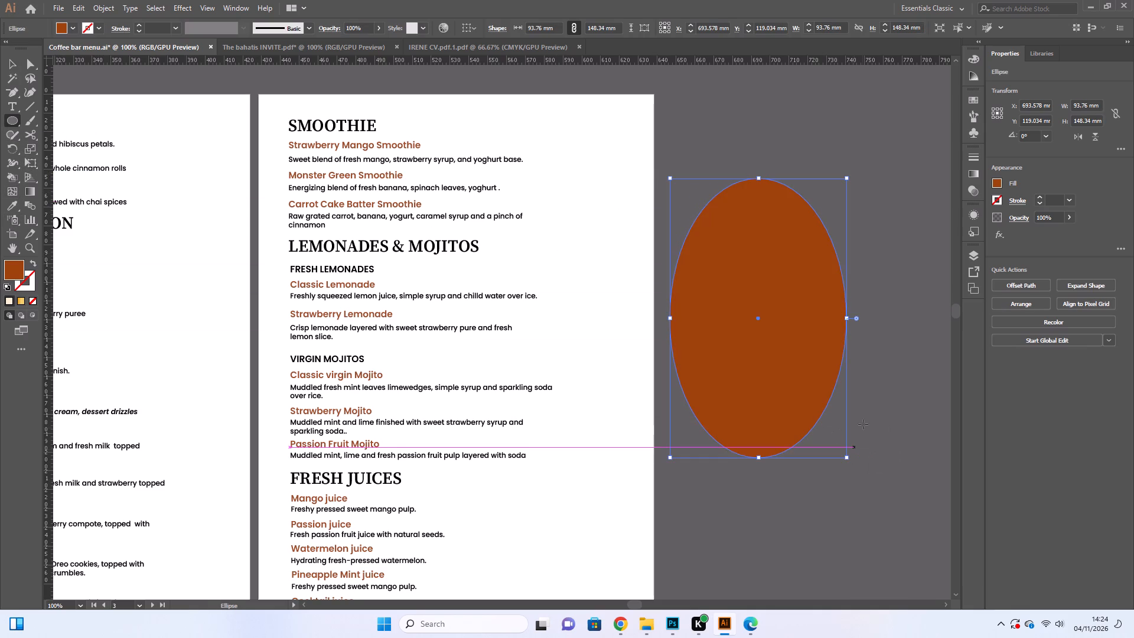
Fill the new ellipse with white.
{"action": "left_click", "coordinate": [998, 184]}
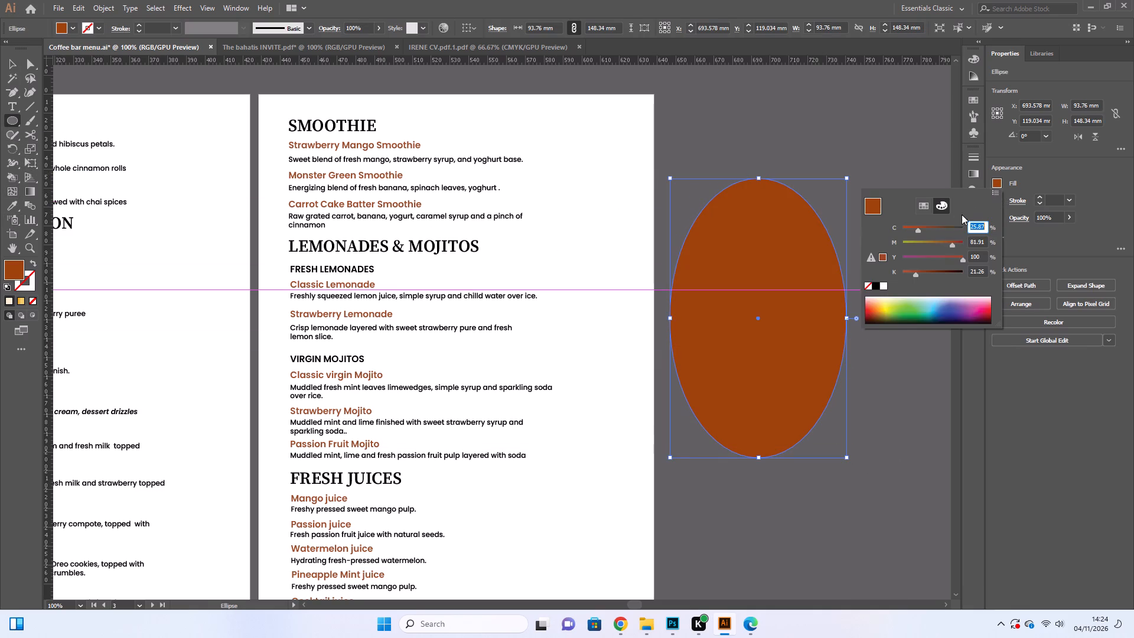
{"action": "left_click", "coordinate": [881, 288]}
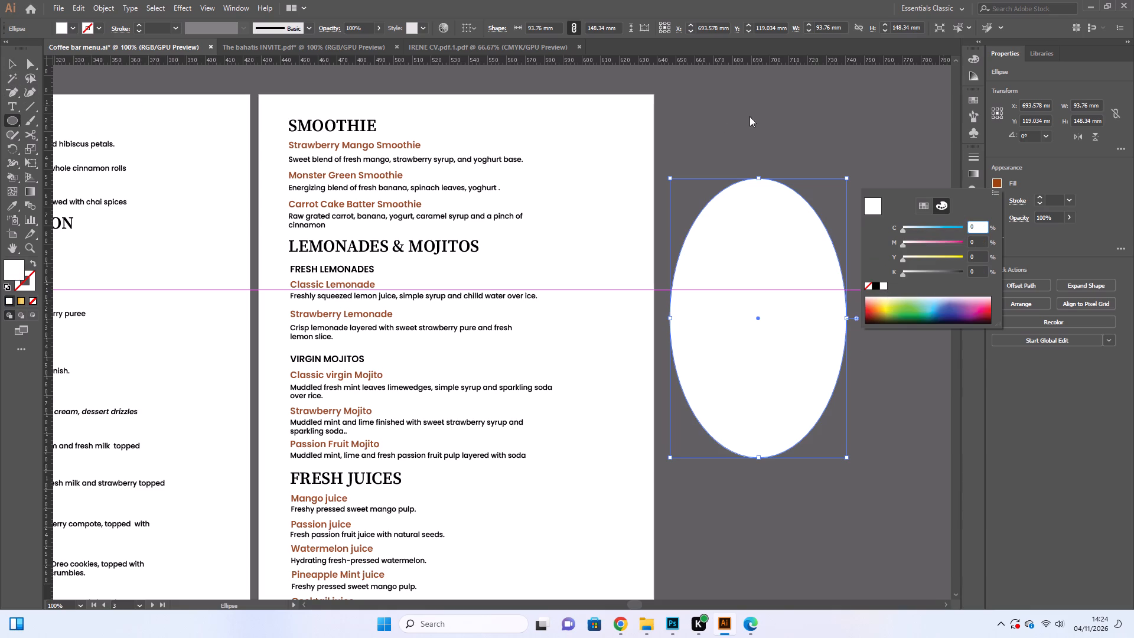
{"action": "left_click", "coordinate": [767, 117]}
{"action": "left_click", "coordinate": [767, 115]}
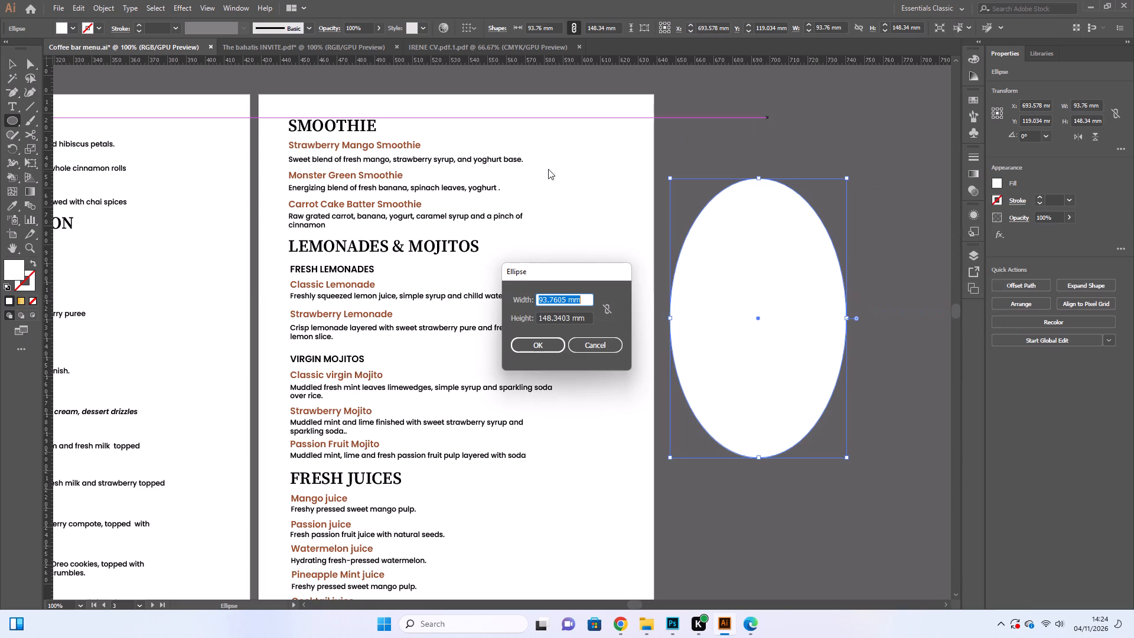
{"action": "left_click", "coordinate": [597, 343]}
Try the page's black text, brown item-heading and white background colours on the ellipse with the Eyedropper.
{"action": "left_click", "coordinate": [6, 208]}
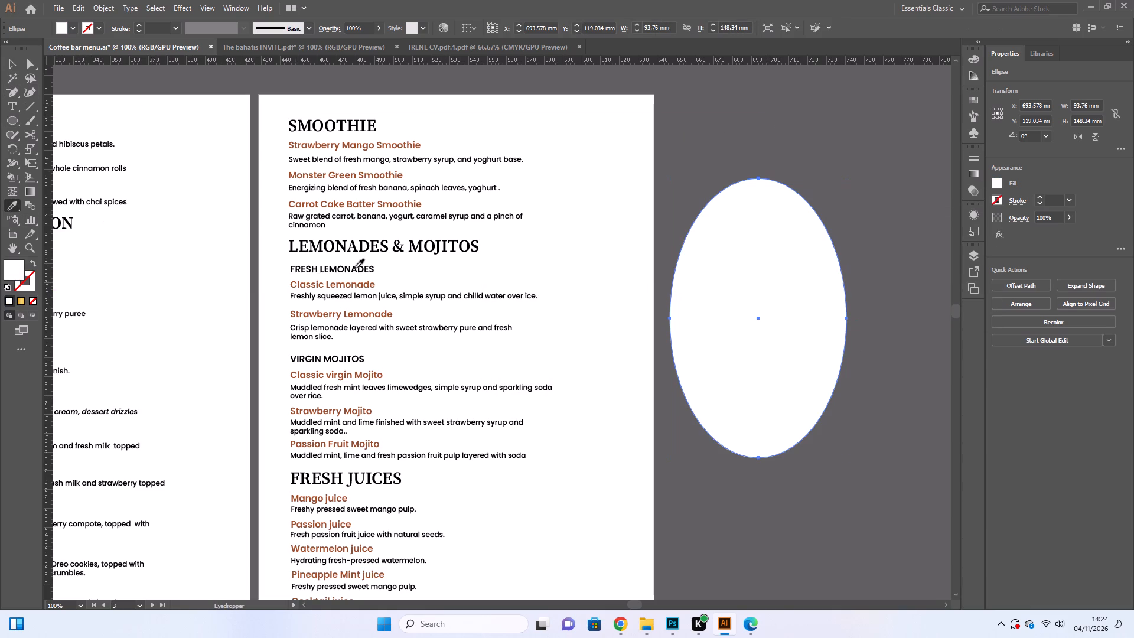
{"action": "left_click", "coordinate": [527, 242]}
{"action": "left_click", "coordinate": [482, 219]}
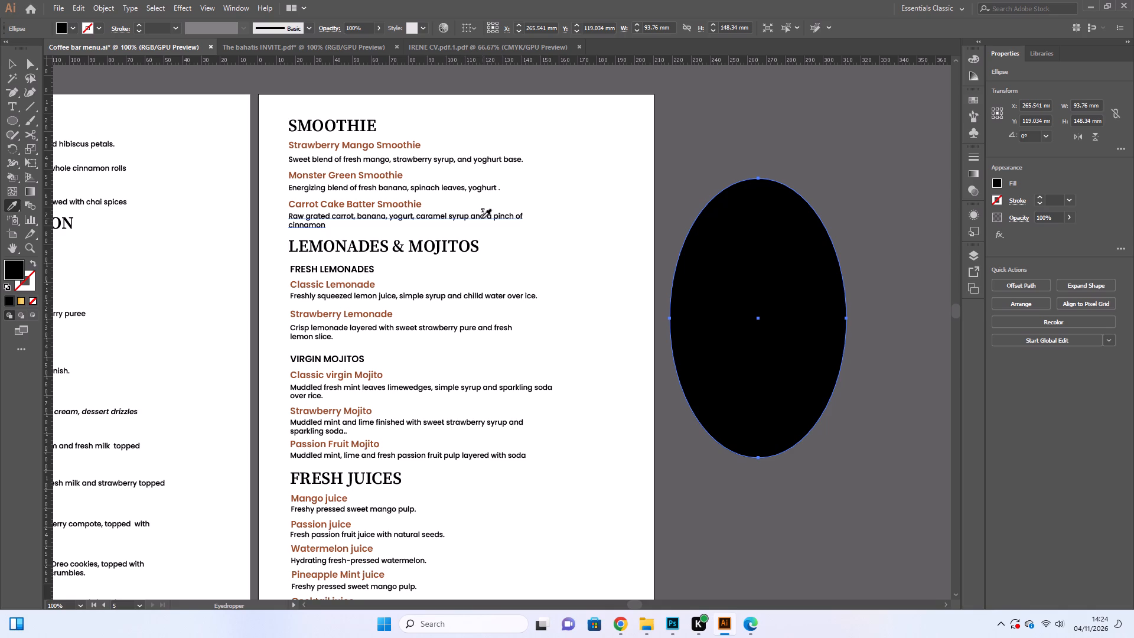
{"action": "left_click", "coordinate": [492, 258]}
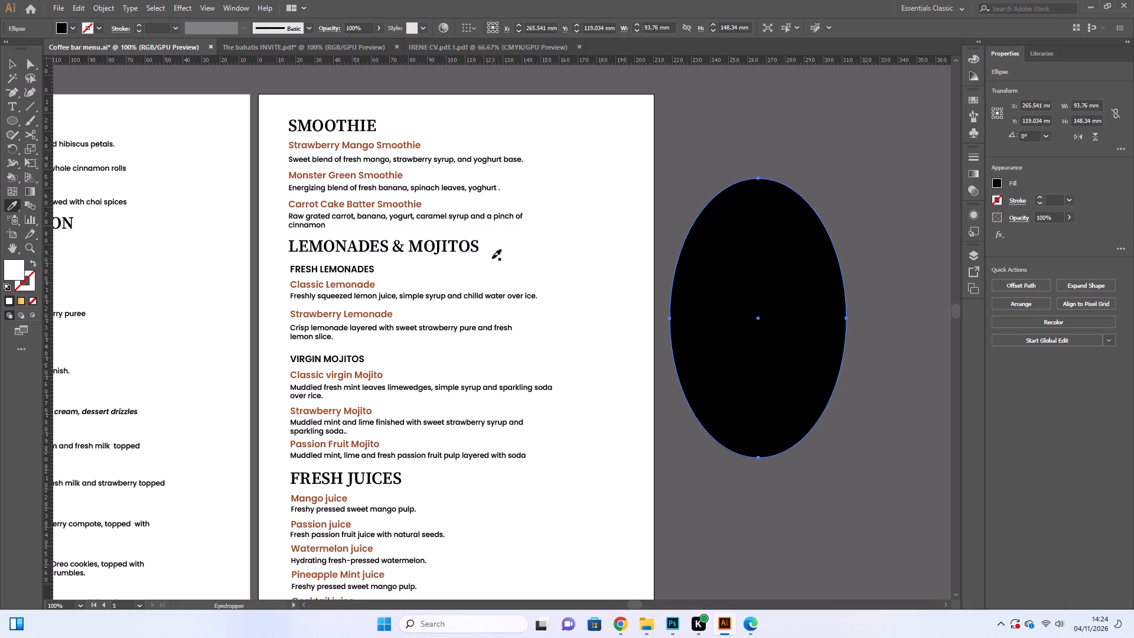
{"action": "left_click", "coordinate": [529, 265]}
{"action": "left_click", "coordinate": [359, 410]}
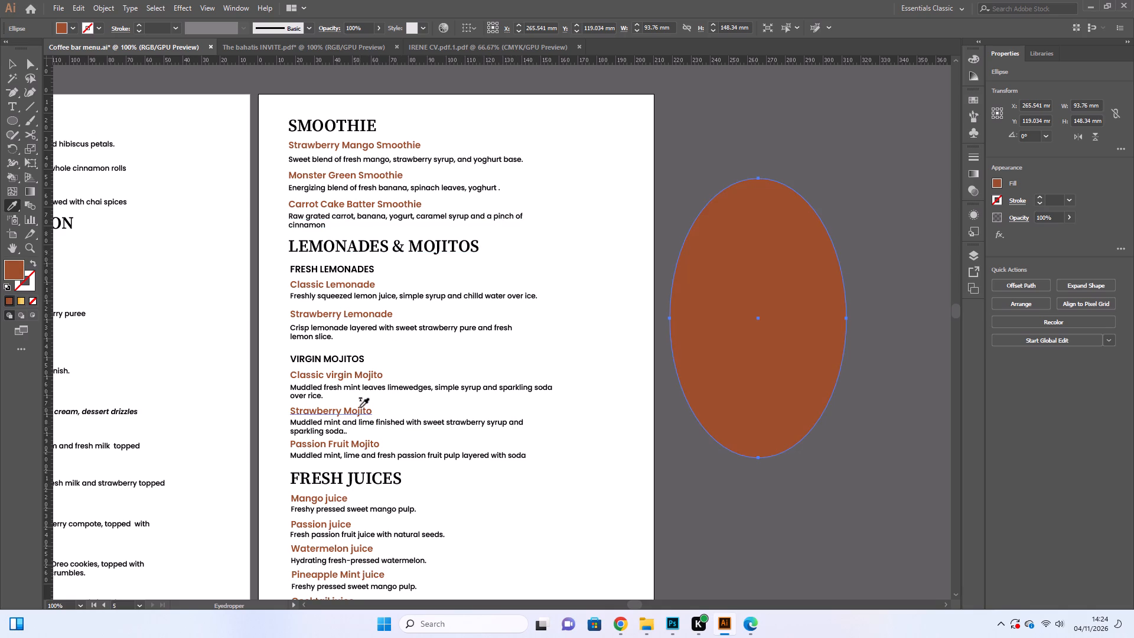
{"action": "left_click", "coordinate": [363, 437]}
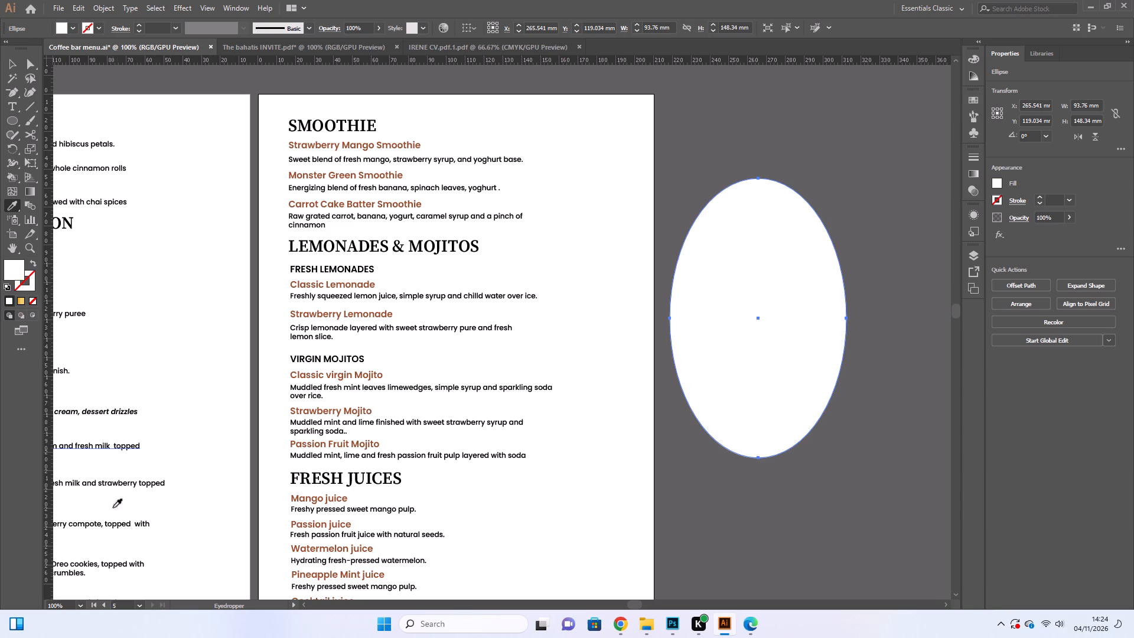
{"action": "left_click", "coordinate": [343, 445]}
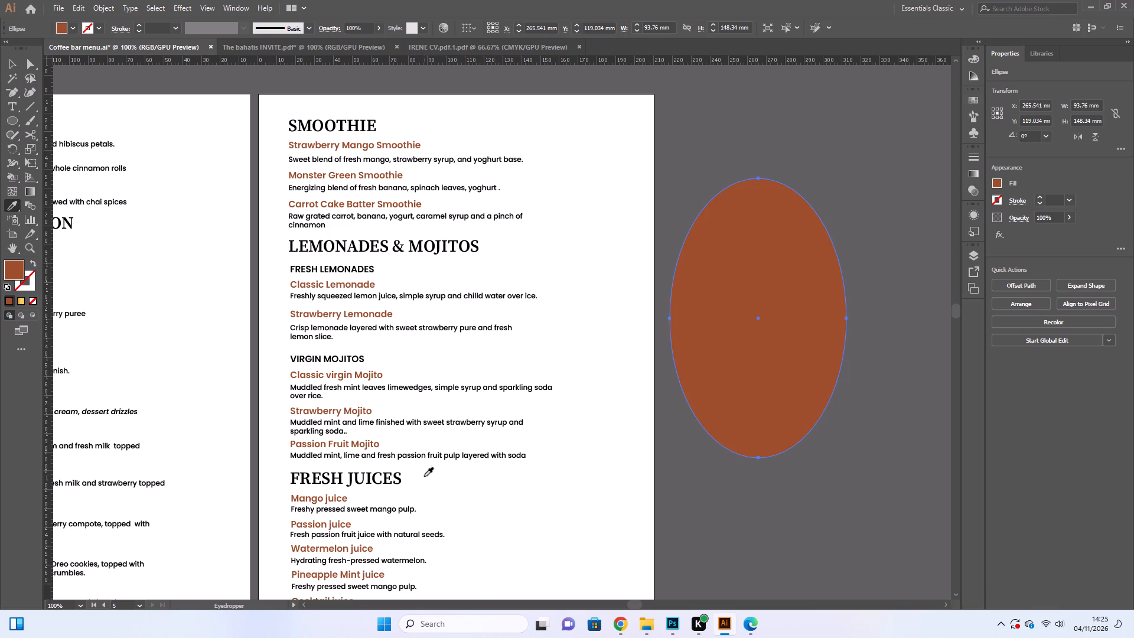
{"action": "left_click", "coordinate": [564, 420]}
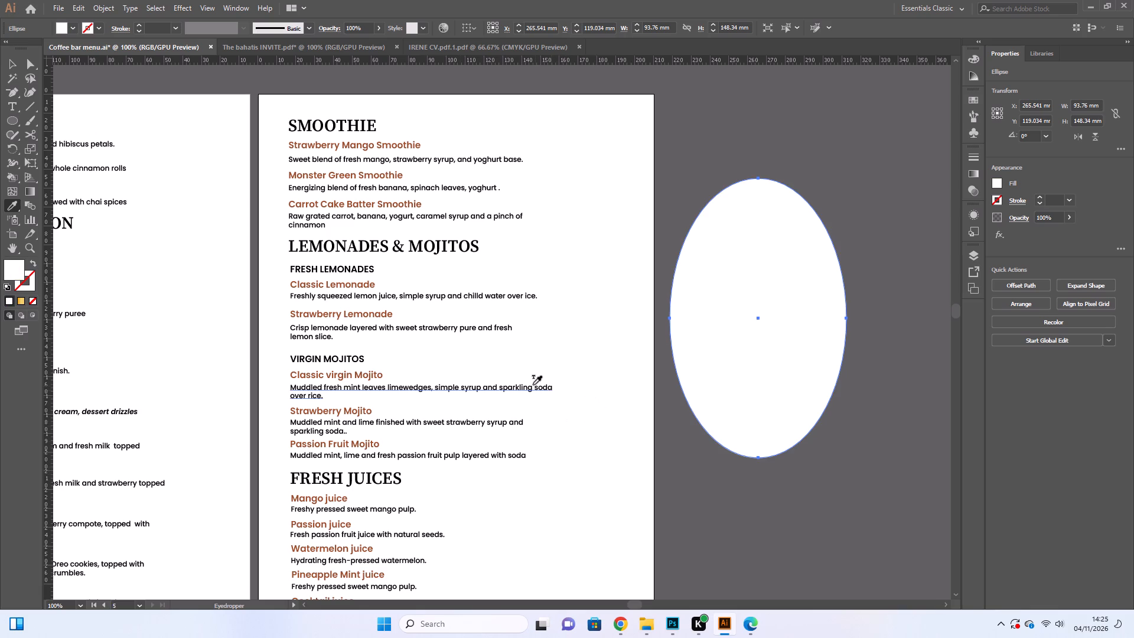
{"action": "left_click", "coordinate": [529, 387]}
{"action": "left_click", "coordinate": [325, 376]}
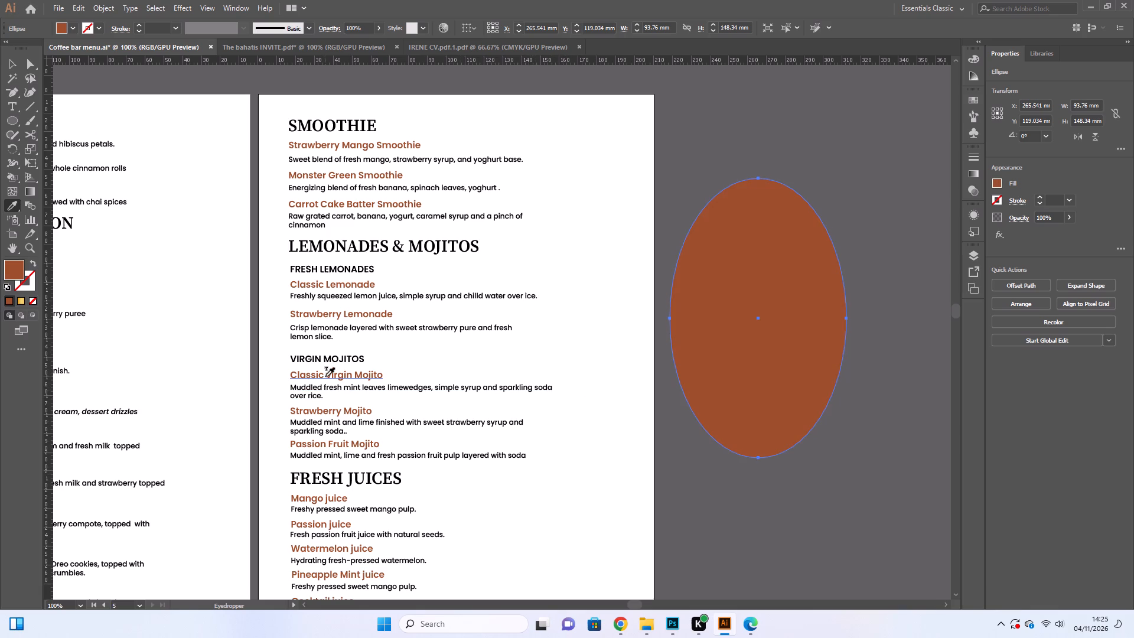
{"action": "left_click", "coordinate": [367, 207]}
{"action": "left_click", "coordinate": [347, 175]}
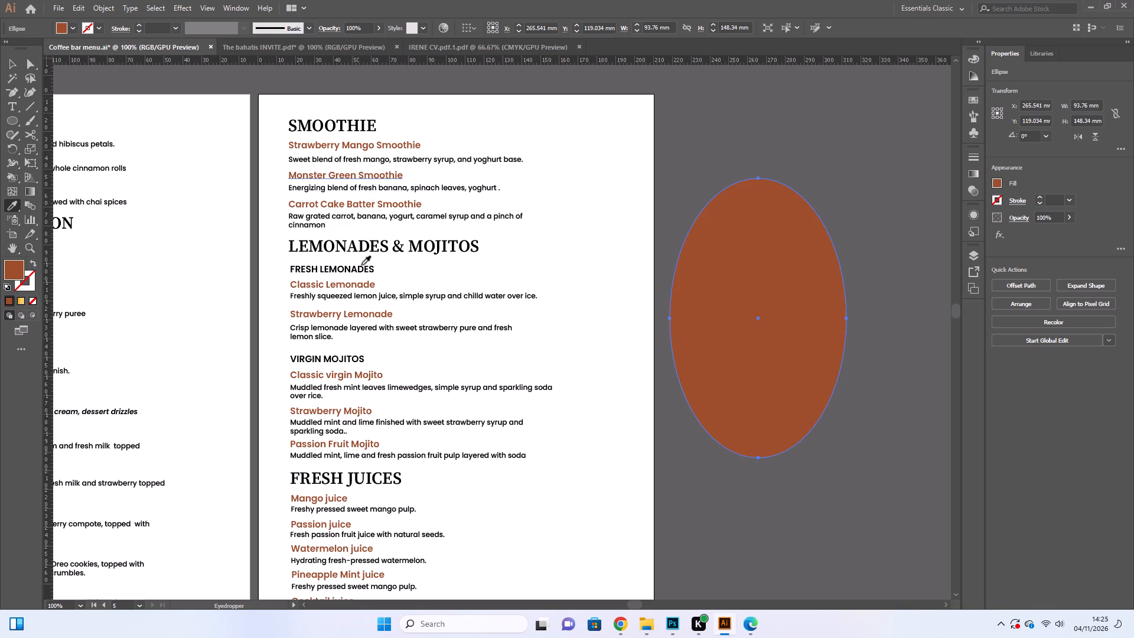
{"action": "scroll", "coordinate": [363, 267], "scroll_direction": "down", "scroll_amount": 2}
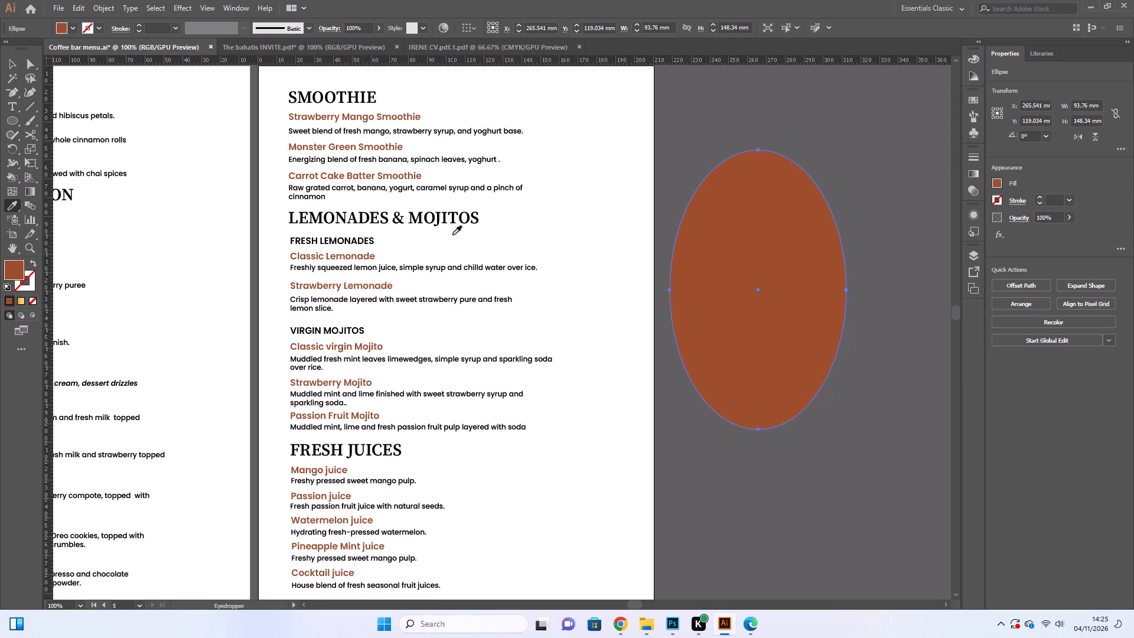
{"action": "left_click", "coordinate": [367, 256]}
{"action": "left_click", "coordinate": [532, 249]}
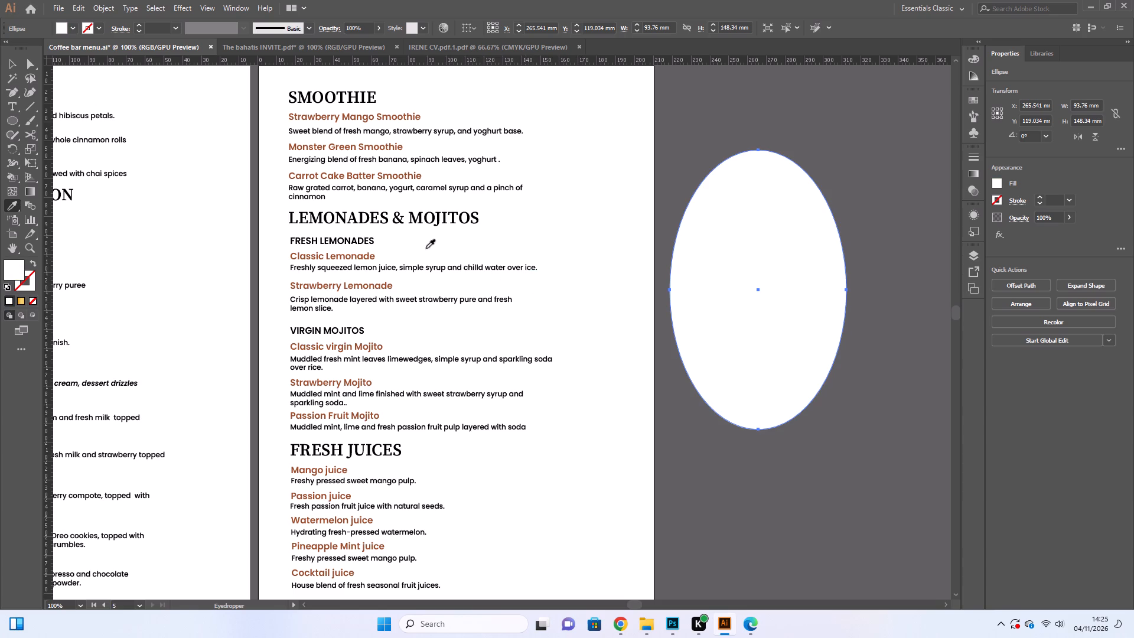
Cut the white ellipse into upper and lower halves at its left and right anchor points with the Scissors tool.
{"action": "left_click", "coordinate": [8, 63]}
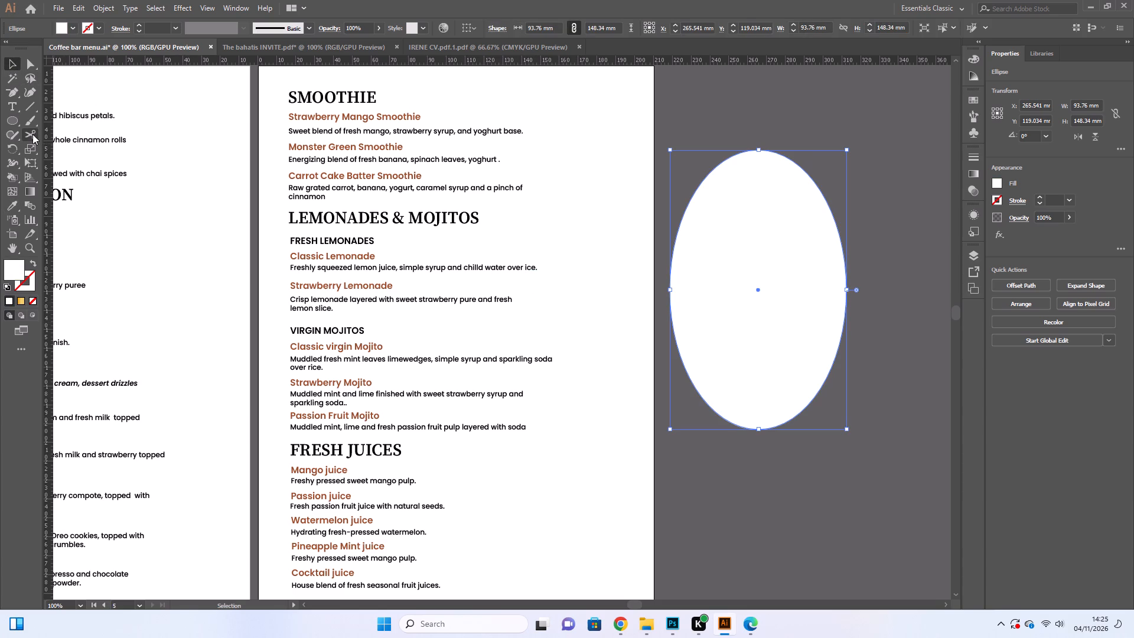
{"action": "left_click", "coordinate": [32, 134]}
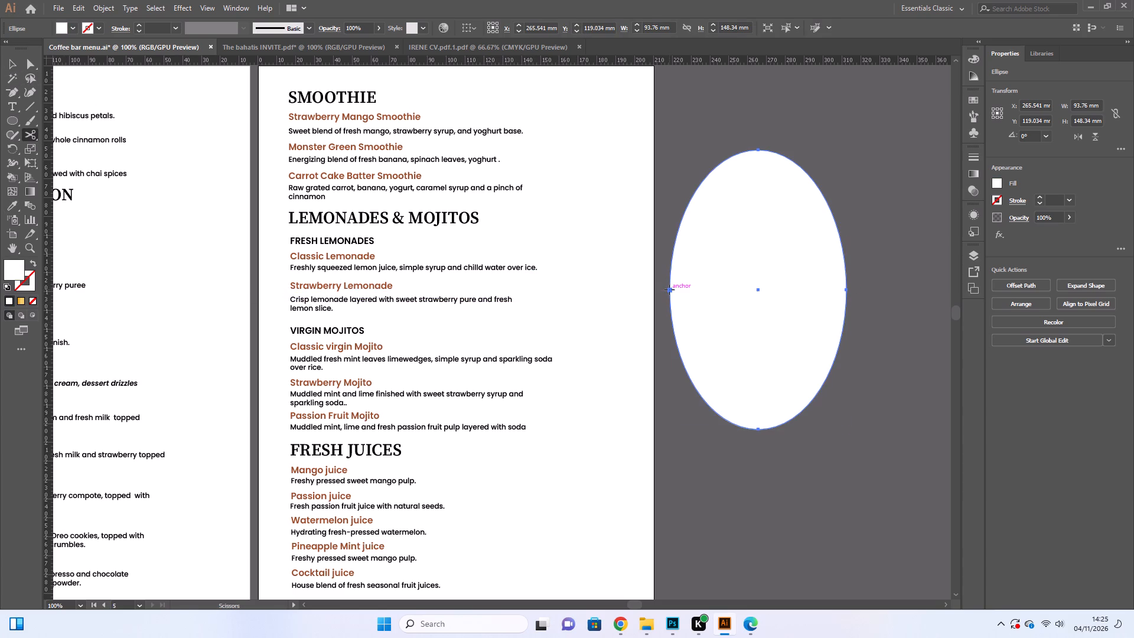
{"action": "left_click", "coordinate": [669, 289]}
{"action": "left_click", "coordinate": [848, 291]}
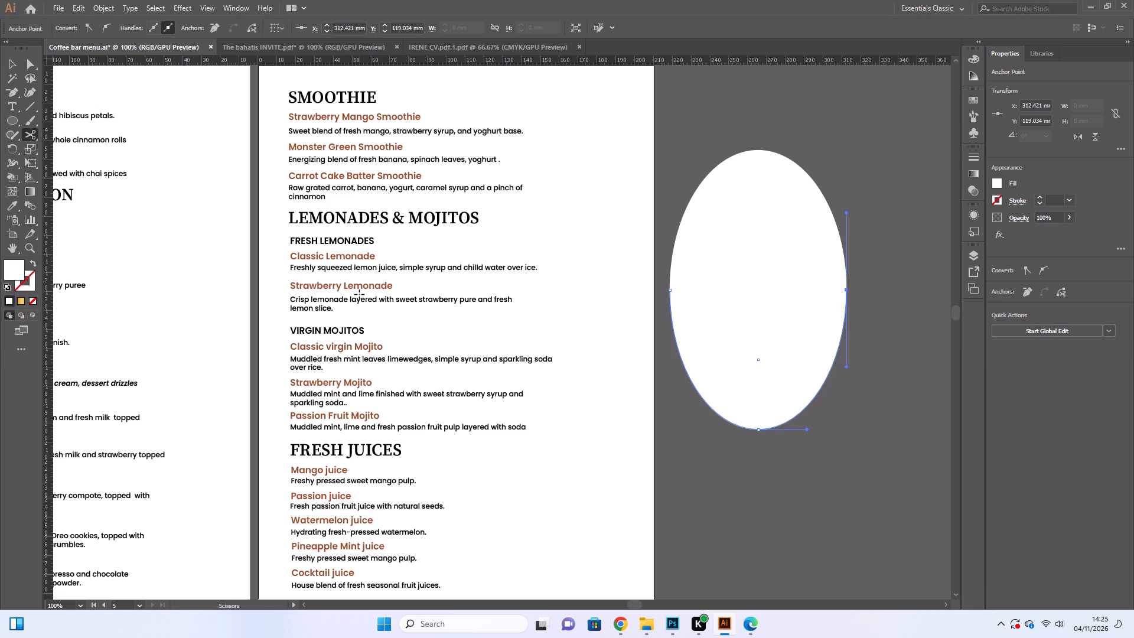
{"action": "left_click", "coordinate": [337, 312]}
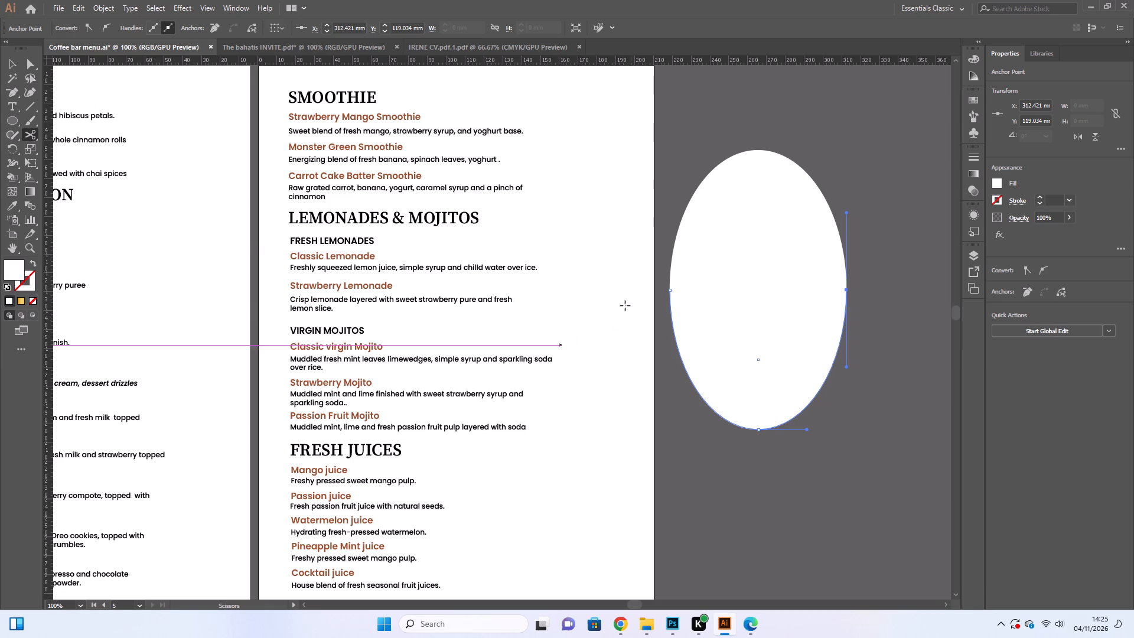
{"action": "left_click", "coordinate": [711, 290]}
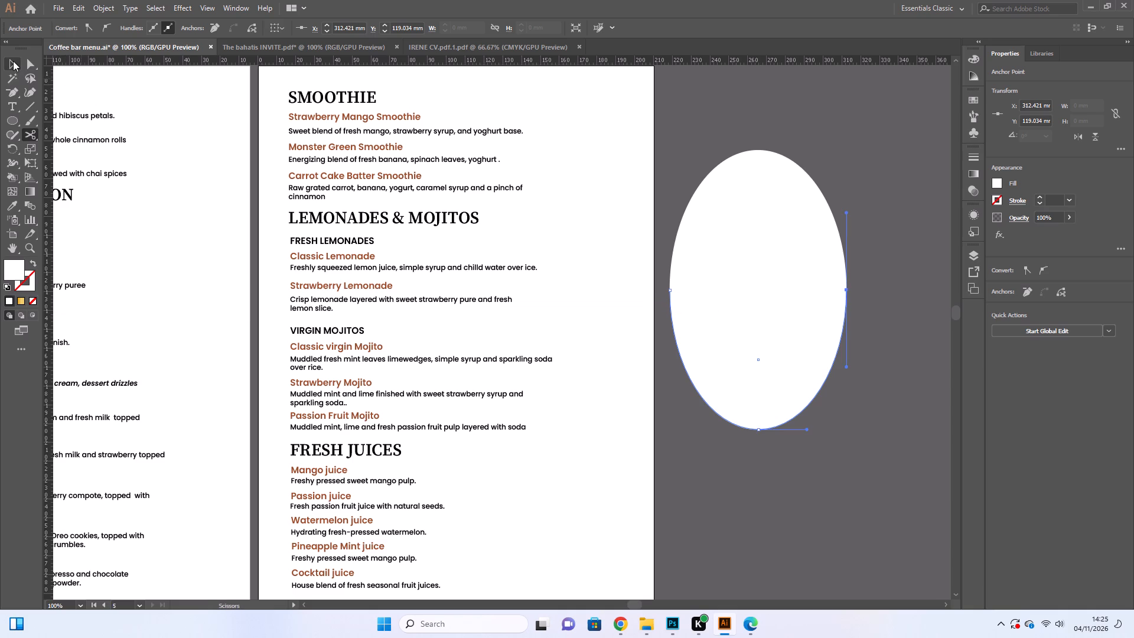
Move the ellipse's lower half straight down, leaving a gap of about 10 mm below the upper half.
{"action": "left_click", "coordinate": [13, 61]}
{"action": "left_click", "coordinate": [738, 373]}
{"action": "left_click_drag", "start_coordinate": [736, 340], "coordinate": [736, 365]}
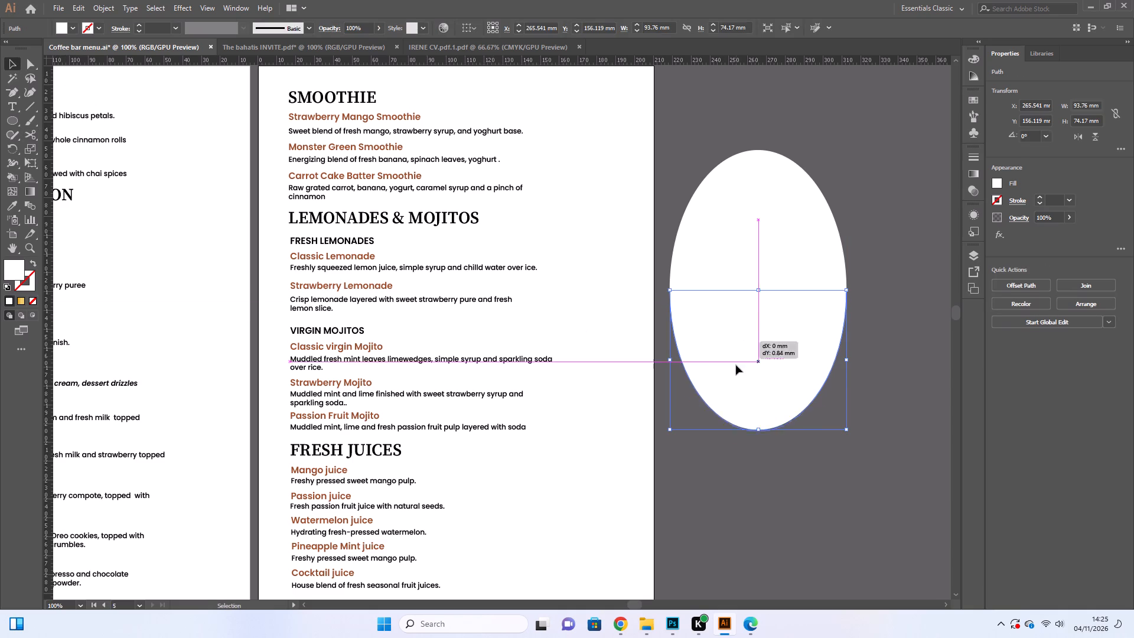
{"action": "left_click_drag", "start_coordinate": [736, 365], "coordinate": [735, 372]}
{"action": "left_click_drag", "start_coordinate": [734, 364], "coordinate": [733, 352]}
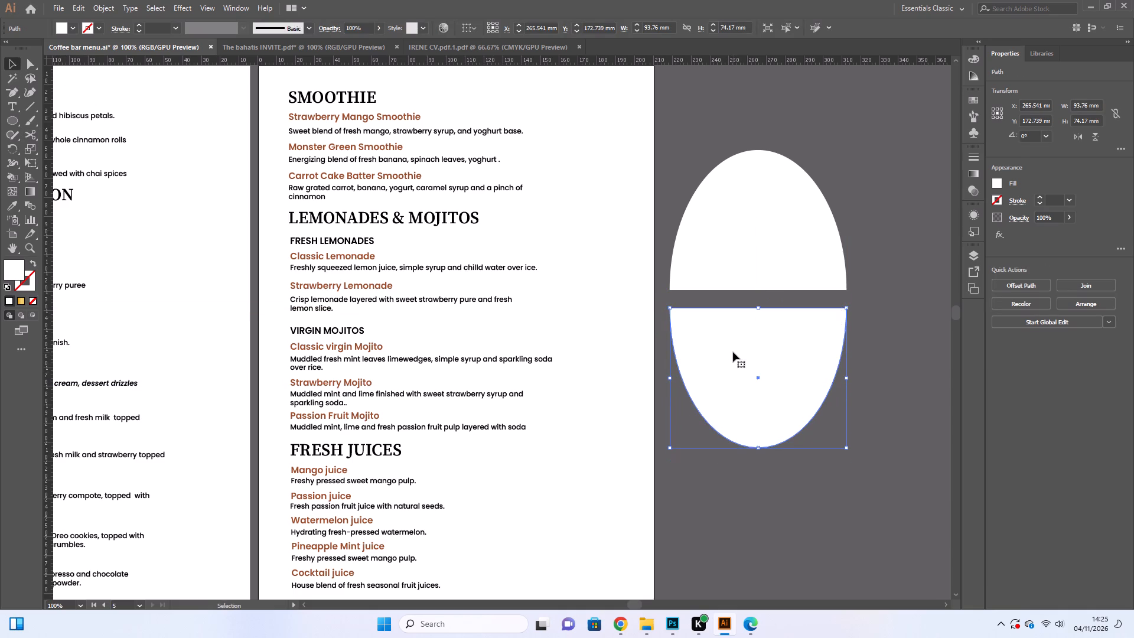
Close the open flat edge of the ellipse's lower half between its two end anchor points with the Pen tool.
{"action": "left_click", "coordinate": [739, 467]}
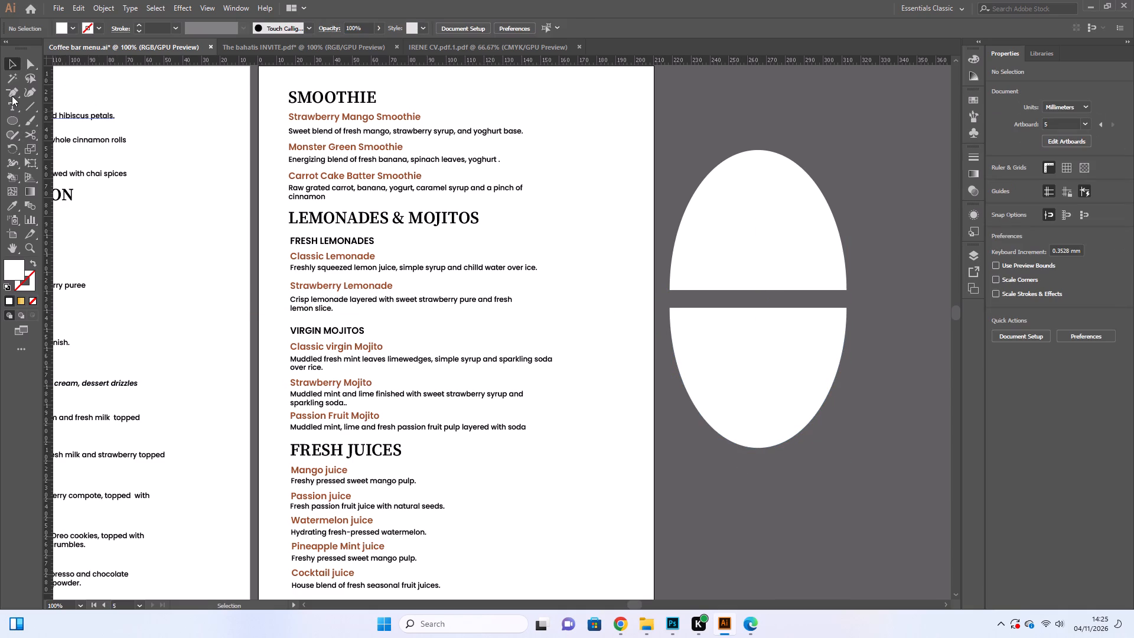
{"action": "right_click", "coordinate": [11, 95]}
{"action": "left_click", "coordinate": [28, 93]}
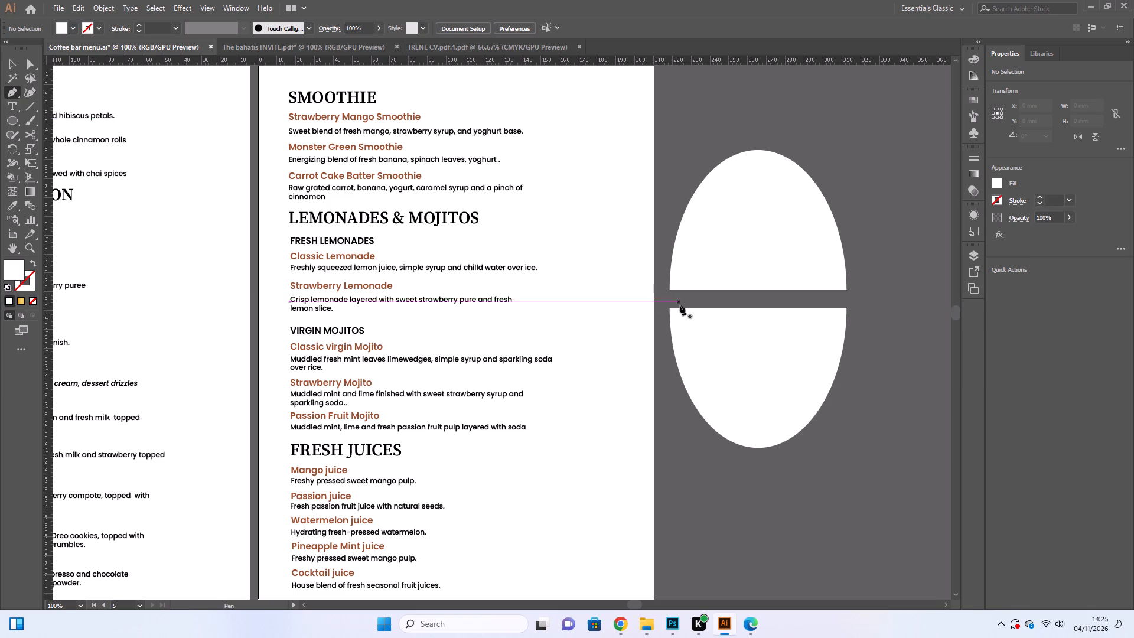
{"action": "left_click", "coordinate": [667, 308]}
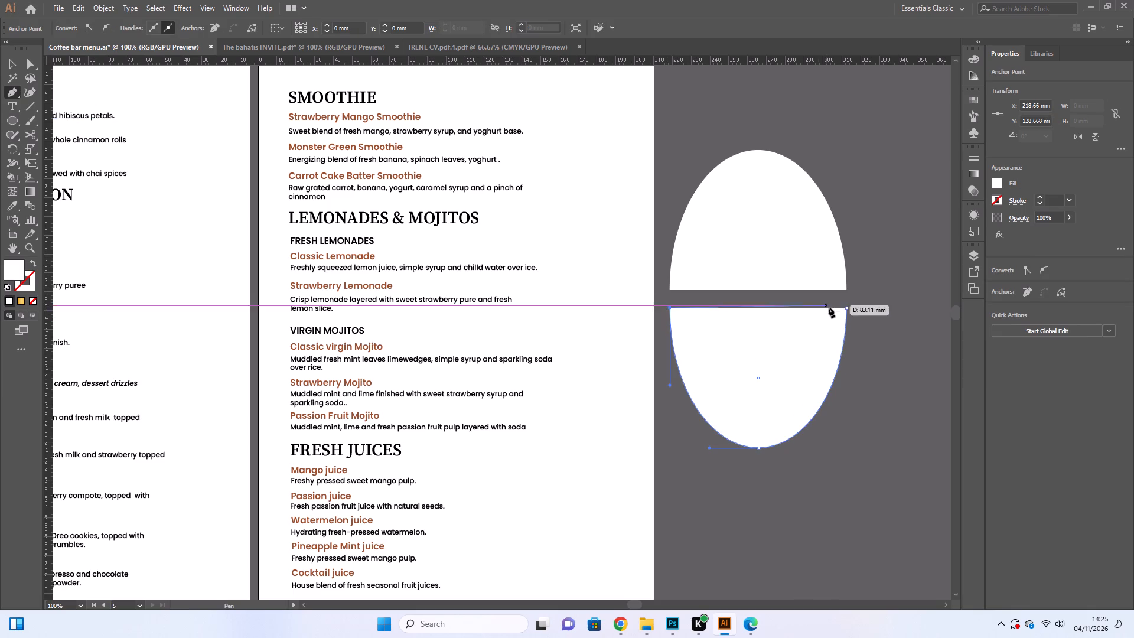
{"action": "left_click", "coordinate": [846, 306]}
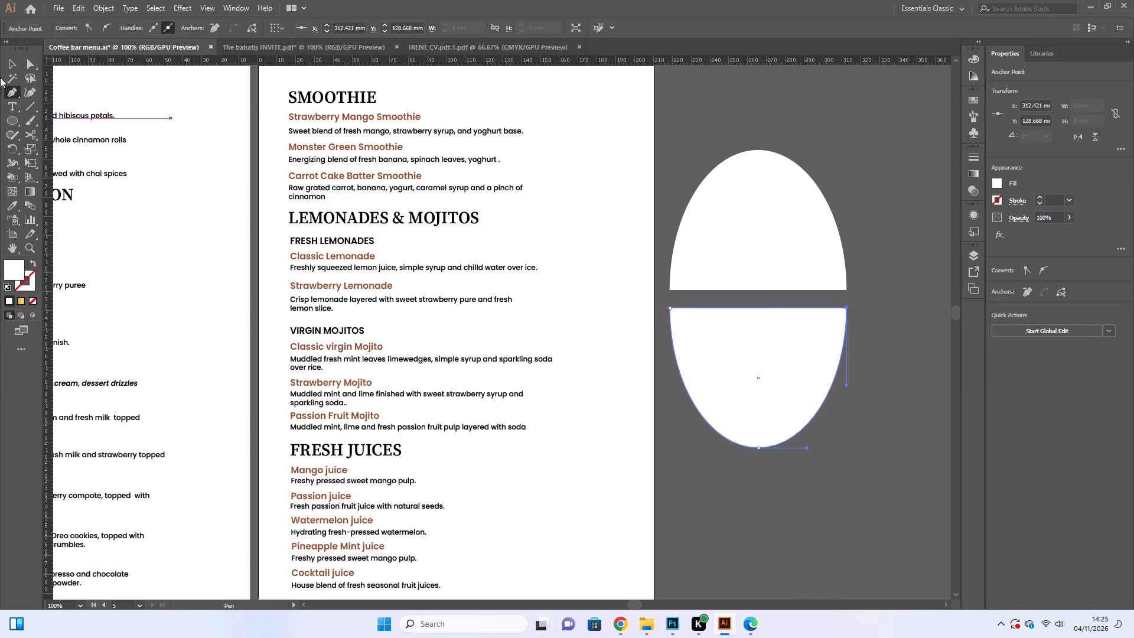
Move the lower half straight down, widening the gap below the upper half to about 23 mm.
{"action": "left_click", "coordinate": [13, 65]}
{"action": "left_click_drag", "start_coordinate": [742, 379], "coordinate": [743, 395]}
{"action": "left_click_drag", "start_coordinate": [747, 395], "coordinate": [746, 405]}
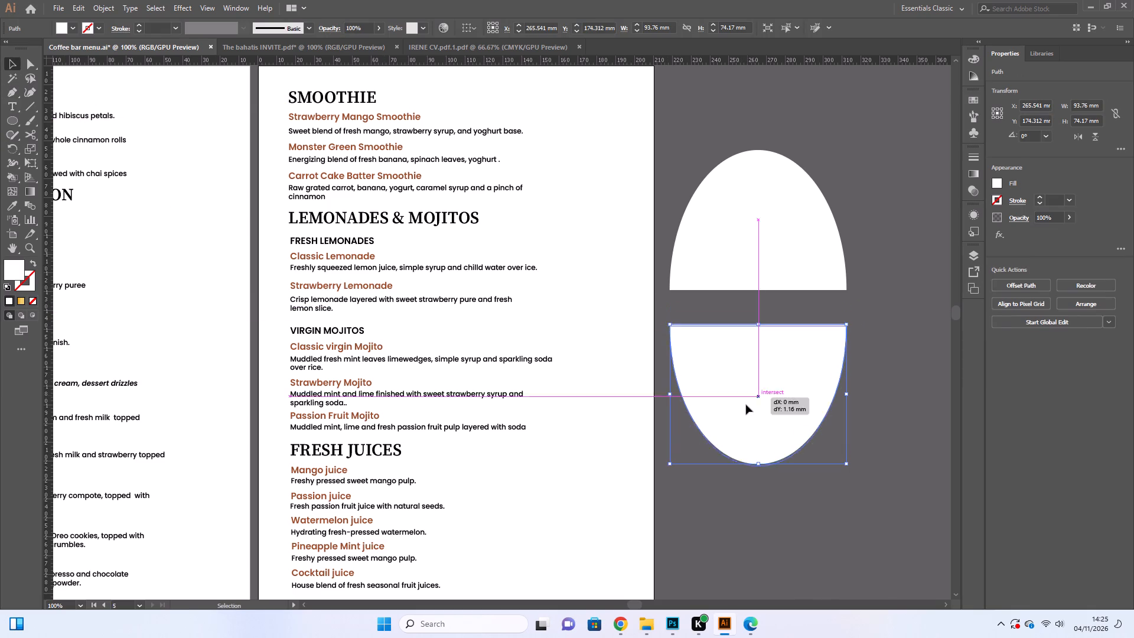
{"action": "left_click_drag", "start_coordinate": [746, 405], "coordinate": [746, 405]}
{"action": "left_click", "coordinate": [774, 496]}
{"action": "left_click", "coordinate": [771, 444]}
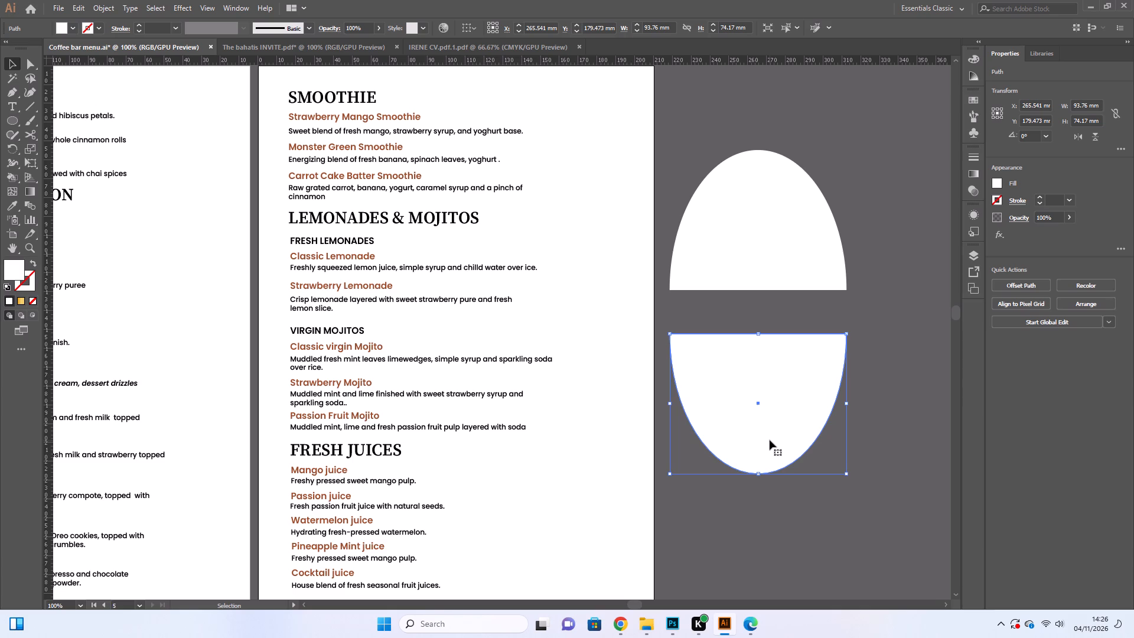
{"action": "left_click", "coordinate": [776, 435]}
Move the upper half straight down about 18 mm, leaving a gap of about 5 mm above the lower half.
{"action": "left_click", "coordinate": [731, 310]}
{"action": "left_click", "coordinate": [731, 281]}
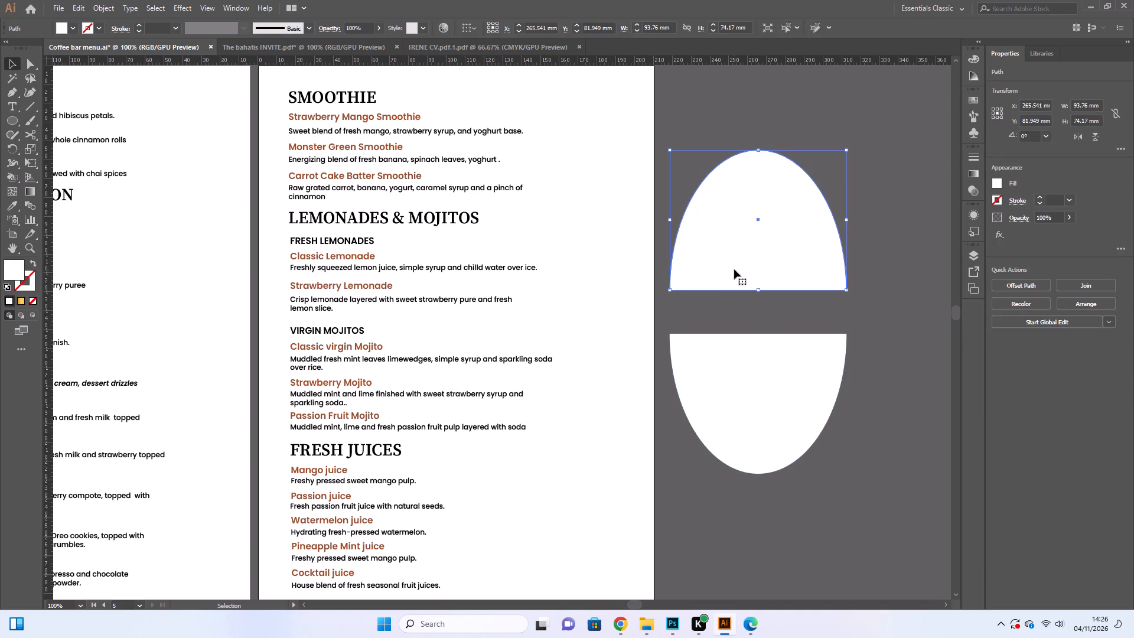
{"action": "left_click_drag", "start_coordinate": [734, 269], "coordinate": [734, 299]}
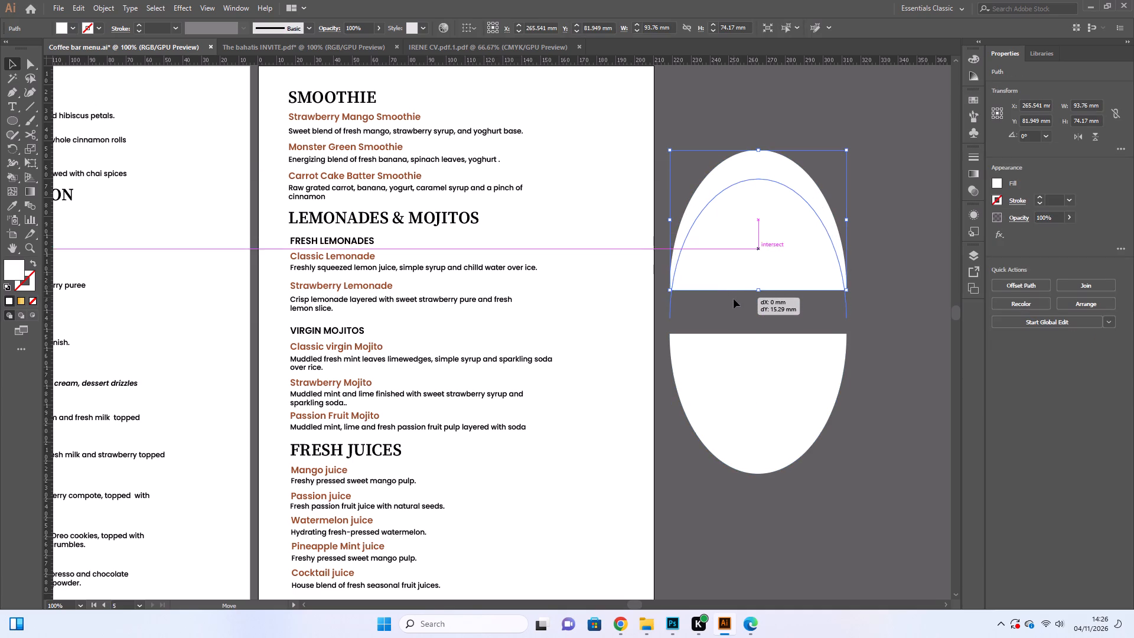
{"action": "left_click_drag", "start_coordinate": [734, 299], "coordinate": [733, 302]}
{"action": "left_click", "coordinate": [734, 350]}
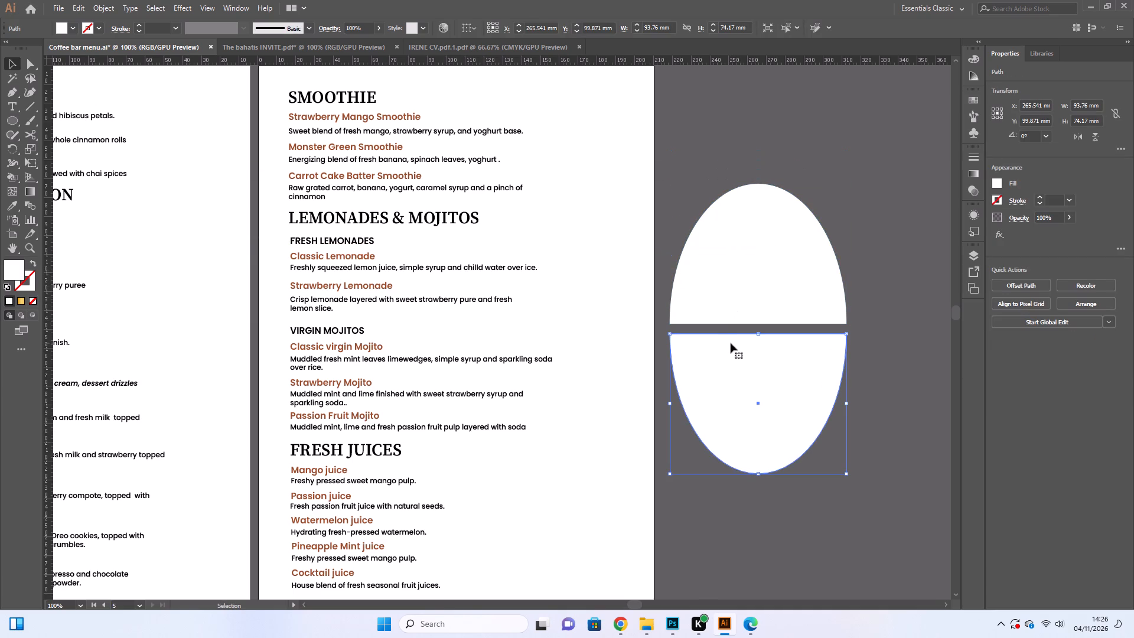
{"action": "left_click", "coordinate": [721, 308]}
{"action": "left_click", "coordinate": [721, 362]}
Close the open flat edge of the upper half between its two end anchor points with the Pen tool.
{"action": "left_click", "coordinate": [765, 299]}
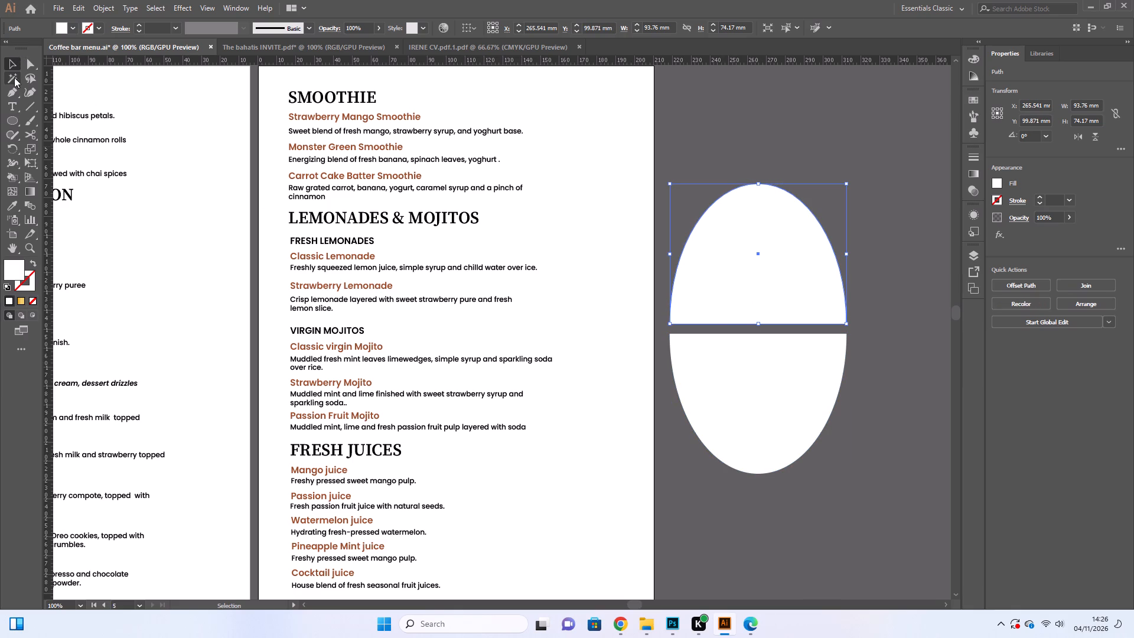
{"action": "left_click", "coordinate": [12, 95]}
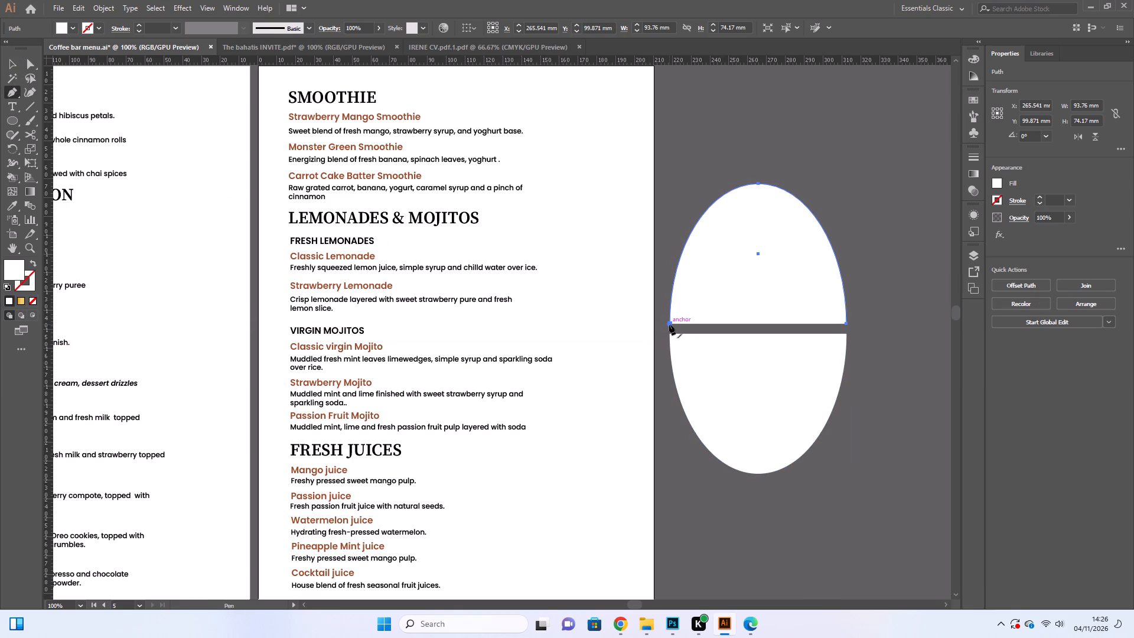
{"action": "left_click", "coordinate": [669, 324]}
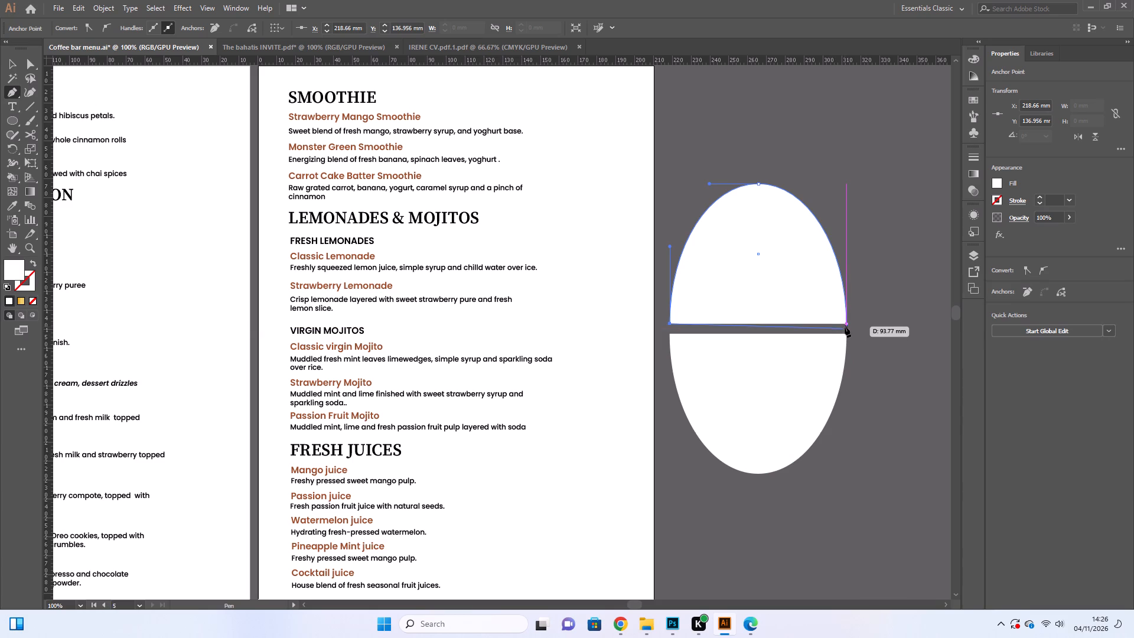
{"action": "left_click", "coordinate": [845, 325]}
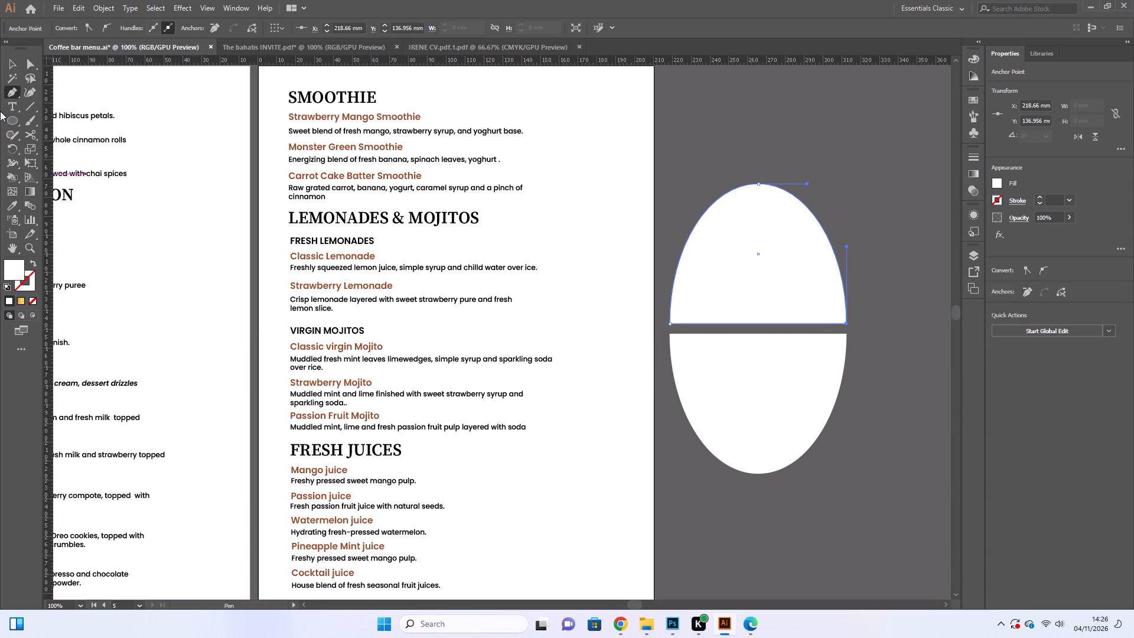
{"action": "left_click", "coordinate": [14, 60]}
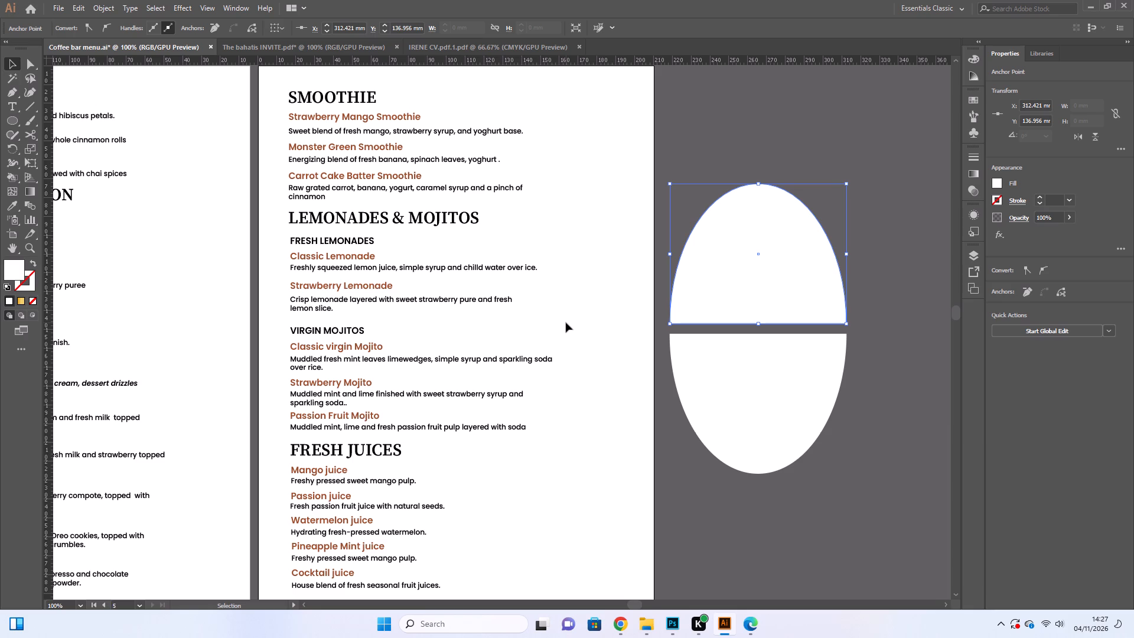
{"action": "left_click", "coordinate": [566, 323]}
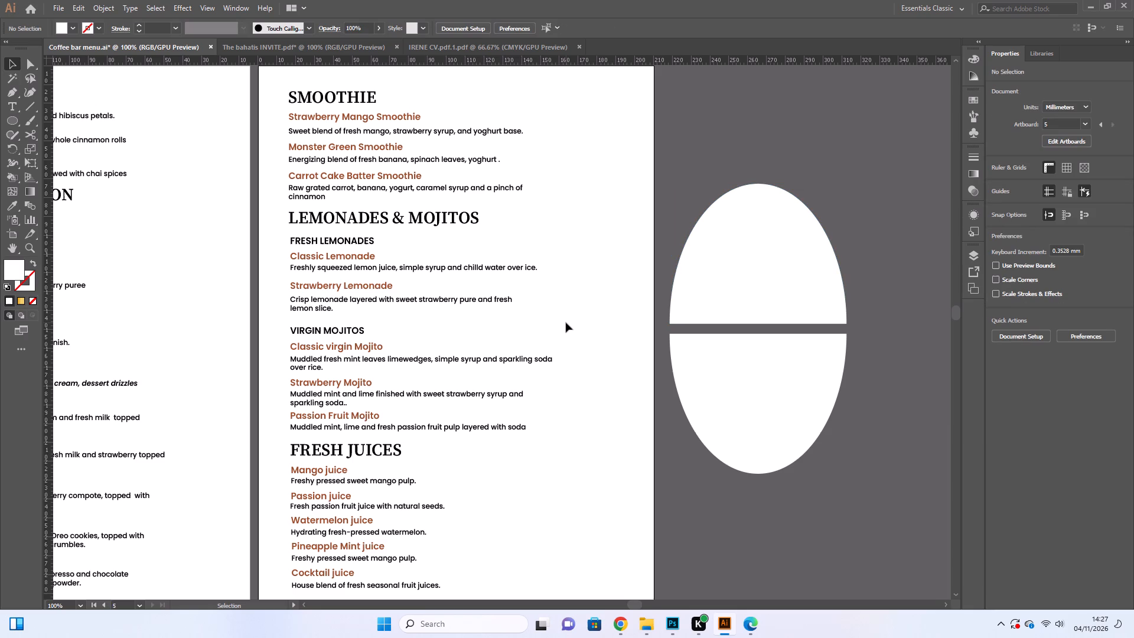
{"action": "left_click", "coordinate": [566, 323]}
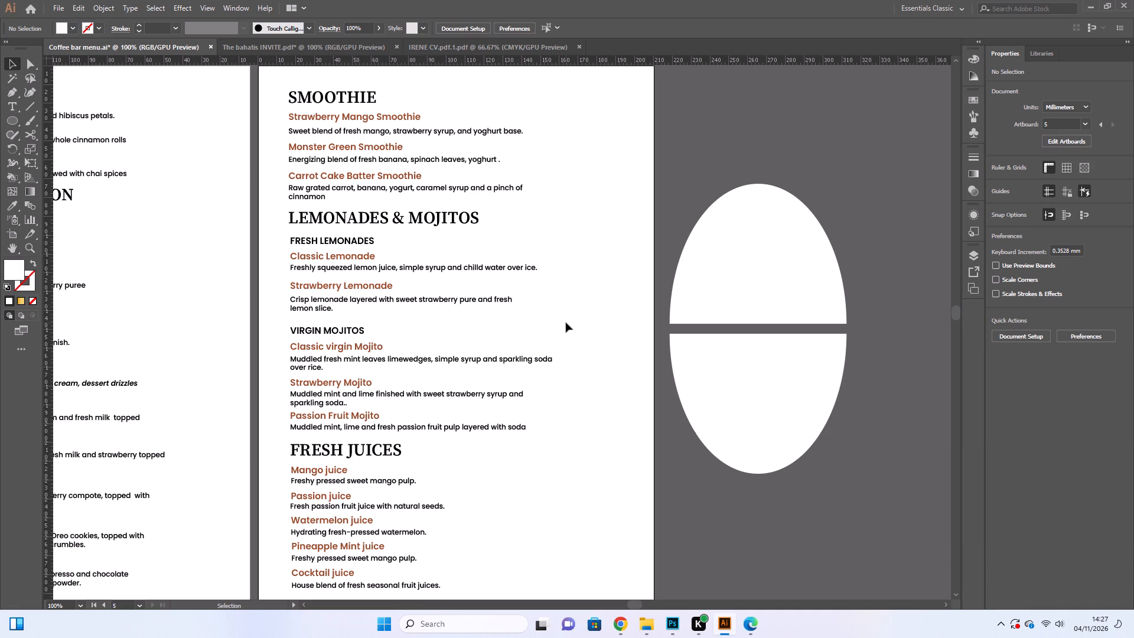
{"action": "left_click", "coordinate": [566, 323]}
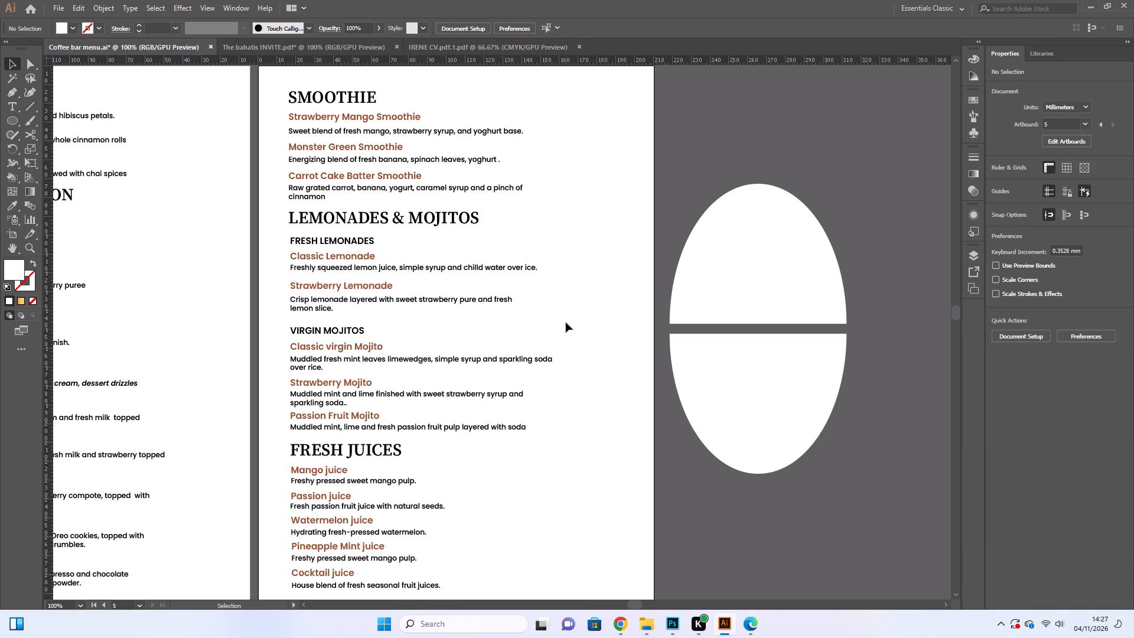
{"action": "left_click", "coordinate": [566, 323]}
Delete the upper half's bottom-left corner anchor point with the Pen tool, turning the shape into a slanted leaf.
{"action": "left_click", "coordinate": [754, 315]}
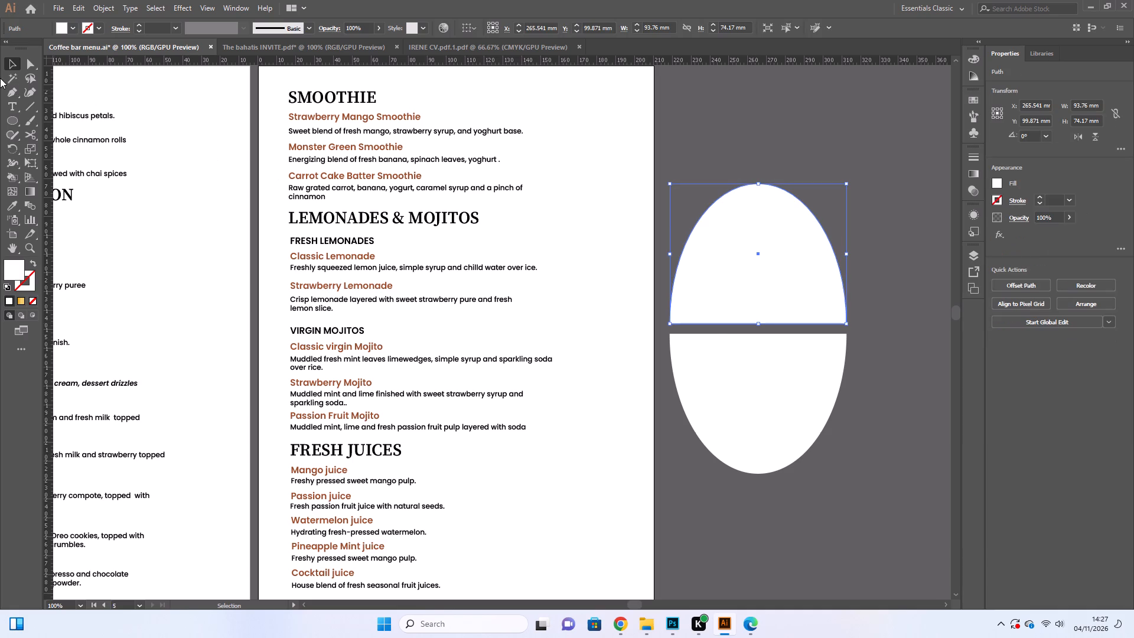
{"action": "left_click", "coordinate": [7, 90]}
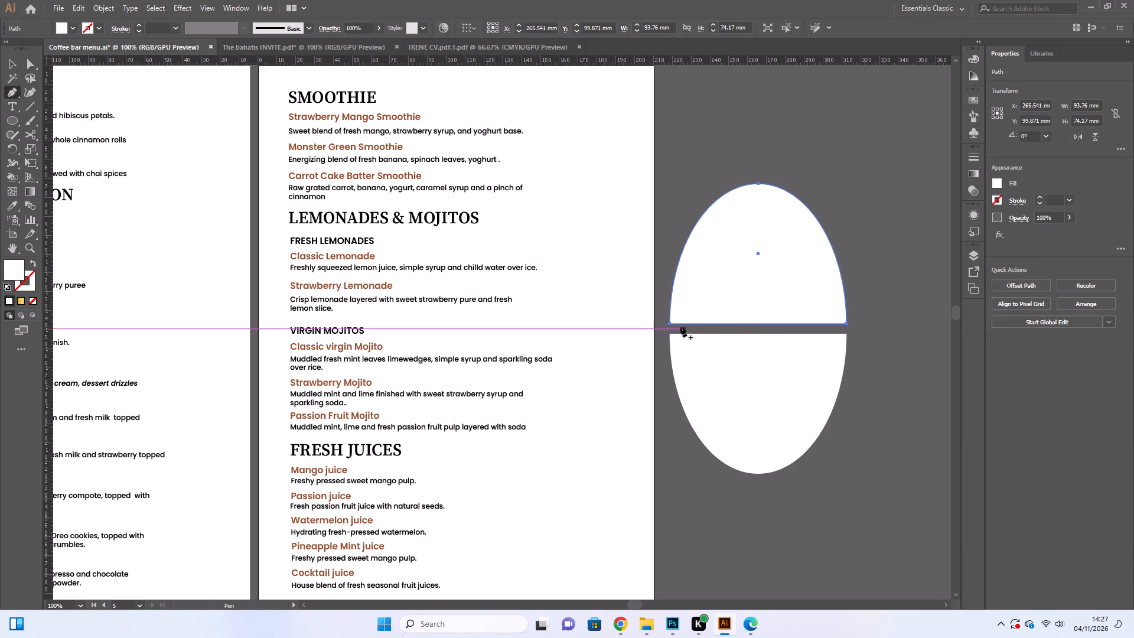
{"action": "left_click", "coordinate": [671, 324]}
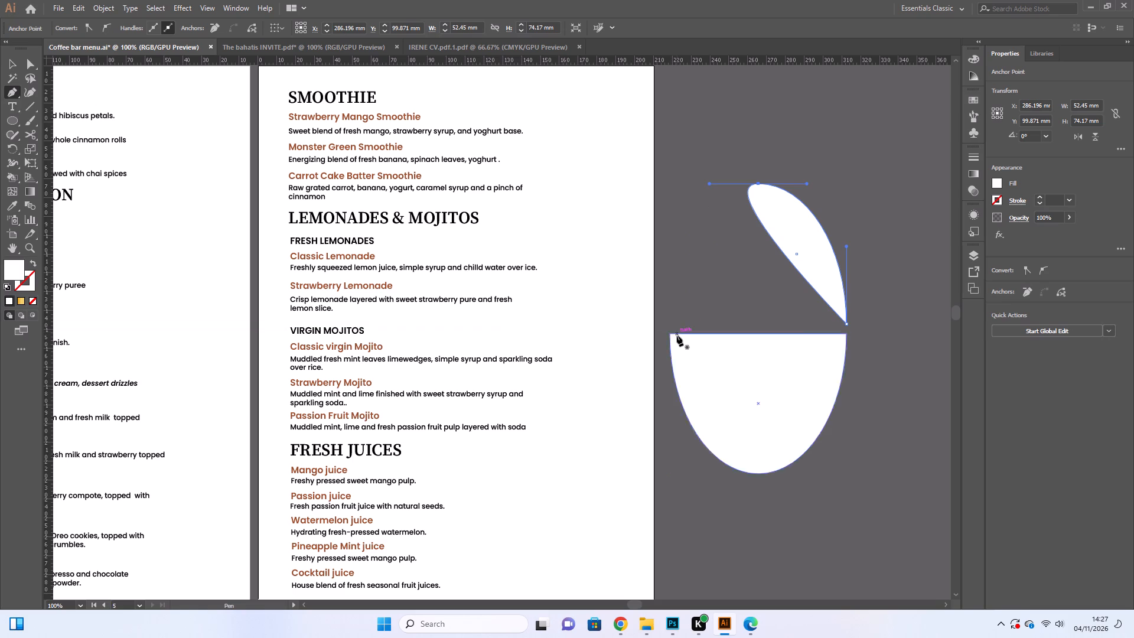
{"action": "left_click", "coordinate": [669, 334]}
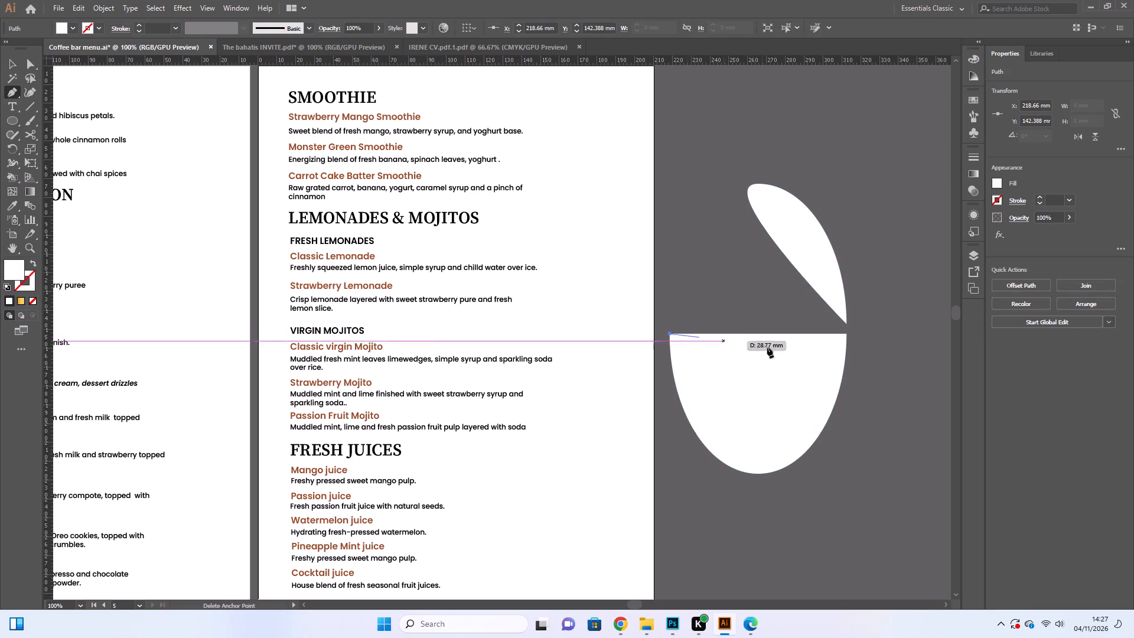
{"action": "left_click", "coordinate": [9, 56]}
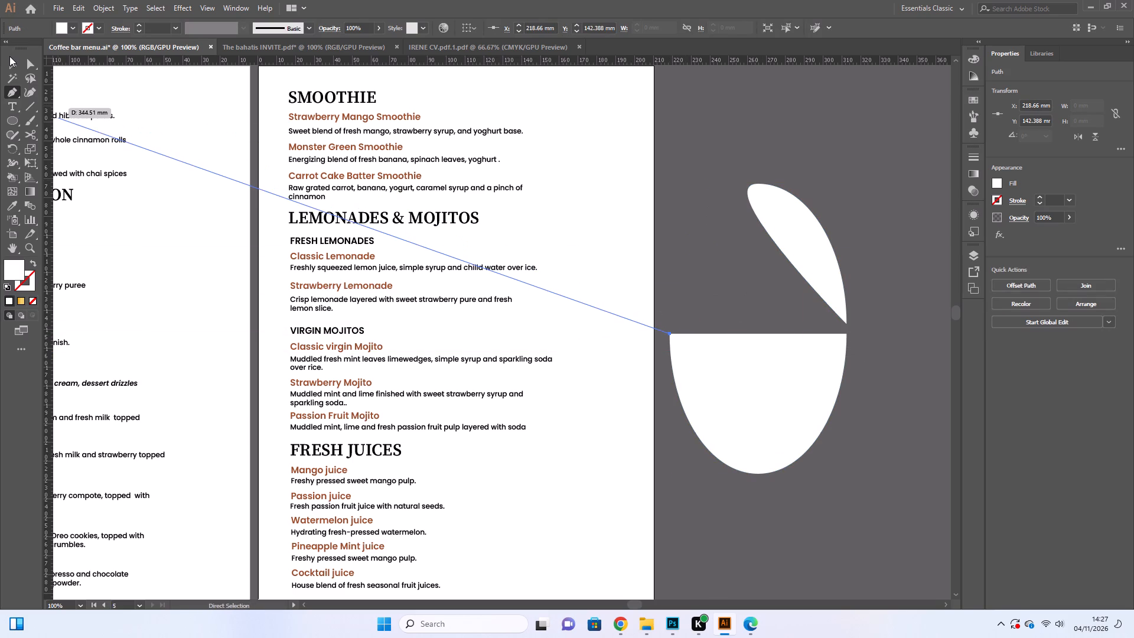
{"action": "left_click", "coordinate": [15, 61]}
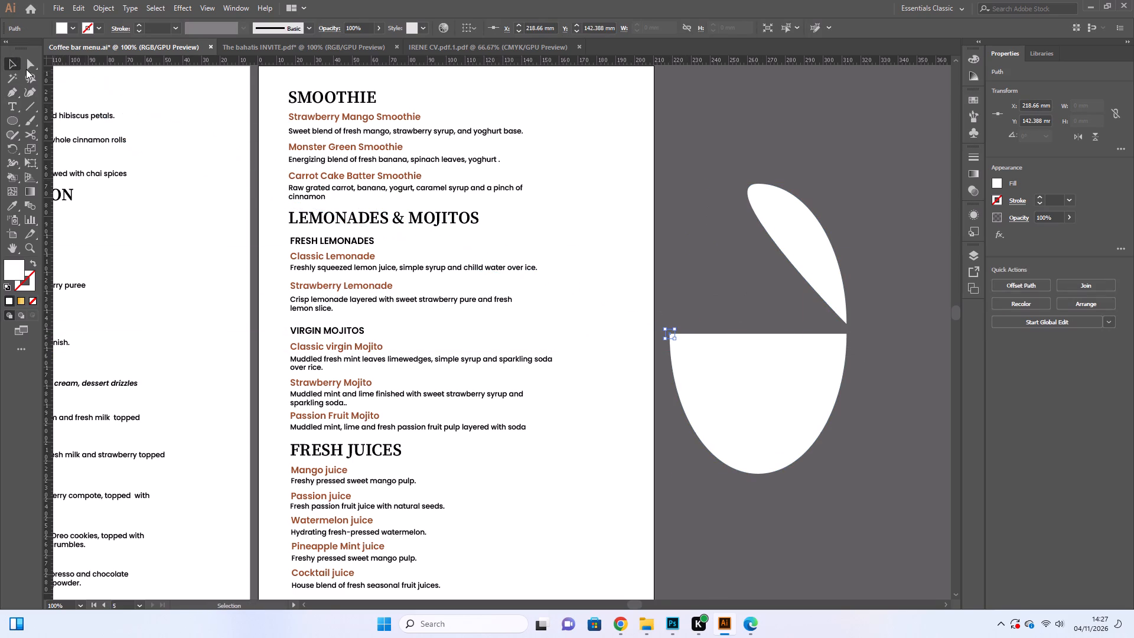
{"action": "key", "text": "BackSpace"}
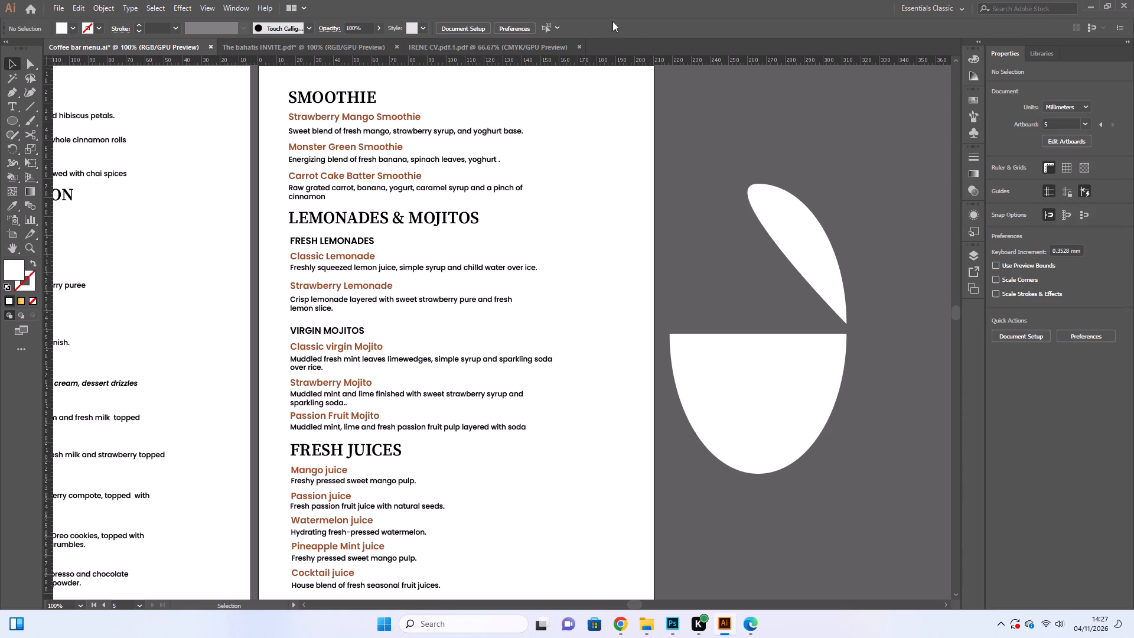
Copy and paste the leaf shape, and place the copy beside the original just above the lower half.
{"action": "left_click", "coordinate": [771, 225]}
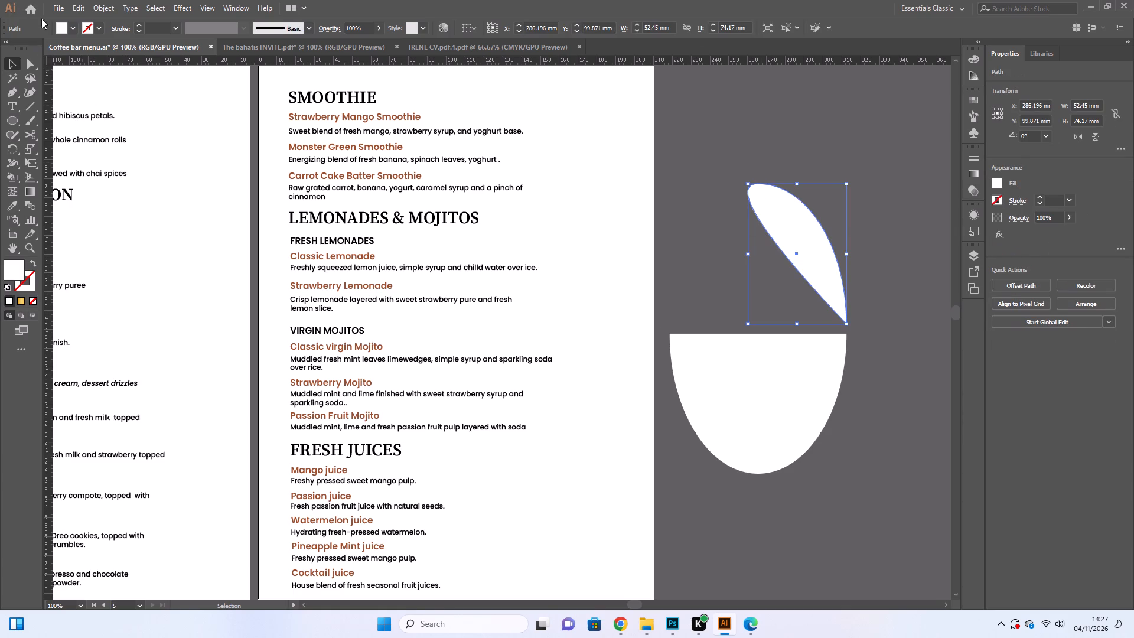
{"action": "left_click", "coordinate": [82, 6]}
{"action": "left_click", "coordinate": [112, 63]}
{"action": "left_click", "coordinate": [78, 8]}
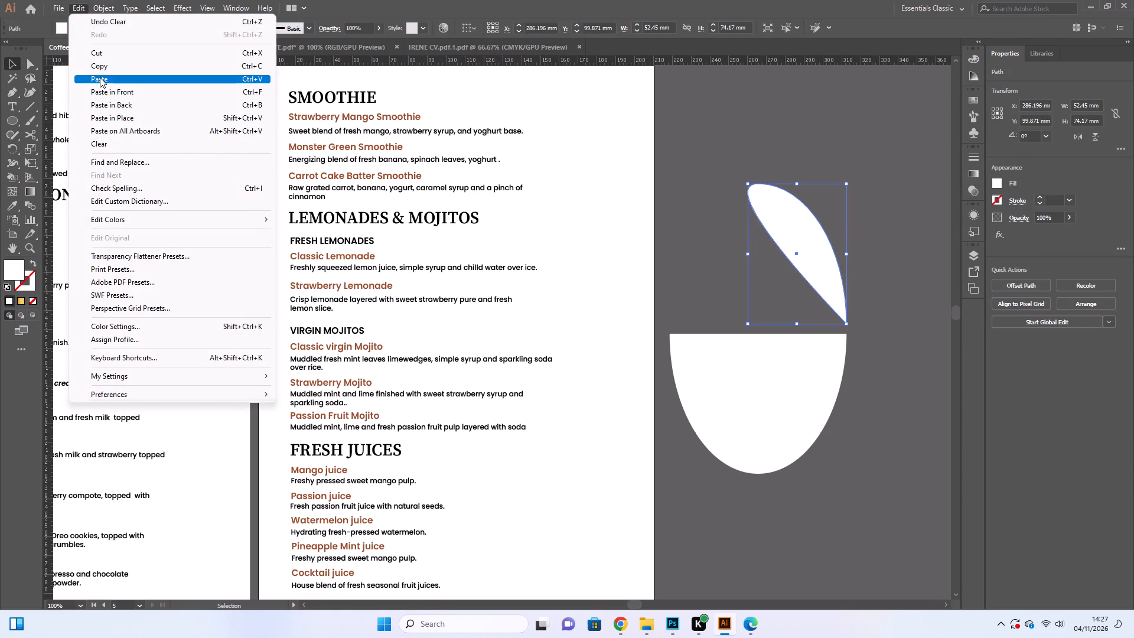
{"action": "left_click", "coordinate": [100, 77]}
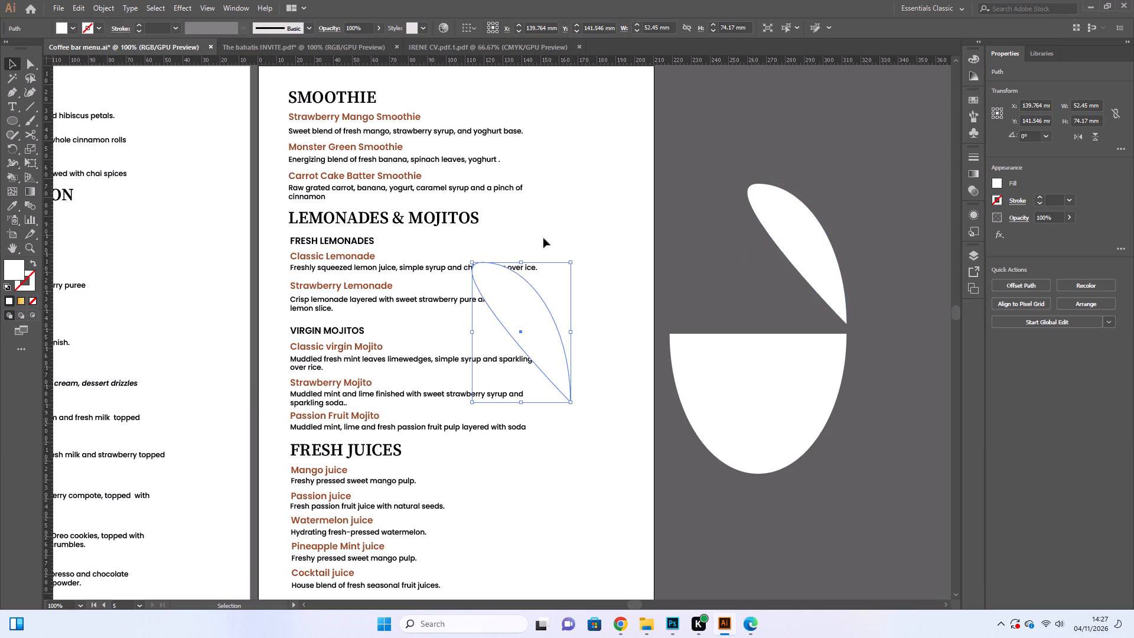
{"action": "left_click_drag", "start_coordinate": [522, 316], "coordinate": [728, 242]}
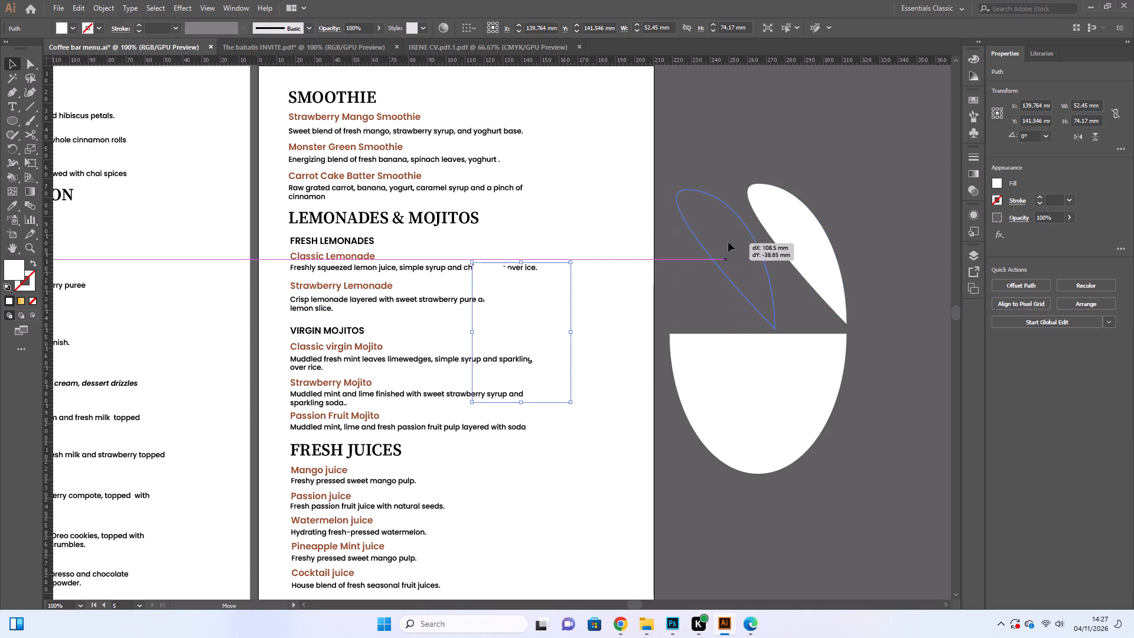
{"action": "left_click_drag", "start_coordinate": [728, 242], "coordinate": [734, 248]}
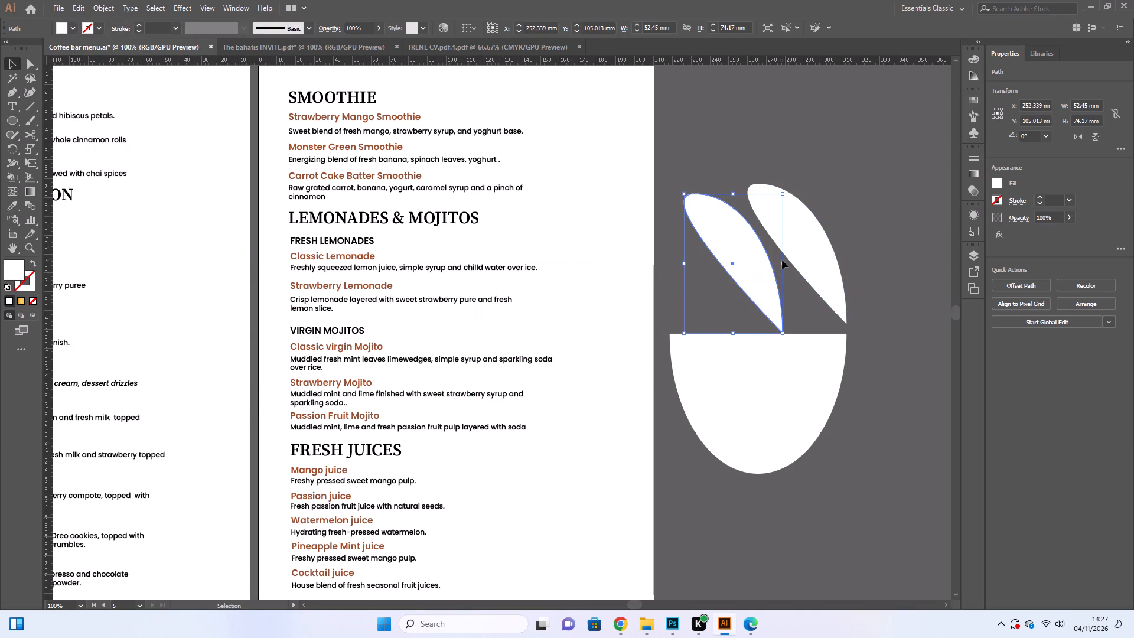
Flip the leaf copy horizontally at about 47 mm wide and position it as the left counterpart, with its tip meeting the original leaf.
{"action": "left_click_drag", "start_coordinate": [783, 261], "coordinate": [595, 268]}
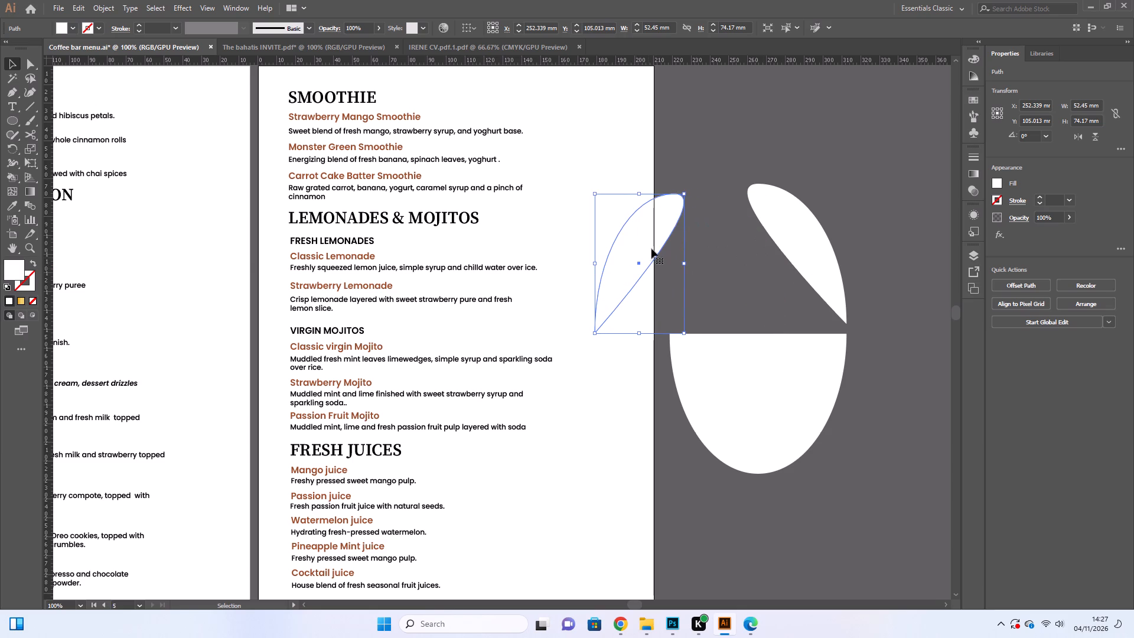
{"action": "left_click_drag", "start_coordinate": [651, 248], "coordinate": [727, 241]}
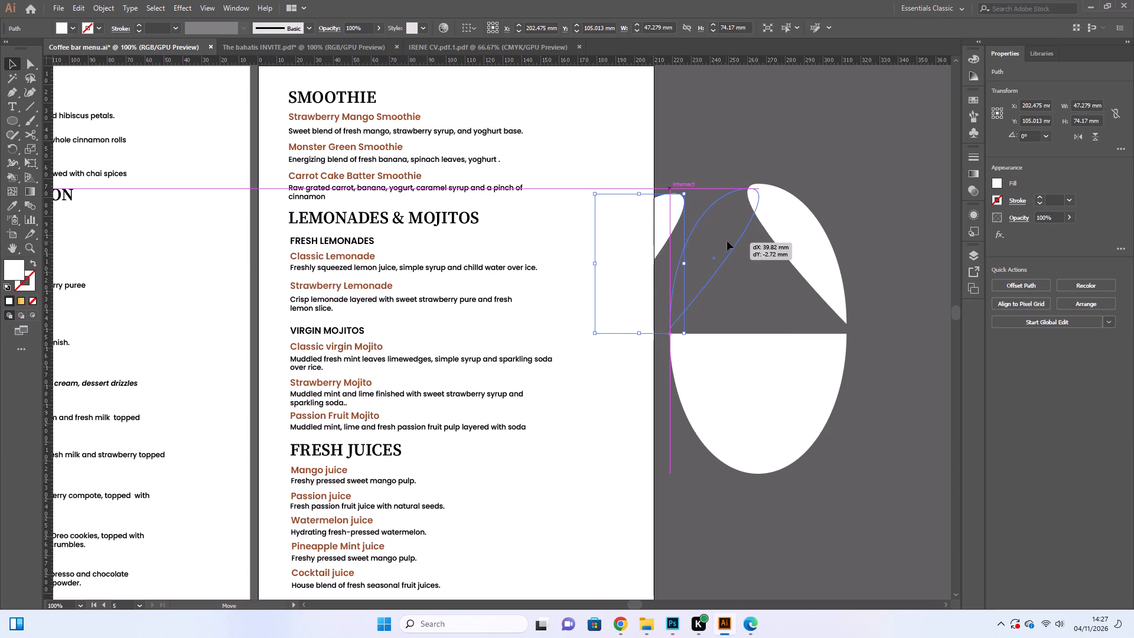
{"action": "left_click_drag", "start_coordinate": [727, 241], "coordinate": [727, 240]}
{"action": "left_click", "coordinate": [861, 217]}
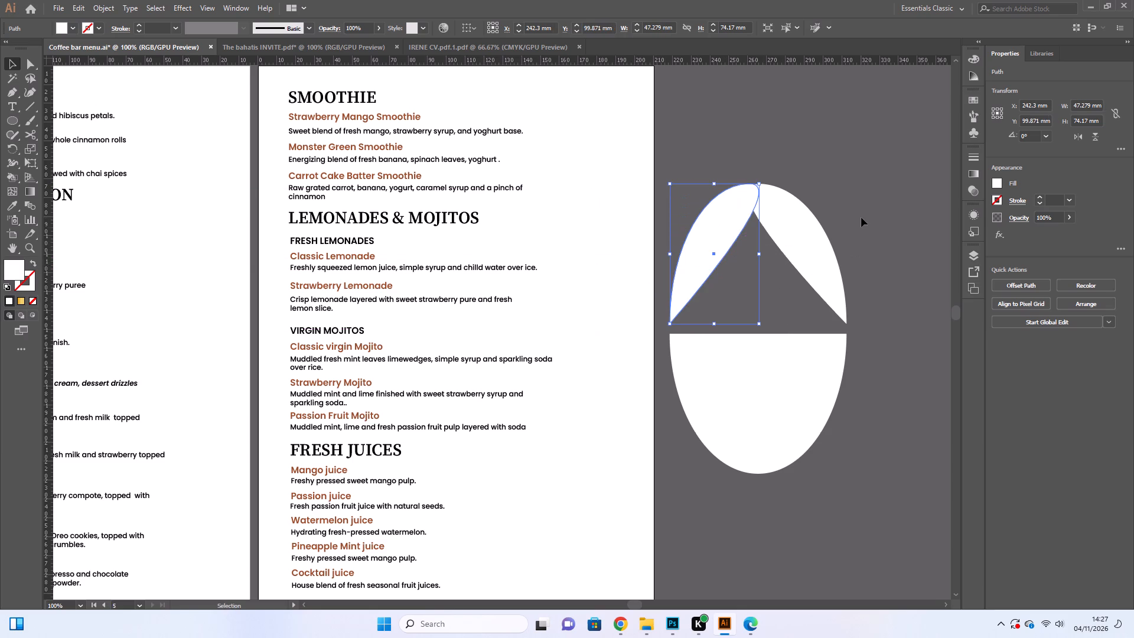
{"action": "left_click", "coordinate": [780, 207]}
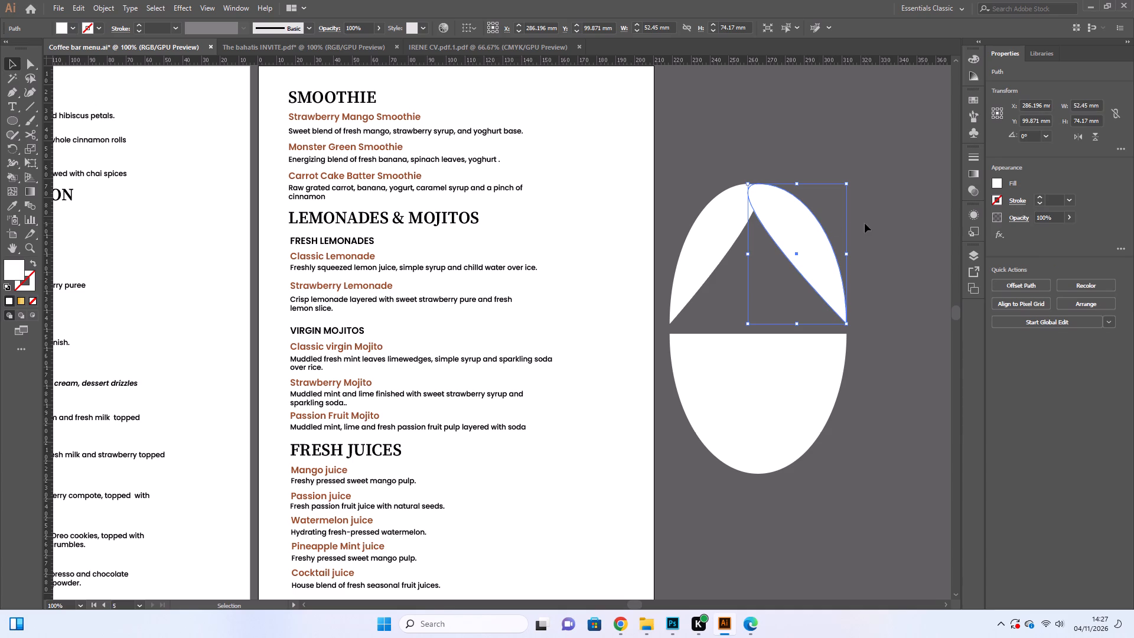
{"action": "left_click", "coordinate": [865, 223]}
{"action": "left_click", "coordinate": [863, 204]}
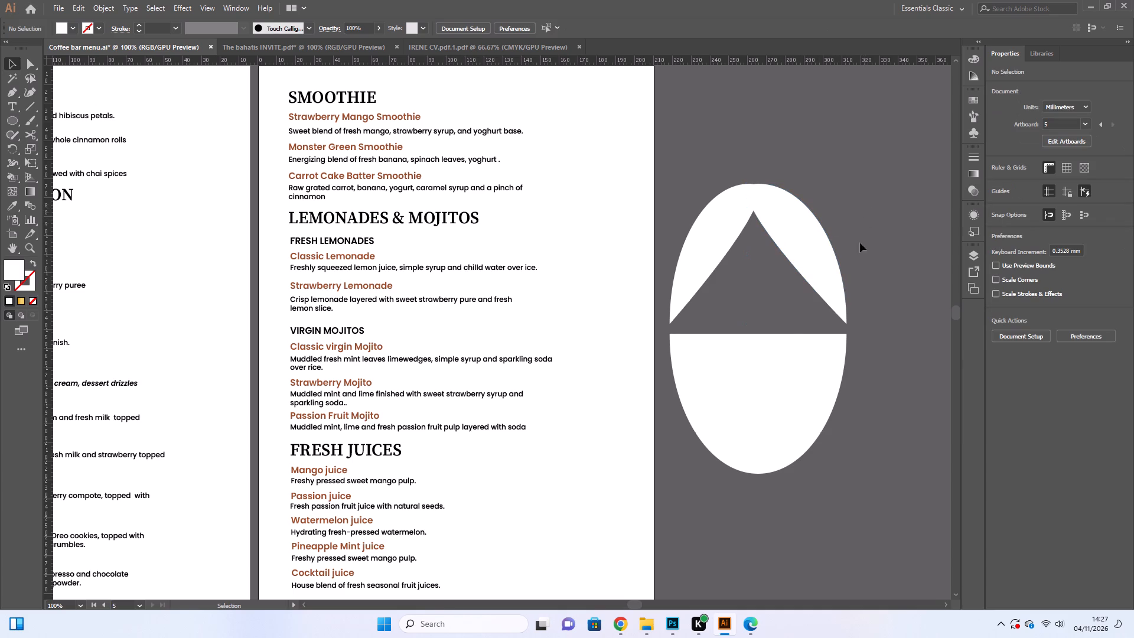
Move the lower half-ellipse straight up about 5 mm so its flat edge meets the bottom tips of the two leaves.
{"action": "left_click", "coordinate": [786, 333]}
{"action": "left_click_drag", "start_coordinate": [780, 346], "coordinate": [780, 338]}
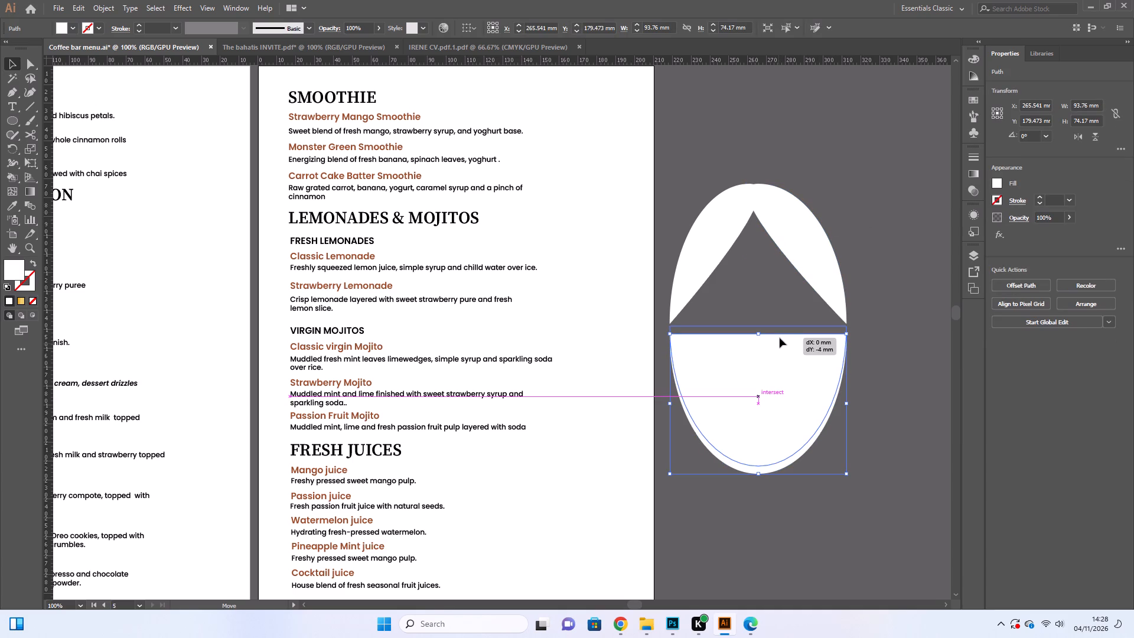
{"action": "left_click_drag", "start_coordinate": [780, 338], "coordinate": [780, 336]}
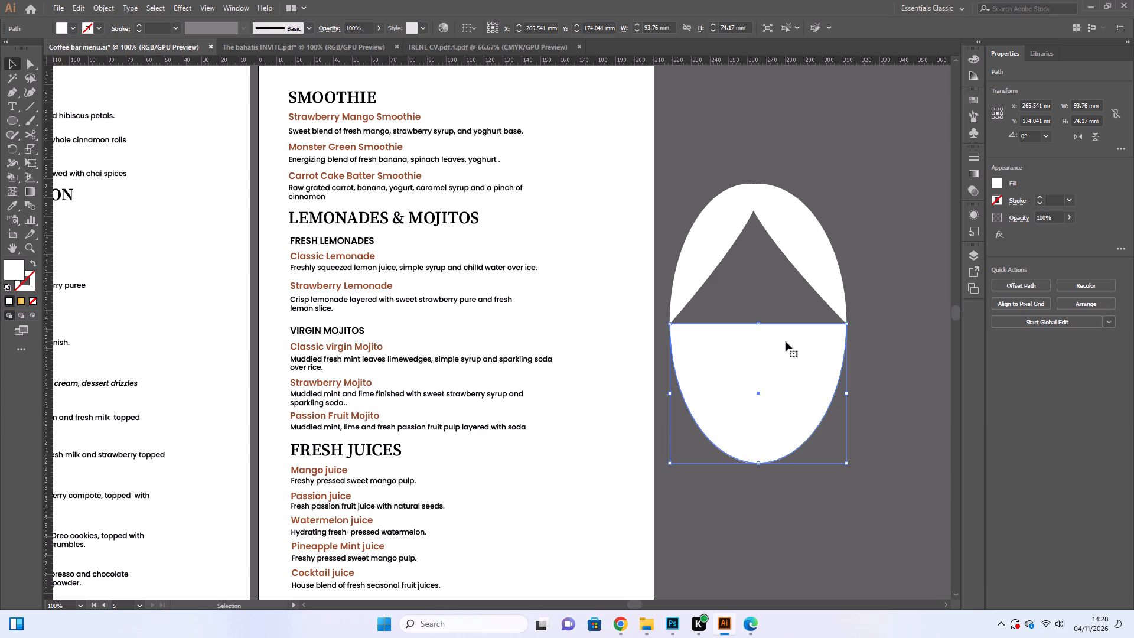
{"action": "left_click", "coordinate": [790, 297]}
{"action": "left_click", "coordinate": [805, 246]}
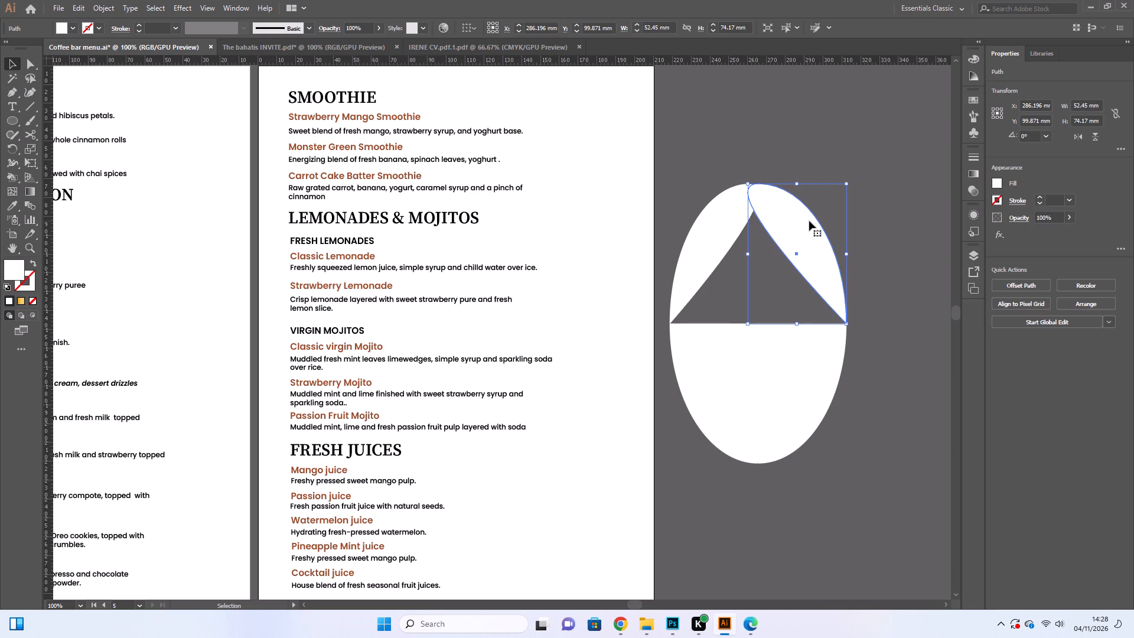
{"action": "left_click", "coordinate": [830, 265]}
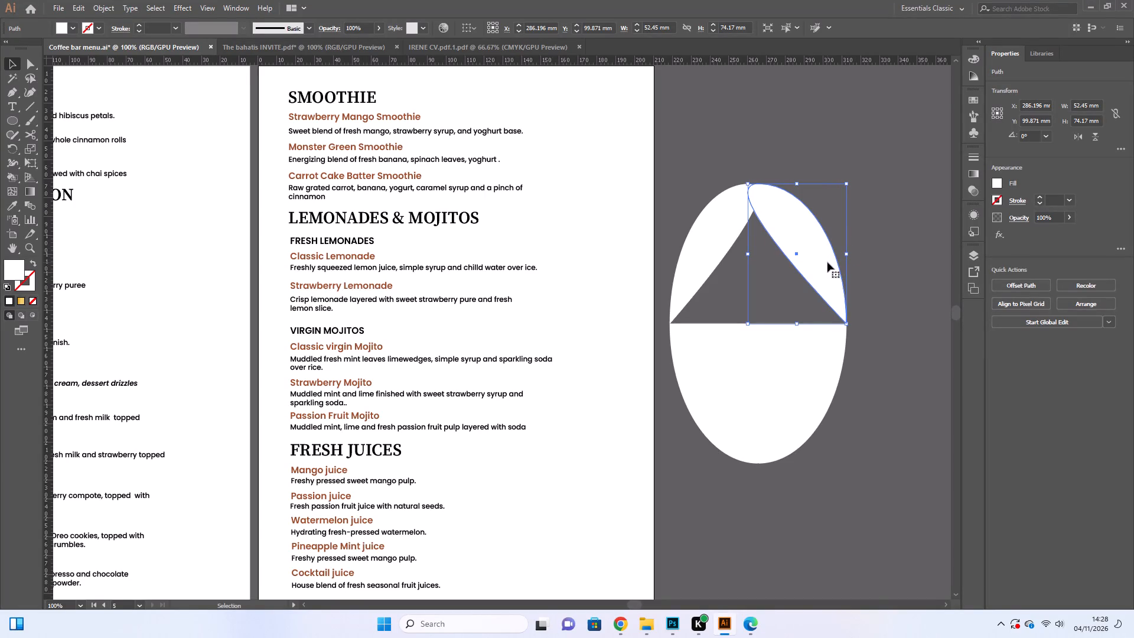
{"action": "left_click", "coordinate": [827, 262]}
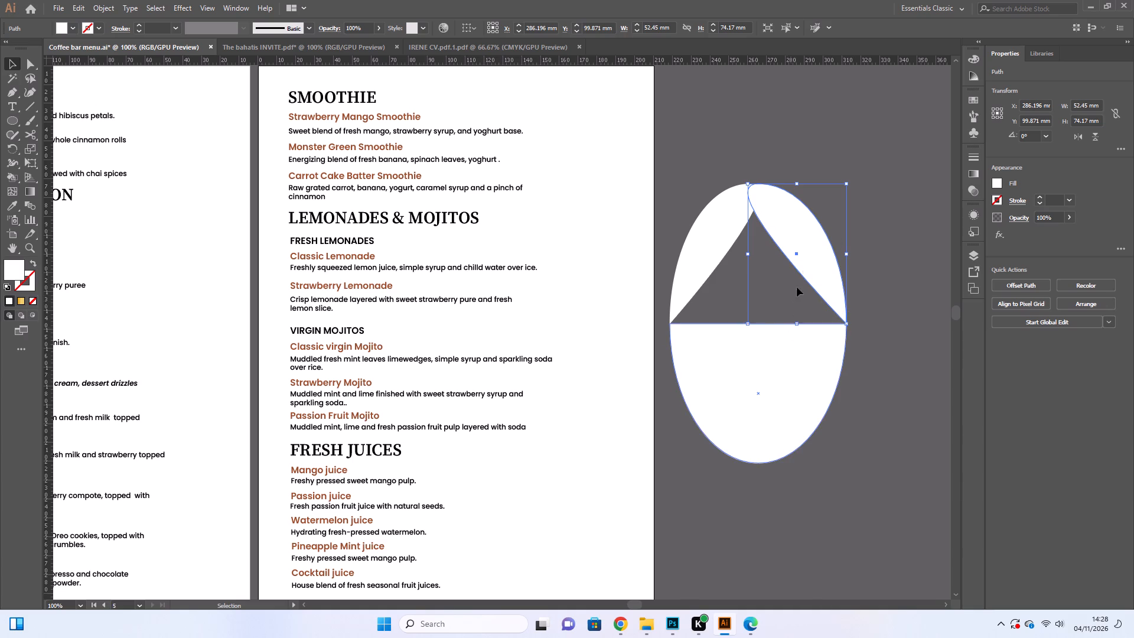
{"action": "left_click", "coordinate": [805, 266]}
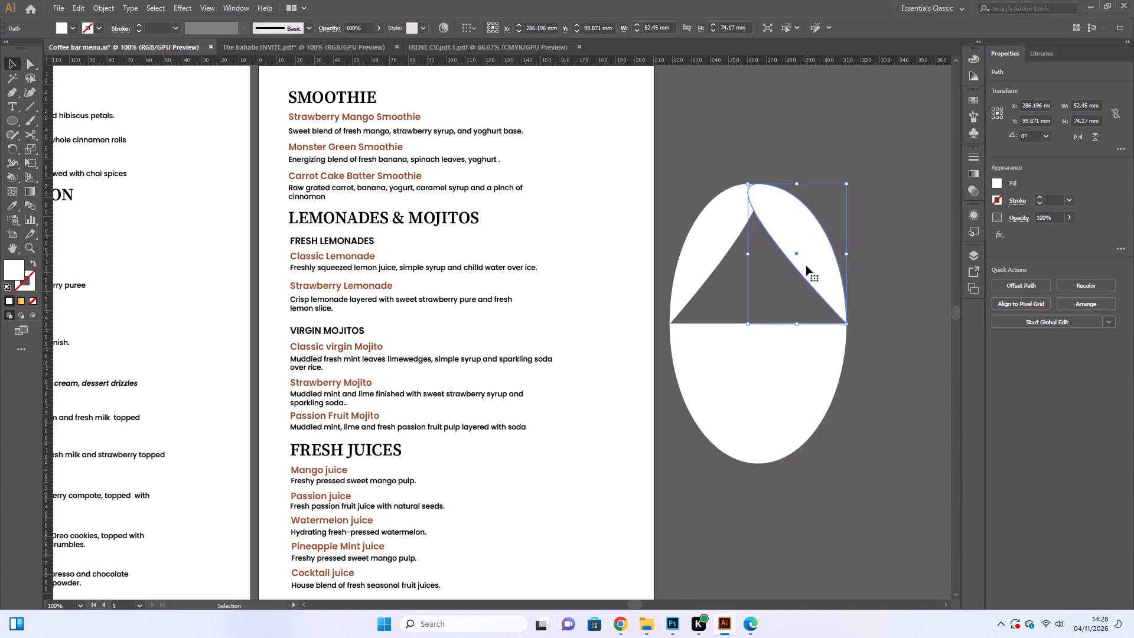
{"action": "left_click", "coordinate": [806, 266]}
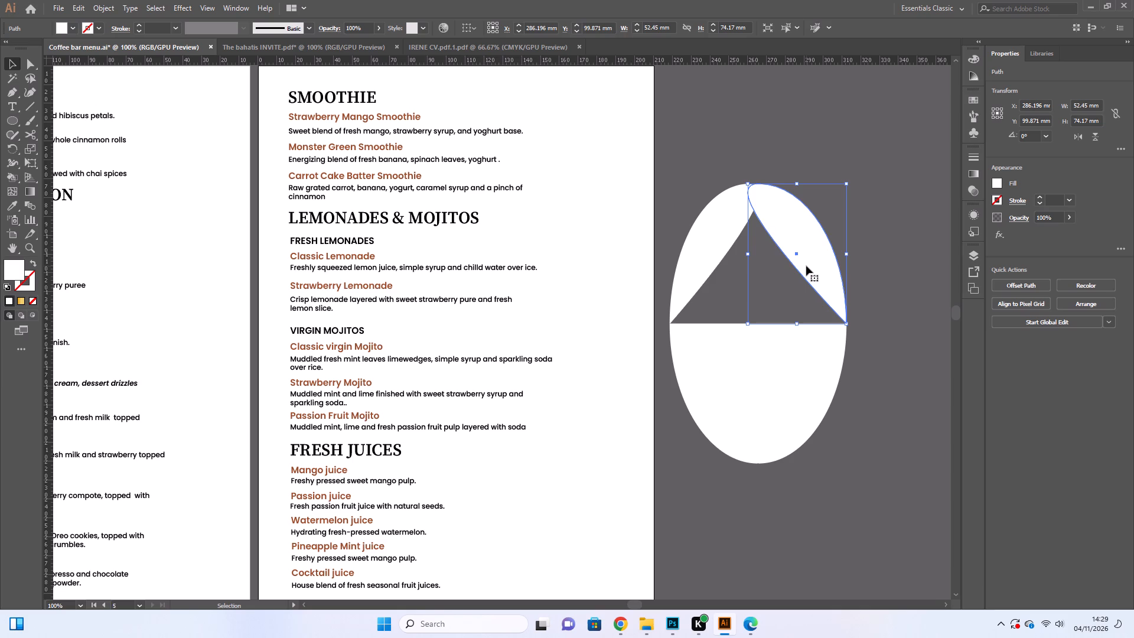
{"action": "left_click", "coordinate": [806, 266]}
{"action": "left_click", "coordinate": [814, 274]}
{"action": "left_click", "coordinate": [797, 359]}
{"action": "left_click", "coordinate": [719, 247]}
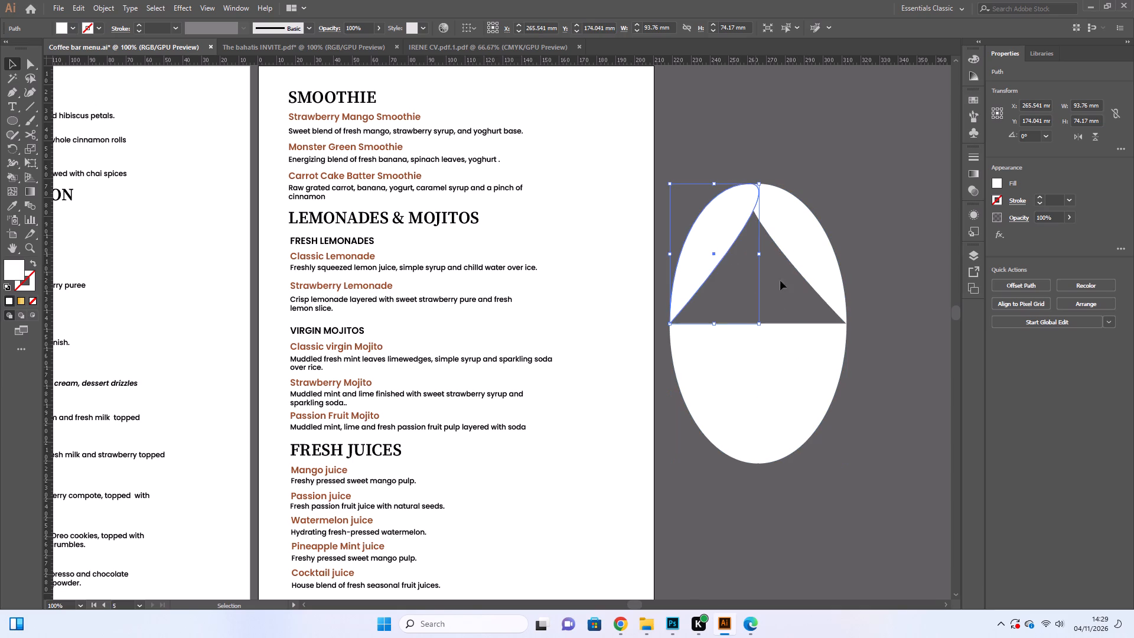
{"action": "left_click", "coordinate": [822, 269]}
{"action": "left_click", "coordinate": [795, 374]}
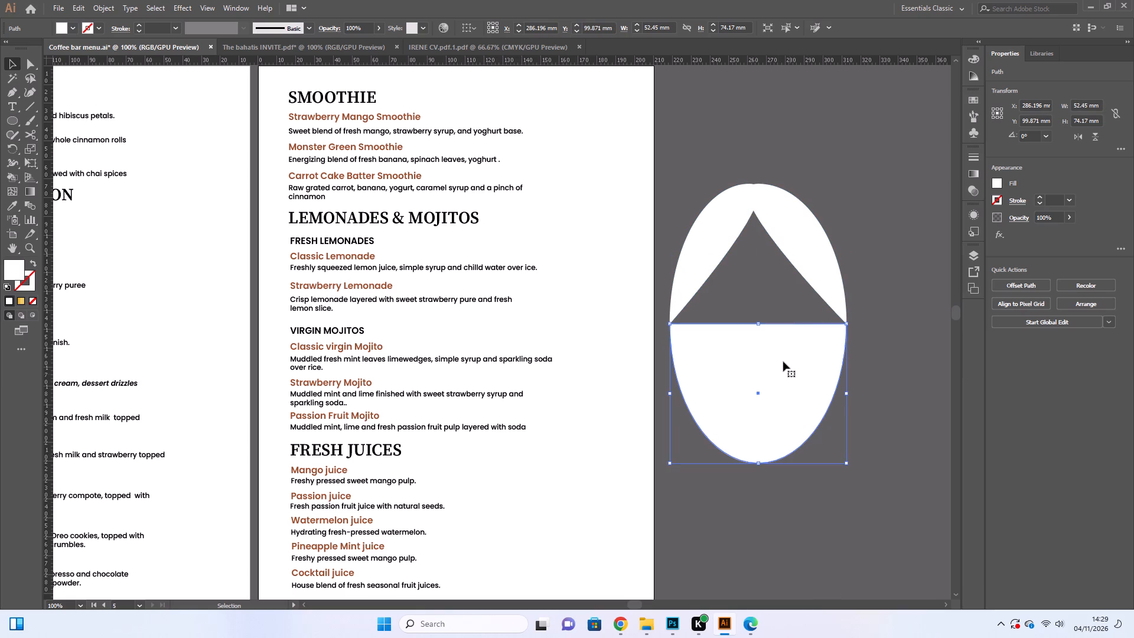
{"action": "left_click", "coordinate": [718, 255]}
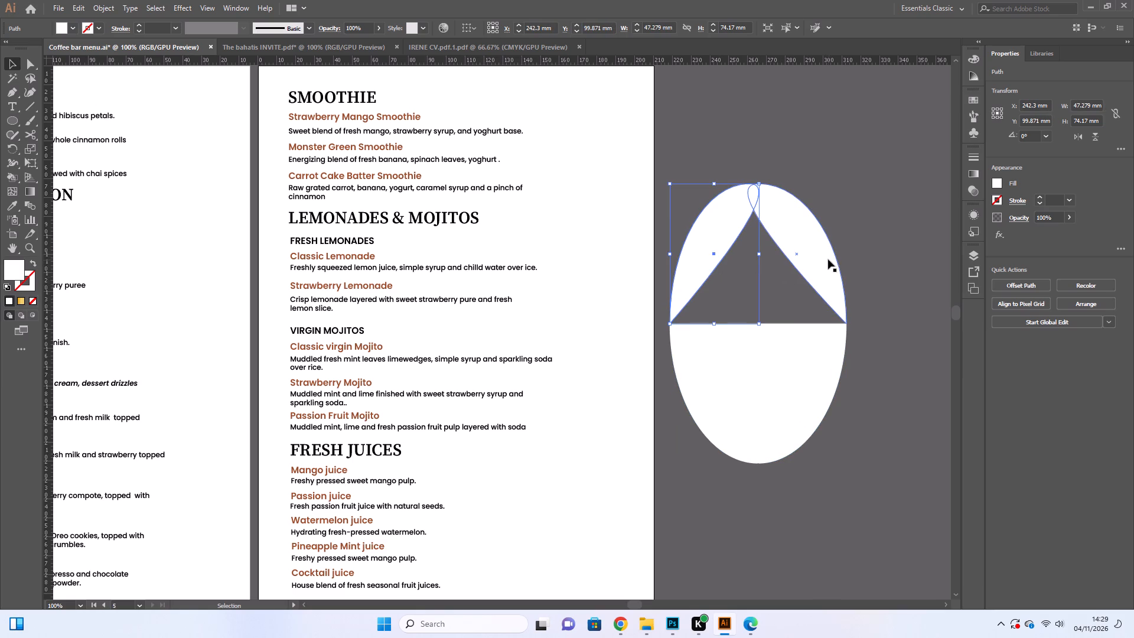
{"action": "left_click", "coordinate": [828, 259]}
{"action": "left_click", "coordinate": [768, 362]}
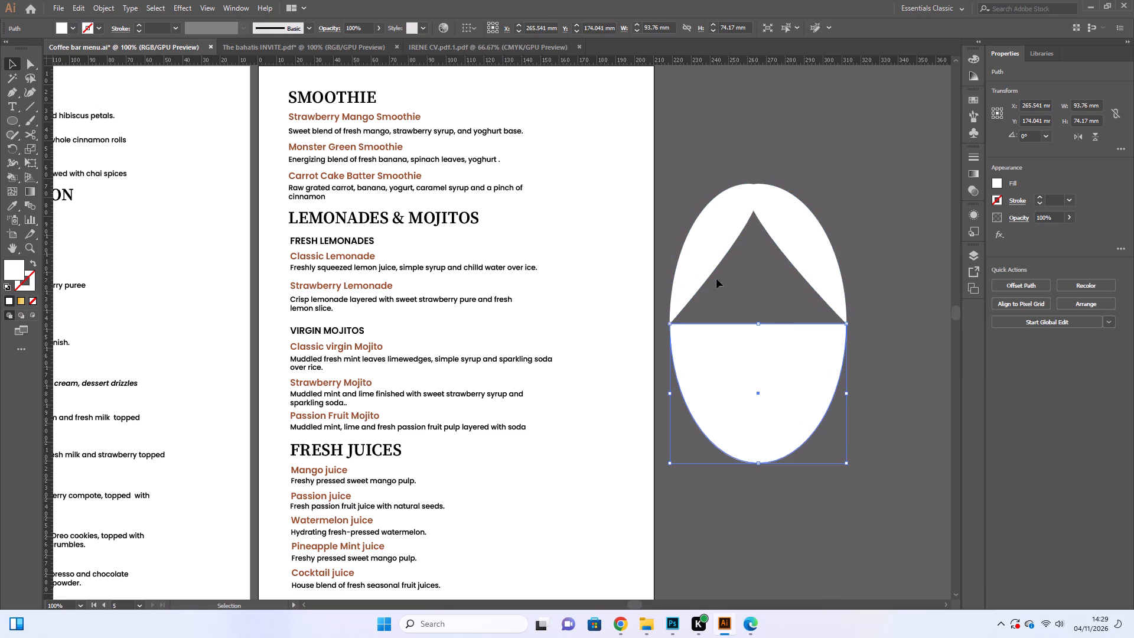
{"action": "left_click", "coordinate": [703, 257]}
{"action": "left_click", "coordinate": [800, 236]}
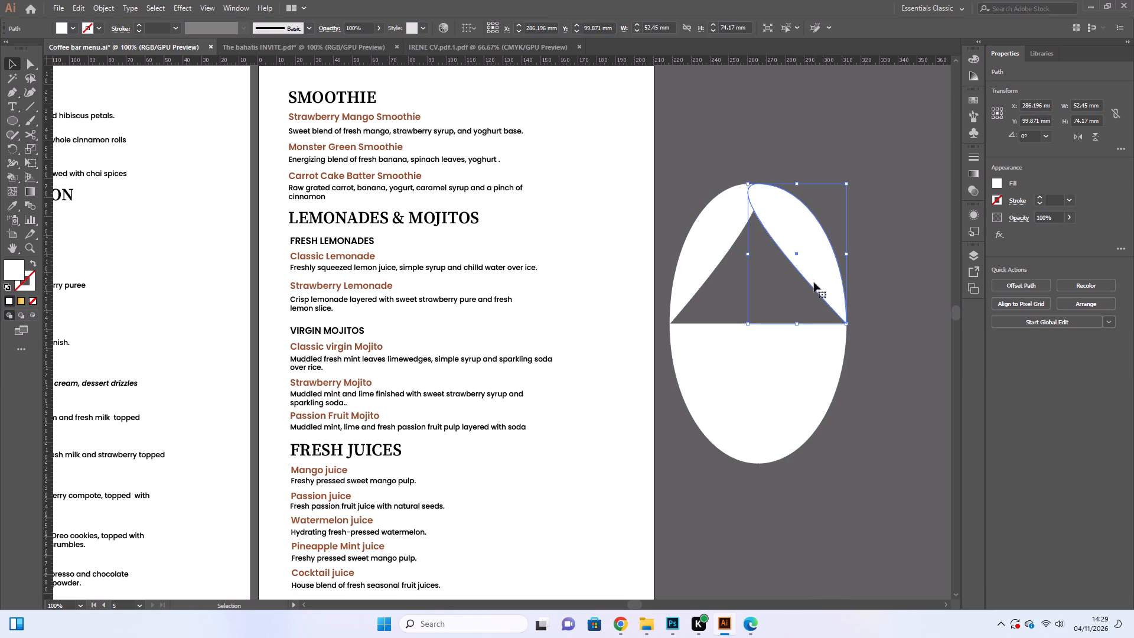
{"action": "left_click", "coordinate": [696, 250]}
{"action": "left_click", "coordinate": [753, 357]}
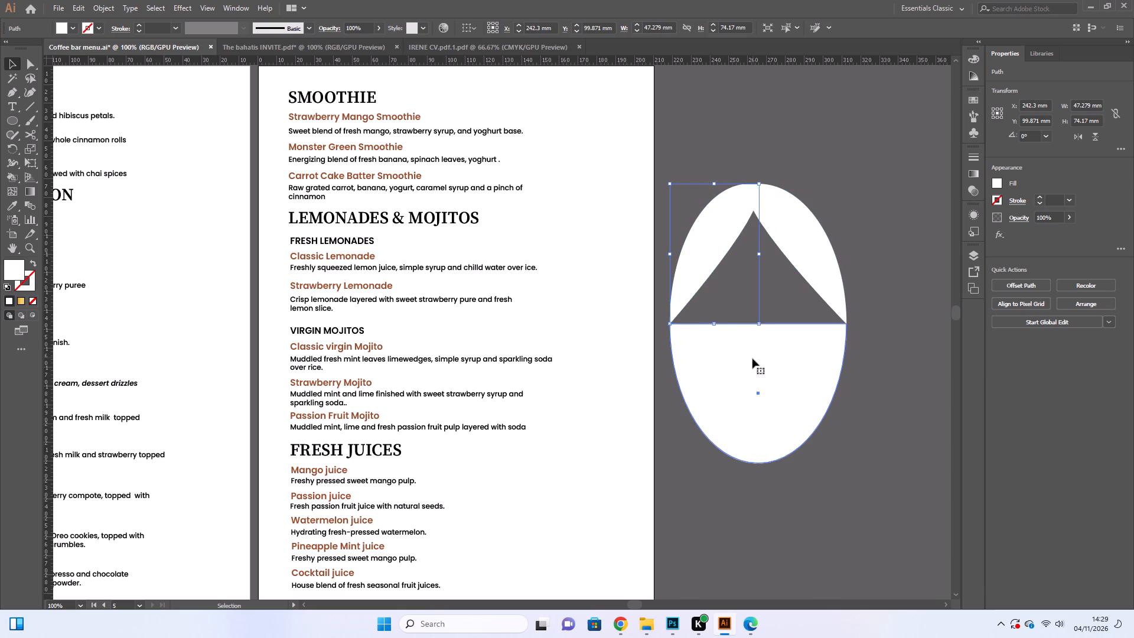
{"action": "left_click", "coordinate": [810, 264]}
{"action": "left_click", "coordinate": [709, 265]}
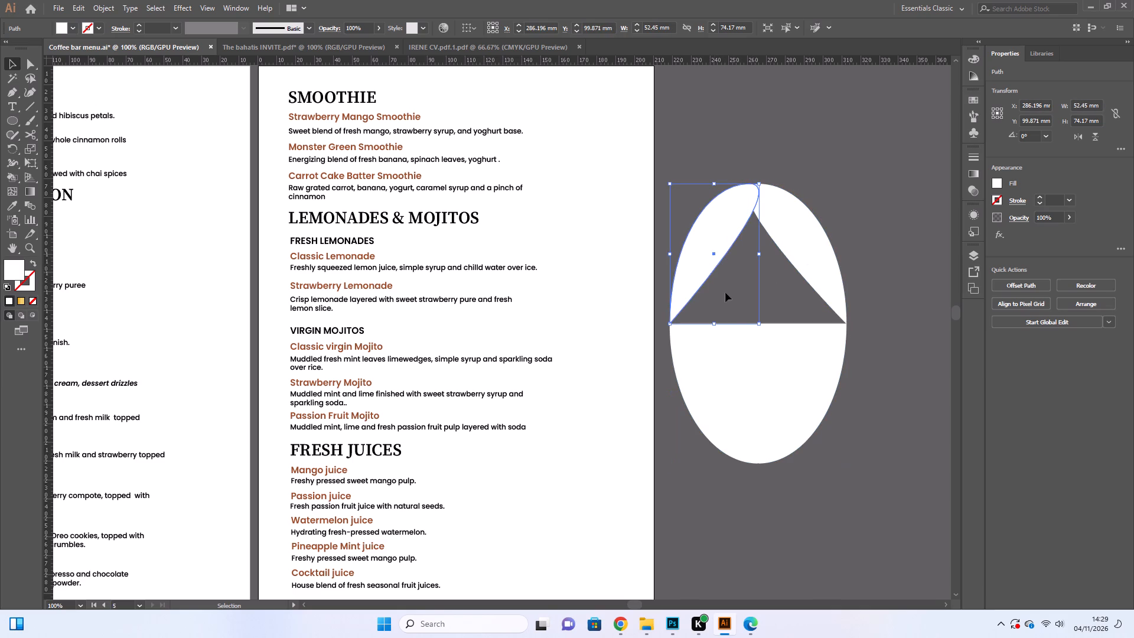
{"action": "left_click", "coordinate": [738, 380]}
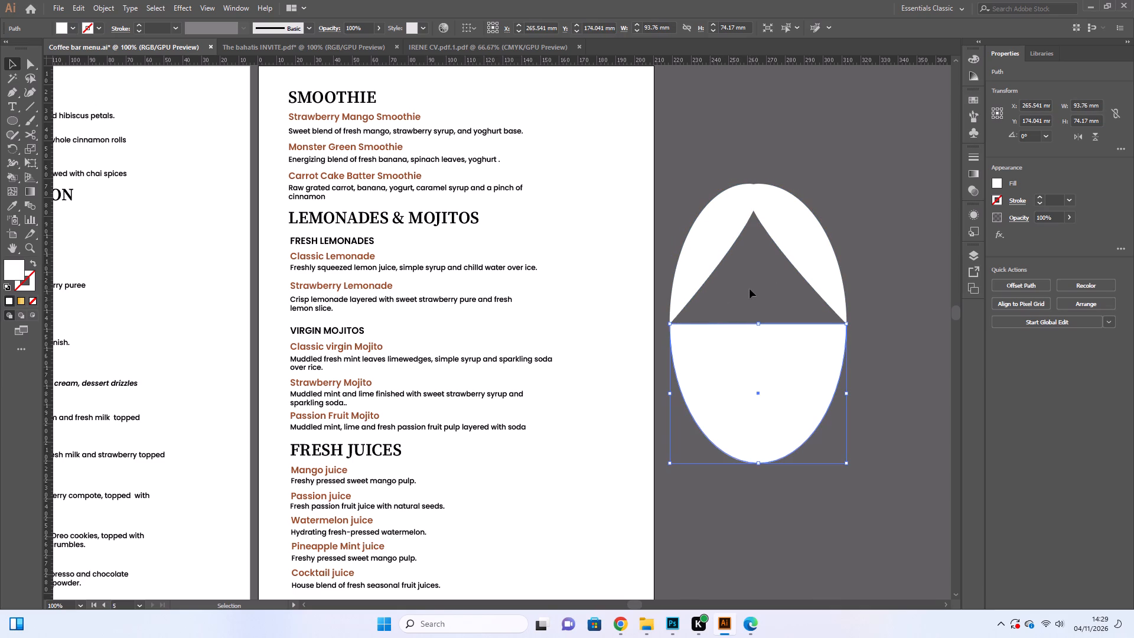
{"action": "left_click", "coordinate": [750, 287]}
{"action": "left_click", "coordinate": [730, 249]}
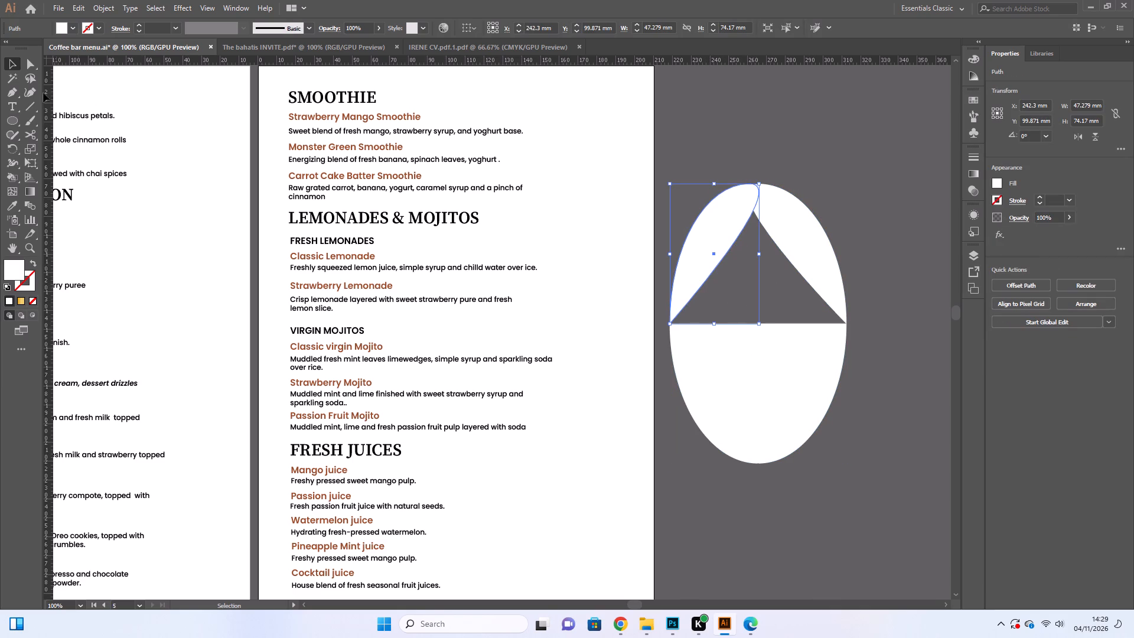
Draw a closed white shape with the Pen tool that fills the triangular gap between the two leaves and the lower half's flat edge.
{"action": "left_click", "coordinate": [725, 108]}
{"action": "left_click", "coordinate": [17, 89]}
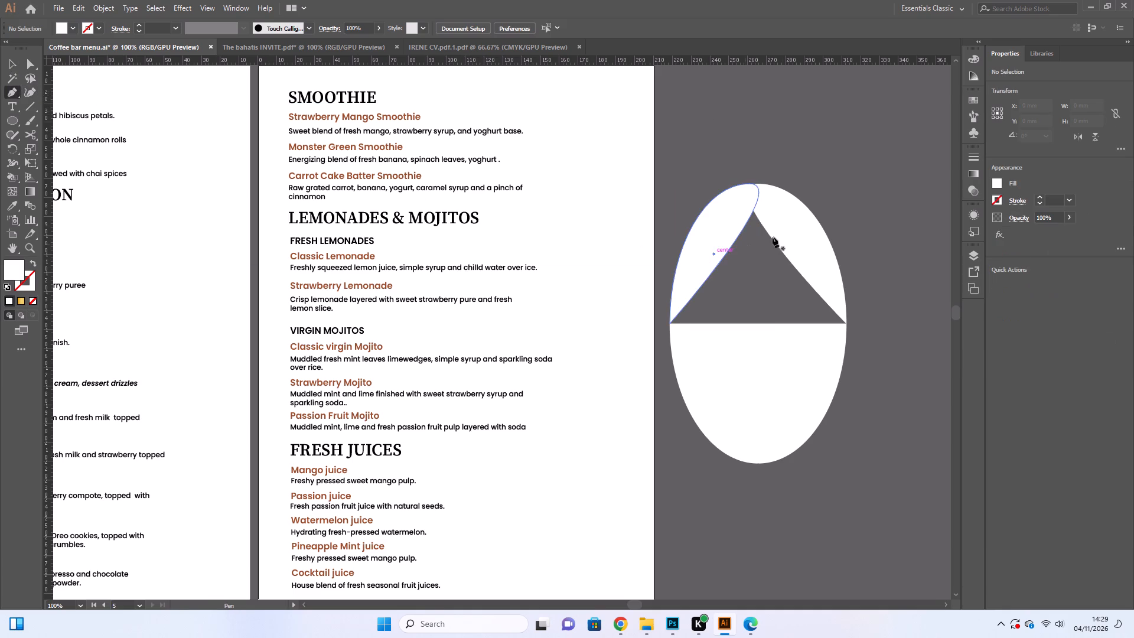
{"action": "left_click", "coordinate": [804, 234]}
{"action": "left_click", "coordinate": [769, 206]}
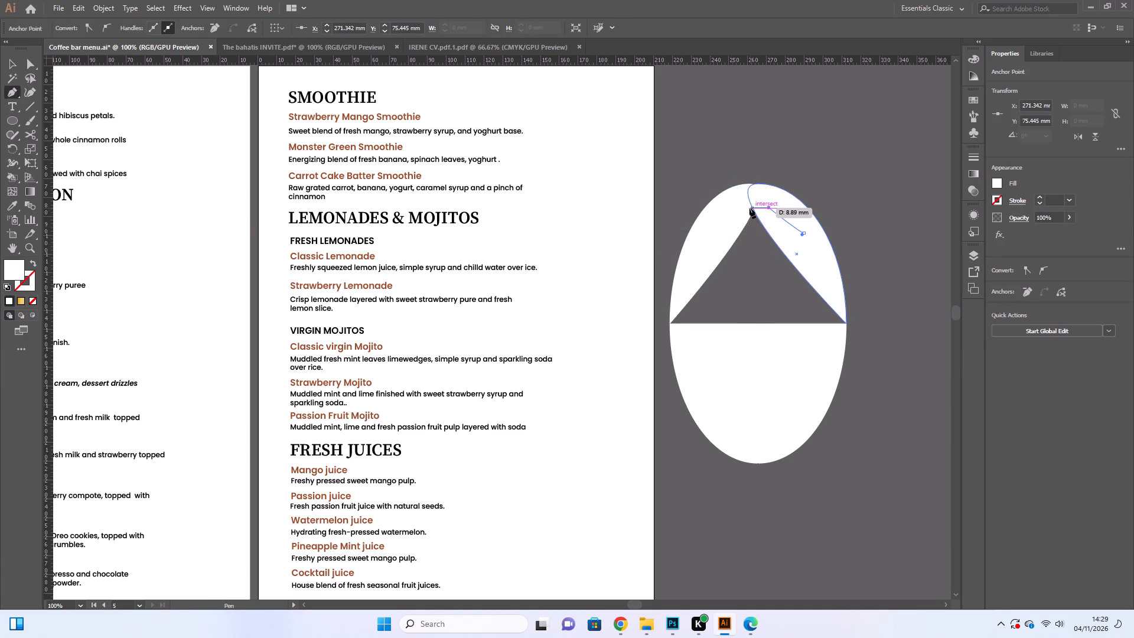
{"action": "left_click", "coordinate": [747, 207]}
{"action": "left_click", "coordinate": [725, 246]}
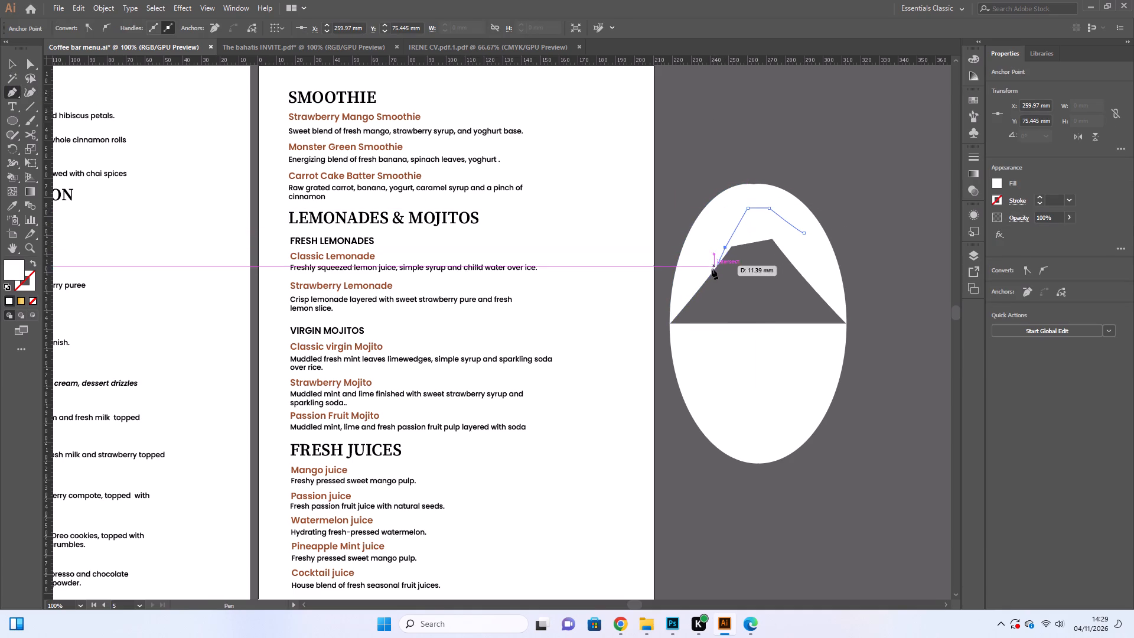
{"action": "left_click", "coordinate": [700, 279]}
{"action": "left_click", "coordinate": [700, 255]}
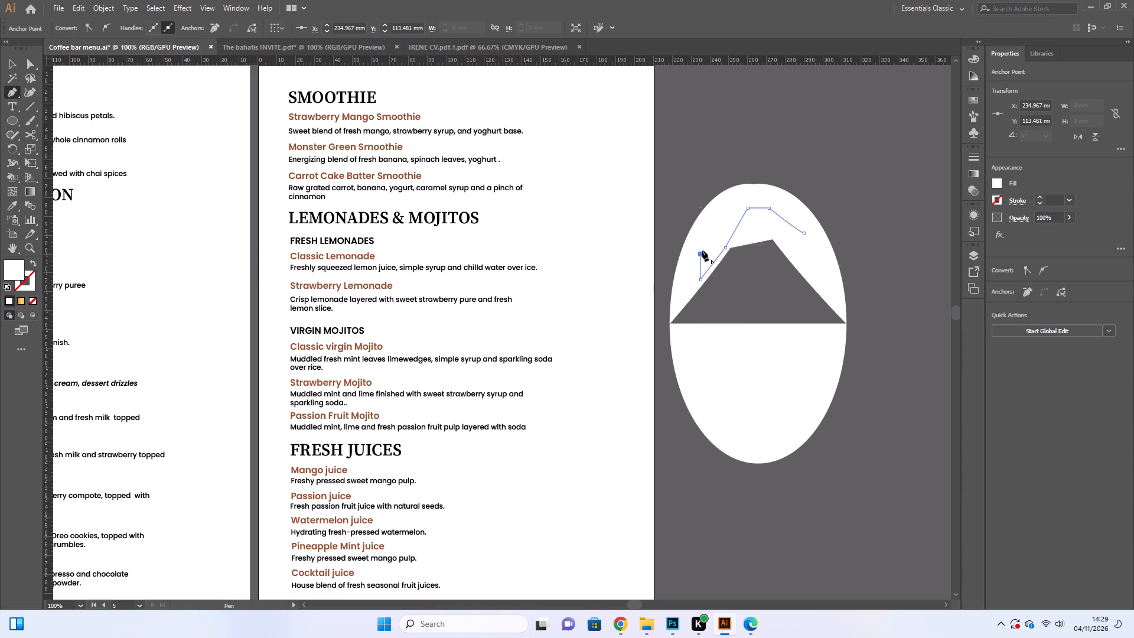
{"action": "left_click", "coordinate": [713, 233]}
{"action": "left_click", "coordinate": [703, 233]}
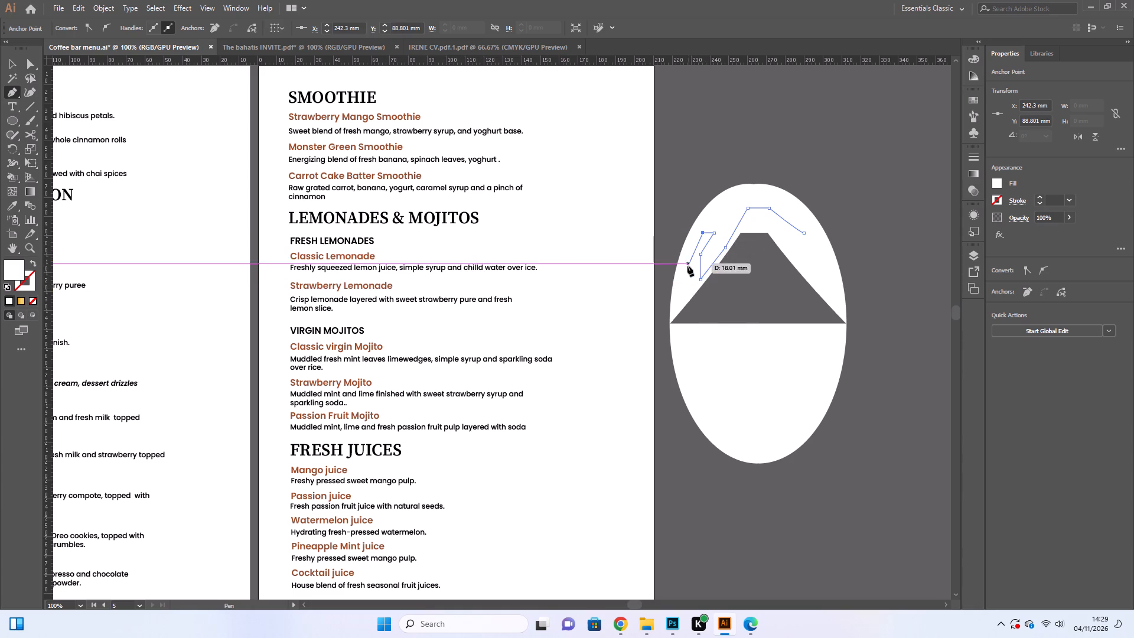
{"action": "left_click", "coordinate": [687, 266]}
{"action": "left_click", "coordinate": [671, 324]}
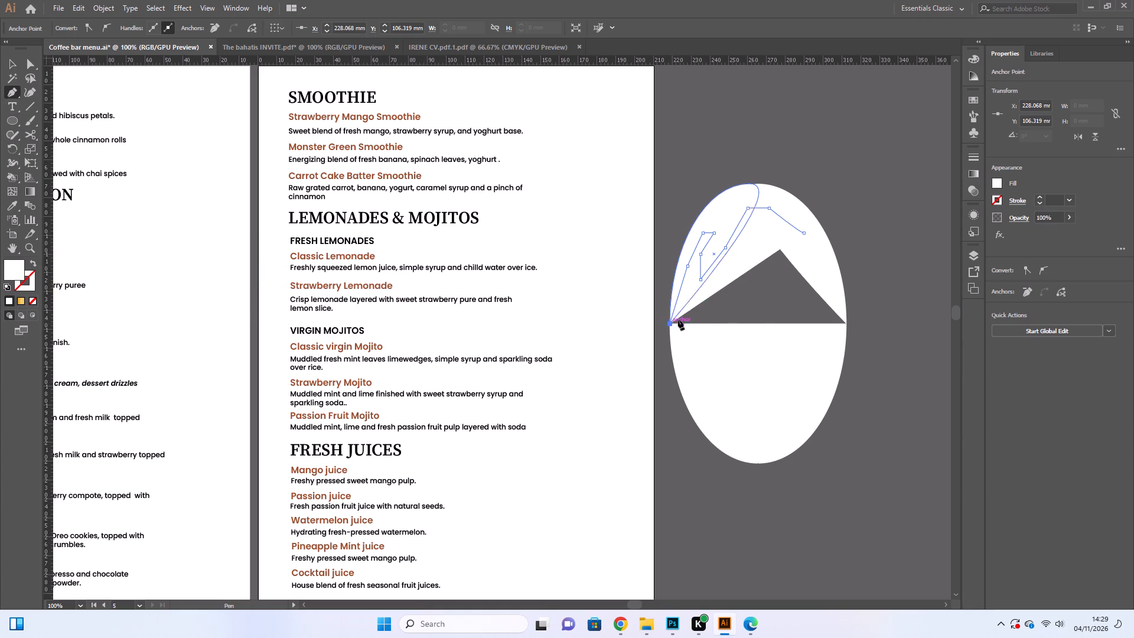
{"action": "left_click", "coordinate": [847, 323]}
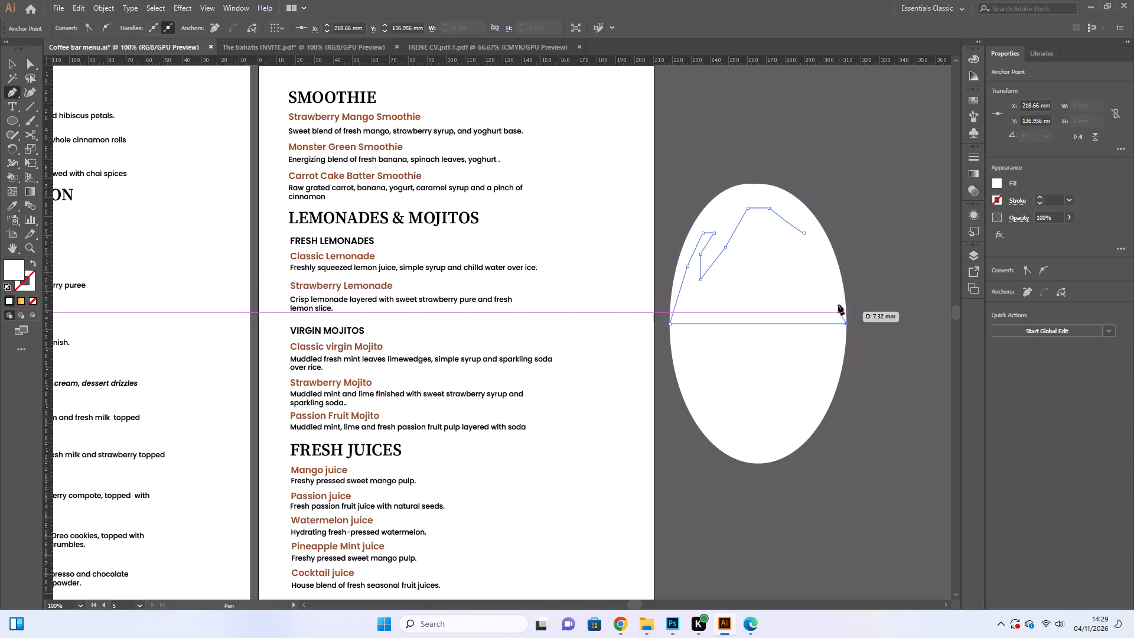
{"action": "left_click", "coordinate": [826, 271]}
{"action": "left_click", "coordinate": [807, 224]}
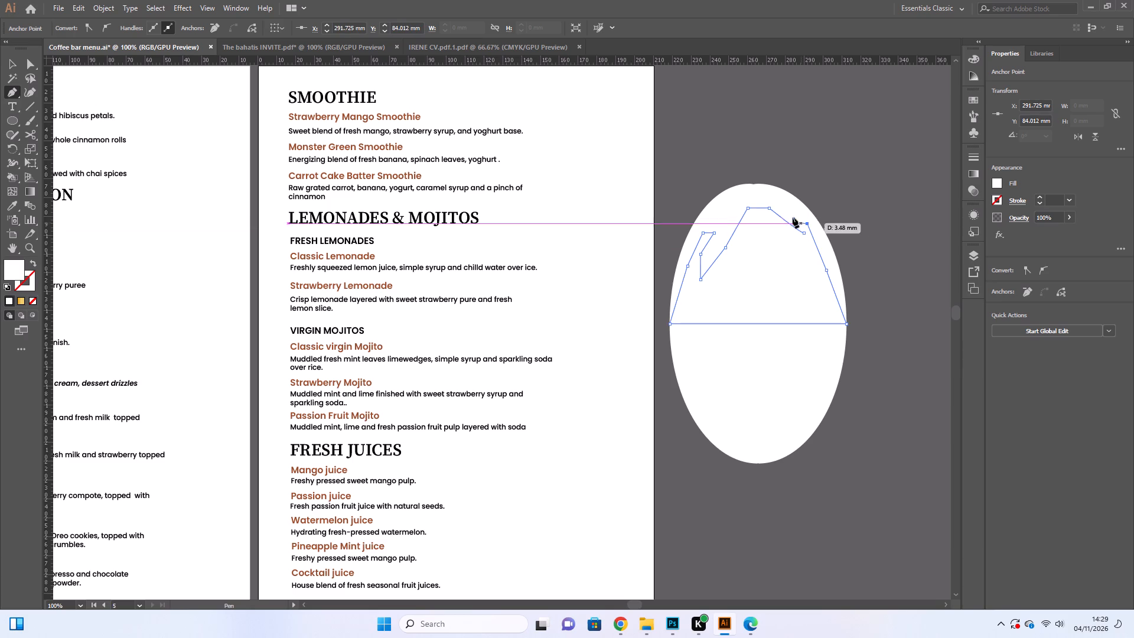
{"action": "left_click", "coordinate": [774, 206]}
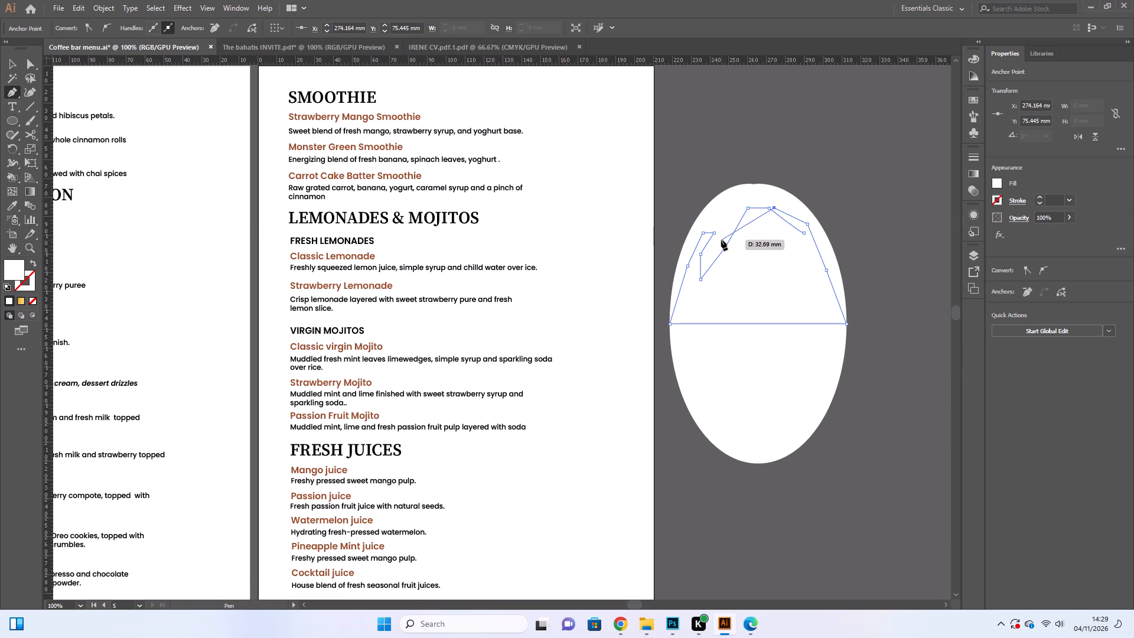
{"action": "left_click", "coordinate": [721, 240]}
{"action": "left_click", "coordinate": [804, 233]}
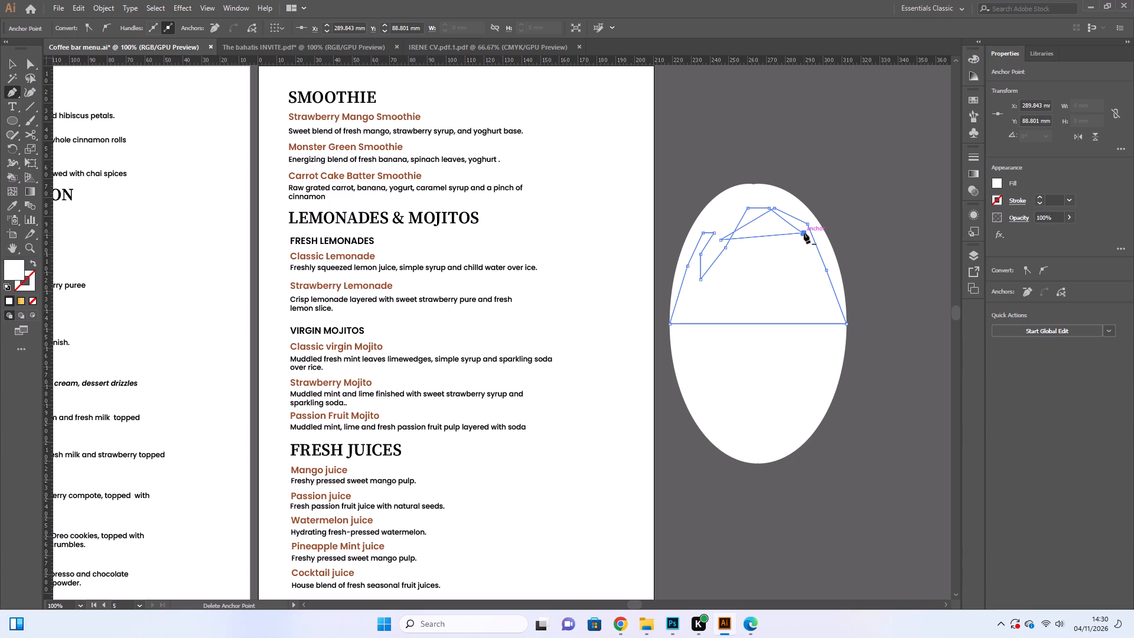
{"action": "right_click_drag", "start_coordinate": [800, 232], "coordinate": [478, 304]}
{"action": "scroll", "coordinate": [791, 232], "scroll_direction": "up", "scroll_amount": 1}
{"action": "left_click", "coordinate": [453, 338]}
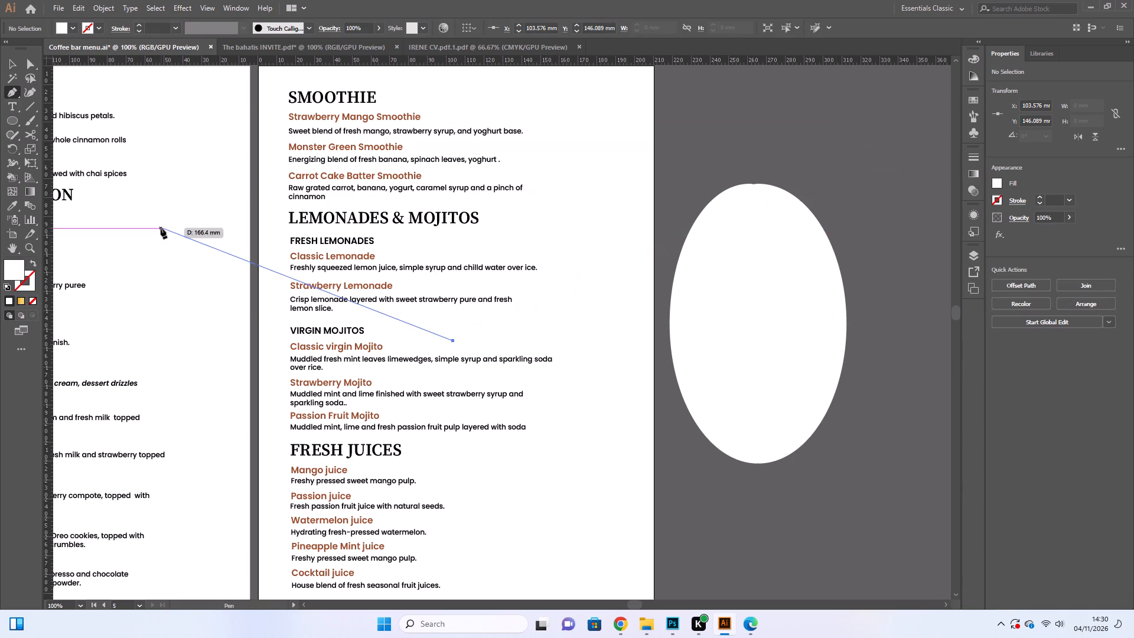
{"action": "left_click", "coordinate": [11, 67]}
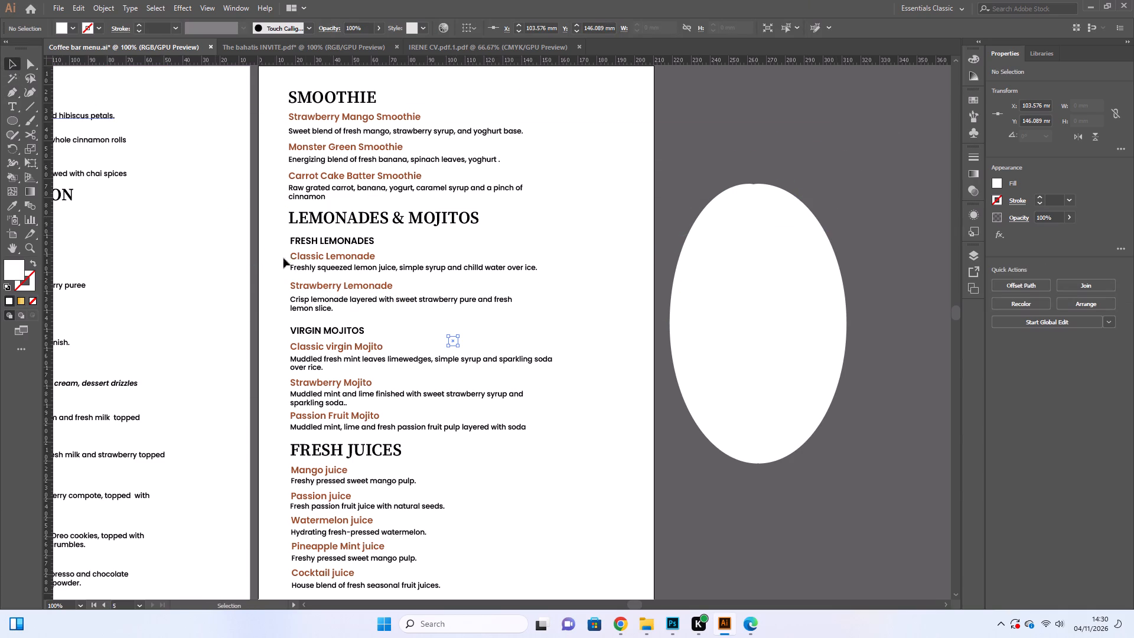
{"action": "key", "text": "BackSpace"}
Select both leaf shapes and the filler shape that form the oval's upper half.
{"action": "left_click", "coordinate": [745, 206]}
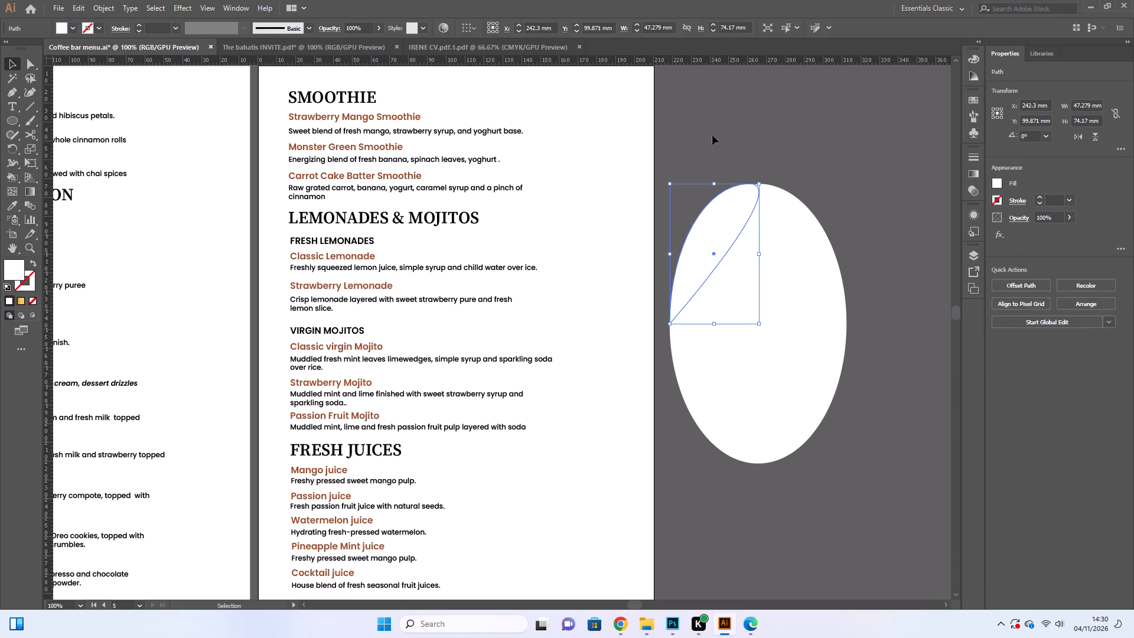
{"action": "left_click_drag", "start_coordinate": [712, 135], "coordinate": [834, 289]}
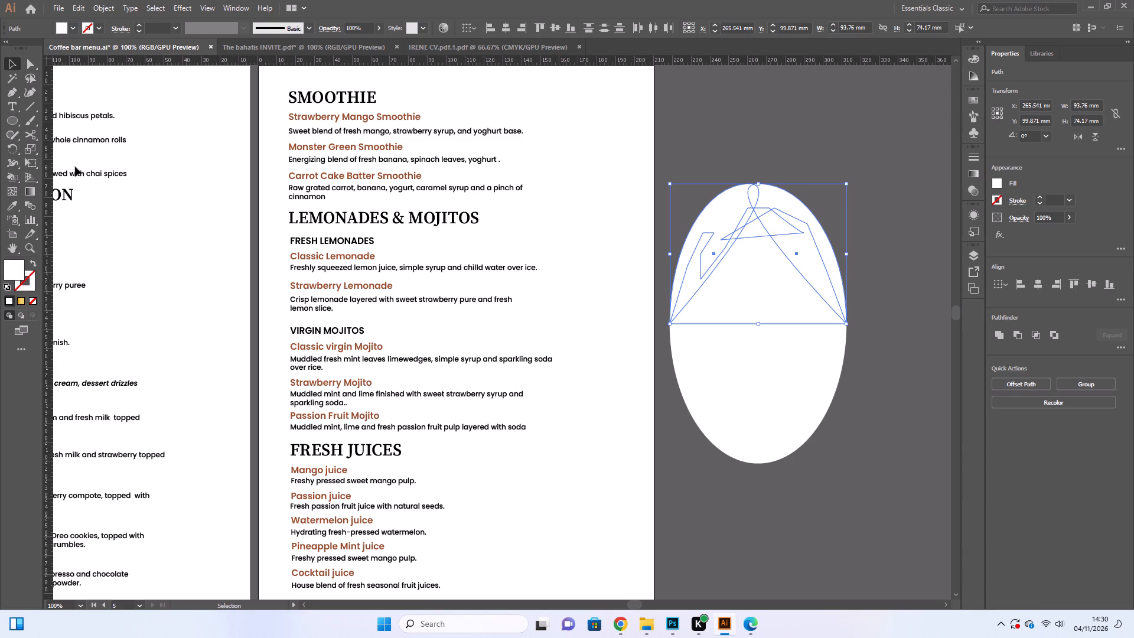
{"action": "left_click", "coordinate": [741, 158]}
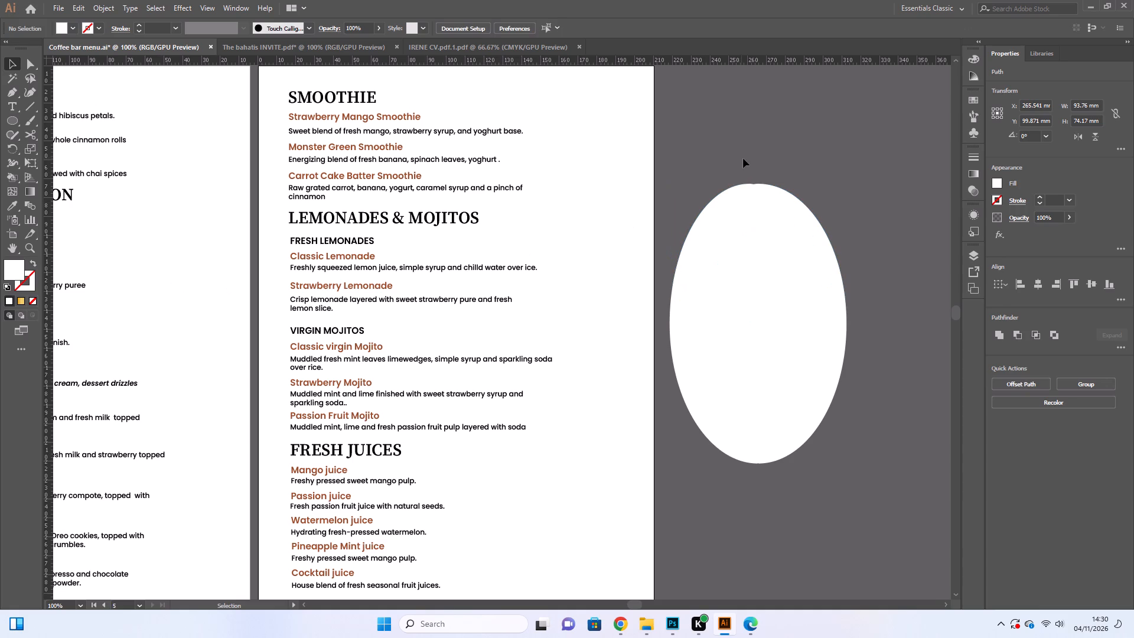
{"action": "left_click_drag", "start_coordinate": [716, 152], "coordinate": [846, 300]}
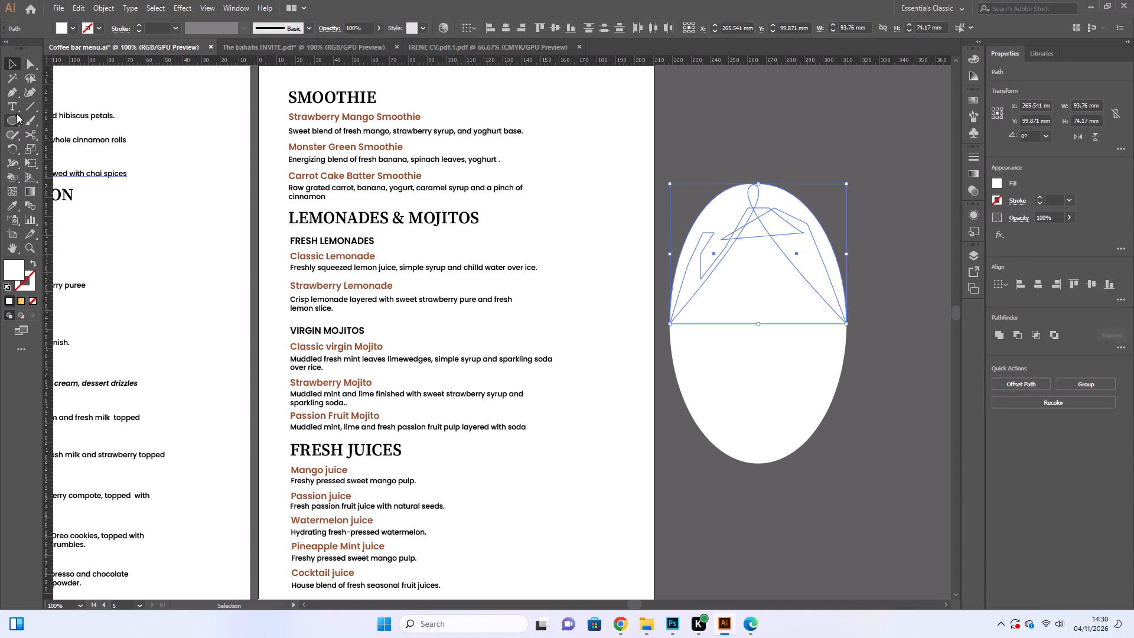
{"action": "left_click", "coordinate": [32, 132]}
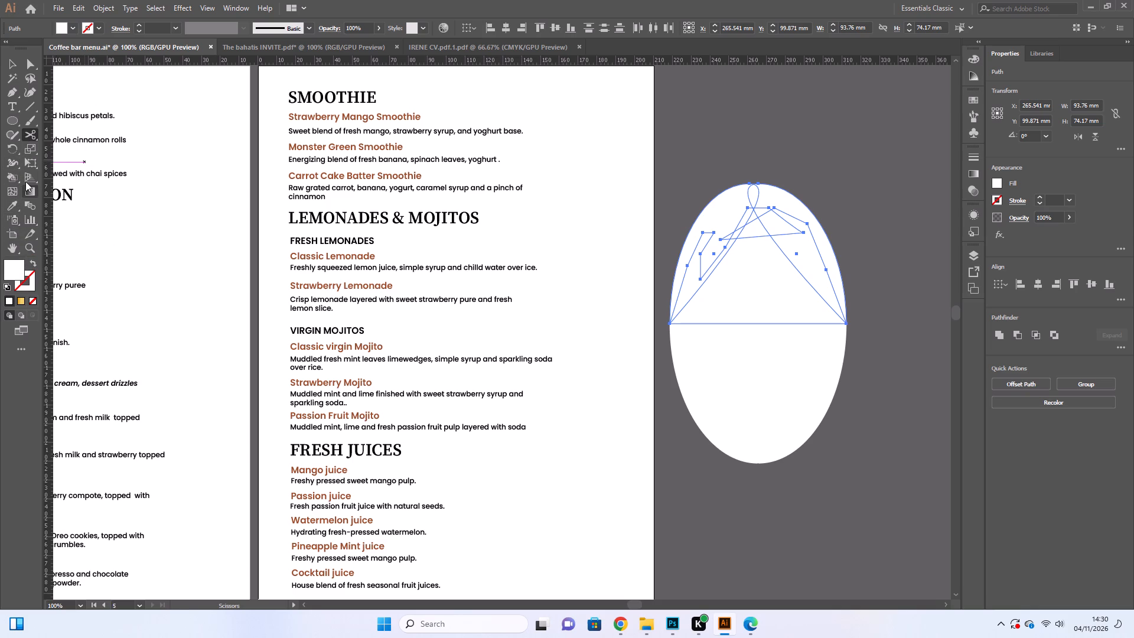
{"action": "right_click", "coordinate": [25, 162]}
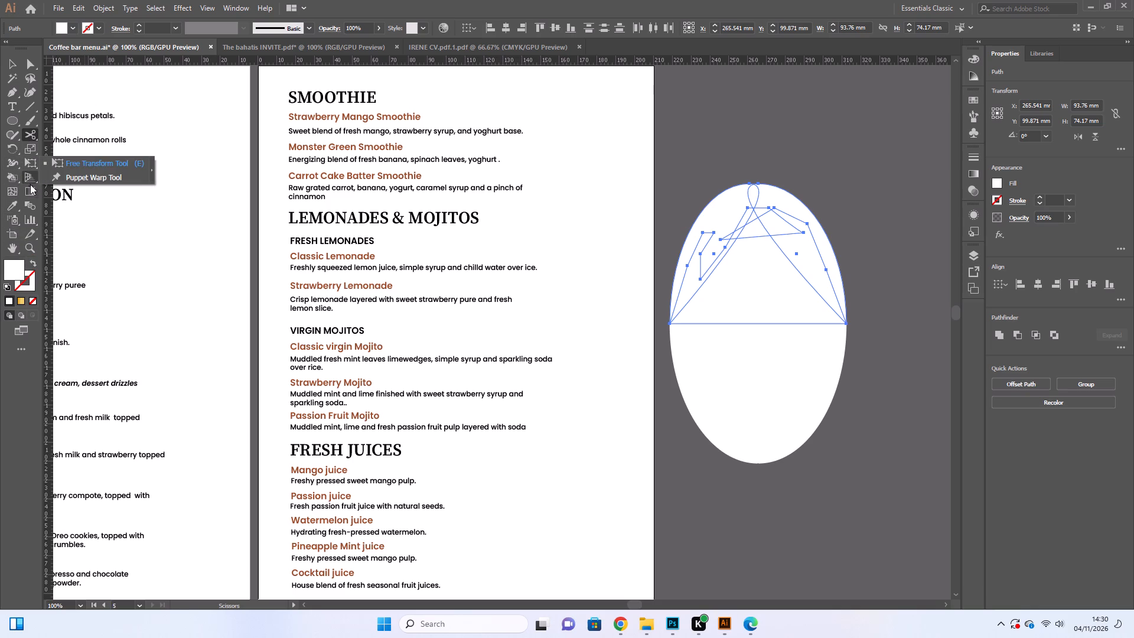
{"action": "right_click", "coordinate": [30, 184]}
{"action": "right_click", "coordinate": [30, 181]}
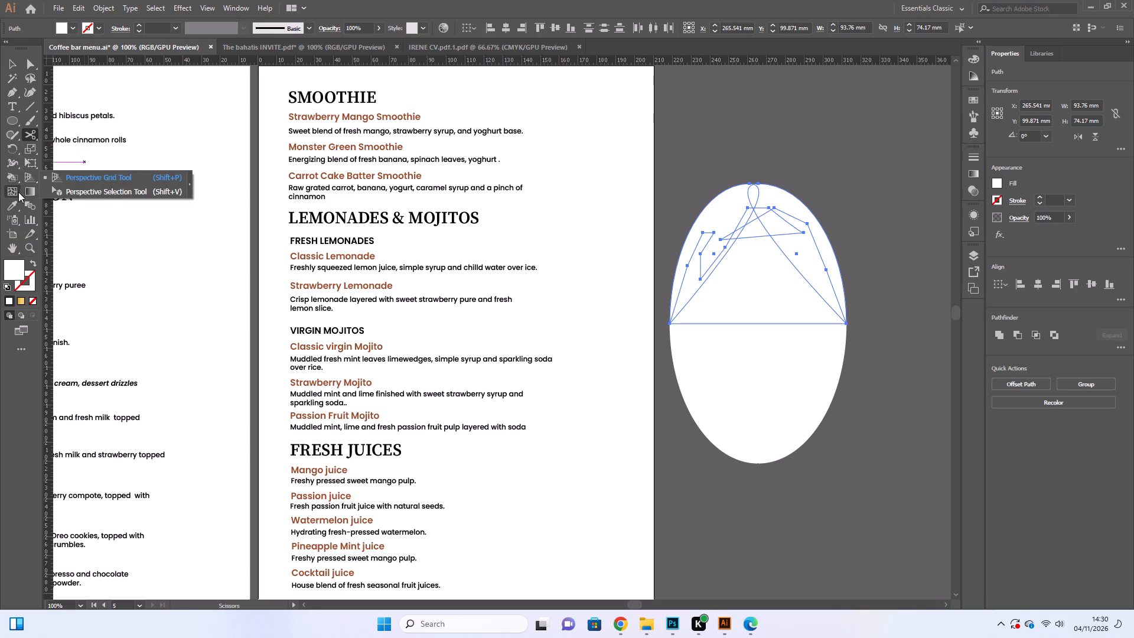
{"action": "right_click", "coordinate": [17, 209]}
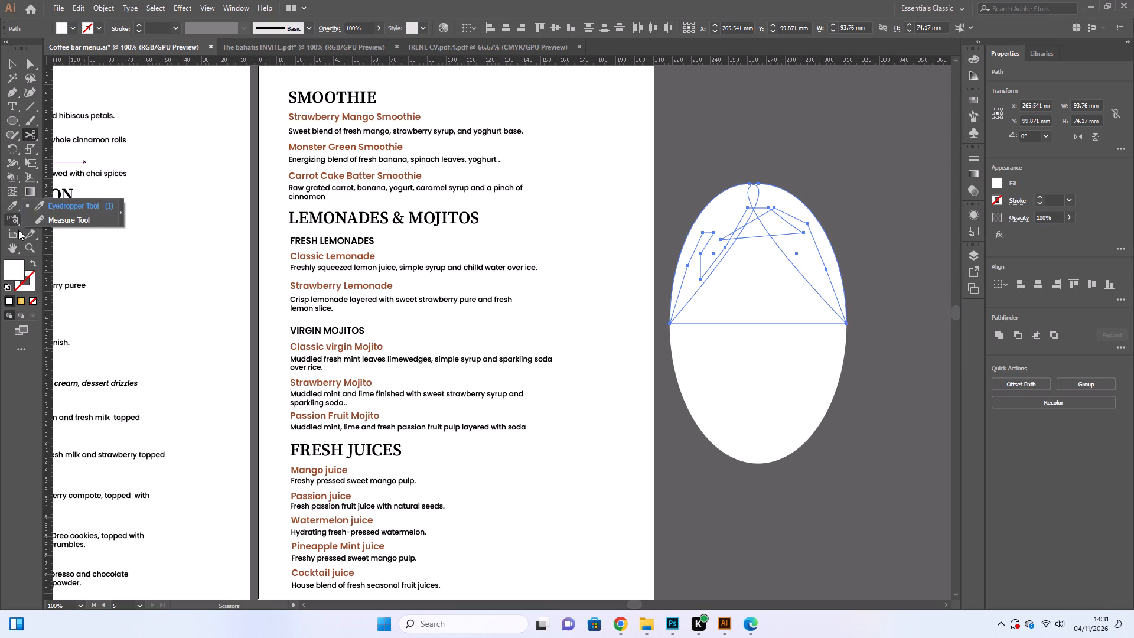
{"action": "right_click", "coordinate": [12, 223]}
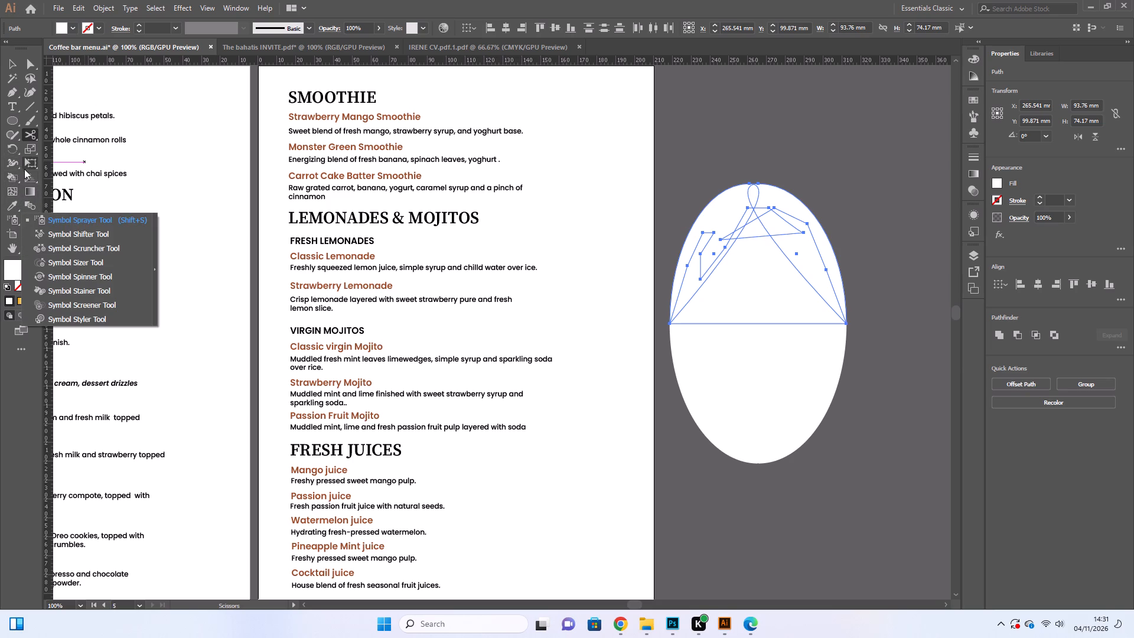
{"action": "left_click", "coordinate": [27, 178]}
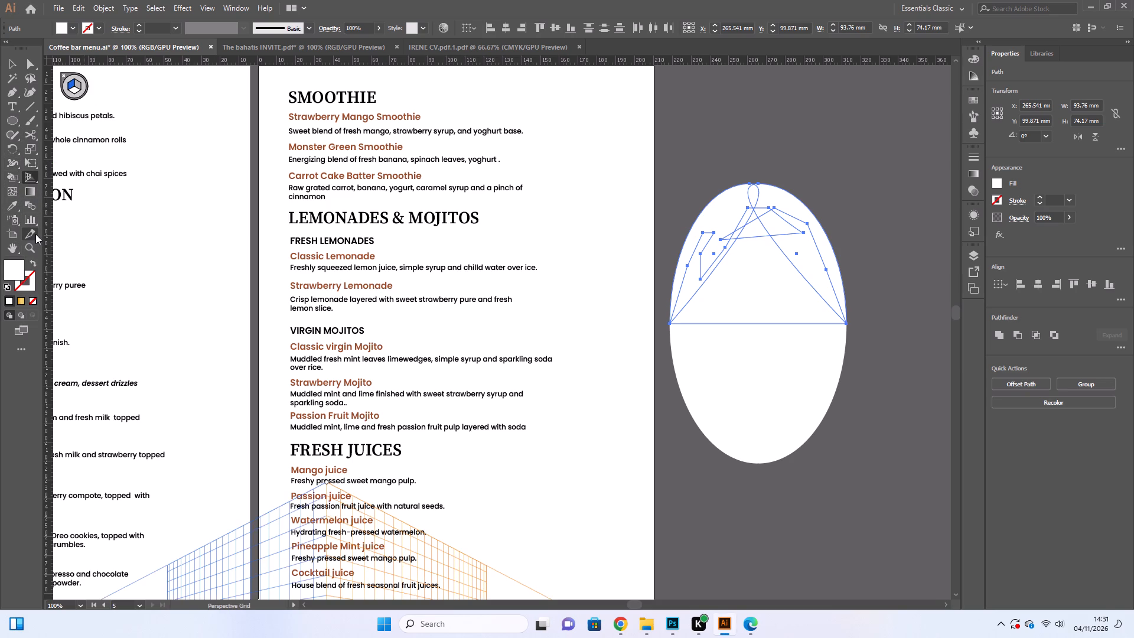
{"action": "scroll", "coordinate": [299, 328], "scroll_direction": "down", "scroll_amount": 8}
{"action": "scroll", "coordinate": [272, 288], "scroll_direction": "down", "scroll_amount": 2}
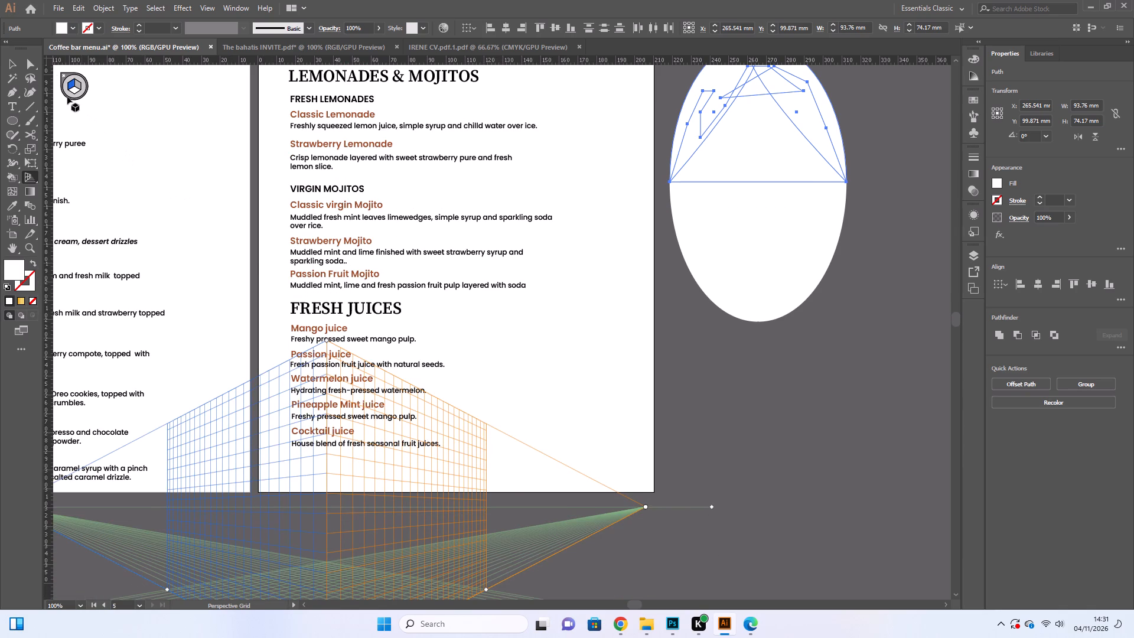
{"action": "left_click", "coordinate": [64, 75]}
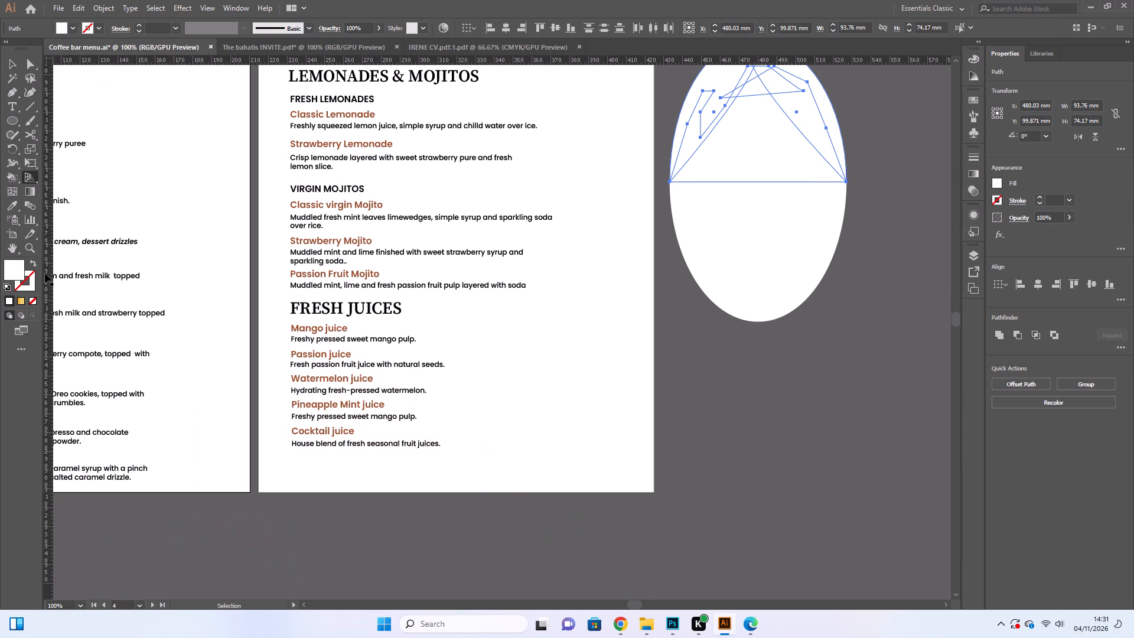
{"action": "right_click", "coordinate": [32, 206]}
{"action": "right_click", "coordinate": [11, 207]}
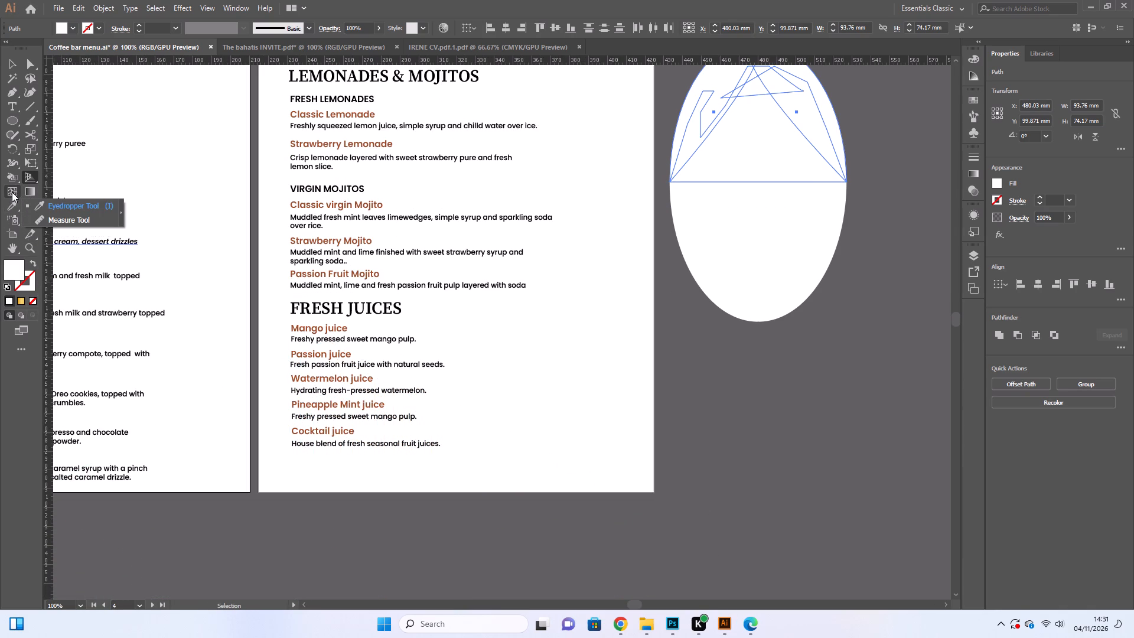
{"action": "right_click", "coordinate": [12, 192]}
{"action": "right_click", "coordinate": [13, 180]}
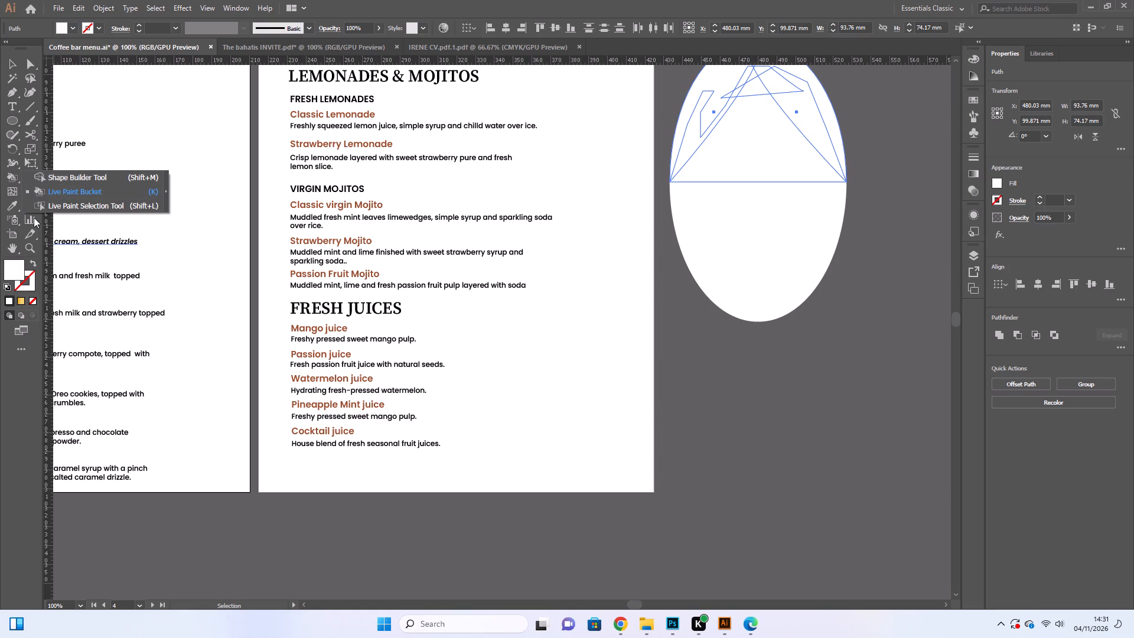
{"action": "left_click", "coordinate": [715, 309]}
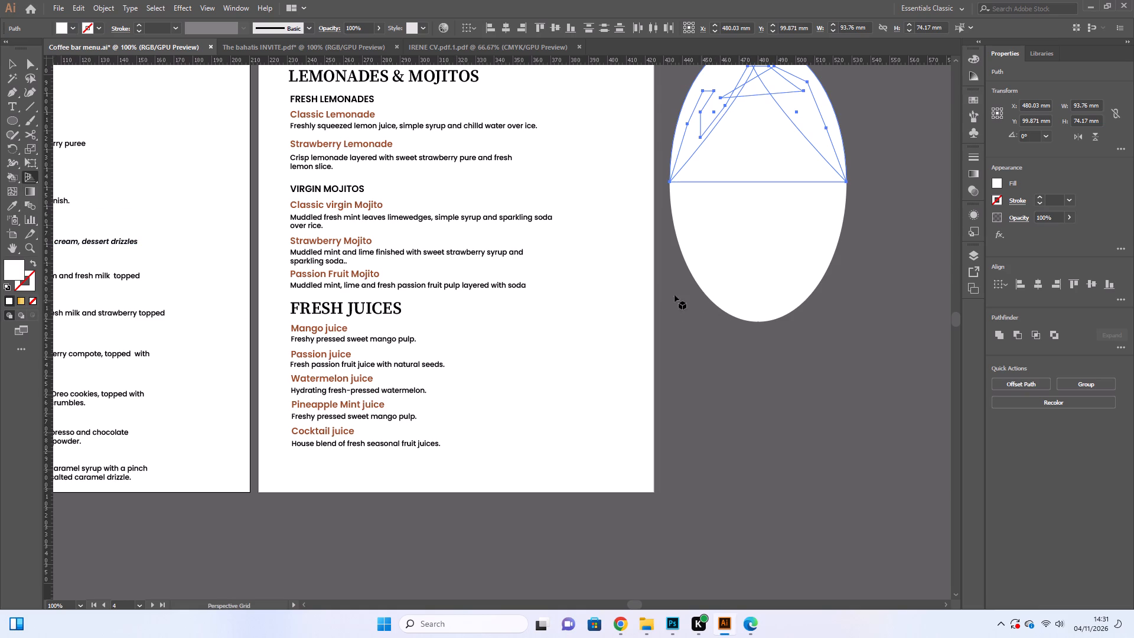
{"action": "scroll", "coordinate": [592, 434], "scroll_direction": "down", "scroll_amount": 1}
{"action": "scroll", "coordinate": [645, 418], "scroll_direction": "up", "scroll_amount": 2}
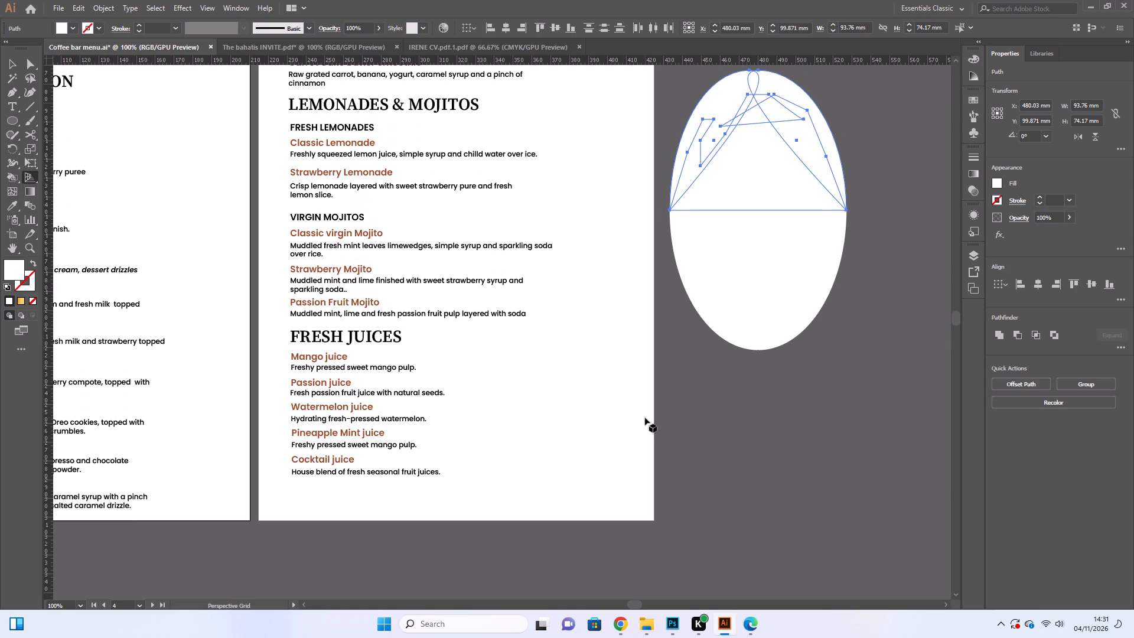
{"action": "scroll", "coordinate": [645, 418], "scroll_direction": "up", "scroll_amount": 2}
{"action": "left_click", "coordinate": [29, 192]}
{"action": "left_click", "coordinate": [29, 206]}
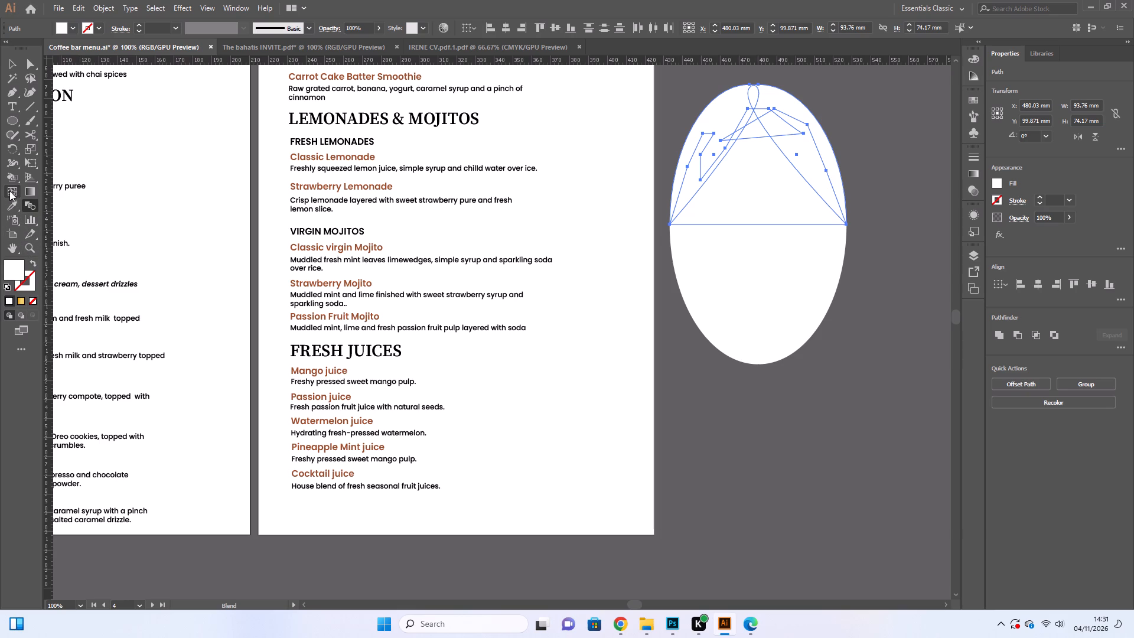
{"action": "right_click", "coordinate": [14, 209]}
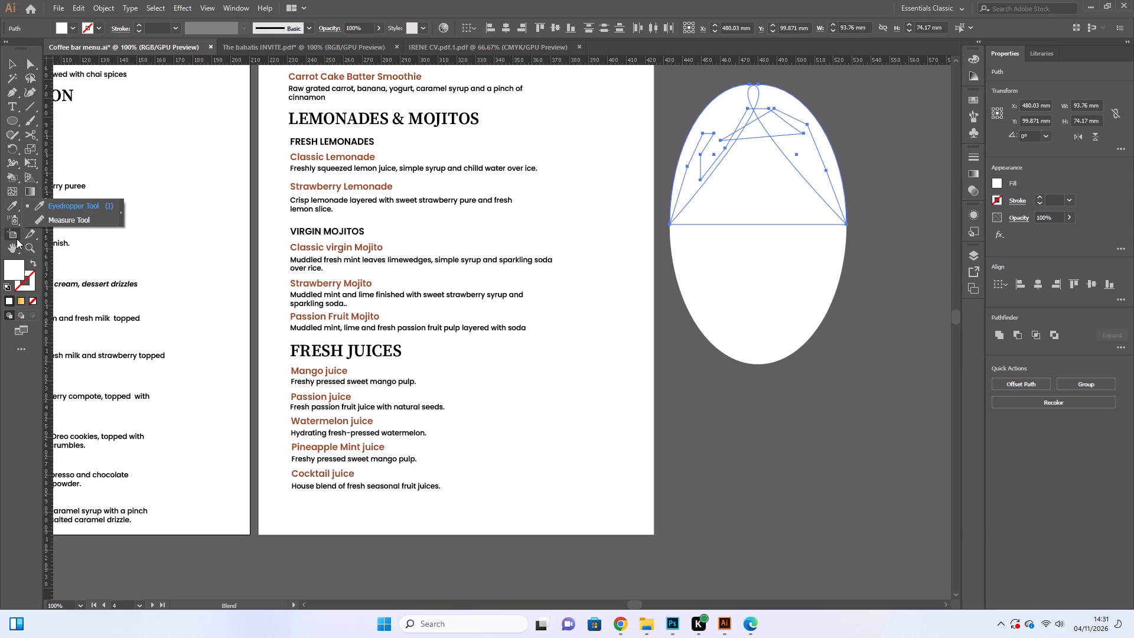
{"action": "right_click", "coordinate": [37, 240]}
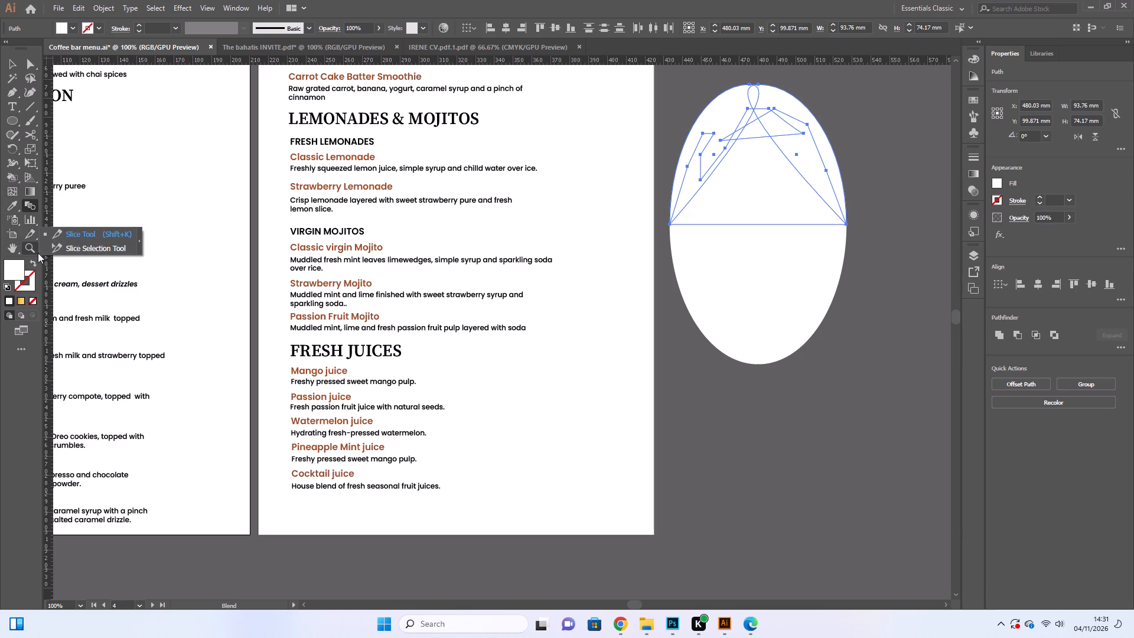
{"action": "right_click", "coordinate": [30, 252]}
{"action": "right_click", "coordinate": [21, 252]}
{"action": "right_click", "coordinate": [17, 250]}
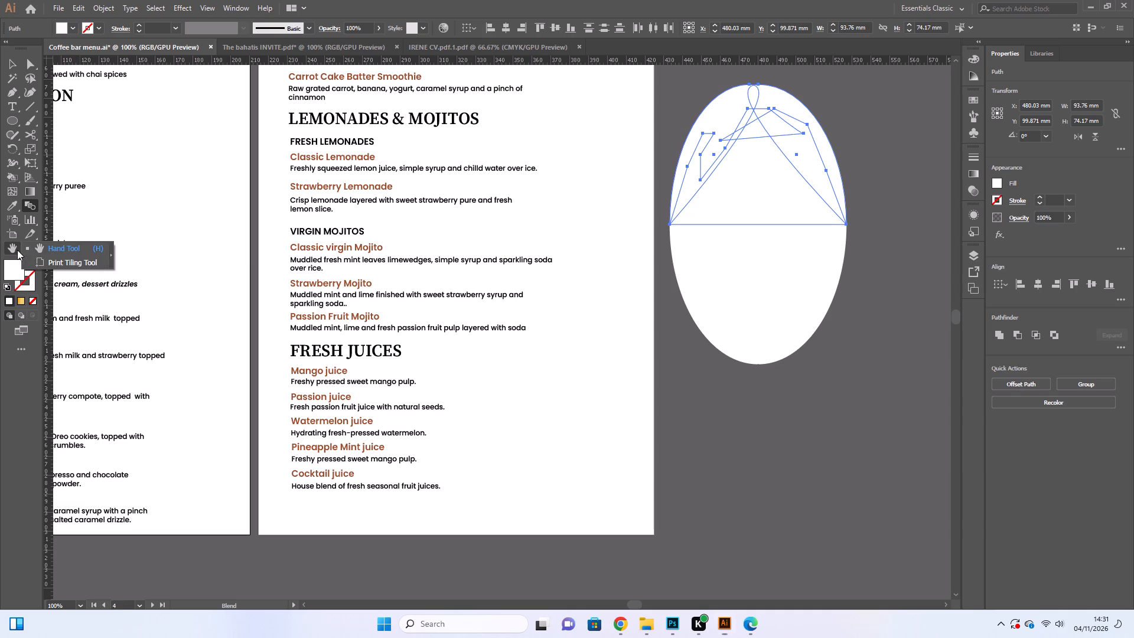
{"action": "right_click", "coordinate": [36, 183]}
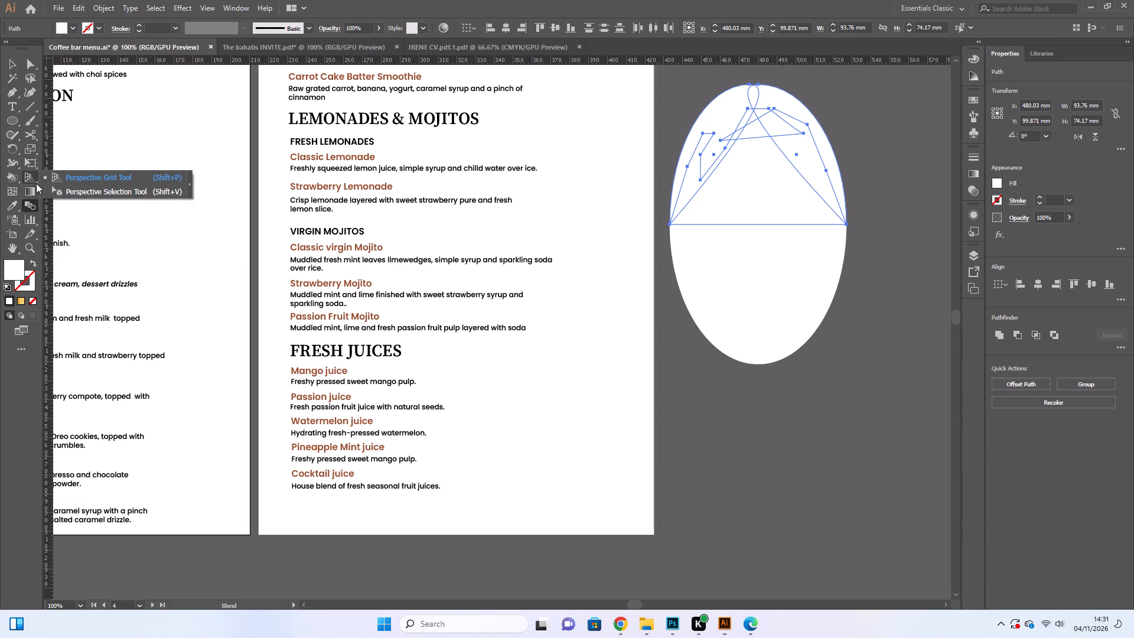
Merge the two leaf shapes and the filler into one solid upper half with the Shape Builder tool, leaving nothing selected.
{"action": "right_click", "coordinate": [18, 180]}
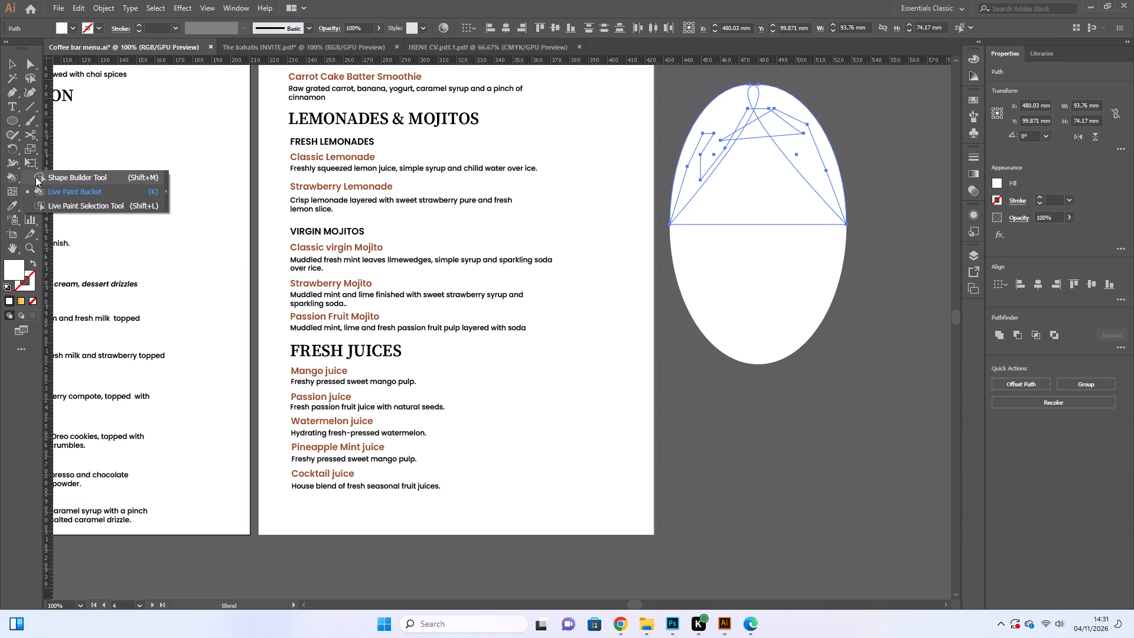
{"action": "left_click", "coordinate": [64, 180]}
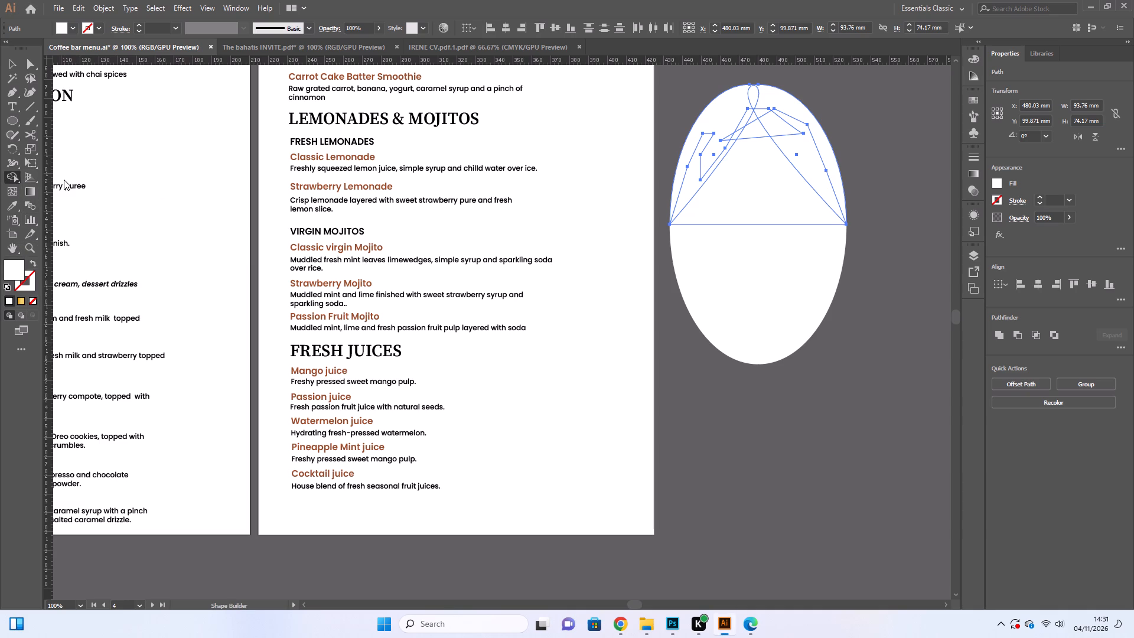
{"action": "left_click_drag", "start_coordinate": [799, 138], "coordinate": [696, 164]}
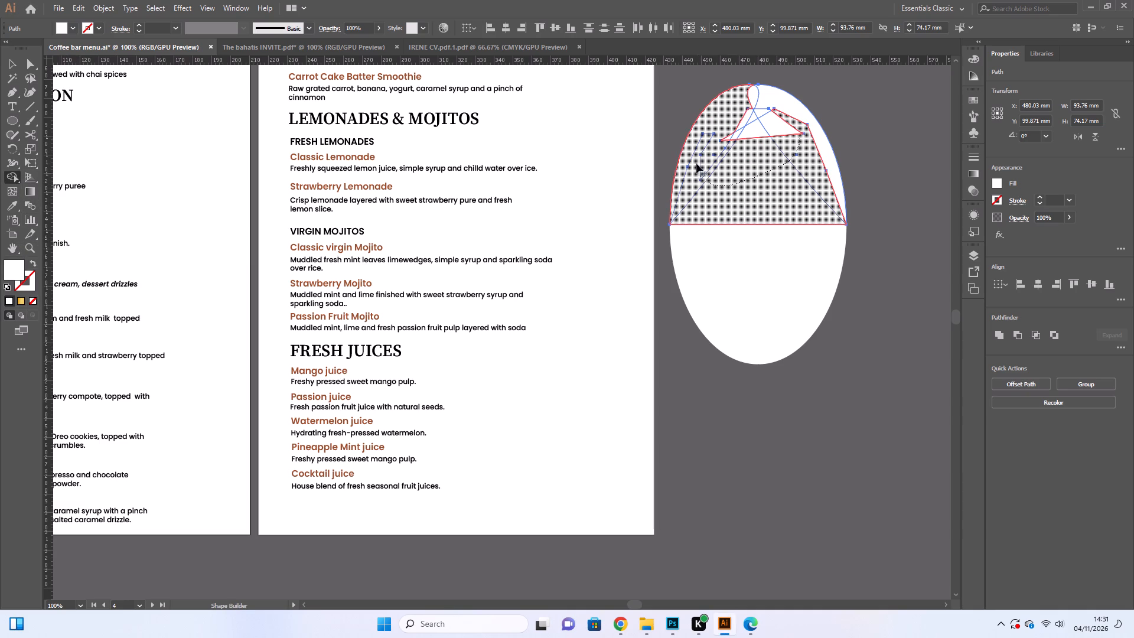
{"action": "left_click_drag", "start_coordinate": [696, 164], "coordinate": [755, 128]}
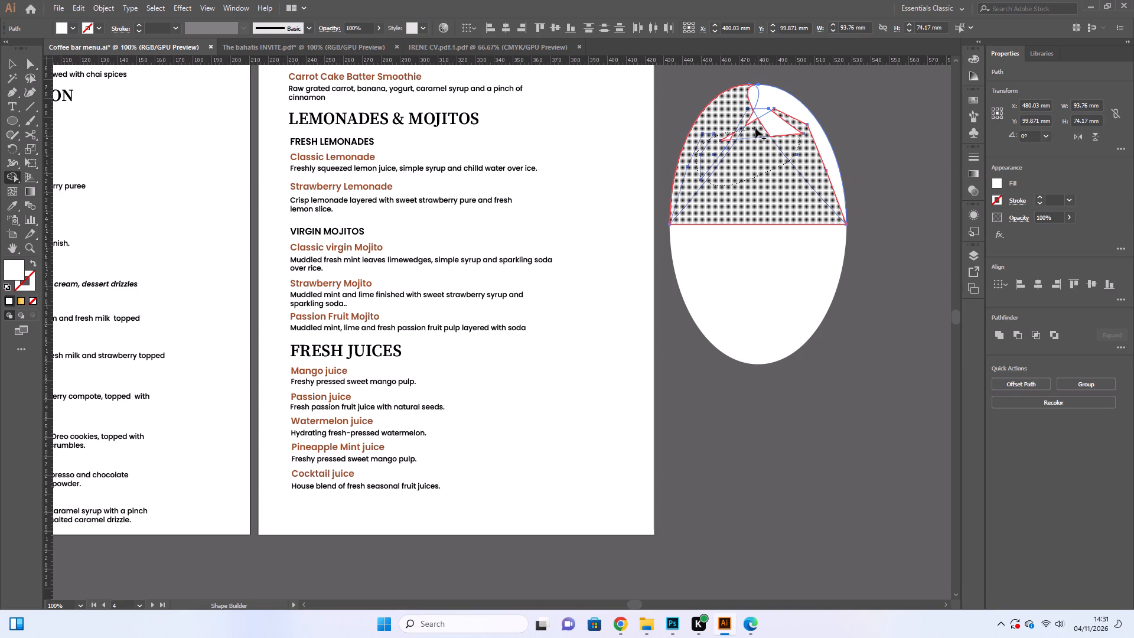
{"action": "left_click_drag", "start_coordinate": [755, 128], "coordinate": [764, 129]}
{"action": "left_click_drag", "start_coordinate": [764, 129], "coordinate": [771, 130]}
{"action": "left_click_drag", "start_coordinate": [771, 130], "coordinate": [776, 130]}
{"action": "left_click_drag", "start_coordinate": [776, 130], "coordinate": [759, 118]}
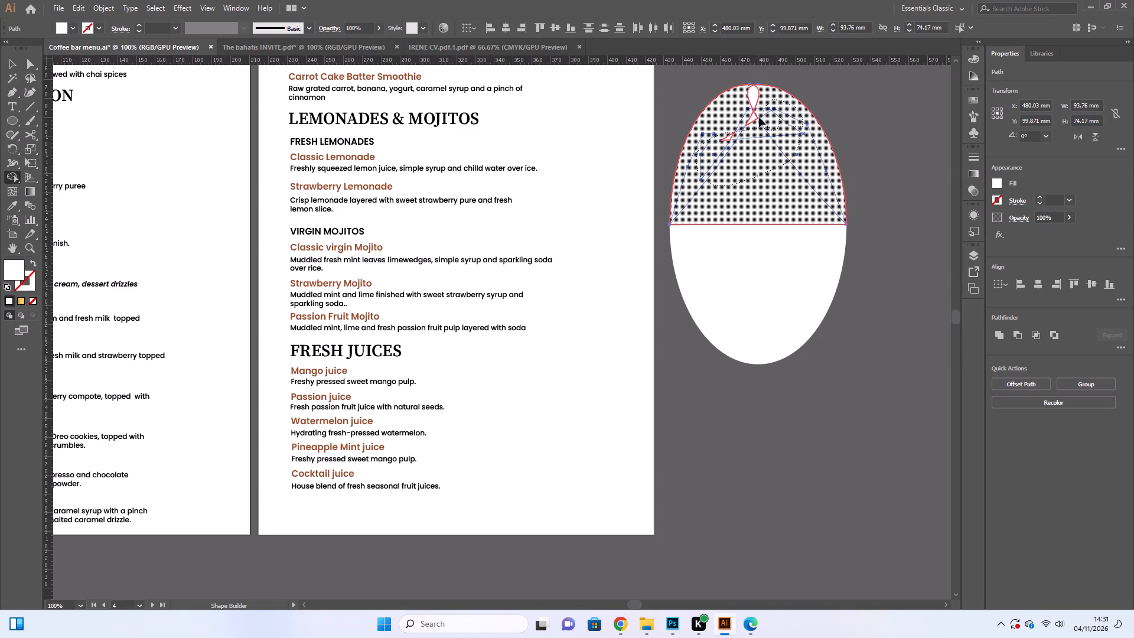
{"action": "left_click_drag", "start_coordinate": [759, 118], "coordinate": [745, 154]}
{"action": "left_click_drag", "start_coordinate": [745, 154], "coordinate": [748, 158]}
{"action": "left_click_drag", "start_coordinate": [748, 158], "coordinate": [731, 142]}
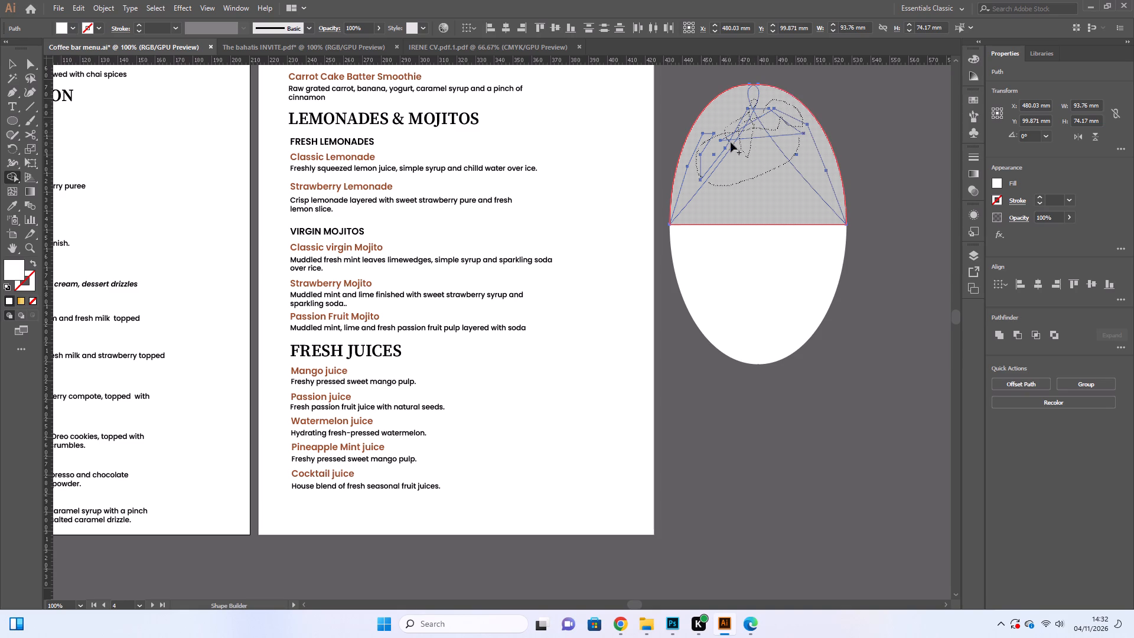
{"action": "left_click_drag", "start_coordinate": [731, 142], "coordinate": [736, 147]}
{"action": "left_click_drag", "start_coordinate": [736, 147], "coordinate": [744, 149]}
{"action": "left_click_drag", "start_coordinate": [744, 149], "coordinate": [734, 93]}
{"action": "left_click_drag", "start_coordinate": [734, 93], "coordinate": [772, 108]}
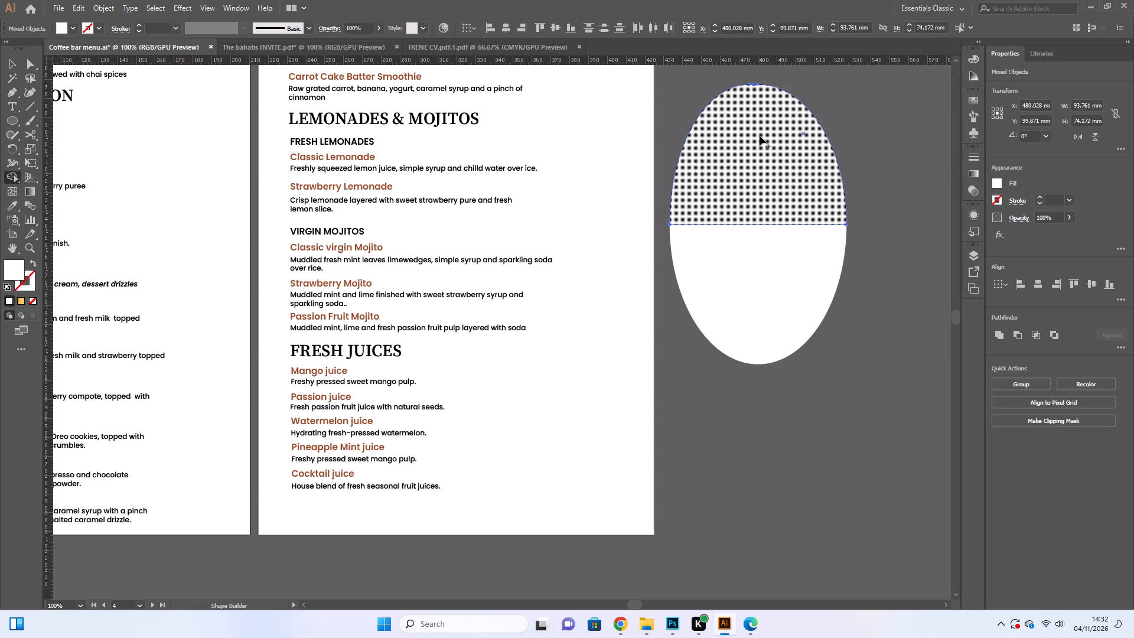
{"action": "left_click", "coordinate": [760, 136]}
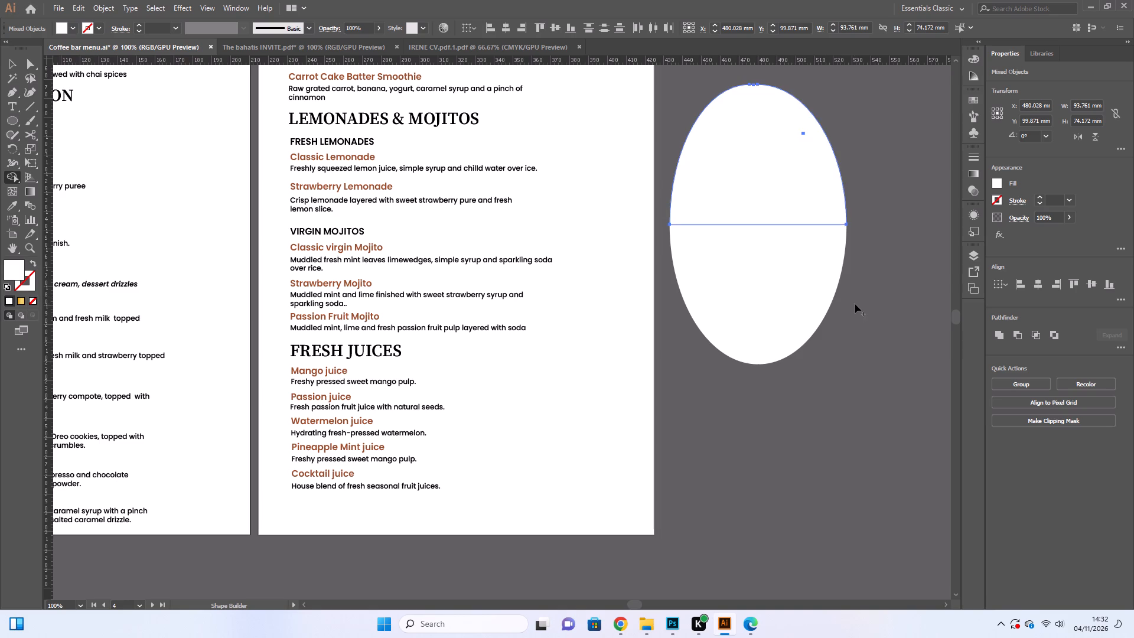
{"action": "left_click", "coordinate": [855, 304]}
{"action": "left_click", "coordinate": [875, 184]}
{"action": "left_click", "coordinate": [850, 161]}
{"action": "left_click", "coordinate": [866, 180]}
{"action": "left_click", "coordinate": [9, 61]}
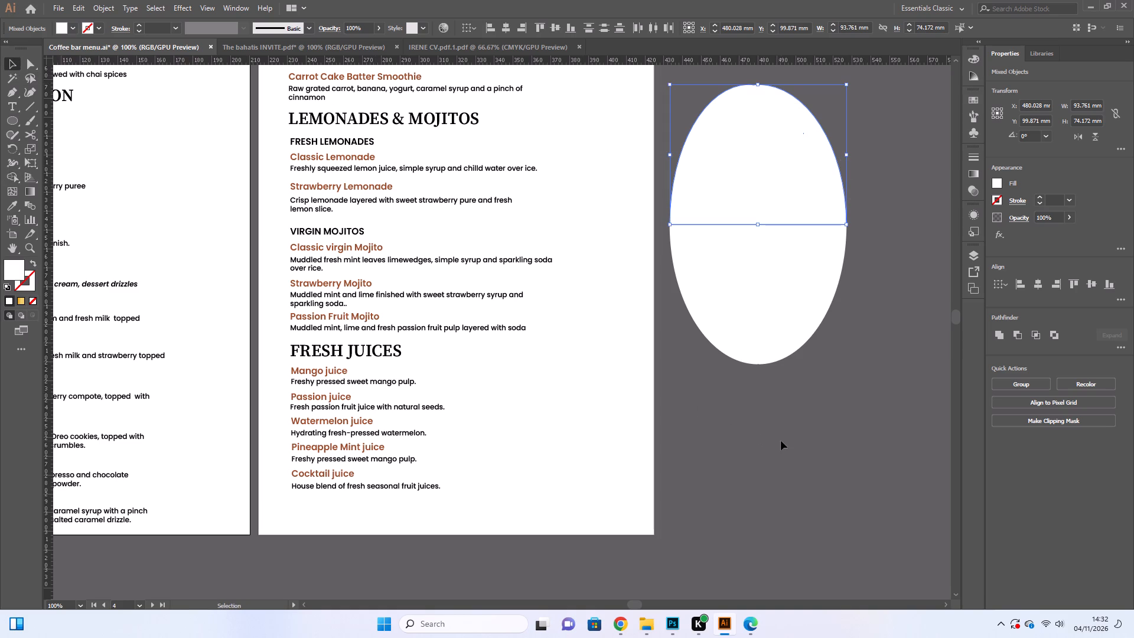
{"action": "left_click", "coordinate": [781, 441]}
Move the merged upper half straight up about 2.6 mm, leaving a thin gap above the lower half-ellipse.
{"action": "scroll", "coordinate": [823, 336], "scroll_direction": "up", "scroll_amount": 3}
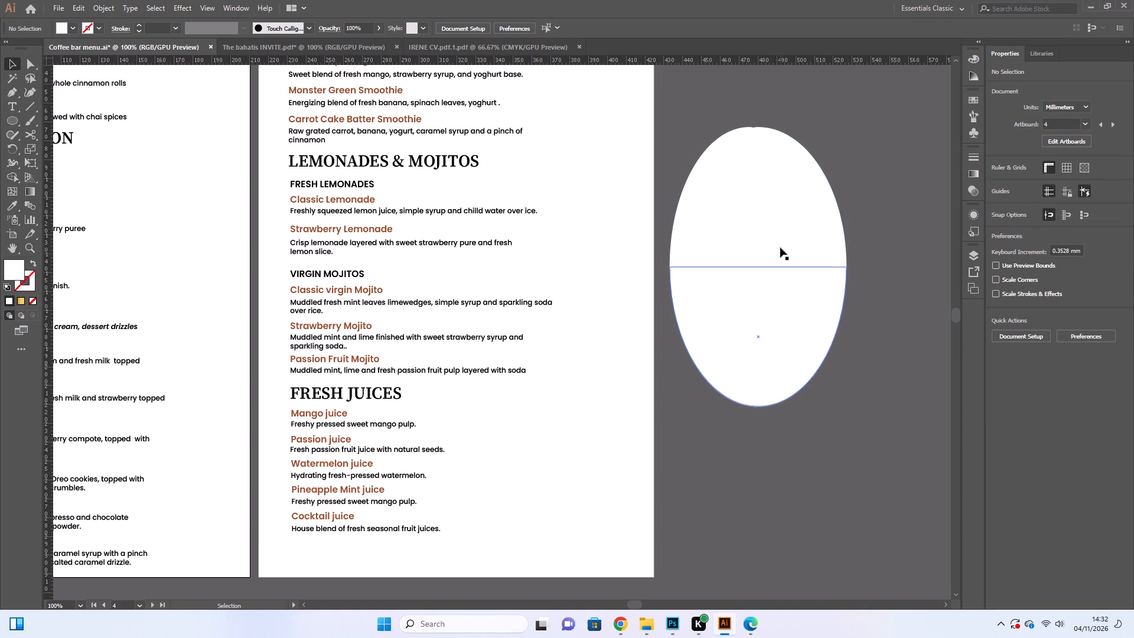
{"action": "left_click_drag", "start_coordinate": [780, 248], "coordinate": [780, 242]}
{"action": "left_click", "coordinate": [801, 301]}
{"action": "left_click", "coordinate": [798, 223]}
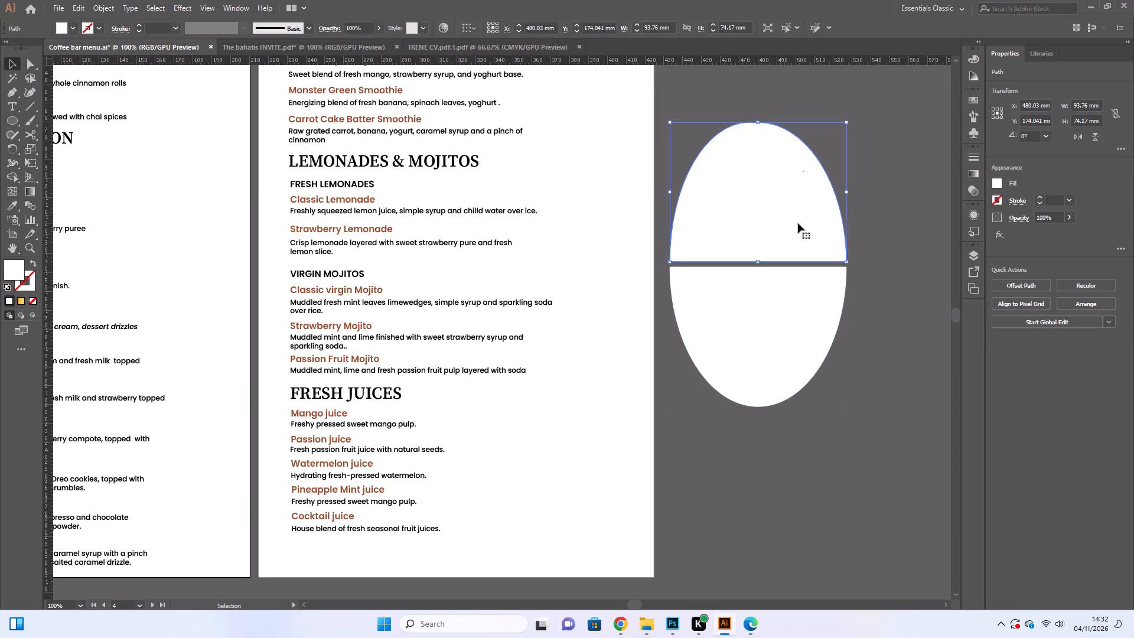
{"action": "left_click", "coordinate": [800, 242]}
{"action": "left_click", "coordinate": [825, 327]}
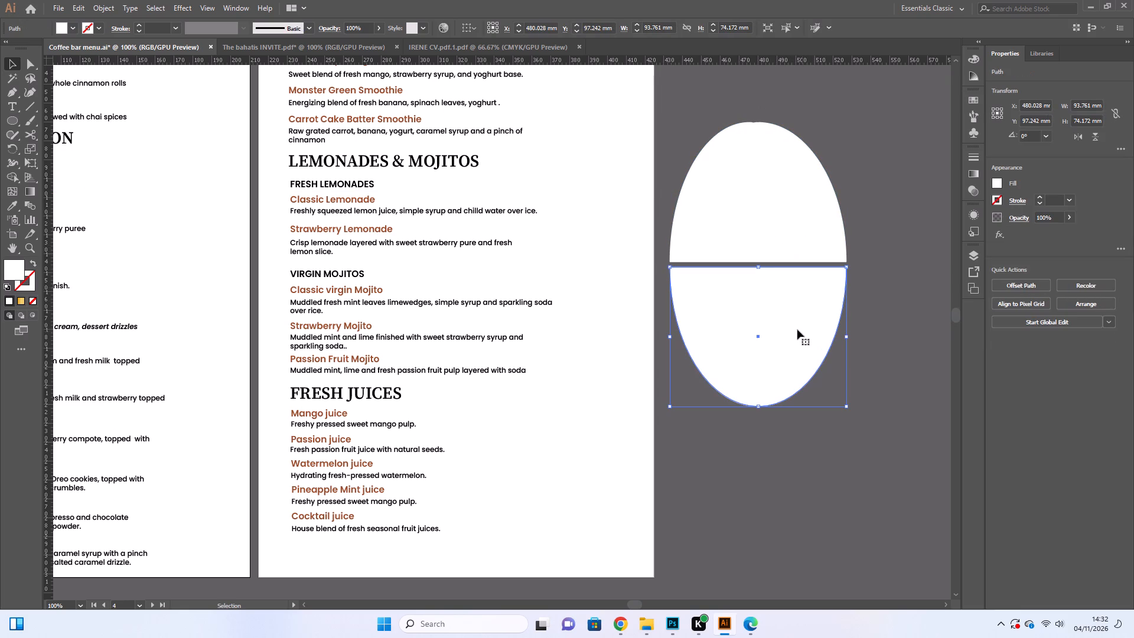
{"action": "left_click", "coordinate": [797, 329]}
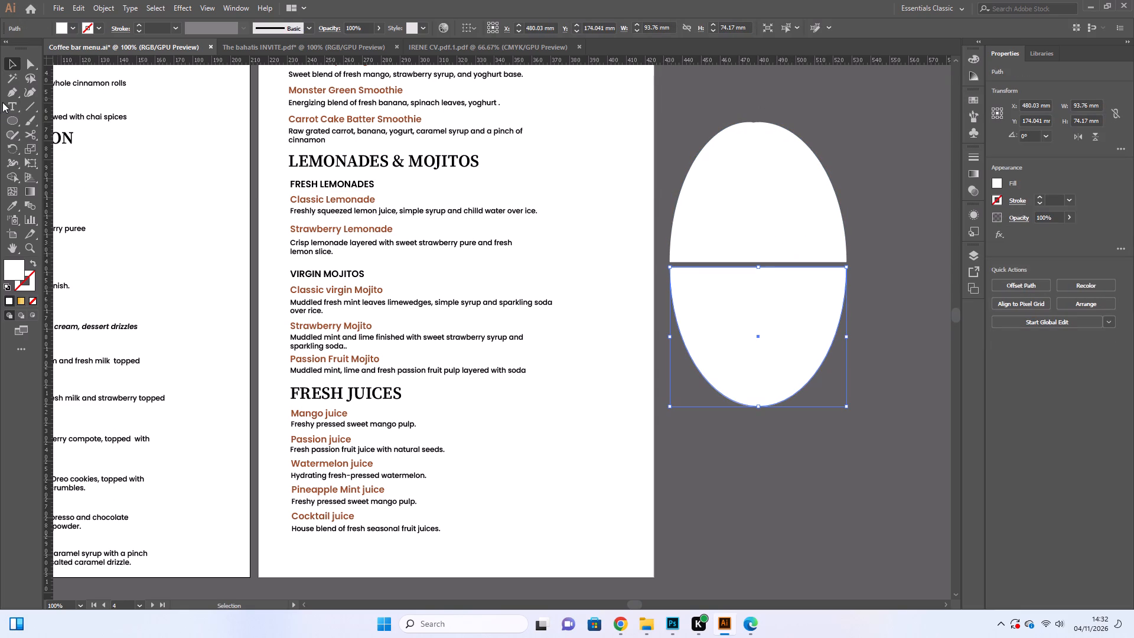
Draw an ellipse about 94 mm wide and 58 mm high across the gap, matching the oval's full width.
{"action": "left_click", "coordinate": [9, 122]}
{"action": "left_click_drag", "start_coordinate": [677, 204], "coordinate": [795, 299]}
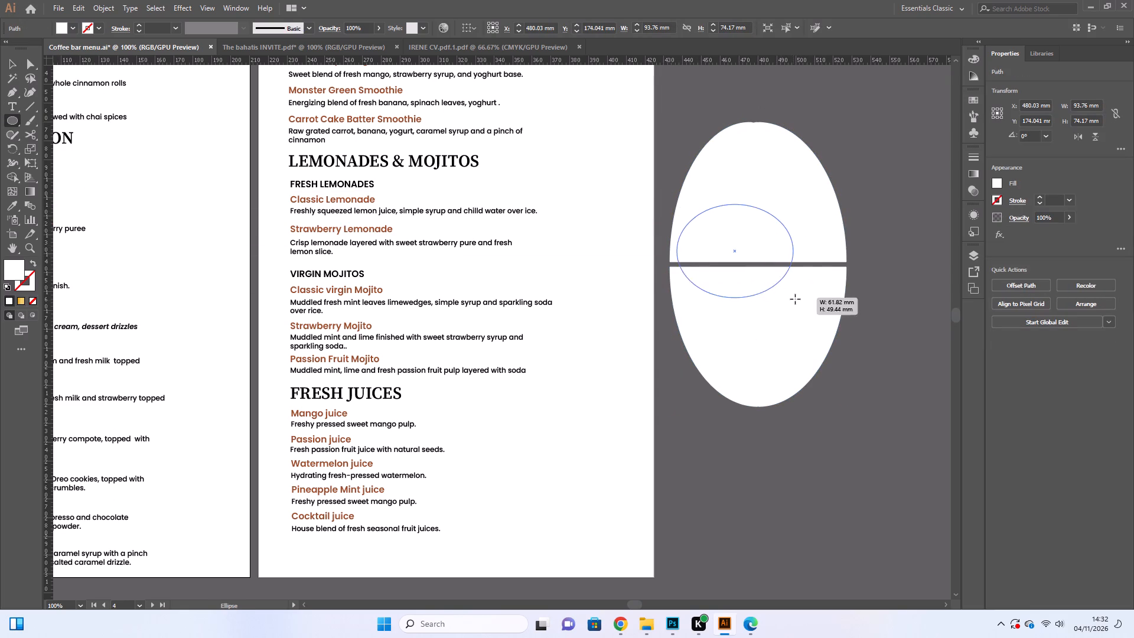
{"action": "left_click_drag", "start_coordinate": [795, 299], "coordinate": [848, 314]}
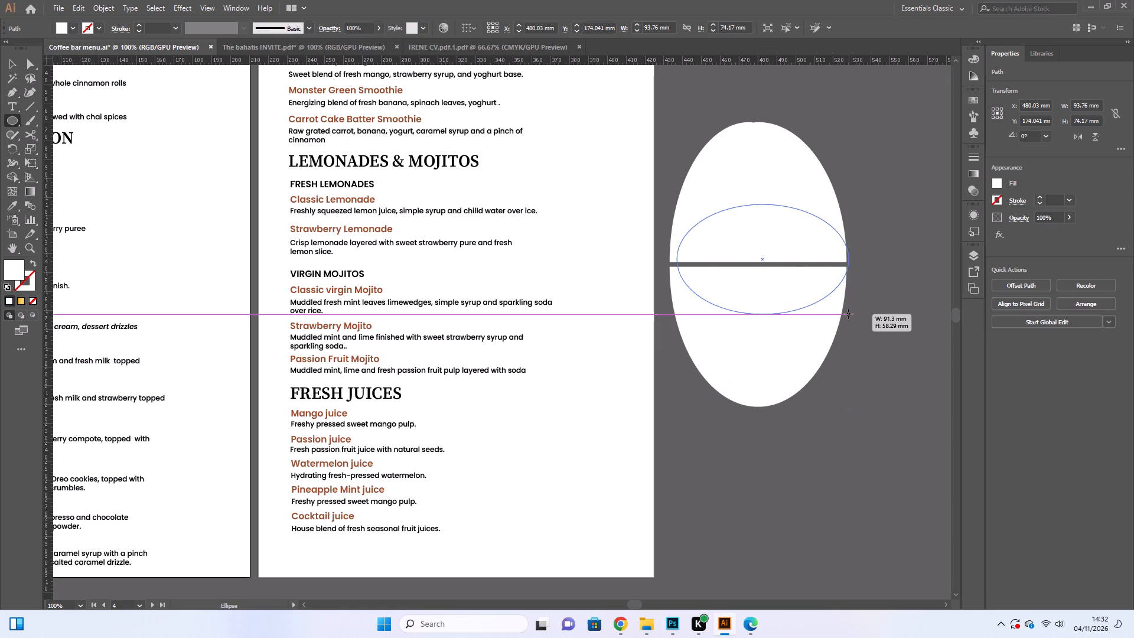
{"action": "left_click_drag", "start_coordinate": [848, 314], "coordinate": [848, 314]}
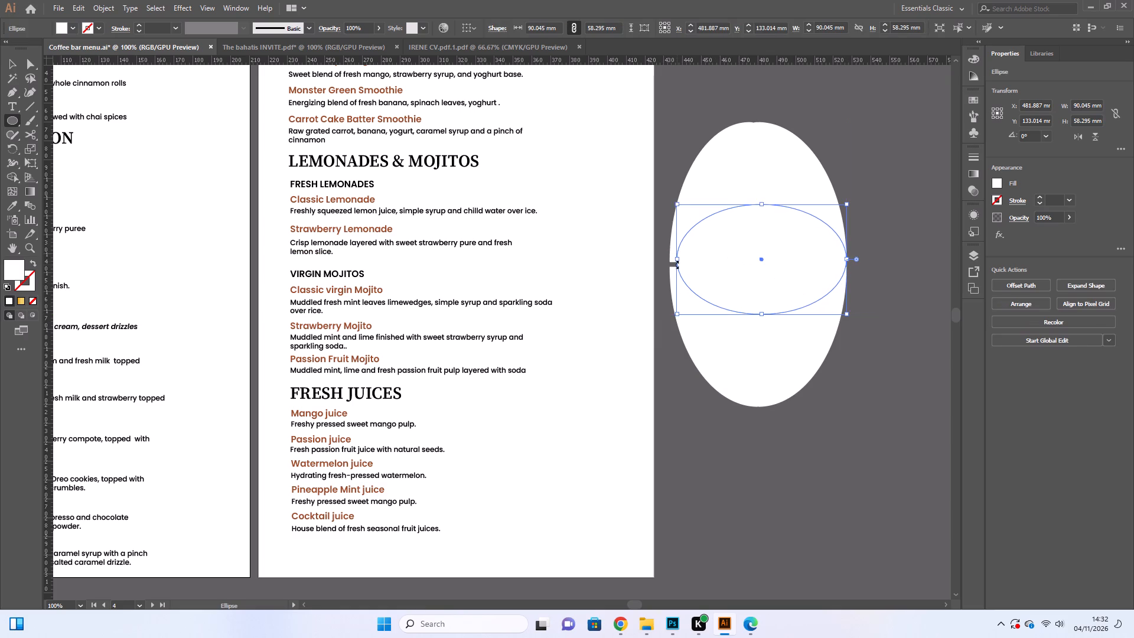
{"action": "left_click_drag", "start_coordinate": [676, 260], "coordinate": [670, 260]}
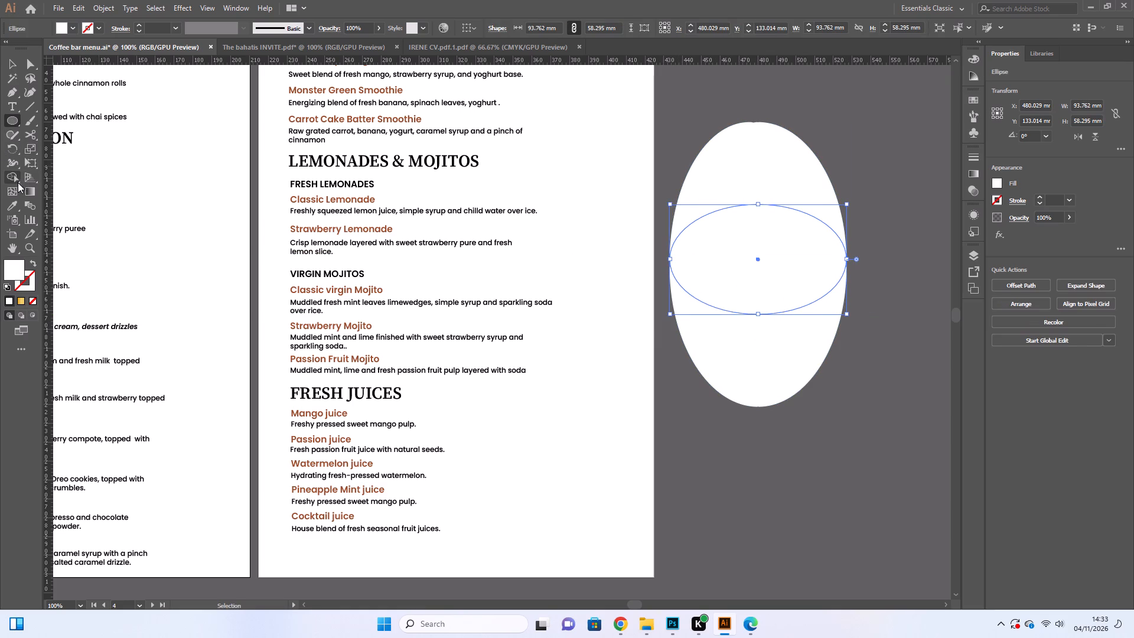
Fill the new ellipse with the rust brown sampled from the Classic virgin Mojito heading.
{"action": "left_click", "coordinate": [17, 205]}
{"action": "left_click", "coordinate": [359, 288]}
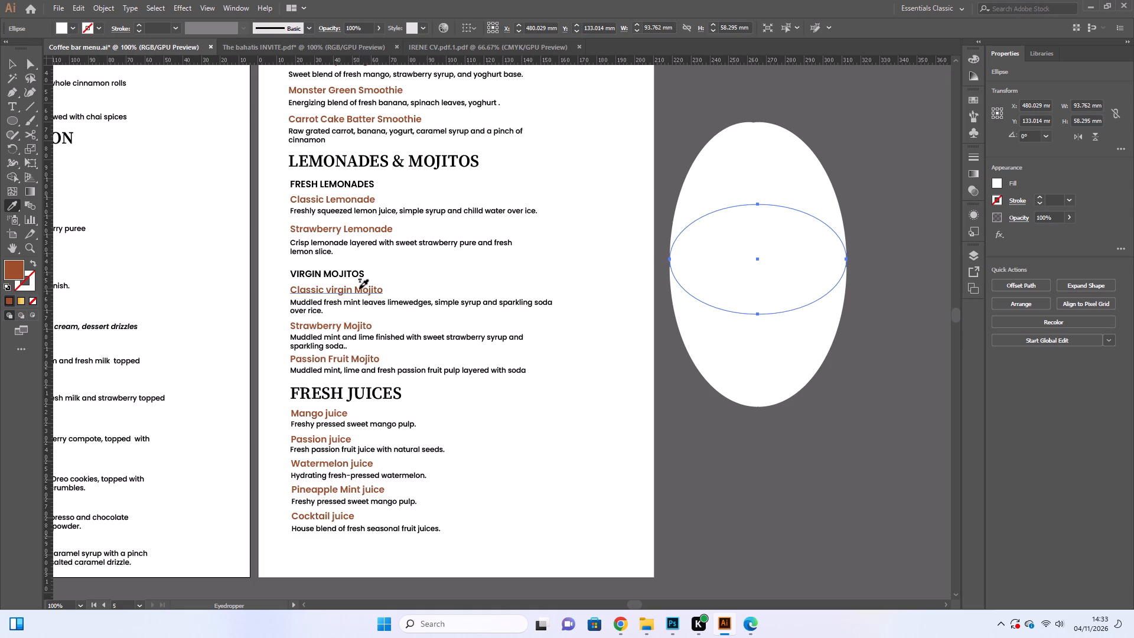
{"action": "left_click", "coordinate": [12, 62]}
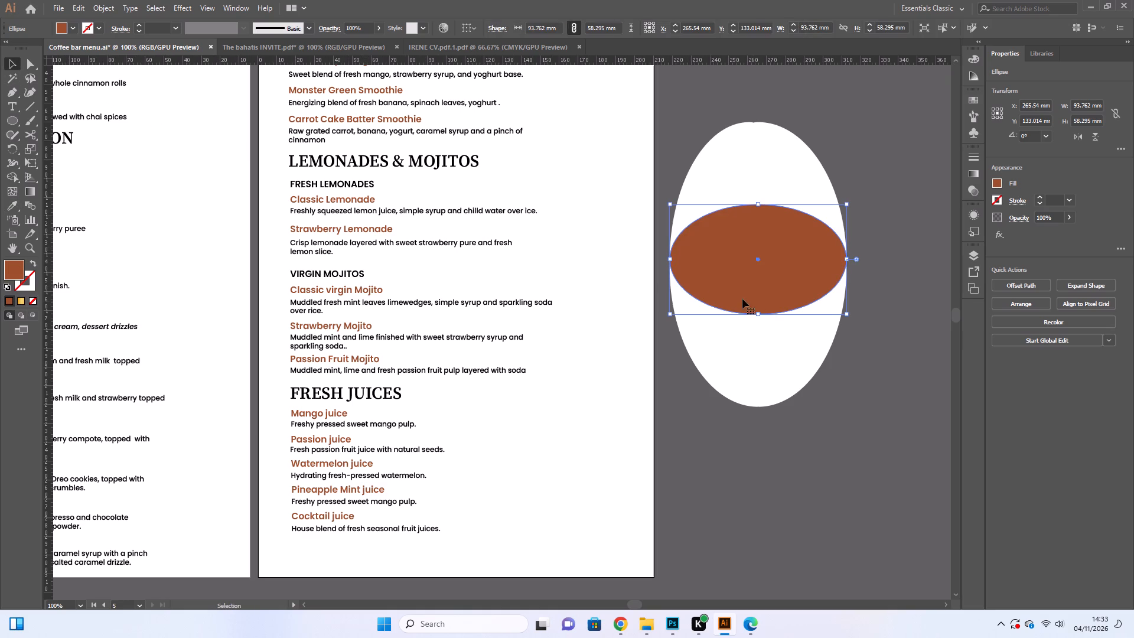
Send the brown ellipse to the back so only a thin strip shows between the two white halves, and deselect it.
{"action": "right_click", "coordinate": [754, 285]}
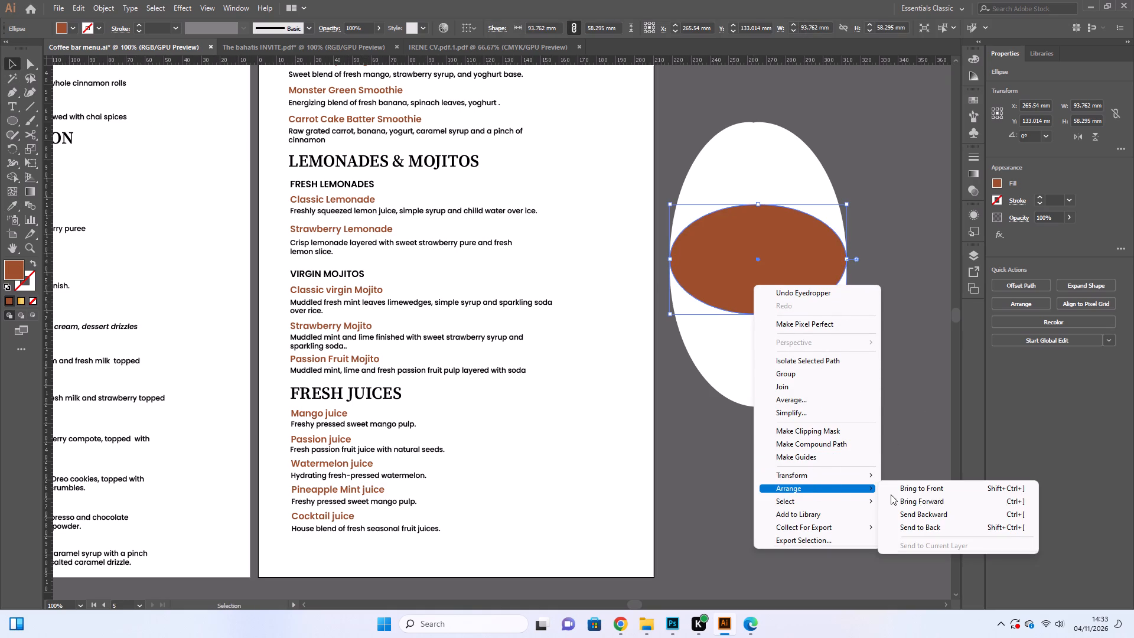
{"action": "left_click", "coordinate": [895, 526]}
{"action": "left_click", "coordinate": [823, 400]}
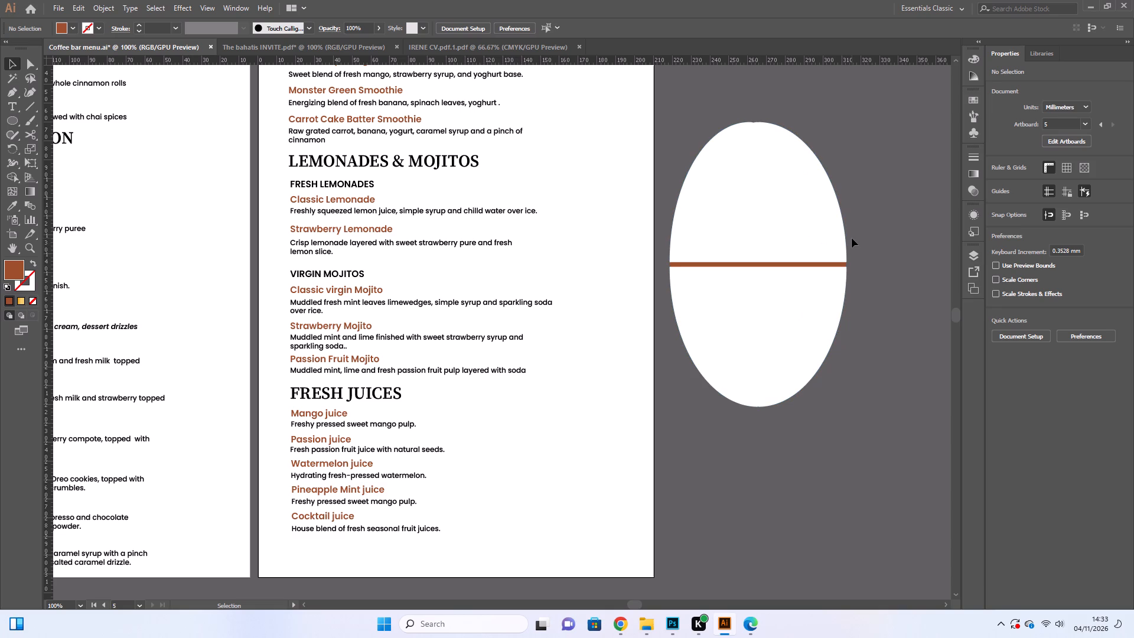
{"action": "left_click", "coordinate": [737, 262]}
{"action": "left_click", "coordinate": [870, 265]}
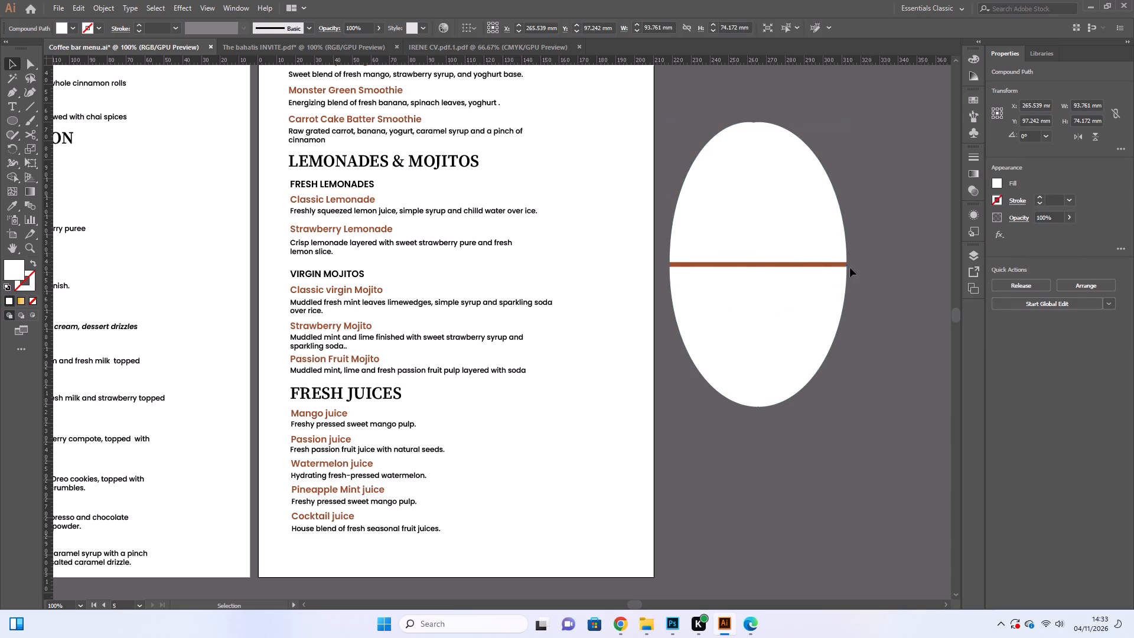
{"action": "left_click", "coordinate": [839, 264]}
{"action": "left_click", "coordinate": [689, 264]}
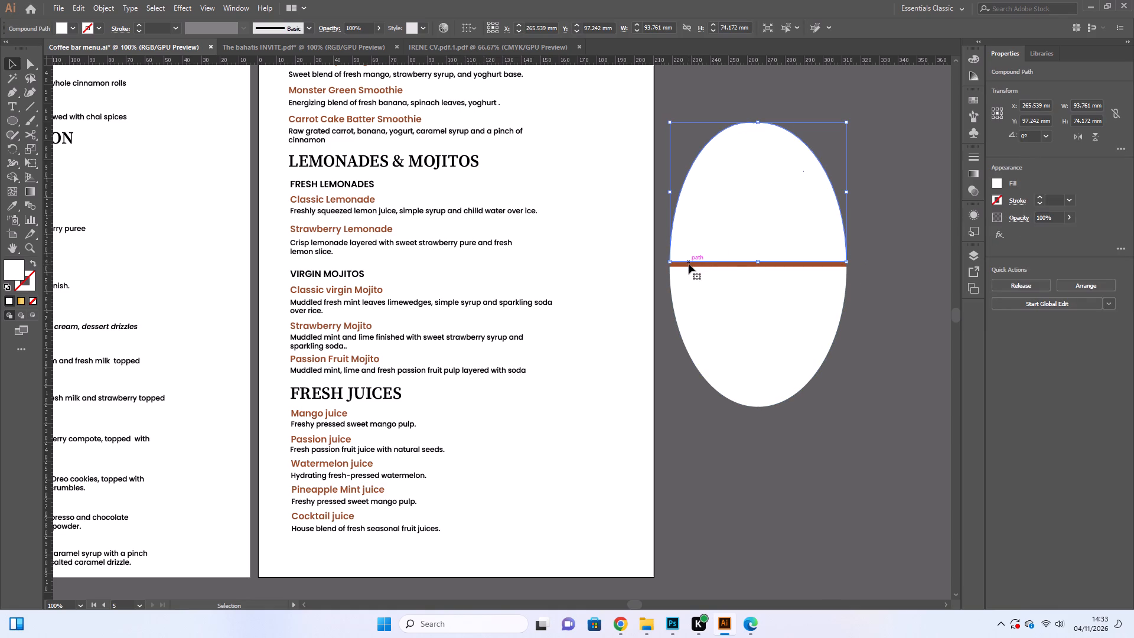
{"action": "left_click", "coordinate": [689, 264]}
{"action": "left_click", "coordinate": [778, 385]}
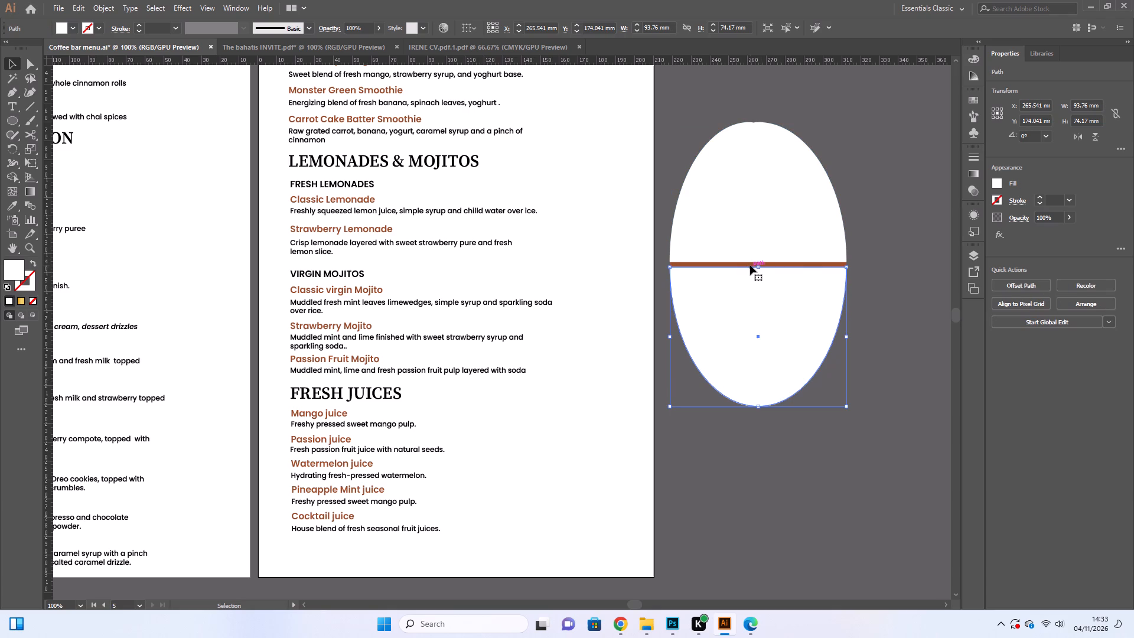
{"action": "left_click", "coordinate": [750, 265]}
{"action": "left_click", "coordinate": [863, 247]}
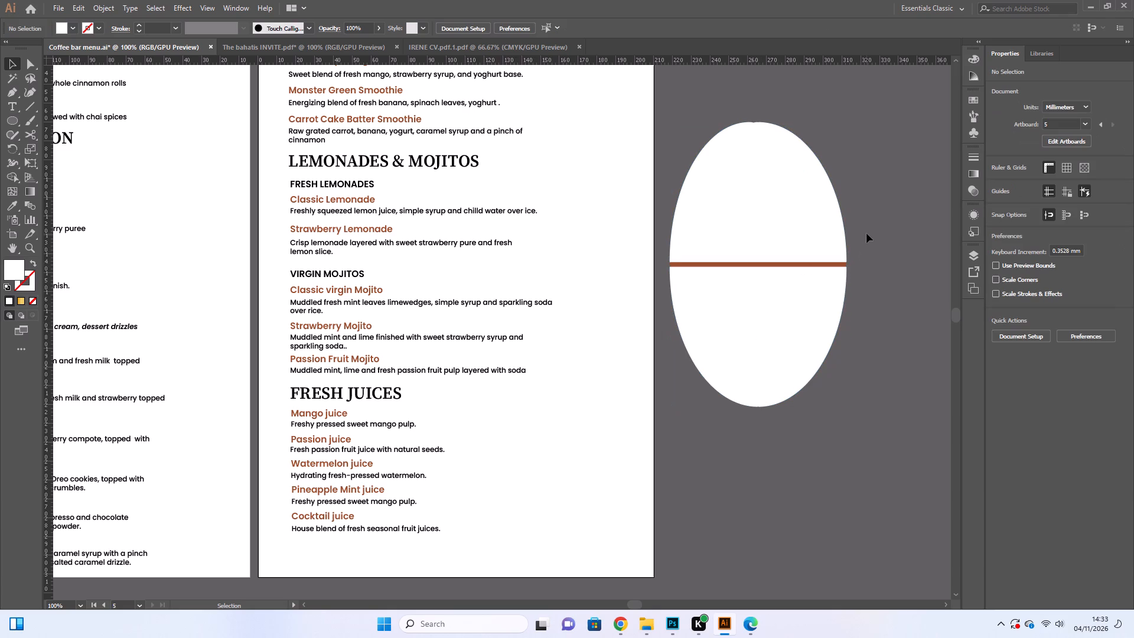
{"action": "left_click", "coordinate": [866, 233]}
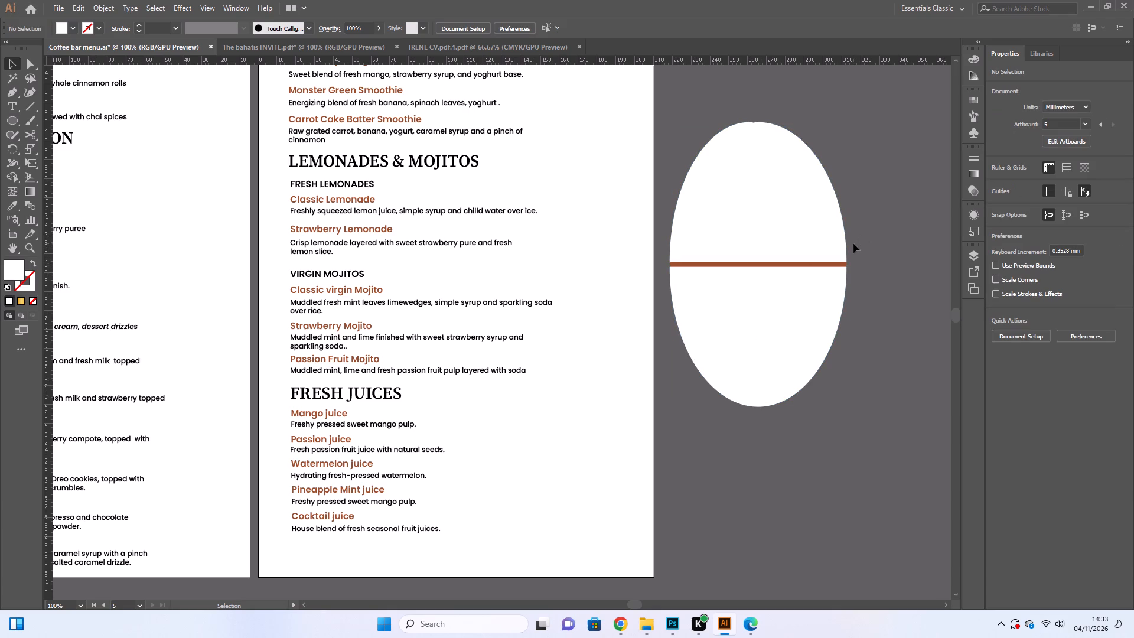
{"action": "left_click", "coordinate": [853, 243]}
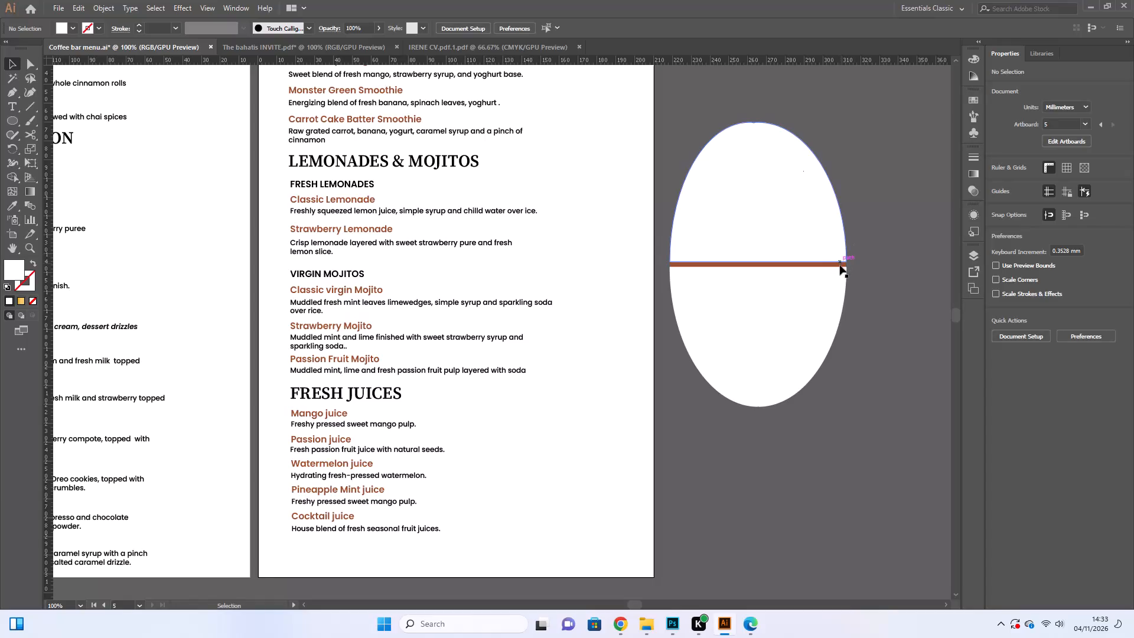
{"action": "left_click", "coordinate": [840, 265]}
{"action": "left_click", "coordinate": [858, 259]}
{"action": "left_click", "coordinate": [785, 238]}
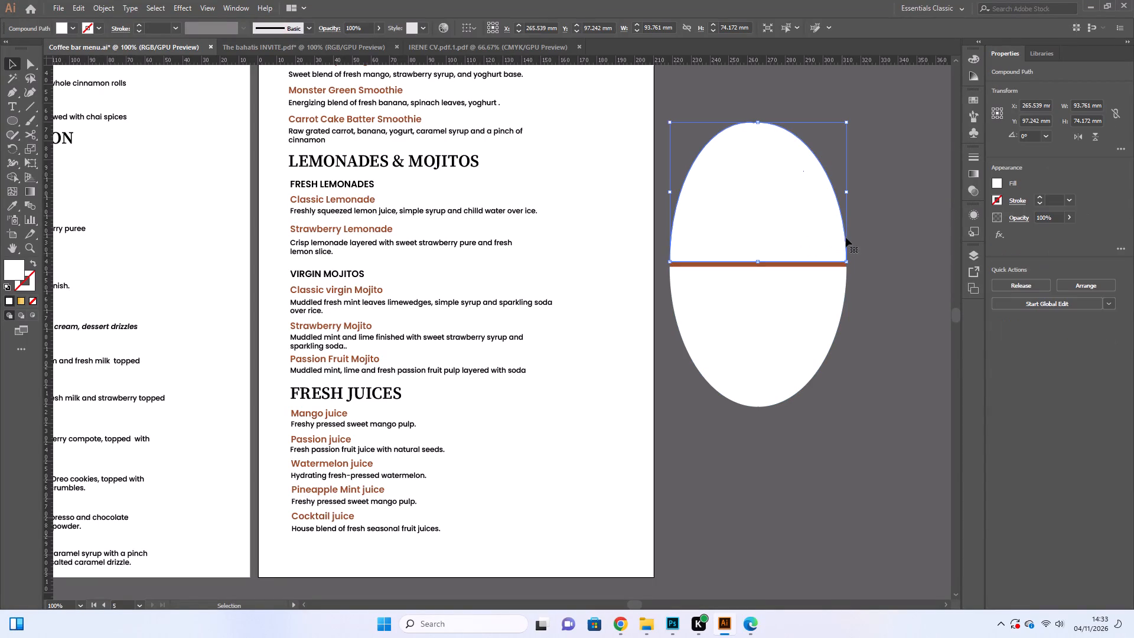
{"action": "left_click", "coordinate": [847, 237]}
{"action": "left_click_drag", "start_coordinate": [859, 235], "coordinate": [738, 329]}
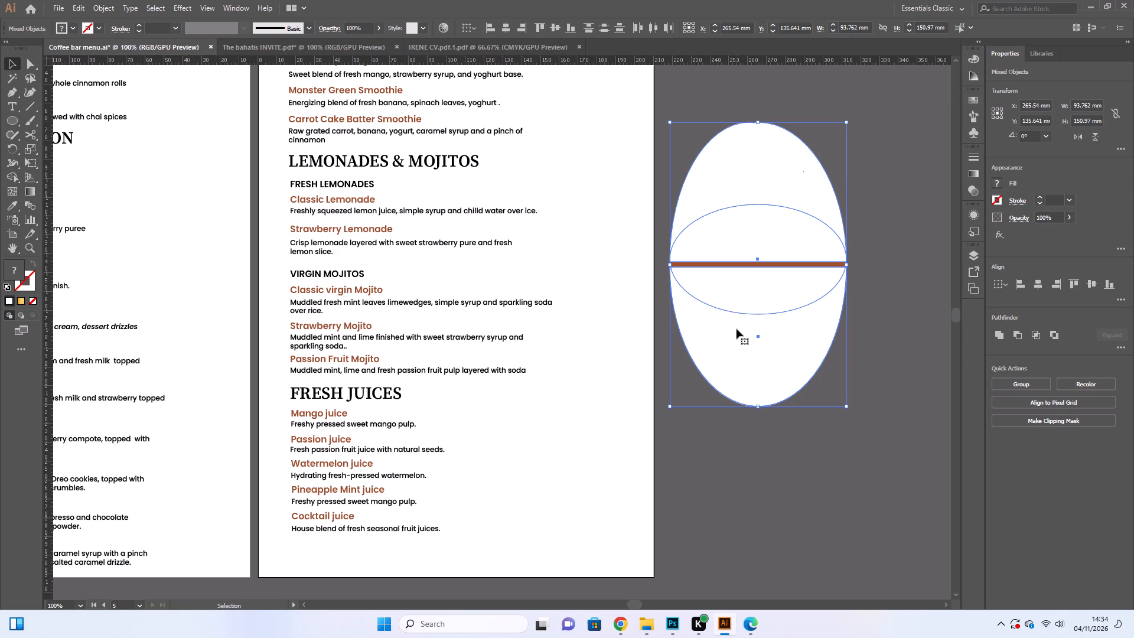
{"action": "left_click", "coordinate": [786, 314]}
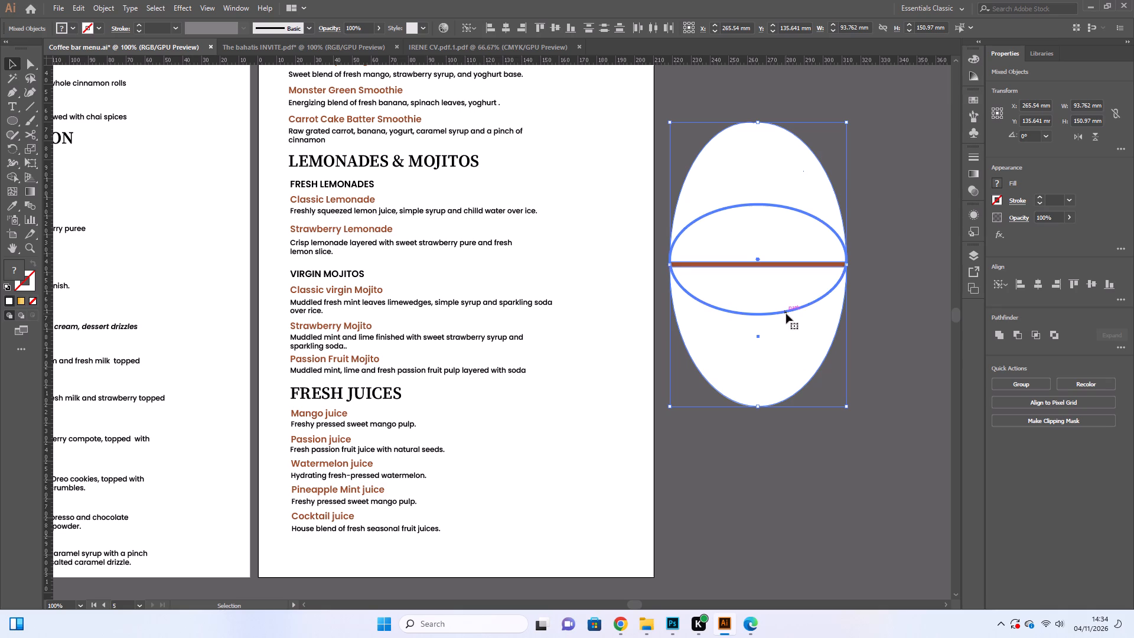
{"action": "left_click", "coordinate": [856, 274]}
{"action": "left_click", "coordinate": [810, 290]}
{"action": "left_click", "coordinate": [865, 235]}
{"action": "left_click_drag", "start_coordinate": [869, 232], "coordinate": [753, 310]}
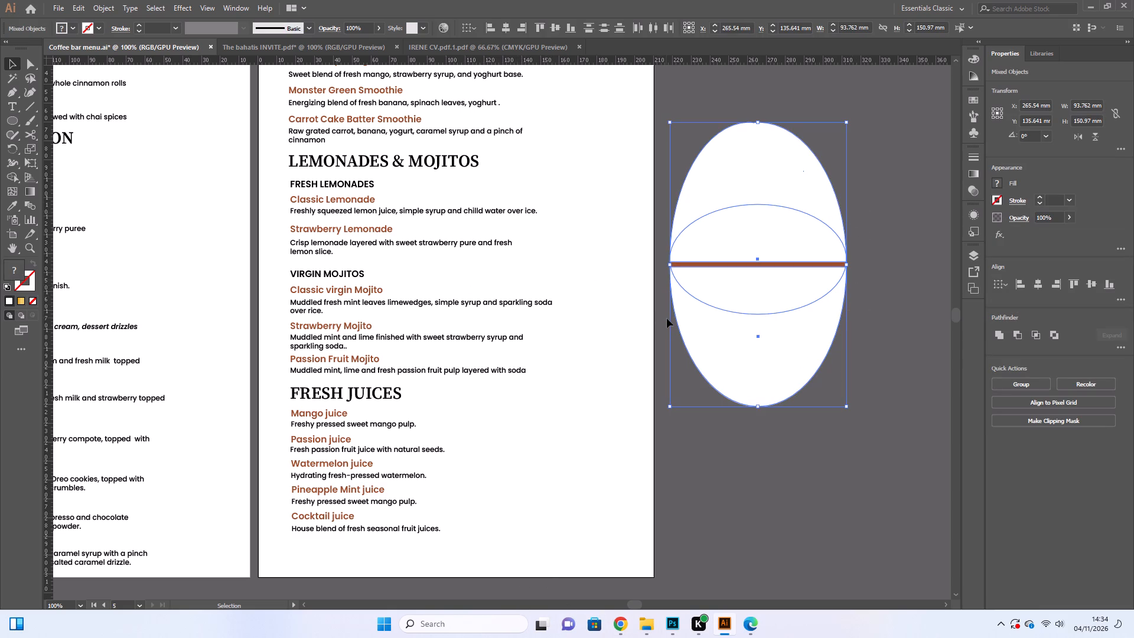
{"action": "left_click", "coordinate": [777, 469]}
Draw a tall ellipse about 35 mm wide and 67 mm high in the empty space below the white oval.
{"action": "scroll", "coordinate": [783, 441], "scroll_direction": "down", "scroll_amount": 5}
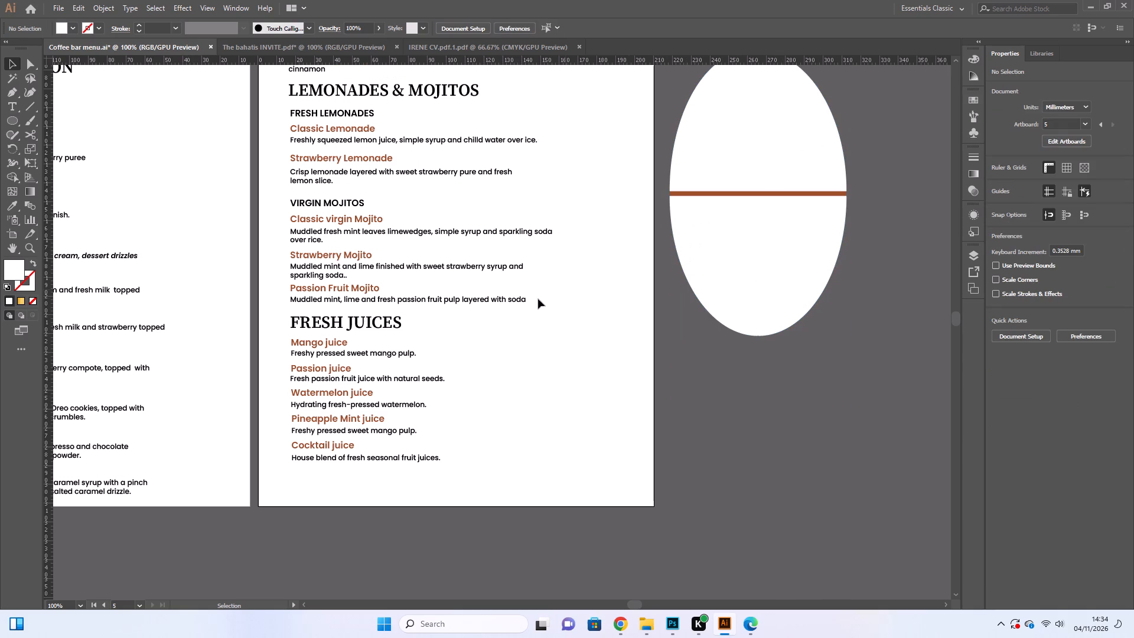
{"action": "left_click_drag", "start_coordinate": [9, 121], "coordinate": [18, 123]}
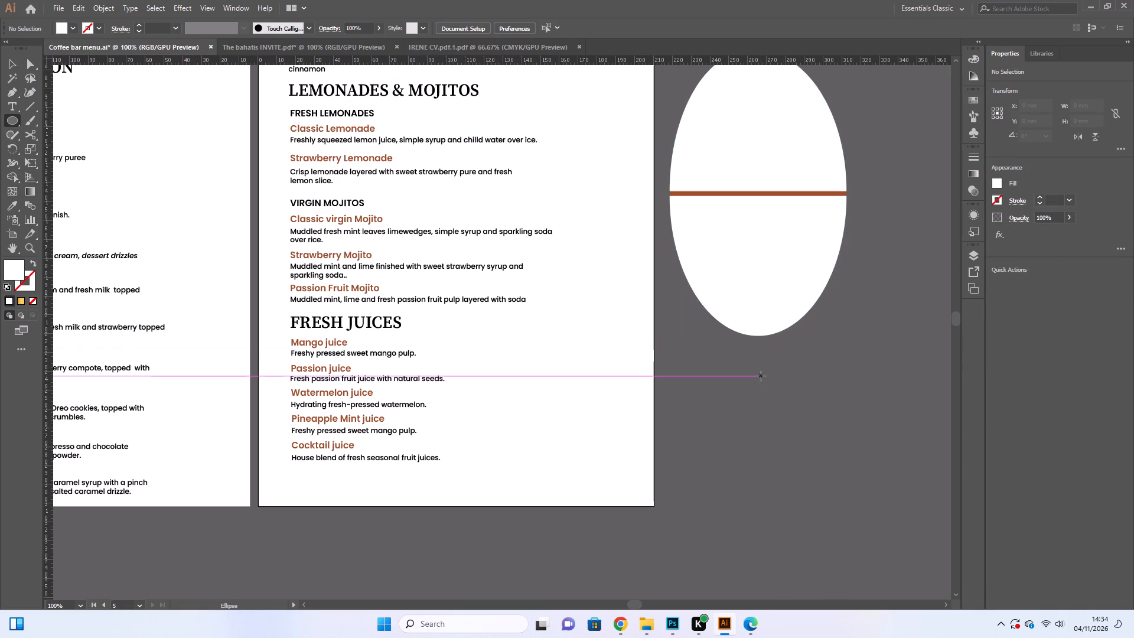
{"action": "left_click_drag", "start_coordinate": [761, 376], "coordinate": [826, 502]}
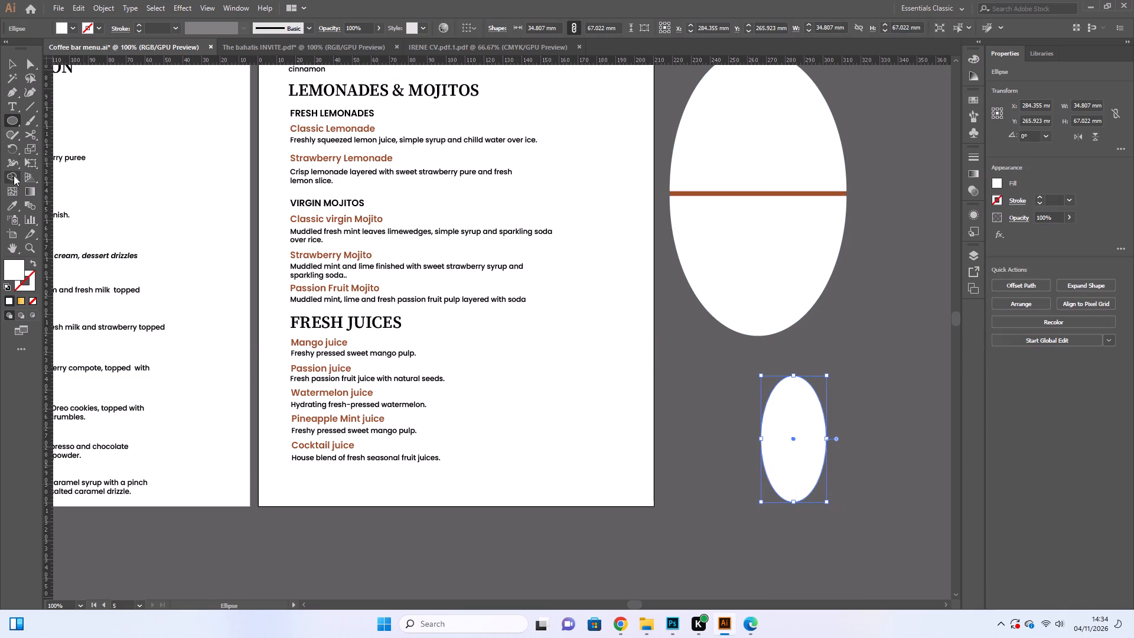
Fill the new tall ellipse with the rust brown sampled from the strip between the oval's halves.
{"action": "left_click", "coordinate": [7, 205]}
{"action": "left_click", "coordinate": [717, 193]}
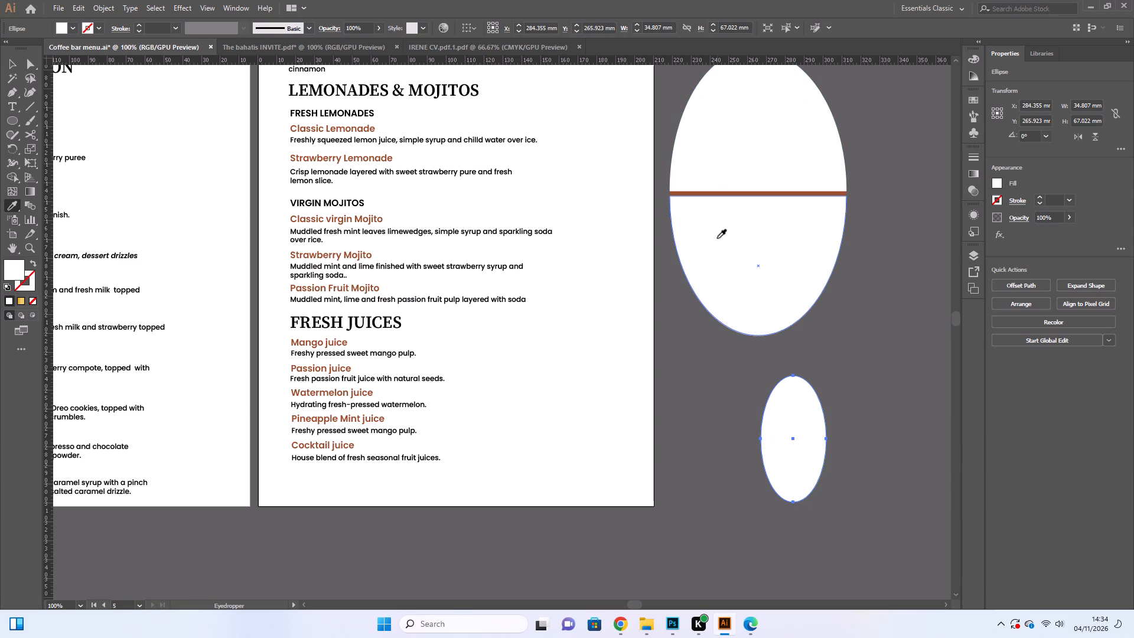
{"action": "left_click", "coordinate": [748, 195]}
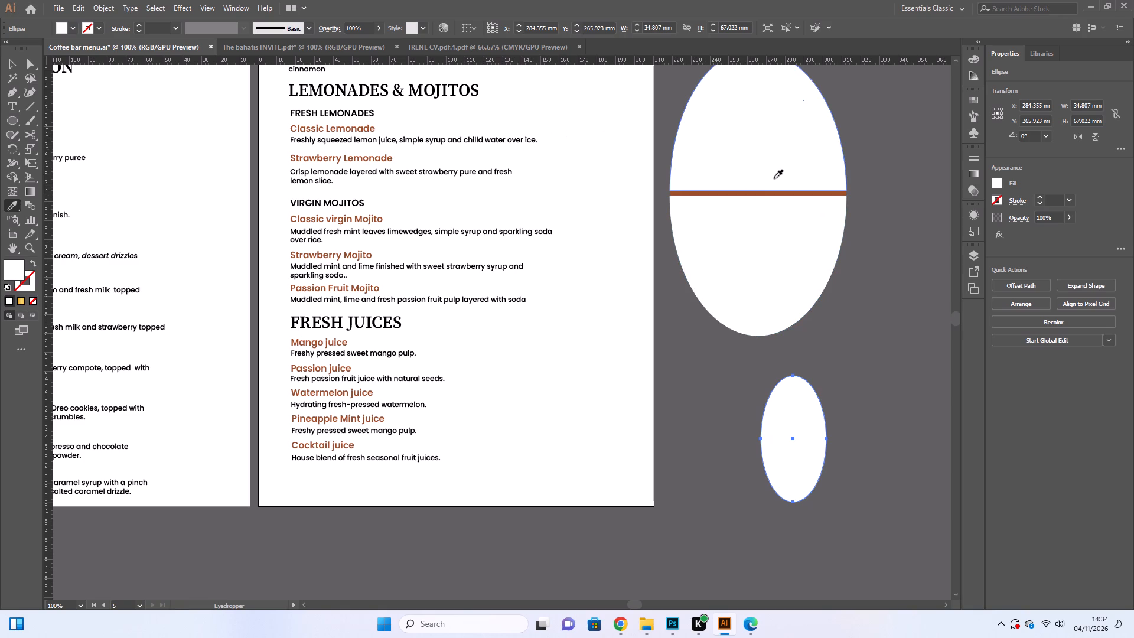
{"action": "left_click", "coordinate": [764, 193]}
{"action": "left_click", "coordinate": [770, 193]}
{"action": "left_click", "coordinate": [845, 194]}
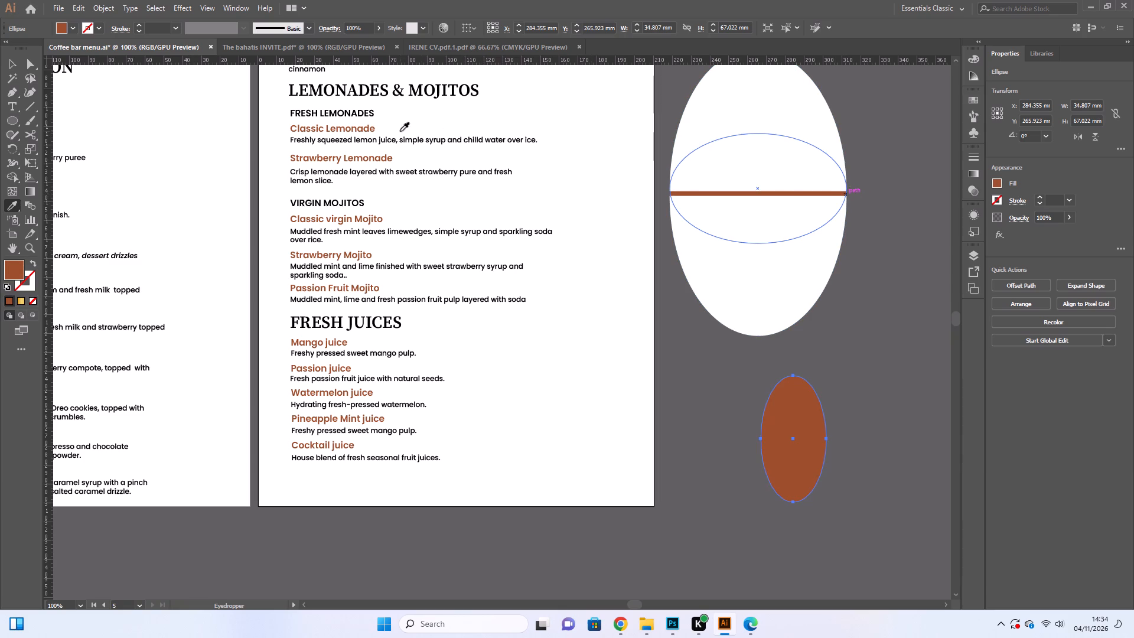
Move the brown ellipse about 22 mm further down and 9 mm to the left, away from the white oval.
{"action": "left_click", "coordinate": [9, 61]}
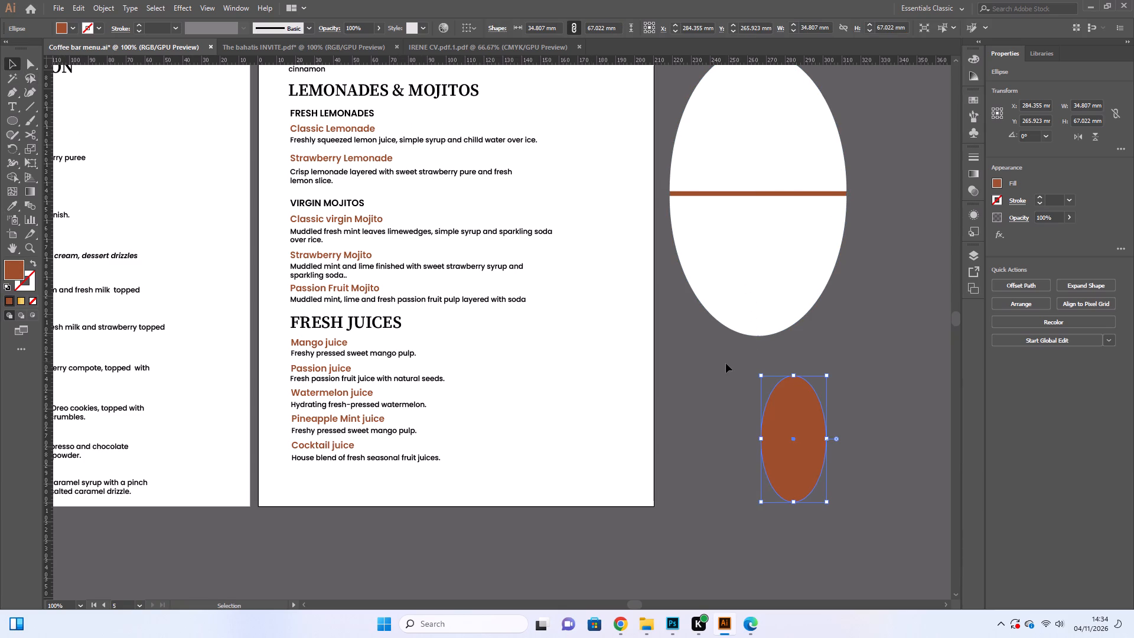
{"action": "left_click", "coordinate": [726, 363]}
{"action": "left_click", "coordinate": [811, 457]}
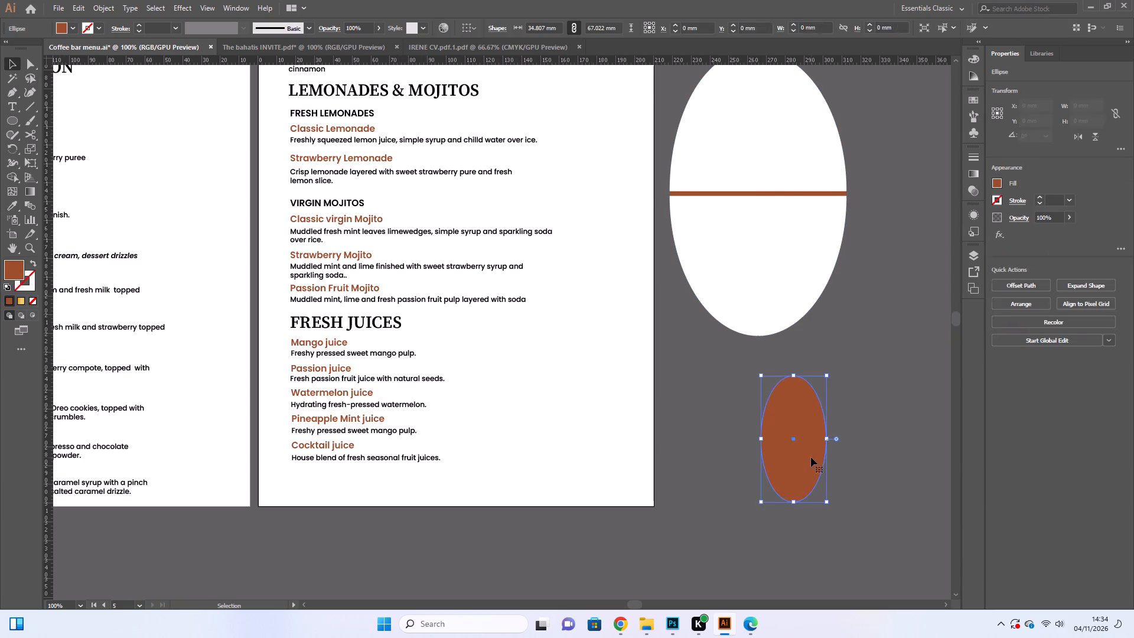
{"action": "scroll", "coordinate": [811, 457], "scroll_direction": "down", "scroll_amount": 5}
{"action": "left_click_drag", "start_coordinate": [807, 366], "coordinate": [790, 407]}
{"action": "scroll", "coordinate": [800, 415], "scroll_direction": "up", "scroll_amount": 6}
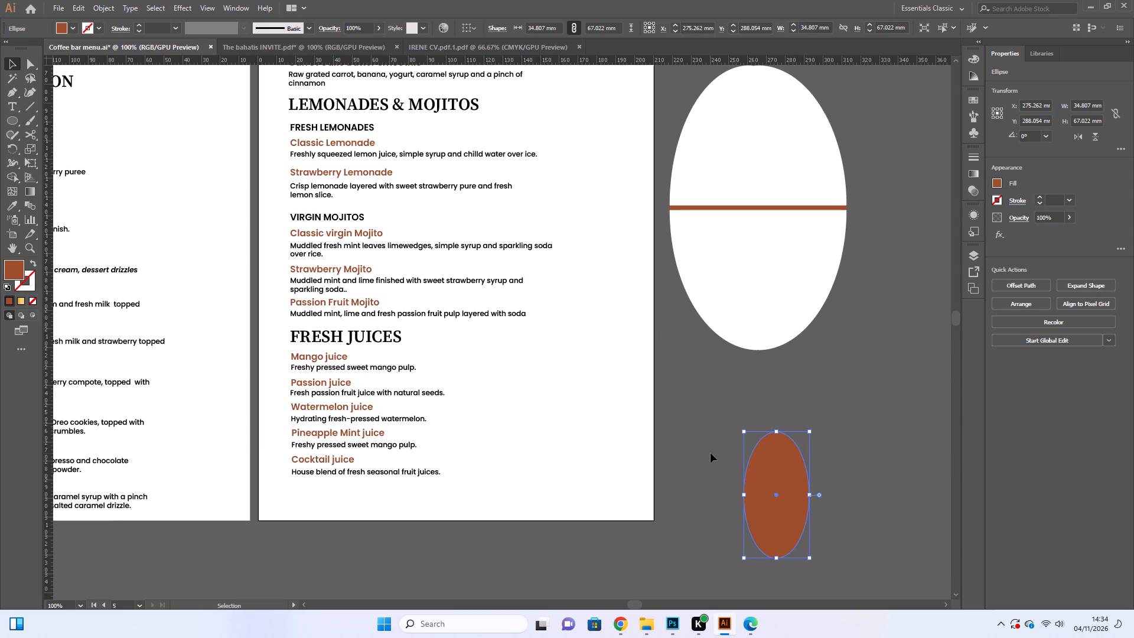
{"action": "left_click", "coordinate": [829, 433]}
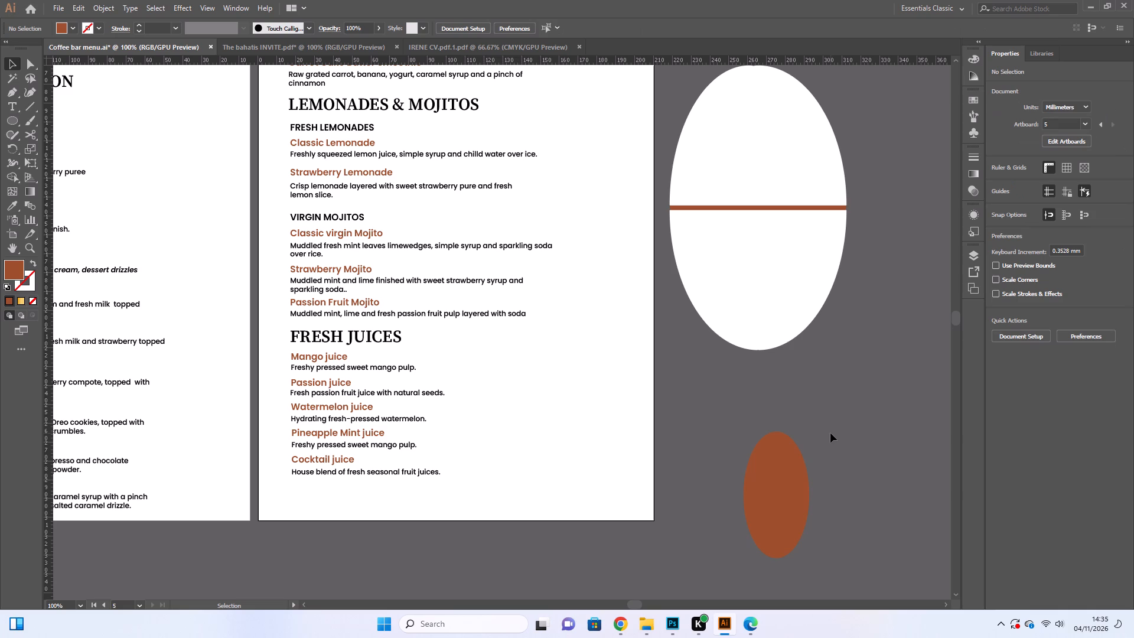
Move the tall brown ellipse up onto the middle of the white oval, centred over the brown strip, and deselect it.
{"action": "left_click", "coordinate": [762, 483]}
{"action": "scroll", "coordinate": [790, 453], "scroll_direction": "down", "scroll_amount": 4}
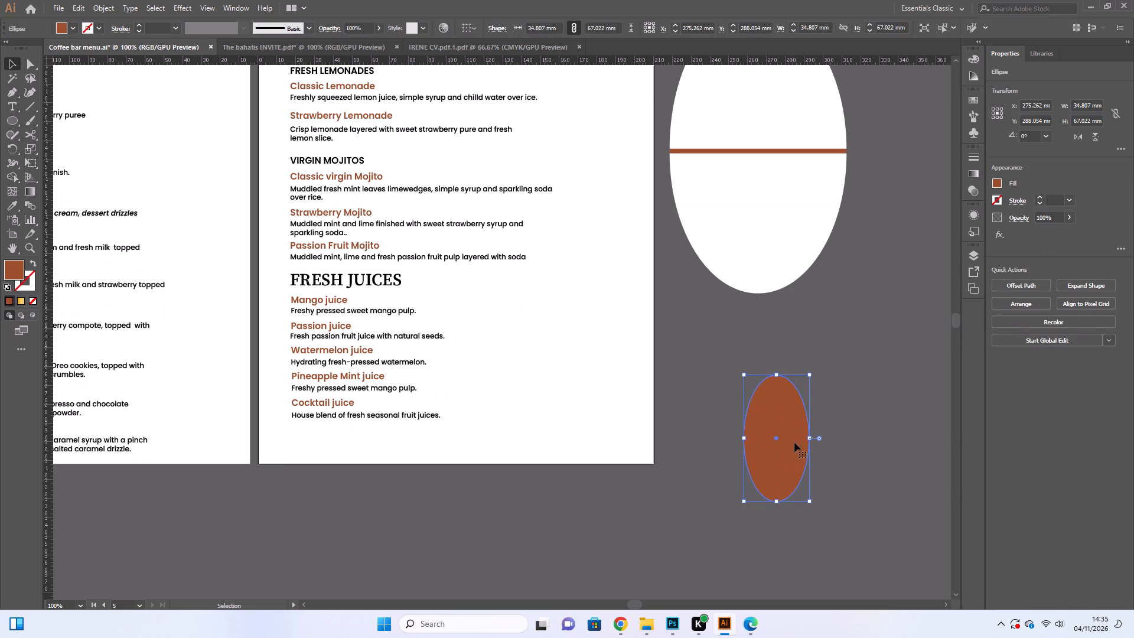
{"action": "left_click_drag", "start_coordinate": [796, 414], "coordinate": [780, 350]}
{"action": "scroll", "coordinate": [791, 384], "scroll_direction": "up", "scroll_amount": 4}
{"action": "left_click_drag", "start_coordinate": [768, 437], "coordinate": [765, 368]}
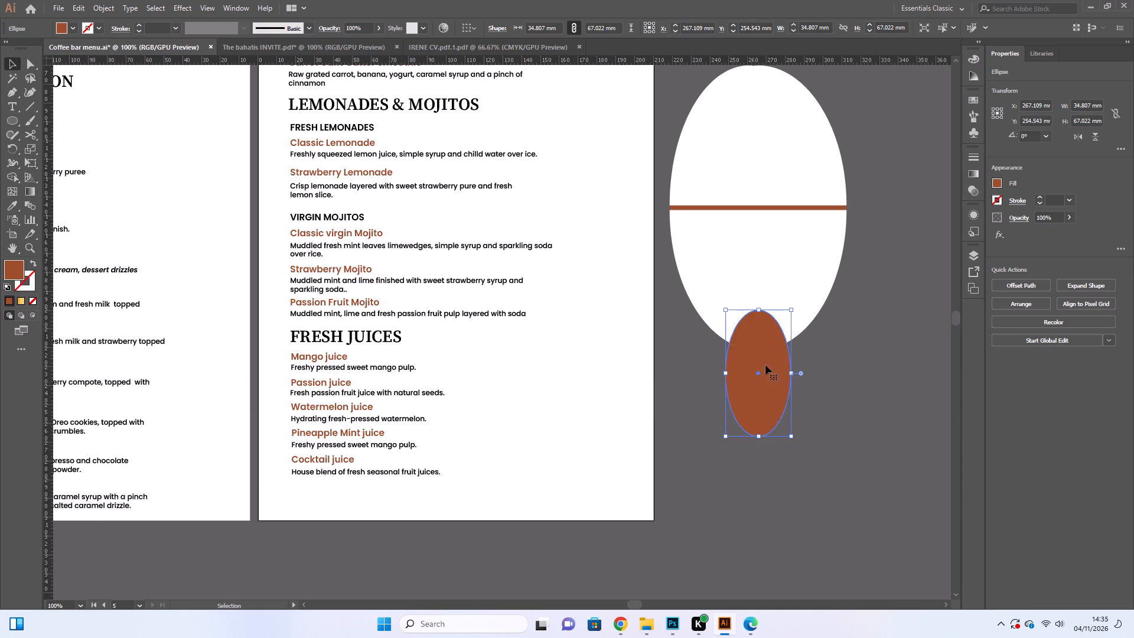
{"action": "scroll", "coordinate": [770, 408], "scroll_direction": "up", "scroll_amount": 4}
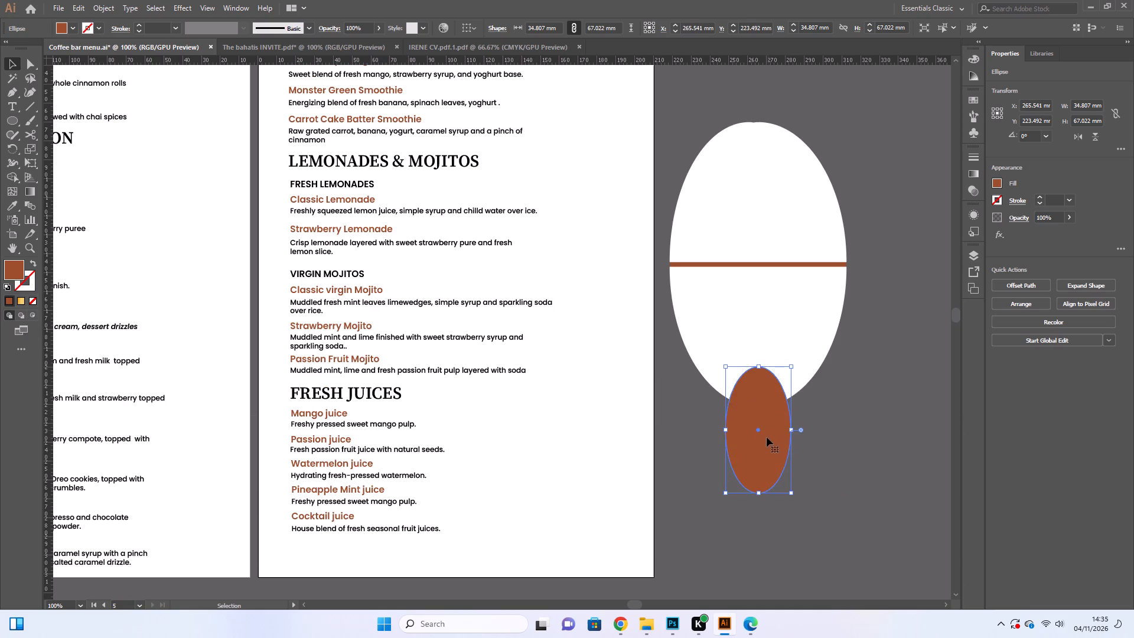
{"action": "left_click_drag", "start_coordinate": [767, 437], "coordinate": [764, 385]}
{"action": "scroll", "coordinate": [767, 396], "scroll_direction": "up", "scroll_amount": 5}
{"action": "left_click_drag", "start_coordinate": [765, 444], "coordinate": [761, 379]}
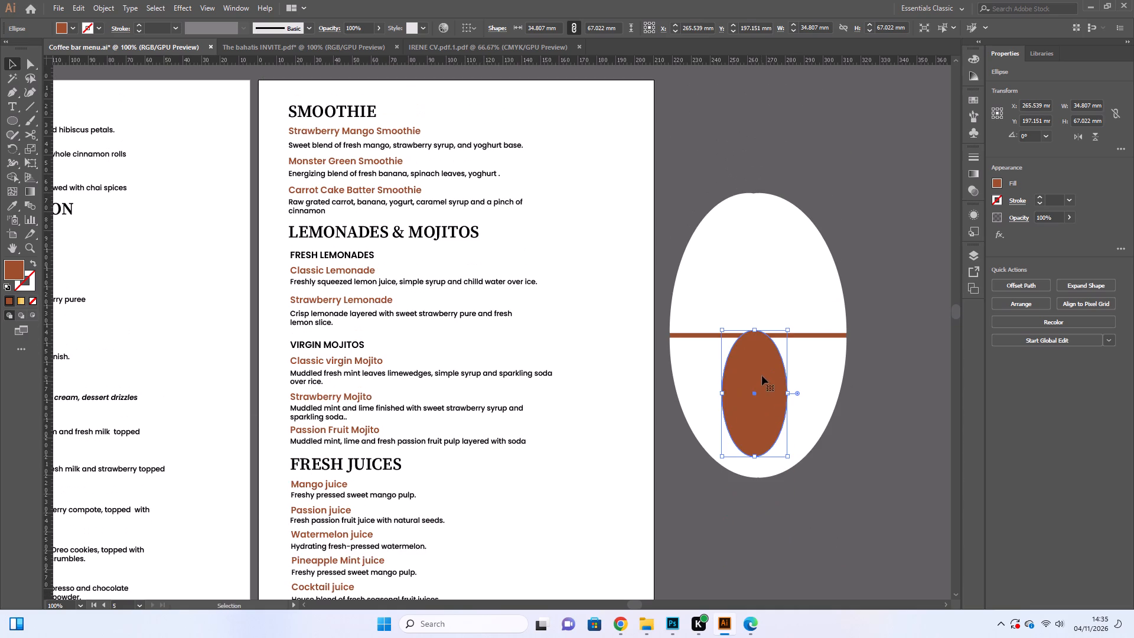
{"action": "left_click_drag", "start_coordinate": [760, 416], "coordinate": [762, 389]}
{"action": "left_click_drag", "start_coordinate": [760, 401], "coordinate": [760, 379]}
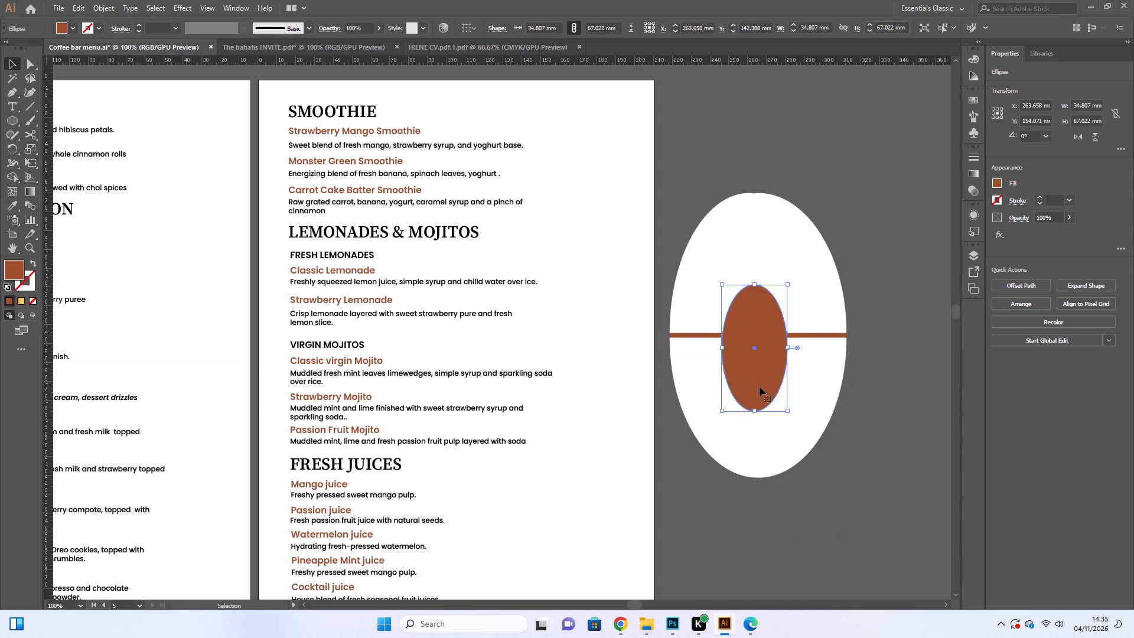
{"action": "left_click_drag", "start_coordinate": [760, 387], "coordinate": [760, 380]}
{"action": "left_click", "coordinate": [760, 380]}
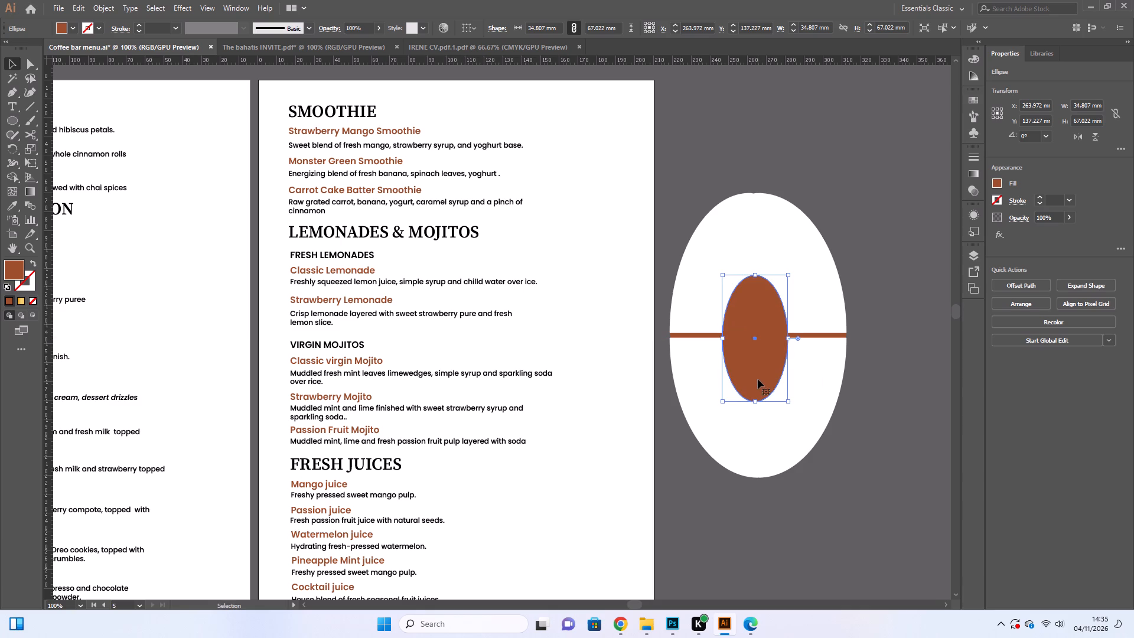
{"action": "left_click", "coordinate": [758, 379]}
{"action": "left_click", "coordinate": [816, 480]}
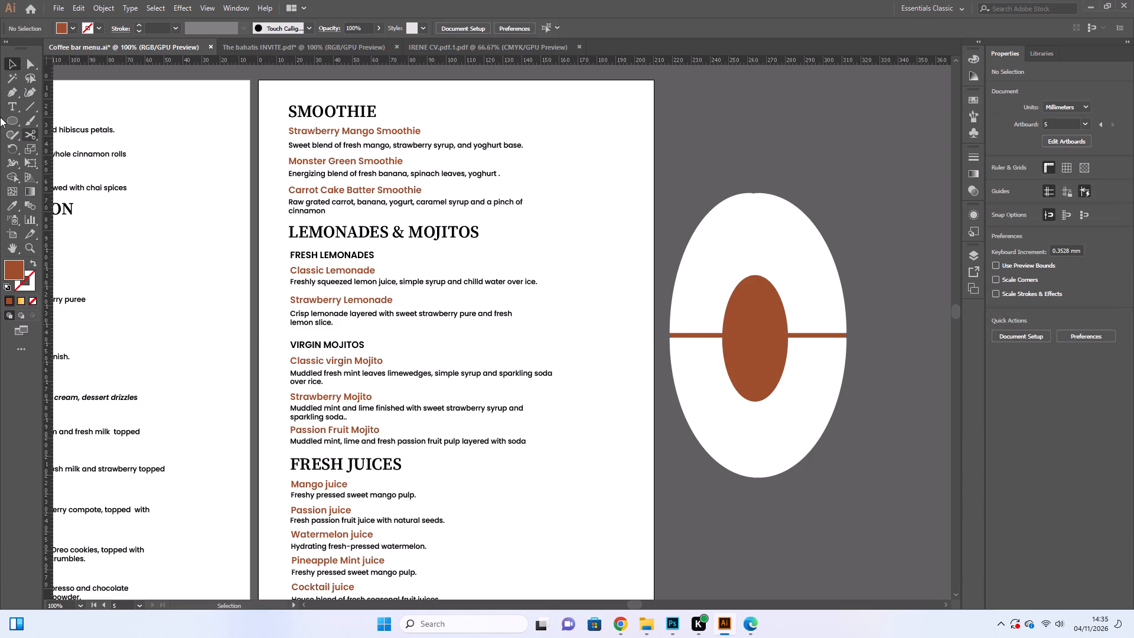
Draw a rust-brown circle about 35 mm in diameter in the empty space below the white oval.
{"action": "left_click", "coordinate": [15, 86]}
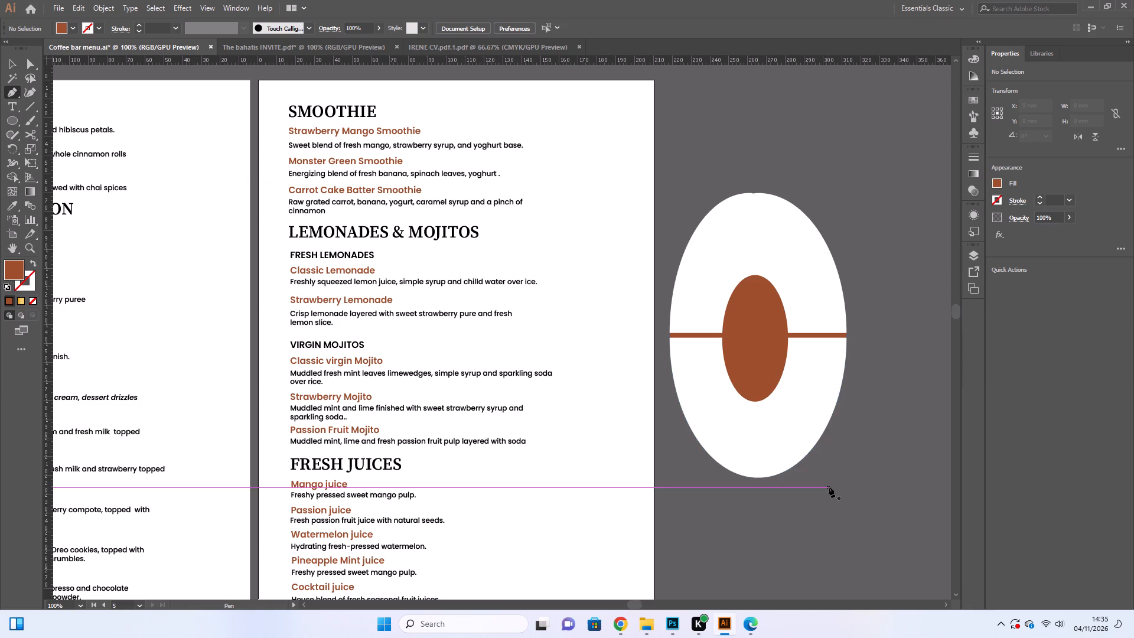
{"action": "left_click", "coordinate": [829, 487]}
{"action": "scroll", "coordinate": [809, 456], "scroll_direction": "down", "scroll_amount": 6}
{"action": "left_click", "coordinate": [17, 122]}
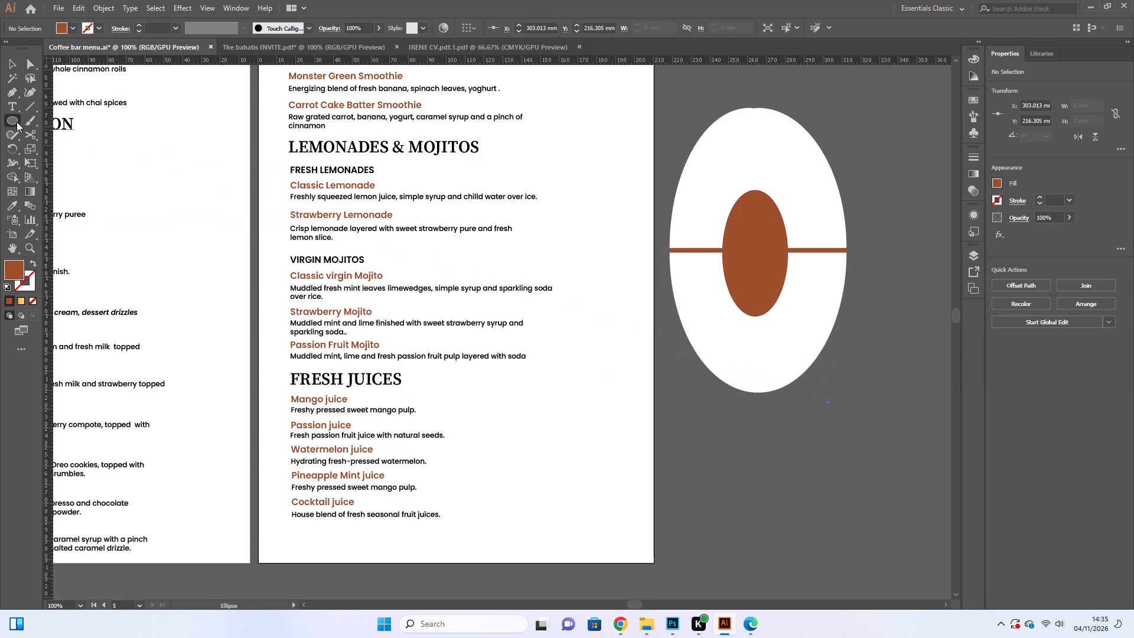
{"action": "left_click_drag", "start_coordinate": [731, 425], "coordinate": [799, 491]}
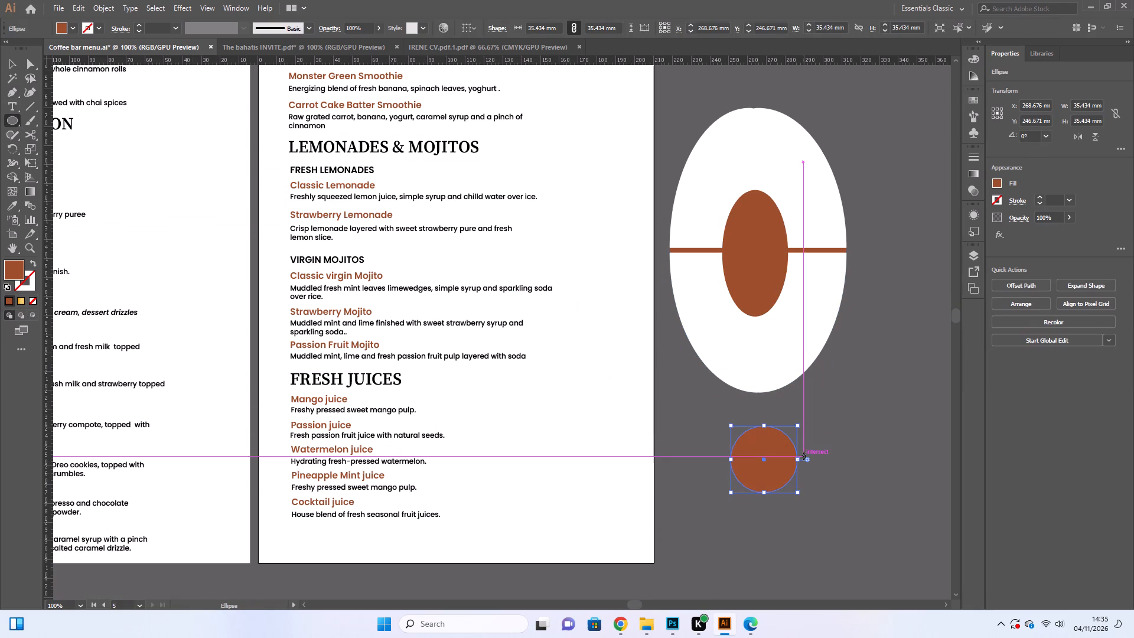
{"action": "left_click", "coordinate": [799, 459]}
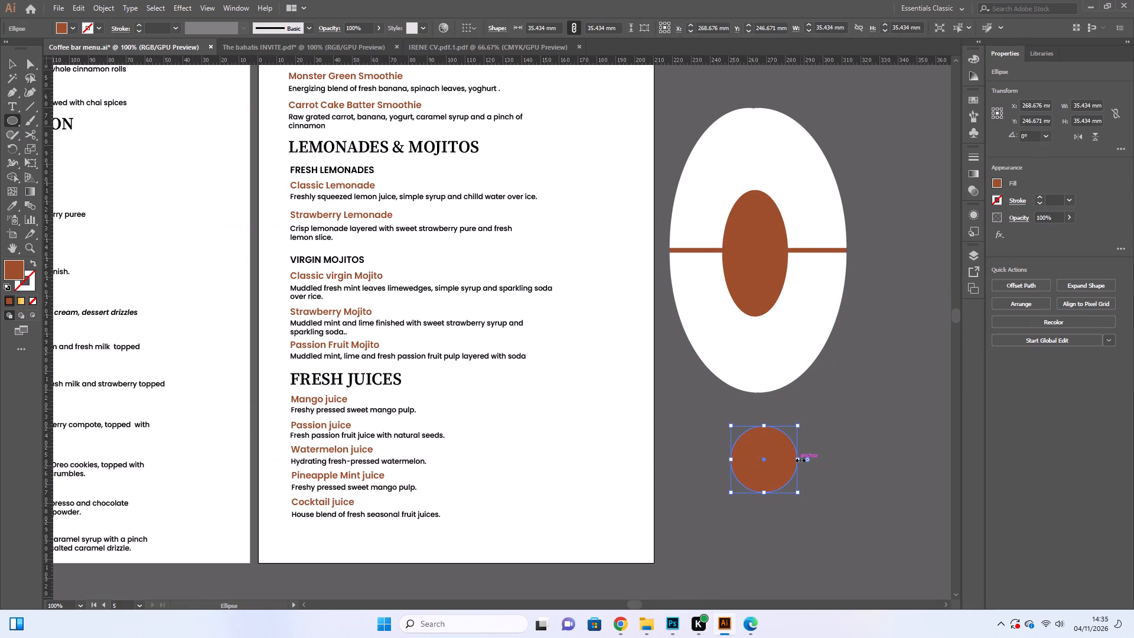
Draw a brown ellipse about 40 mm wide and 31 mm high overlapping the upper part of the circle.
{"action": "left_click", "coordinate": [16, 69]}
{"action": "left_click_drag", "start_coordinate": [15, 119], "coordinate": [35, 131]}
{"action": "left_click_drag", "start_coordinate": [734, 413], "coordinate": [807, 461]}
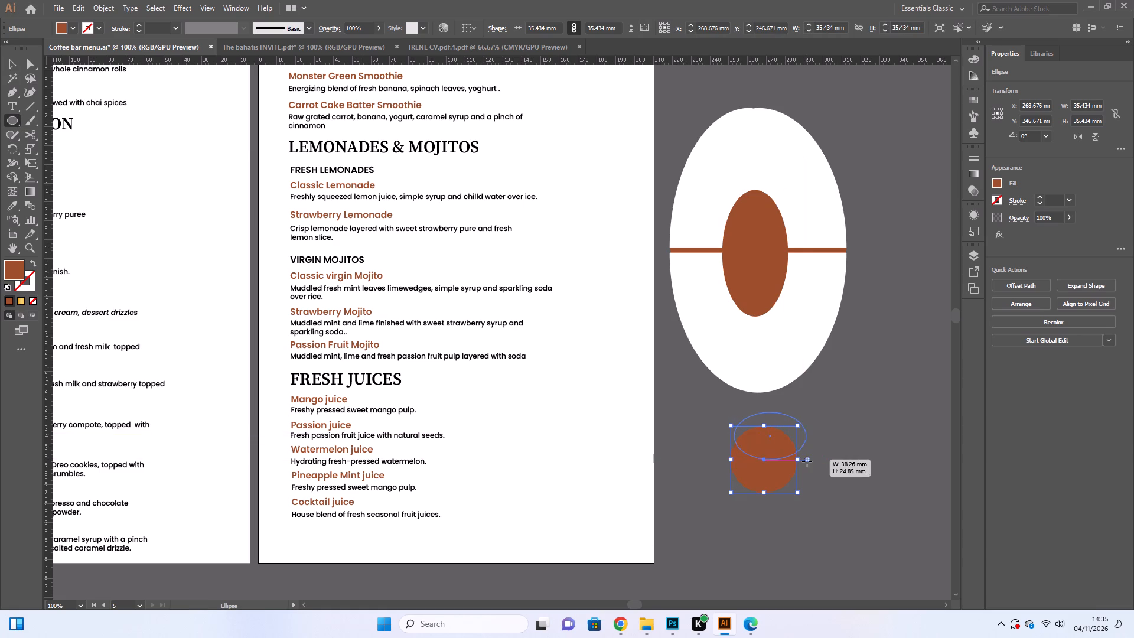
{"action": "left_click_drag", "start_coordinate": [807, 461], "coordinate": [810, 472]}
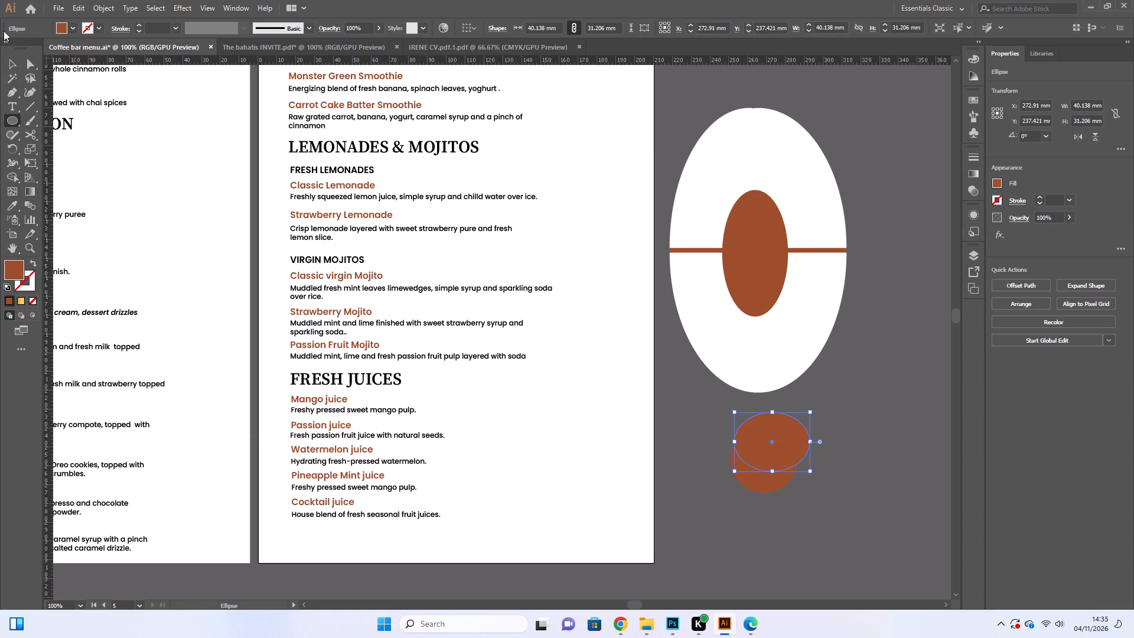
Move the brown ellipse about 4 mm to the left so it sits centred over the circle.
{"action": "left_click", "coordinate": [8, 61]}
{"action": "left_click_drag", "start_coordinate": [780, 440], "coordinate": [775, 440]}
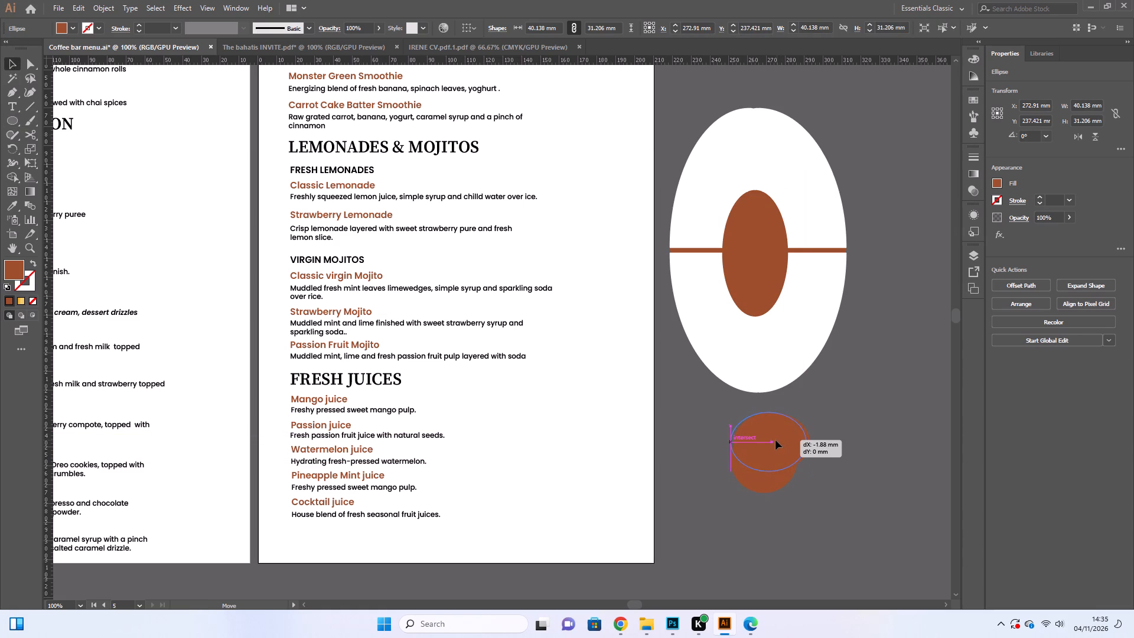
{"action": "left_click_drag", "start_coordinate": [775, 440], "coordinate": [774, 440]}
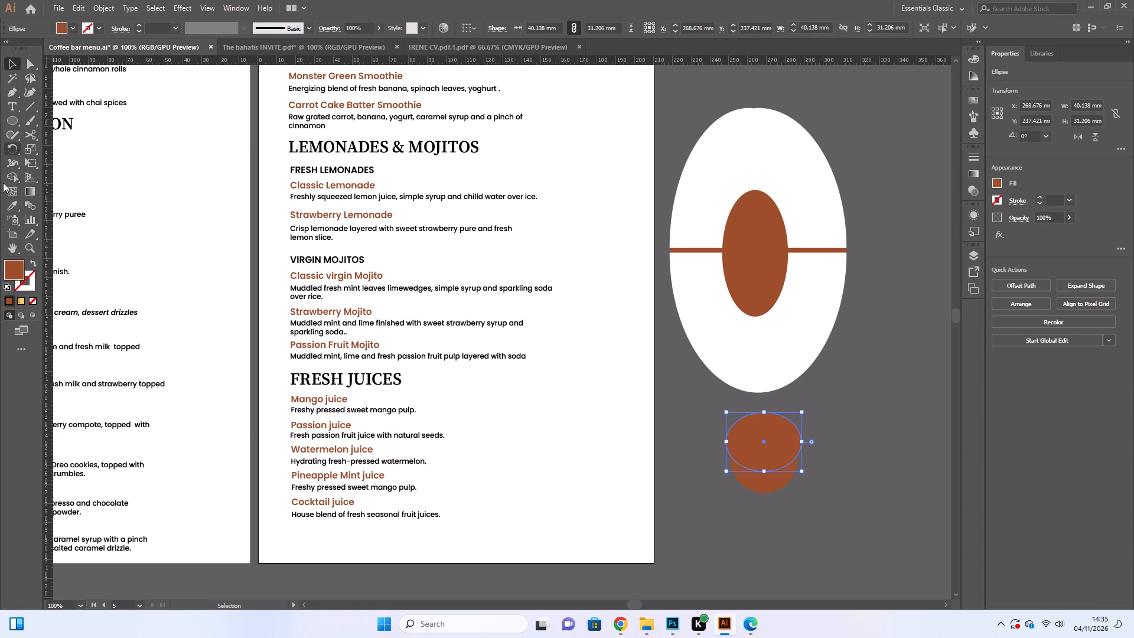
Recolour the ellipse over the circle by sampling the white of the large oval, and deselect it.
{"action": "left_click", "coordinate": [6, 203]}
{"action": "left_click", "coordinate": [715, 298]}
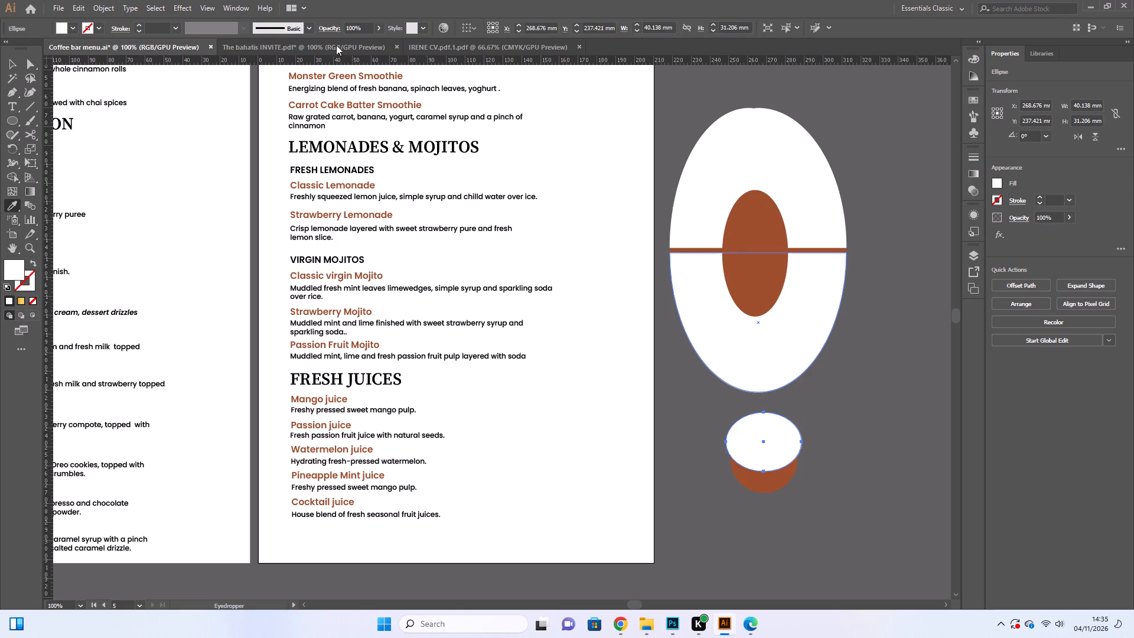
{"action": "left_click", "coordinate": [11, 64]}
{"action": "left_click", "coordinate": [847, 415]}
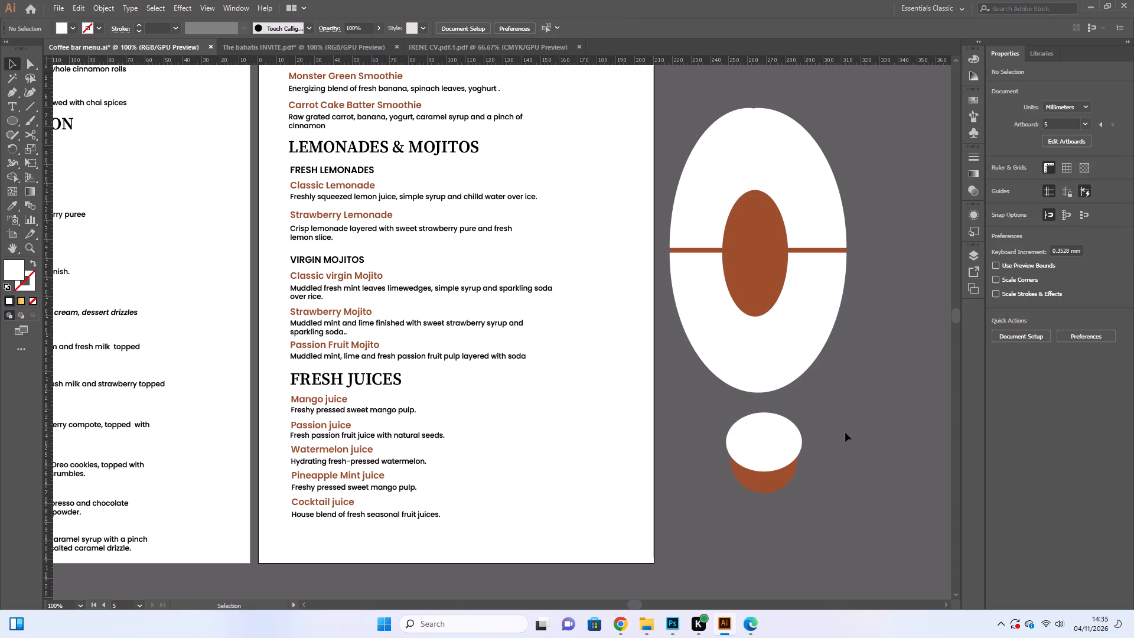
Subtract the white ellipse from the brown circle behind it to leave a crescent, and deselect it.
{"action": "left_click_drag", "start_coordinate": [846, 432], "coordinate": [700, 513]}
{"action": "right_click", "coordinate": [755, 448]}
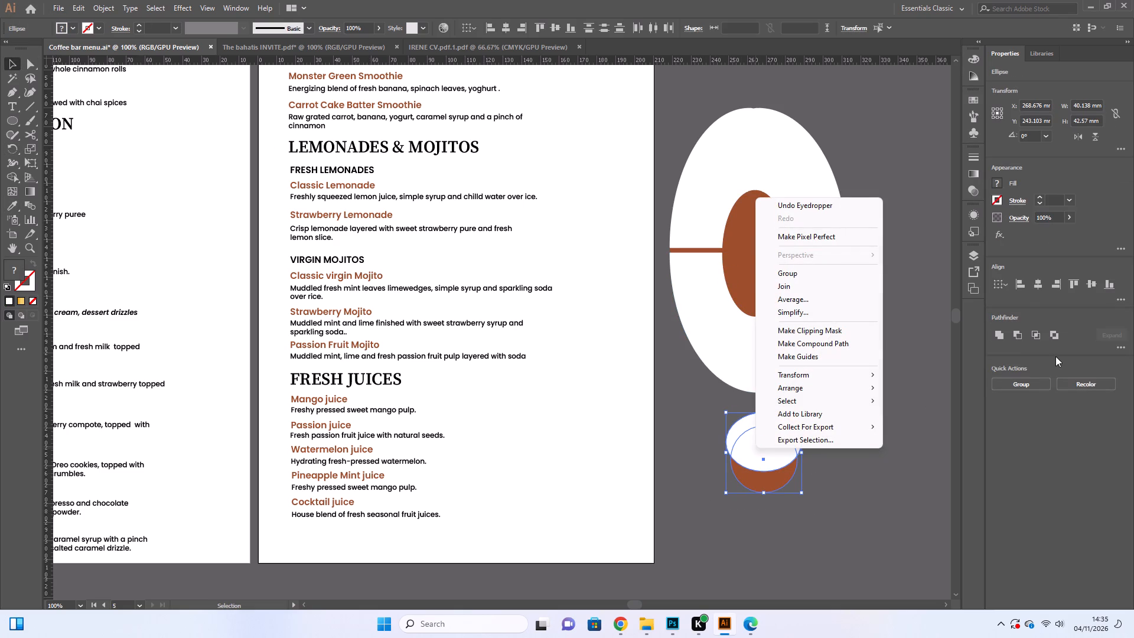
{"action": "left_click", "coordinate": [1018, 332]}
{"action": "left_click", "coordinate": [823, 424]}
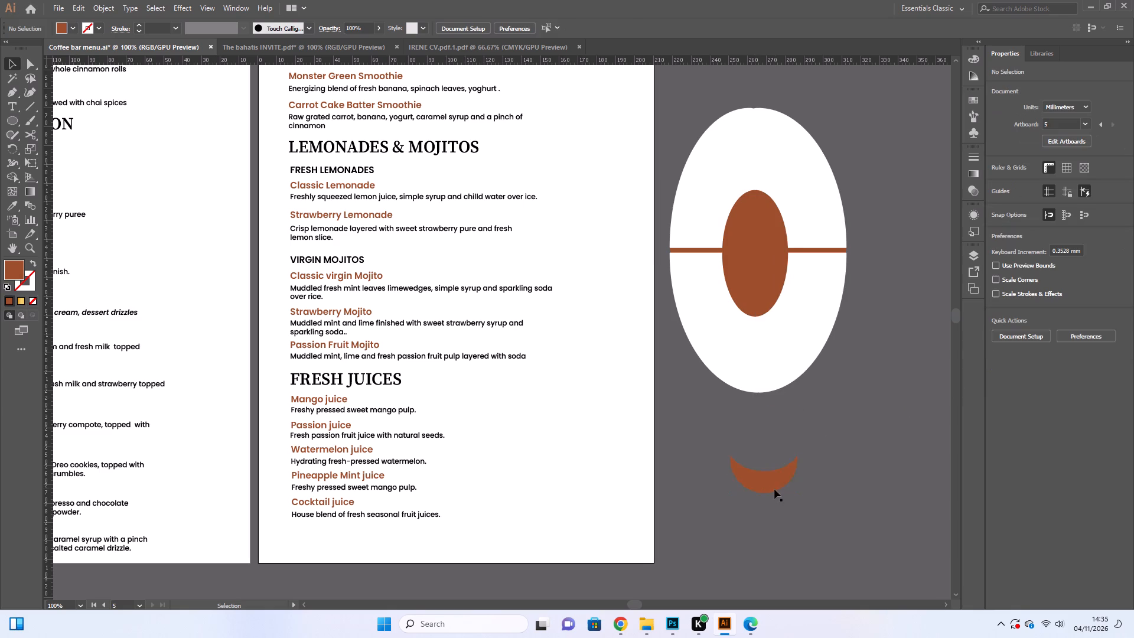
Move the crescent onto the brown centre ellipse, shrink it to about 26 by 11 mm, and place it as a smile in the lower part.
{"action": "left_click_drag", "start_coordinate": [774, 490], "coordinate": [767, 296]}
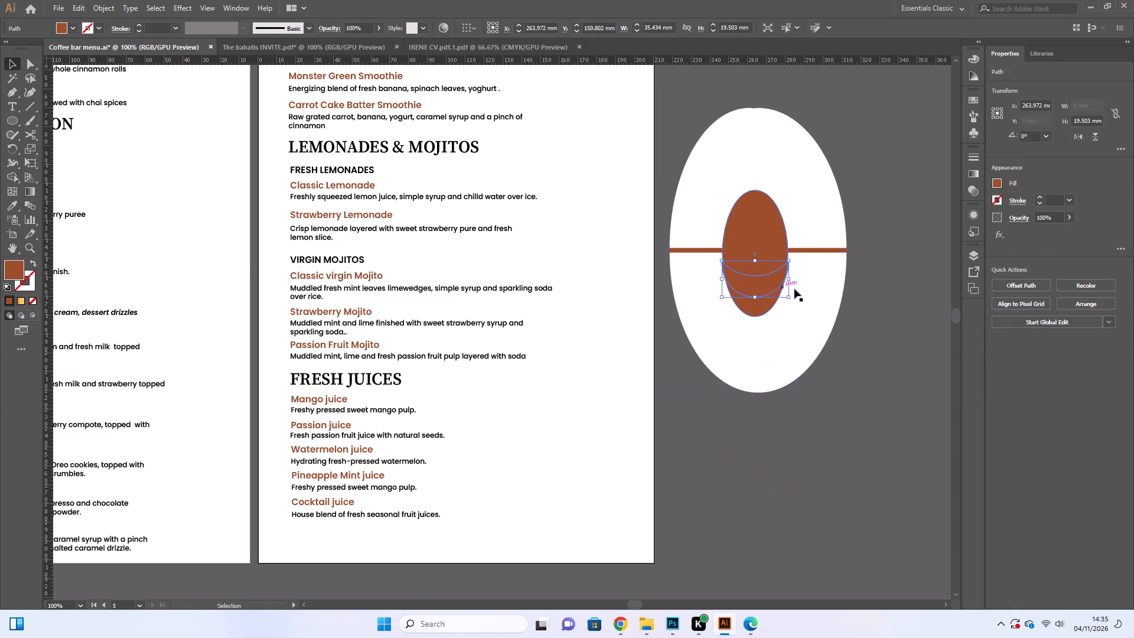
{"action": "left_click_drag", "start_coordinate": [790, 295], "coordinate": [778, 287]}
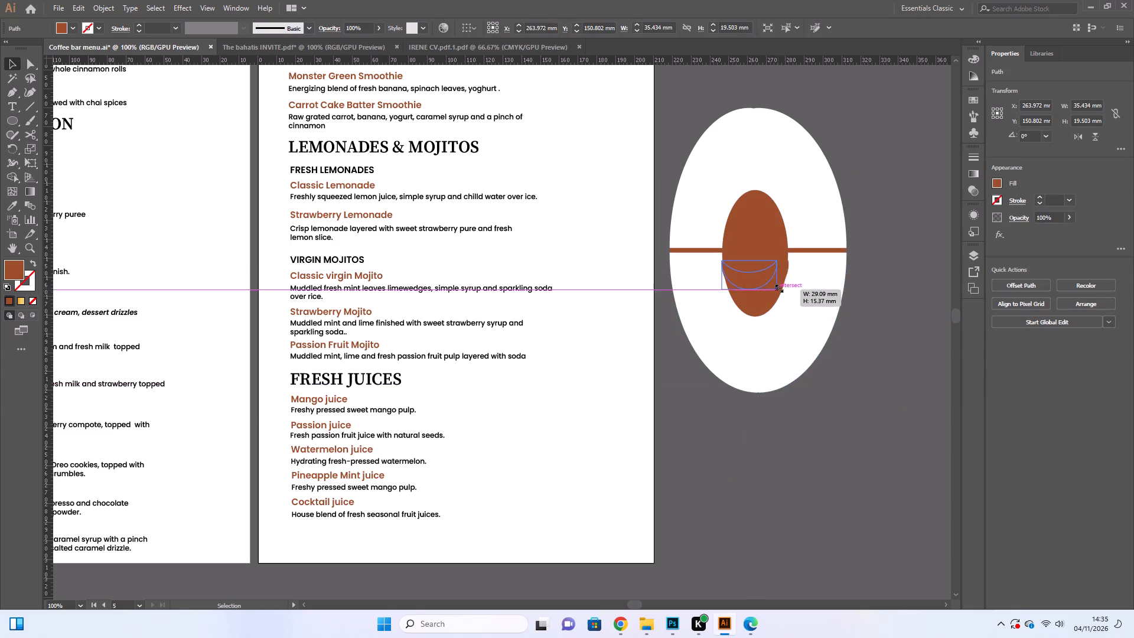
{"action": "left_click_drag", "start_coordinate": [778, 287], "coordinate": [770, 281]}
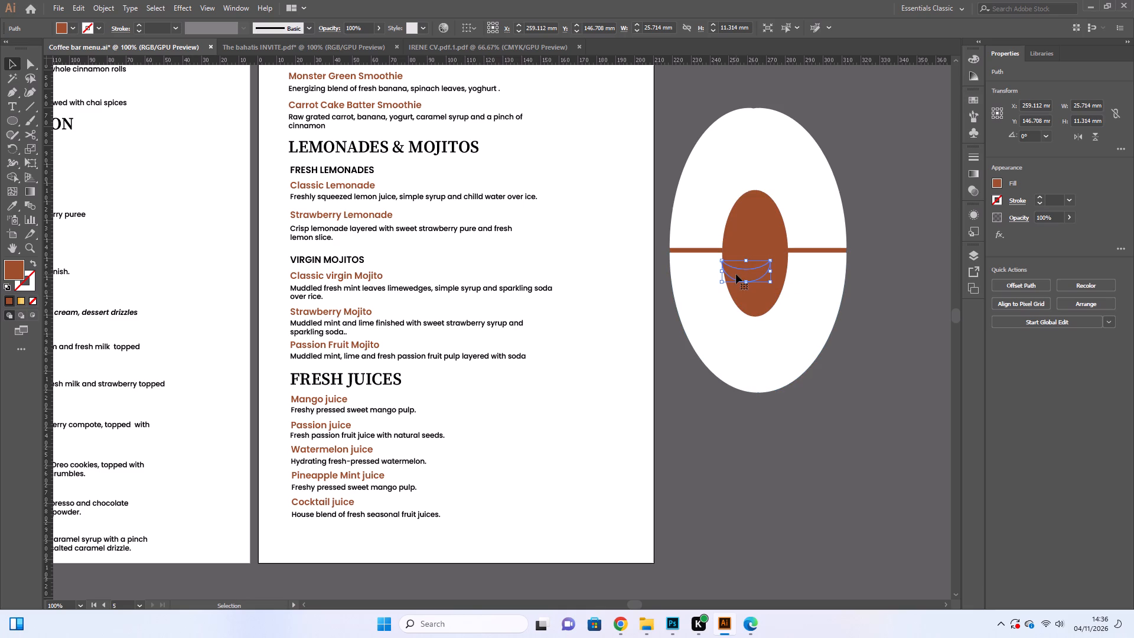
{"action": "left_click_drag", "start_coordinate": [740, 278], "coordinate": [750, 296]}
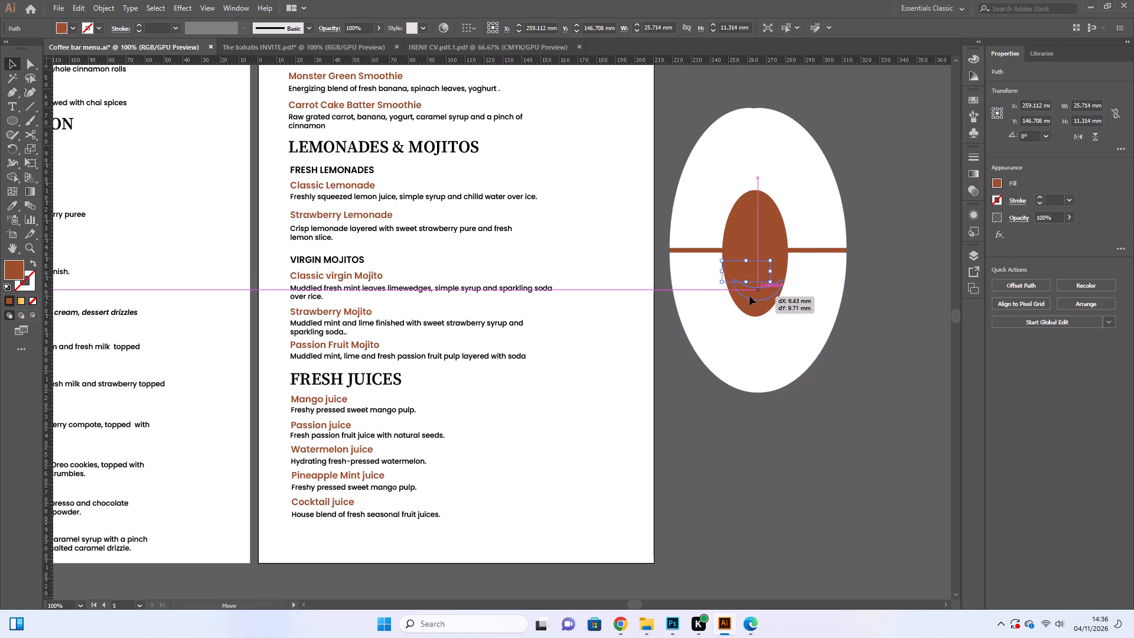
{"action": "left_click_drag", "start_coordinate": [750, 296], "coordinate": [749, 295]}
{"action": "left_click", "coordinate": [783, 307]}
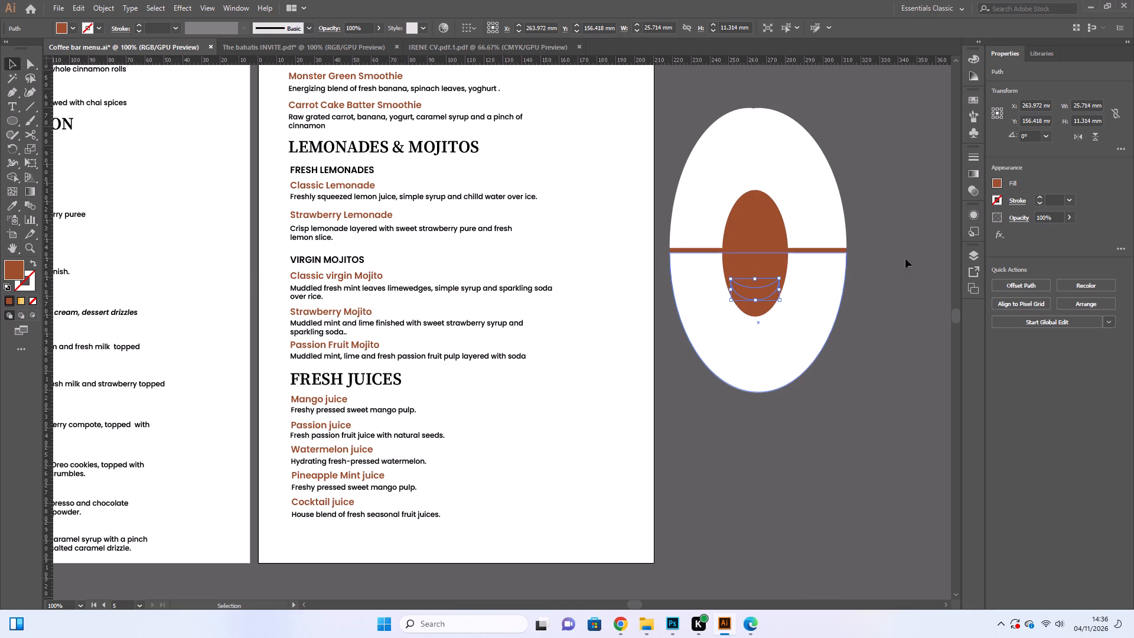
Fill the smile crescent with white and deselect it.
{"action": "left_click", "coordinate": [994, 181]}
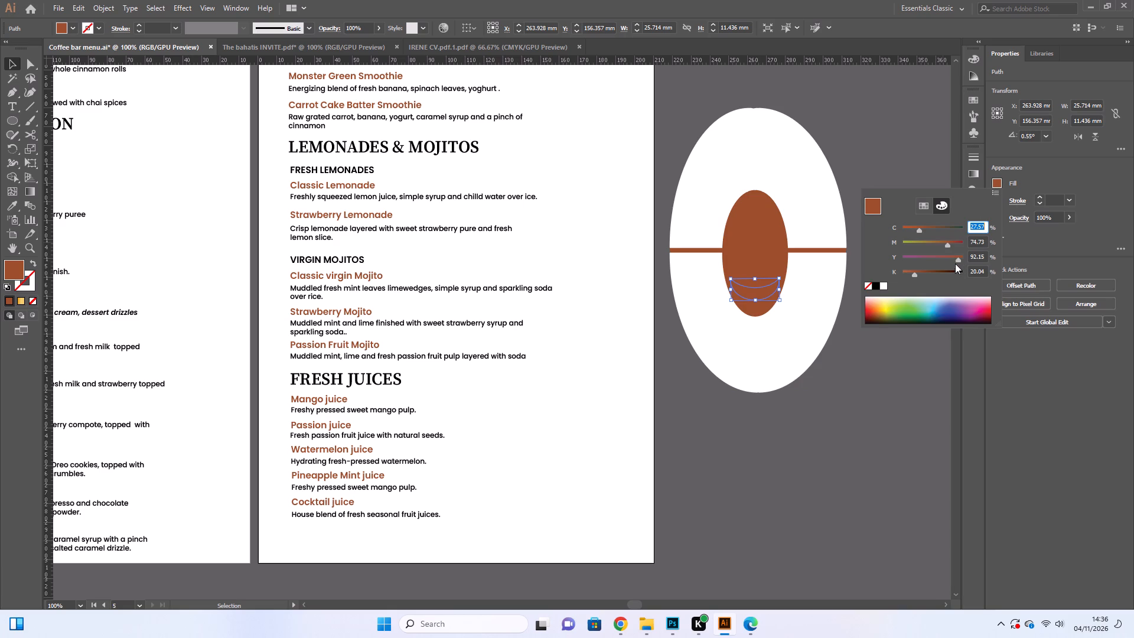
{"action": "left_click", "coordinate": [882, 284]}
{"action": "double_click", "coordinate": [774, 406]}
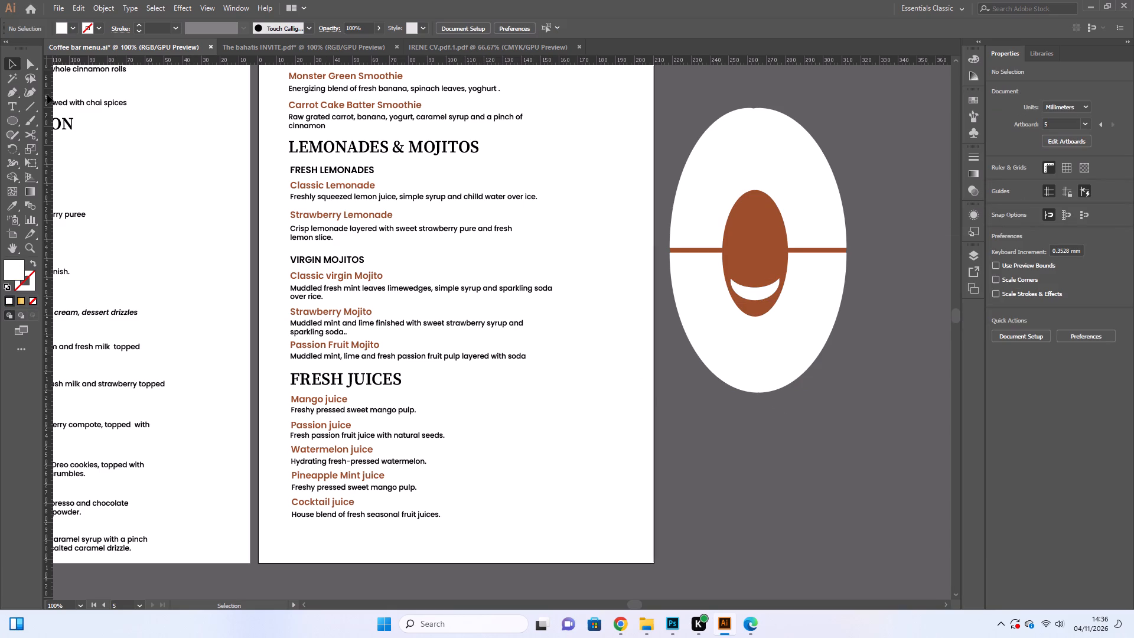
Draw a small white ellipse about 4.6 mm wide and 7.3 mm high as the left eye on the brown ellipse.
{"action": "left_click", "coordinate": [12, 118]}
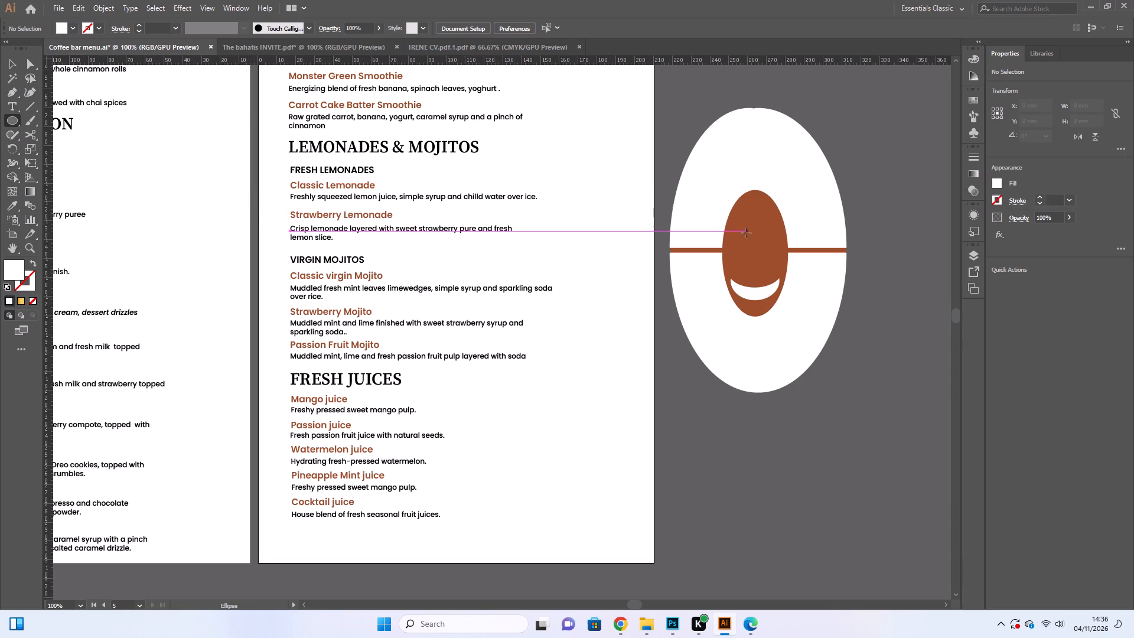
{"action": "left_click_drag", "start_coordinate": [732, 227], "coordinate": [739, 243]}
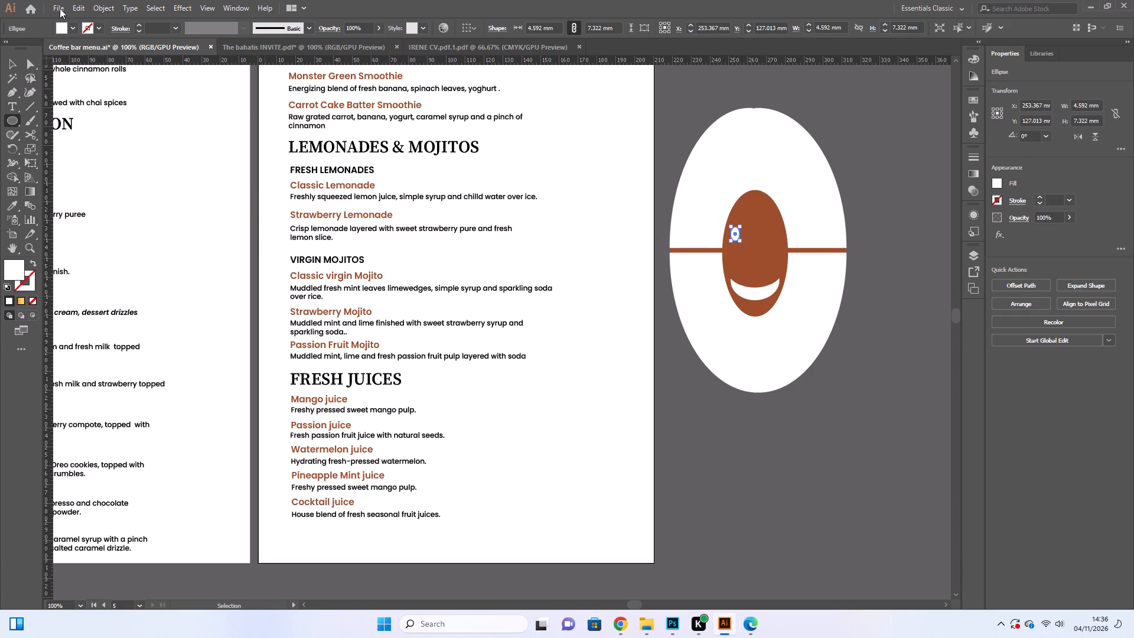
{"action": "left_click", "coordinate": [9, 58]}
Copy and paste the small white eye ellipse, and place the copy as the right eye on the brown ellipse.
{"action": "left_click", "coordinate": [78, 13]}
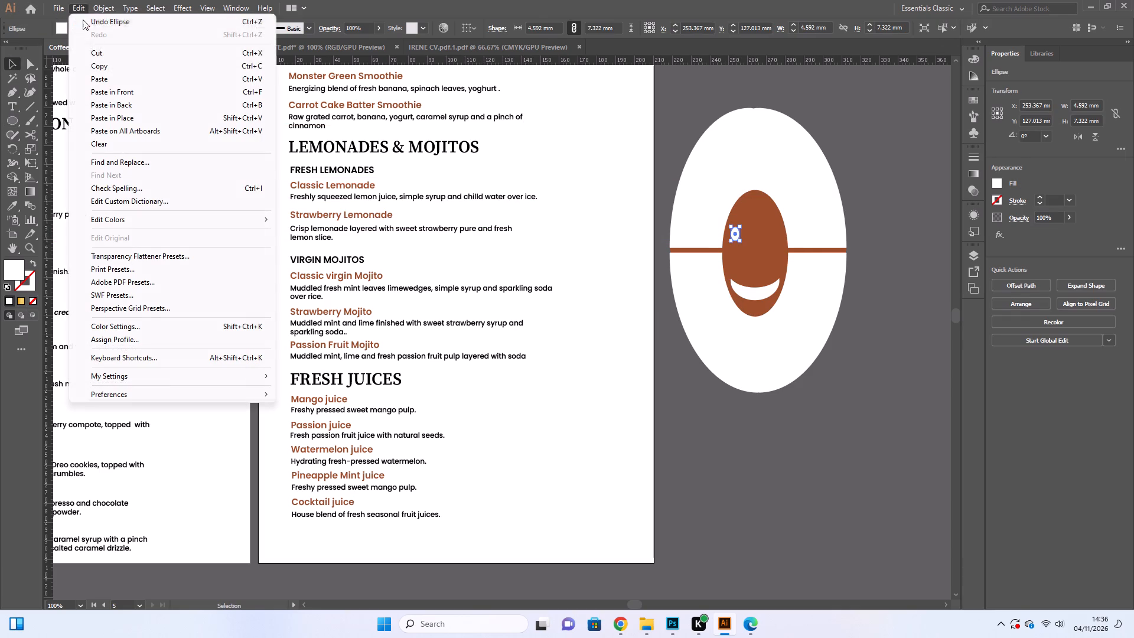
{"action": "left_click", "coordinate": [95, 63]}
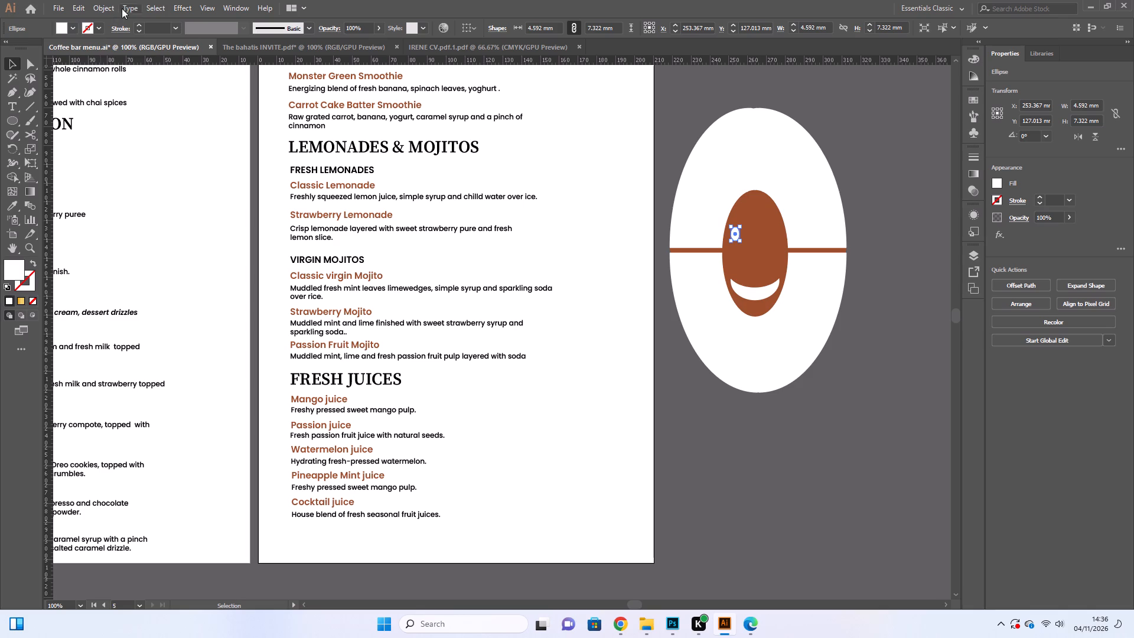
{"action": "left_click", "coordinate": [83, 11]}
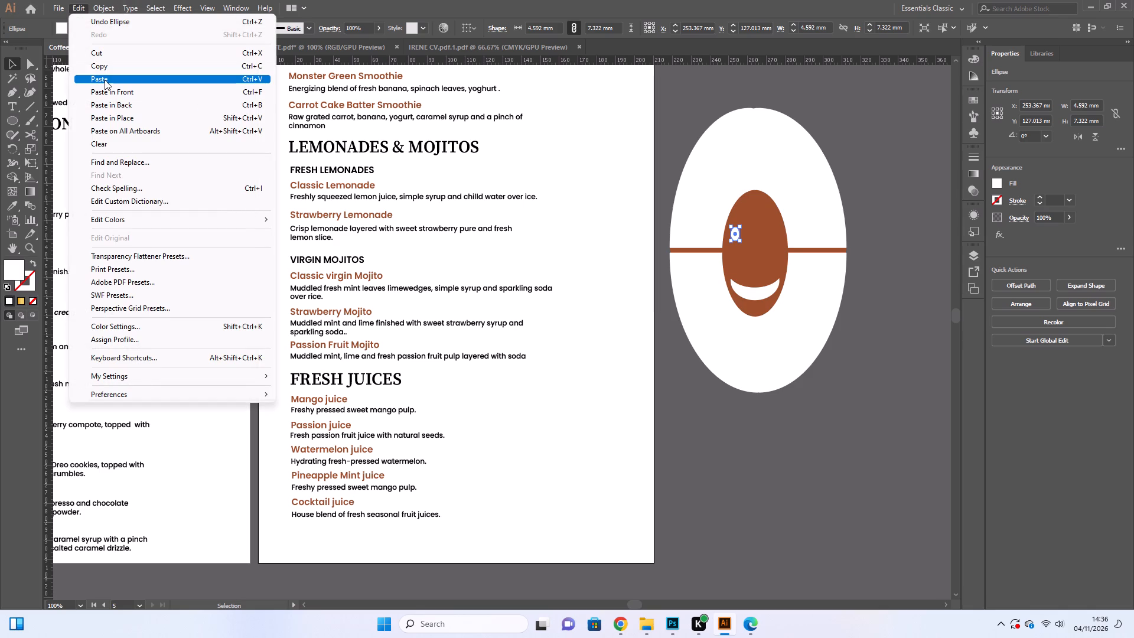
{"action": "left_click", "coordinate": [105, 80]}
{"action": "left_click", "coordinate": [696, 398]}
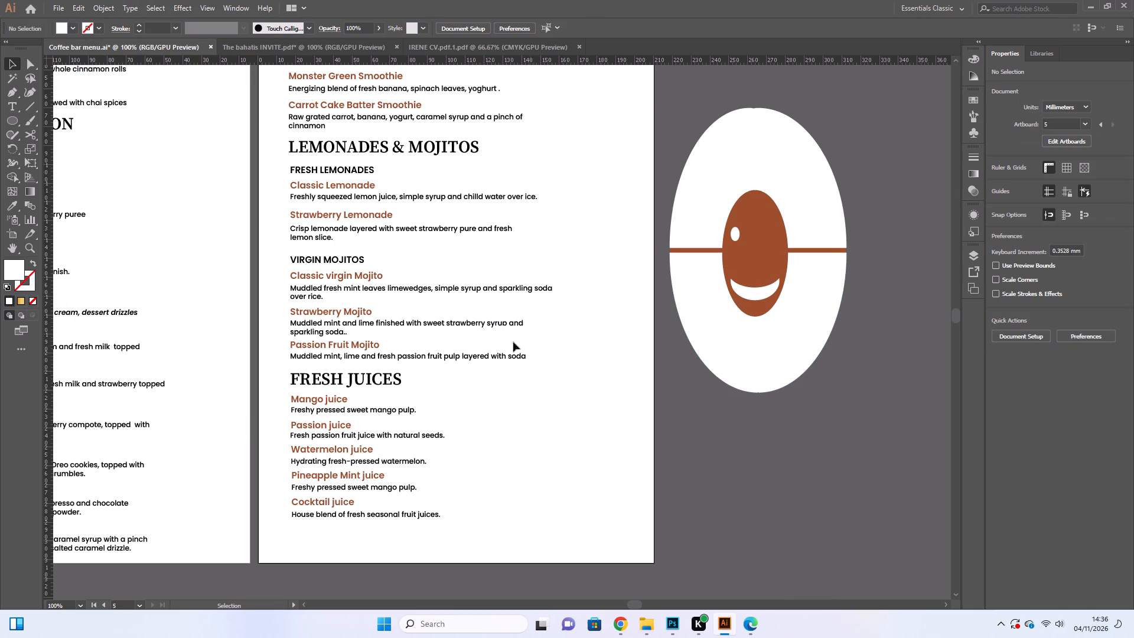
{"action": "left_click_drag", "start_coordinate": [502, 334], "coordinate": [757, 260]}
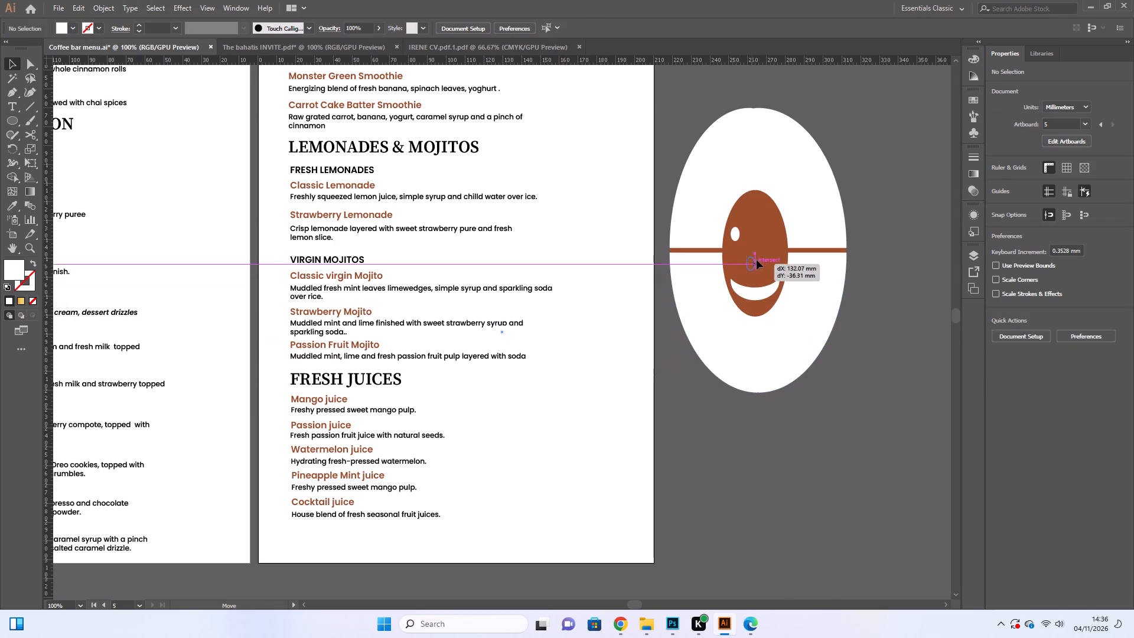
{"action": "left_click_drag", "start_coordinate": [757, 260], "coordinate": [764, 236]}
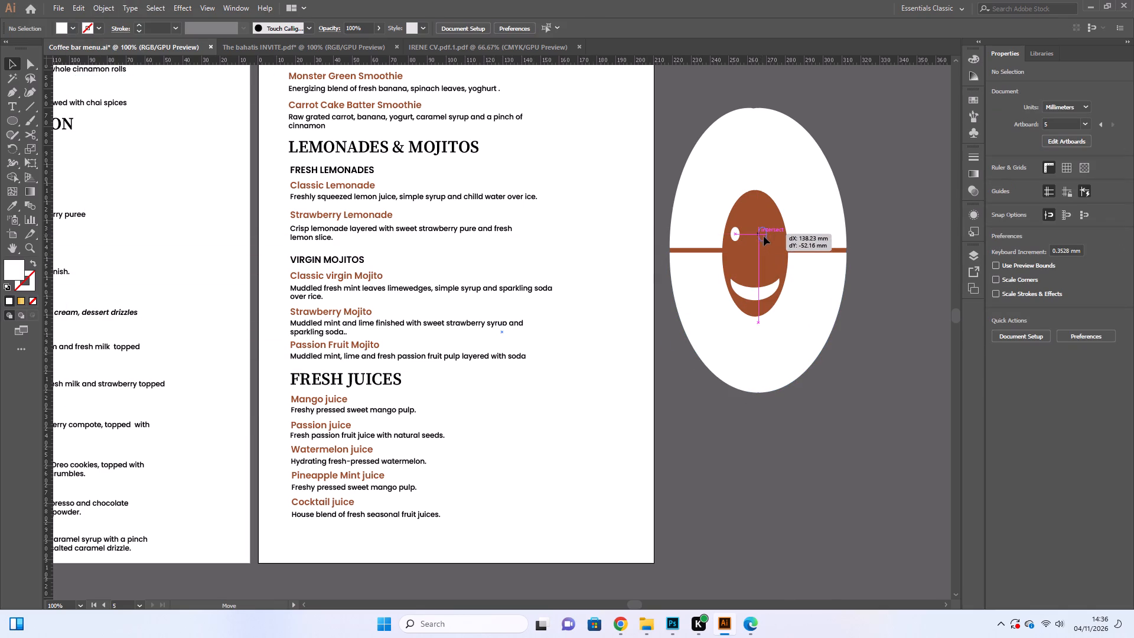
{"action": "left_click_drag", "start_coordinate": [764, 236], "coordinate": [765, 244]}
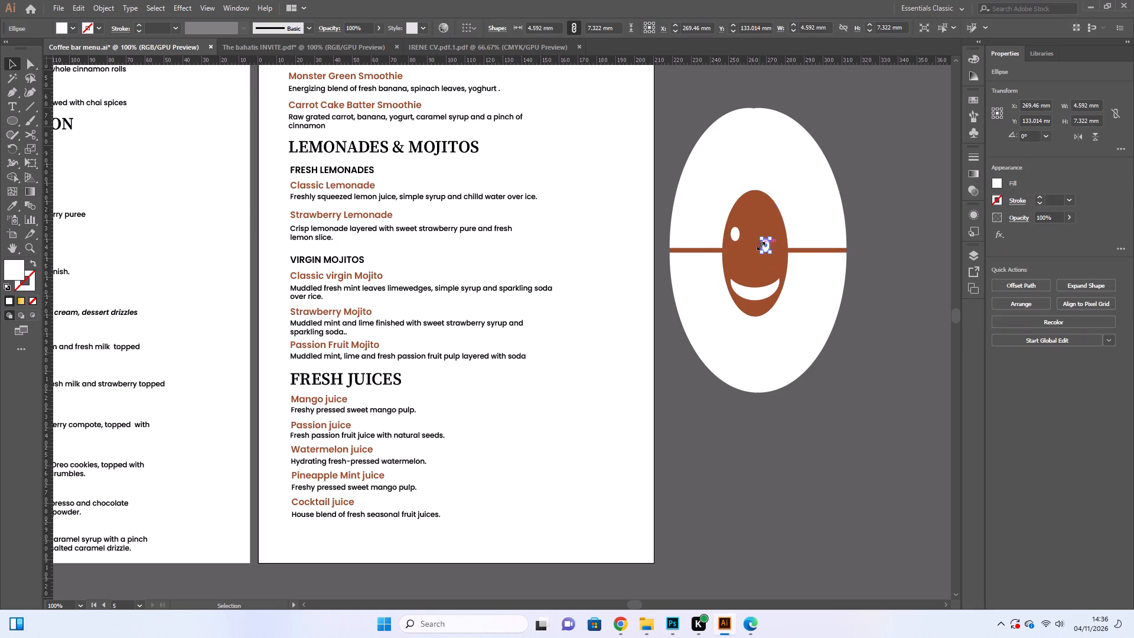
Move the left eye about 7 mm down and 2 mm inward, level the right eye with it, and deselect.
{"action": "left_click_drag", "start_coordinate": [735, 233], "coordinate": [739, 249]}
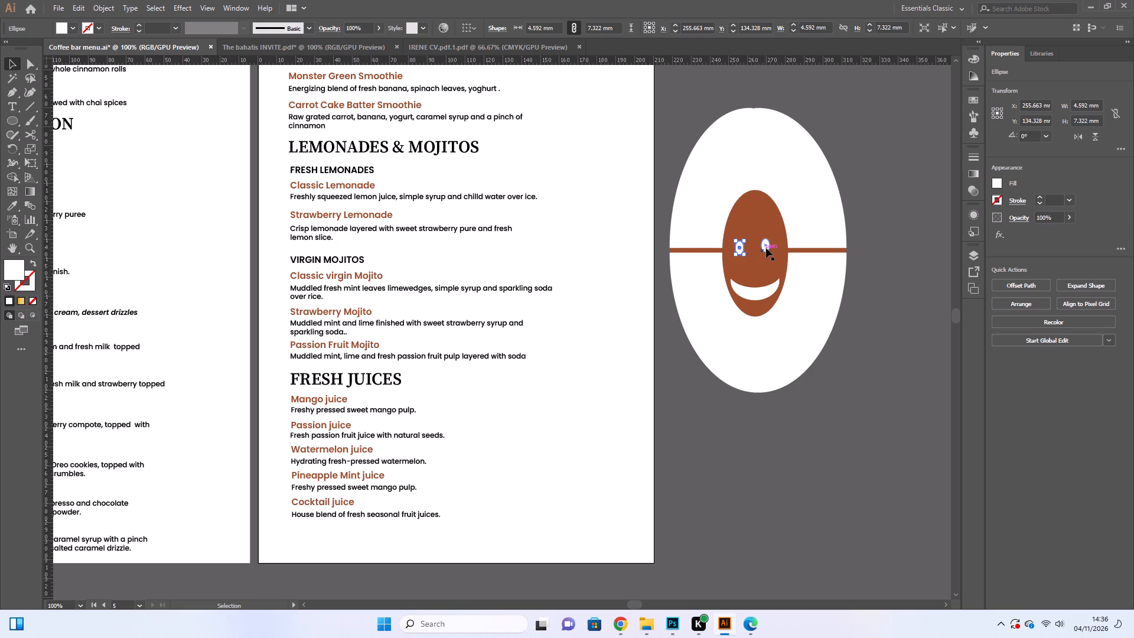
{"action": "left_click", "coordinate": [767, 248]}
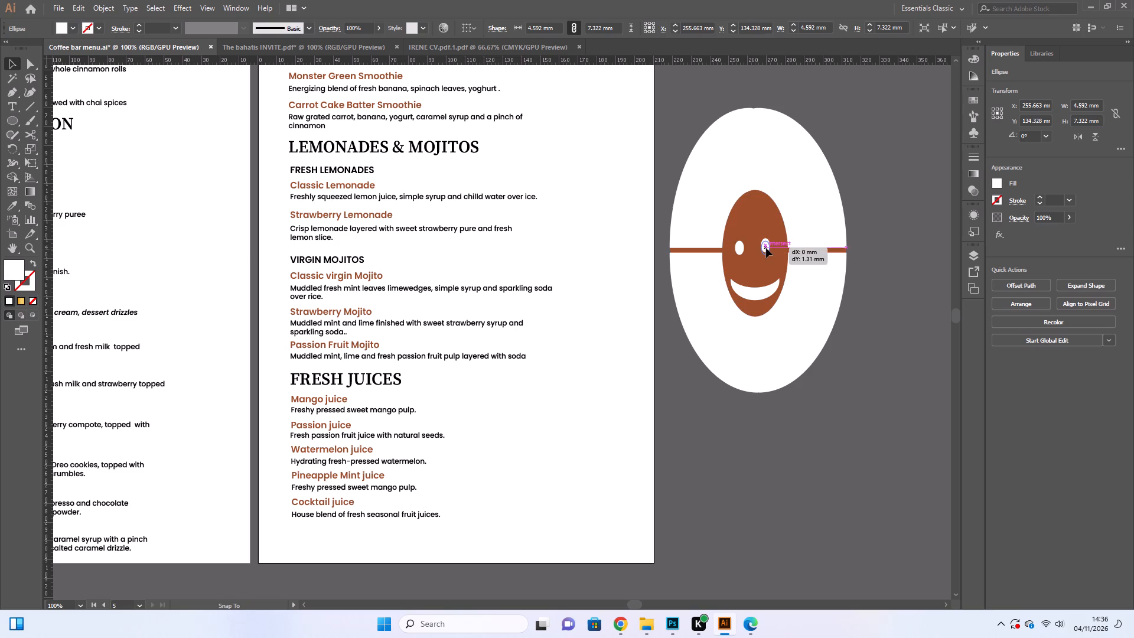
{"action": "left_click", "coordinate": [849, 349]}
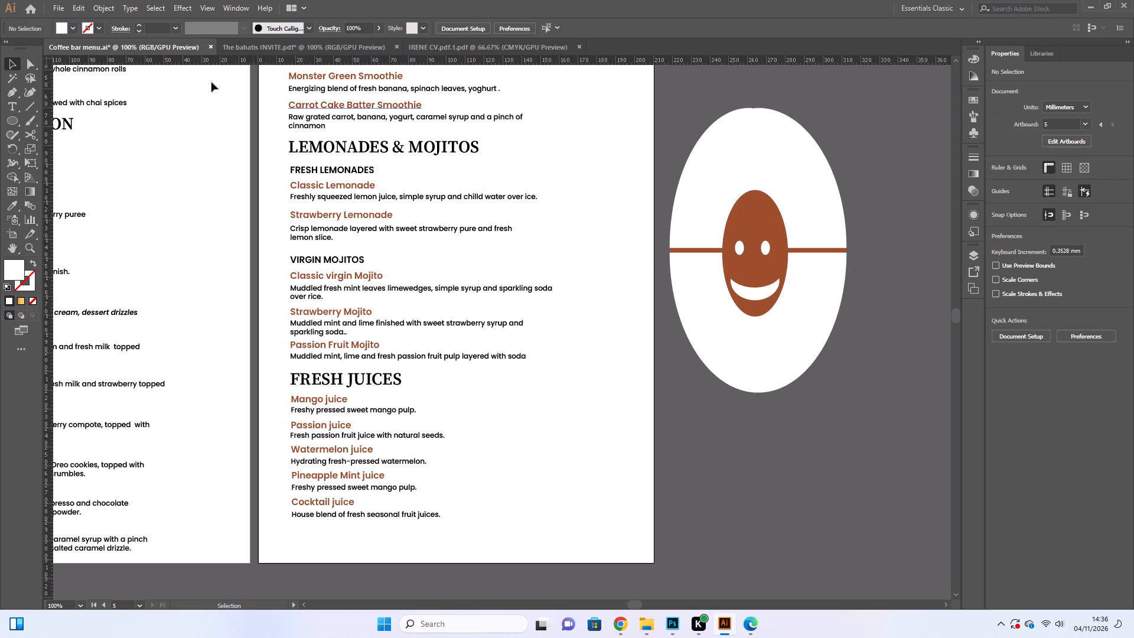
Draw a white ellipse about 14 mm wide and 7 mm high as a nose above the smile, shift it about 2 mm left, and deselect.
{"action": "left_click", "coordinate": [18, 122]}
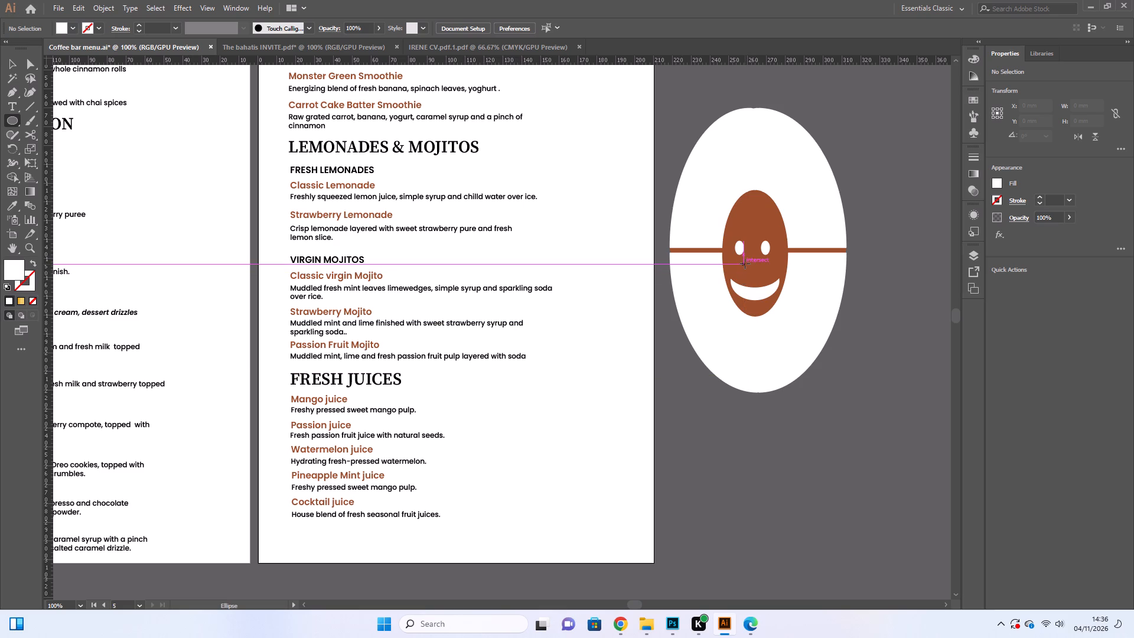
{"action": "left_click_drag", "start_coordinate": [745, 263], "coordinate": [768, 278]}
{"action": "left_click", "coordinate": [13, 63]}
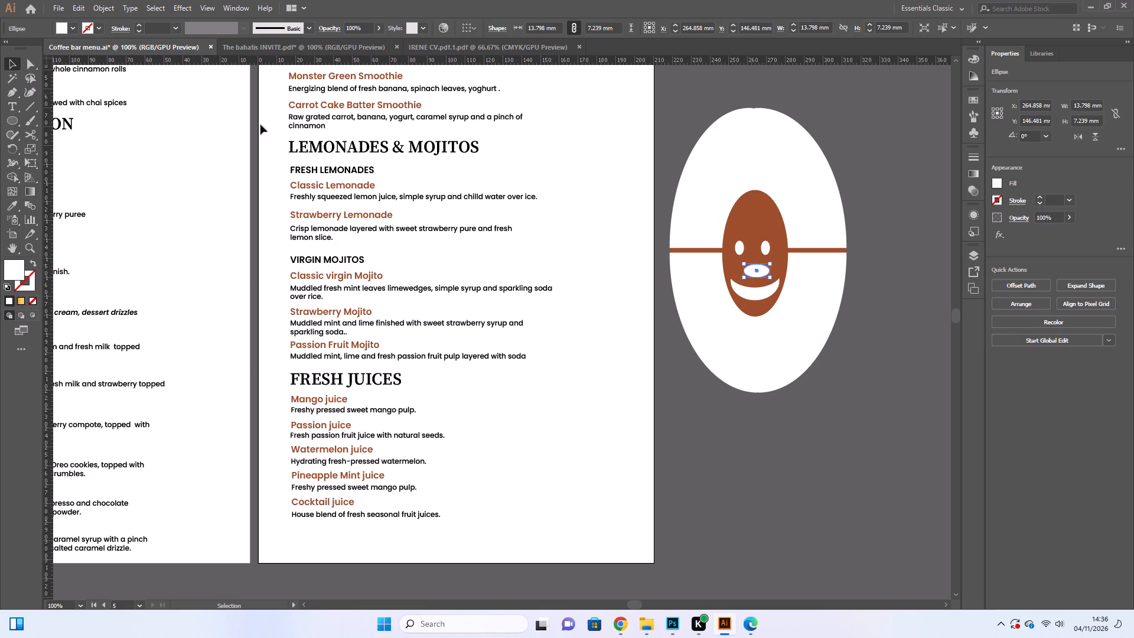
{"action": "left_click", "coordinate": [759, 268]}
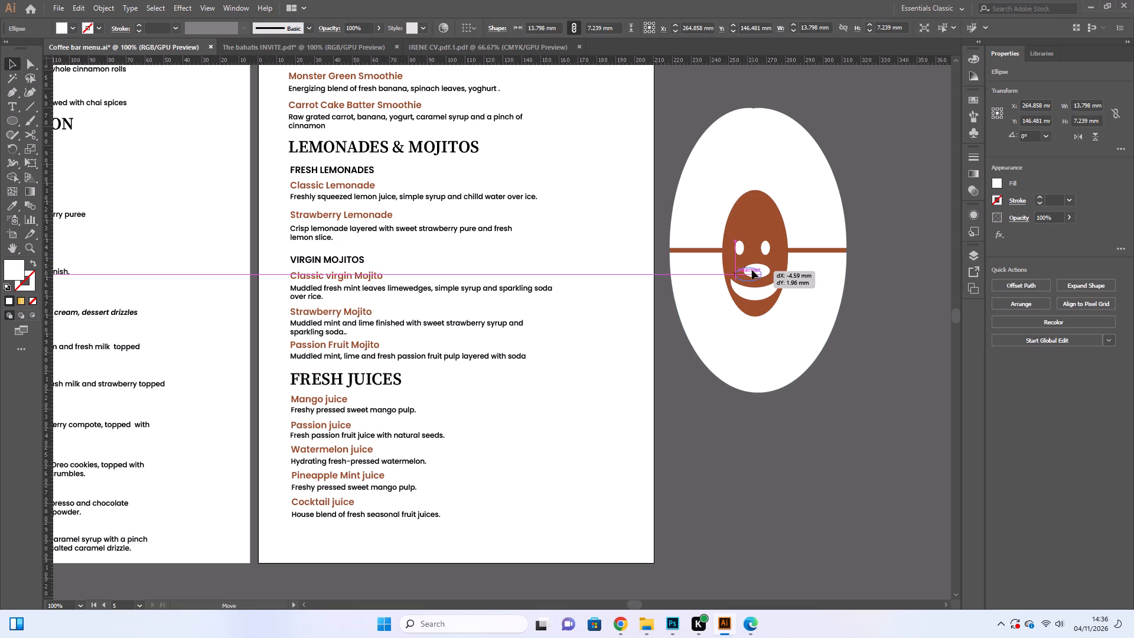
{"action": "left_click", "coordinate": [831, 354]}
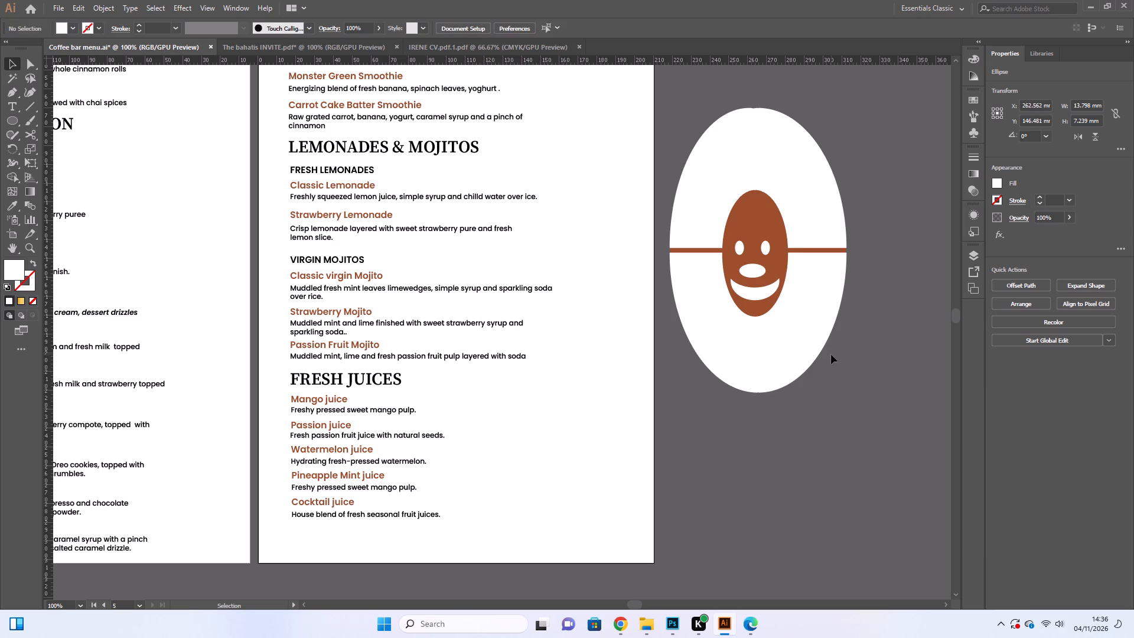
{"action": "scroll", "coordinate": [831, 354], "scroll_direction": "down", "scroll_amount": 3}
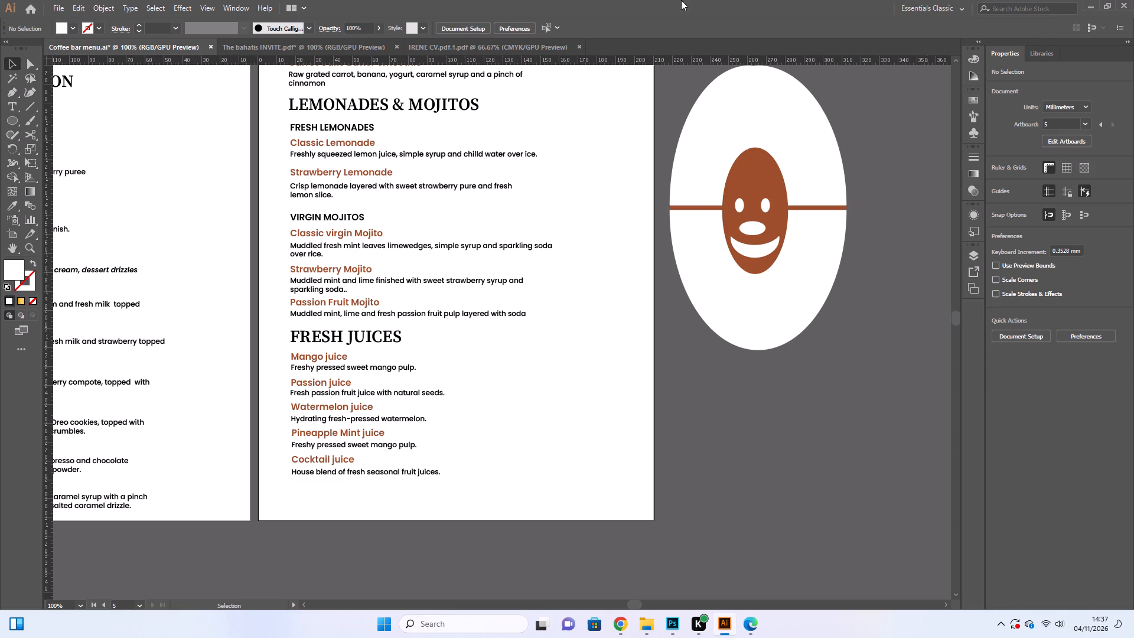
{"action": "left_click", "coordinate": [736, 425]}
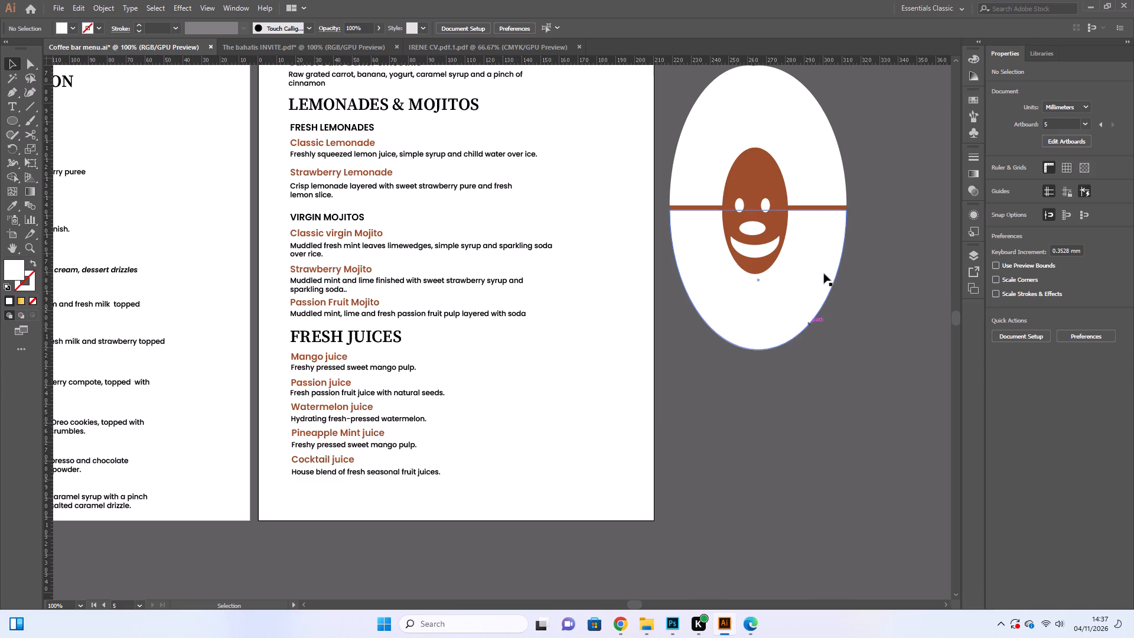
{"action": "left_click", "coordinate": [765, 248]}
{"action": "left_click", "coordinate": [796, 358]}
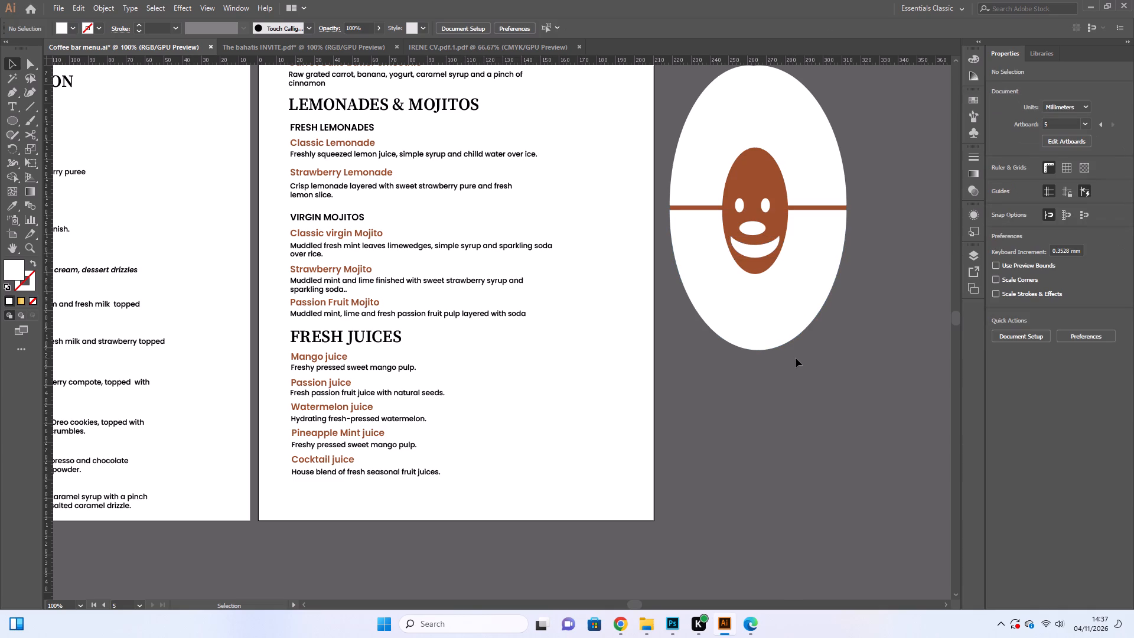
Draw a narrow white ellipse about 14 mm wide and 113 mm high from the brown ellipse's left side down past the white oval.
{"action": "scroll", "coordinate": [796, 358], "scroll_direction": "up", "scroll_amount": 3}
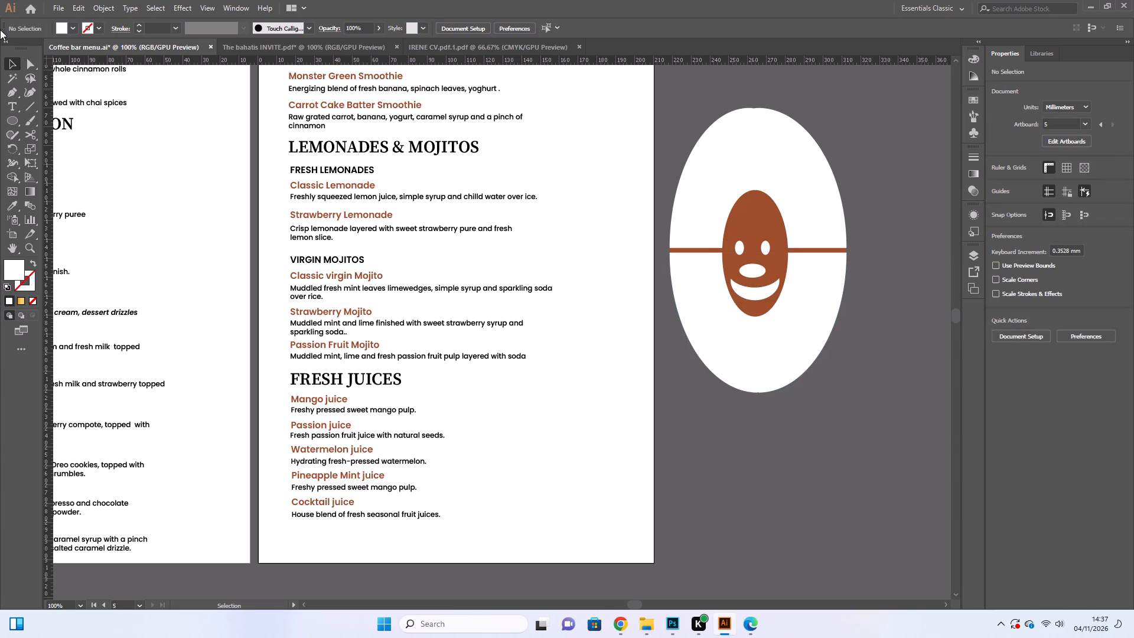
{"action": "left_click", "coordinate": [16, 120]}
{"action": "left_click_drag", "start_coordinate": [718, 258], "coordinate": [787, 470]}
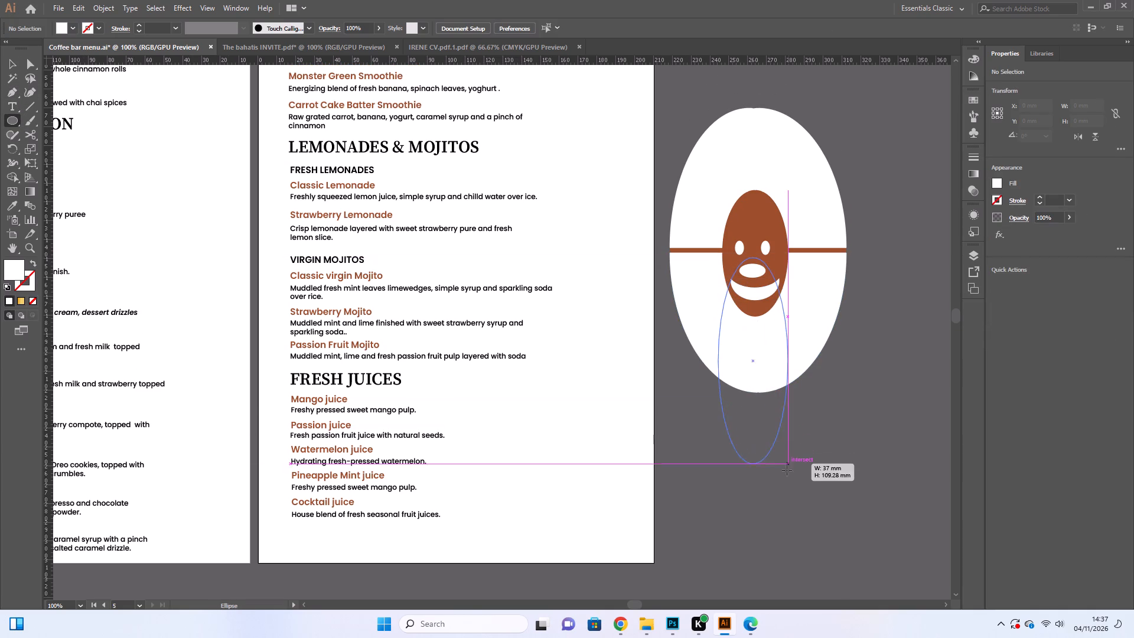
{"action": "left_click_drag", "start_coordinate": [787, 470], "coordinate": [745, 471]}
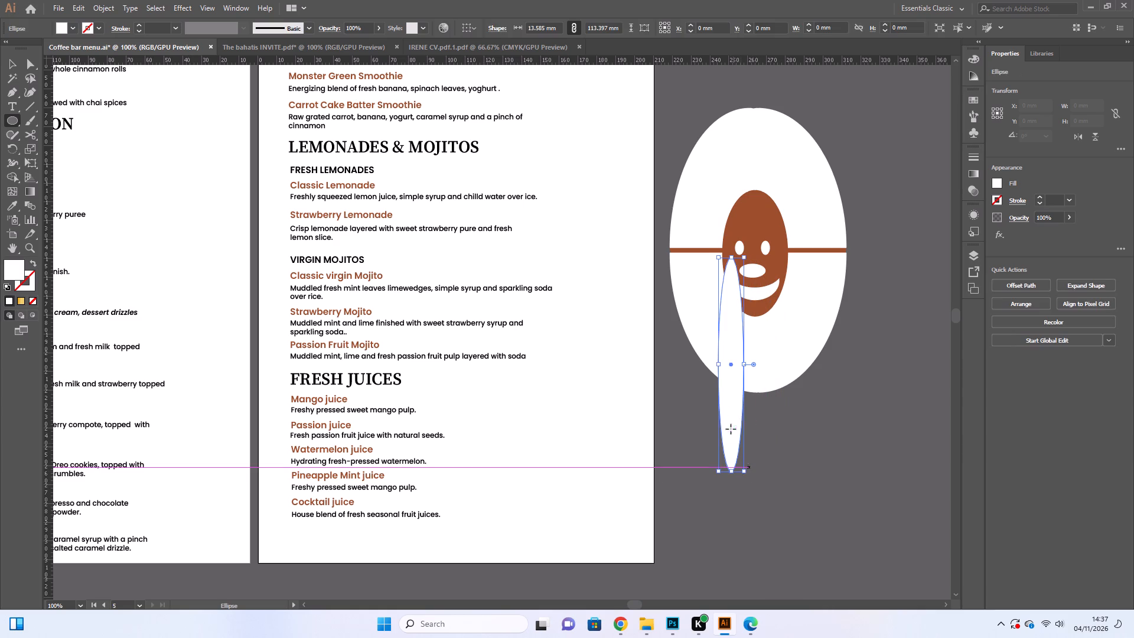
Move the narrow ellipse about 14 mm right and 3 mm down, and match its white fill to the rust-brown face ellipse.
{"action": "left_click", "coordinate": [8, 63]}
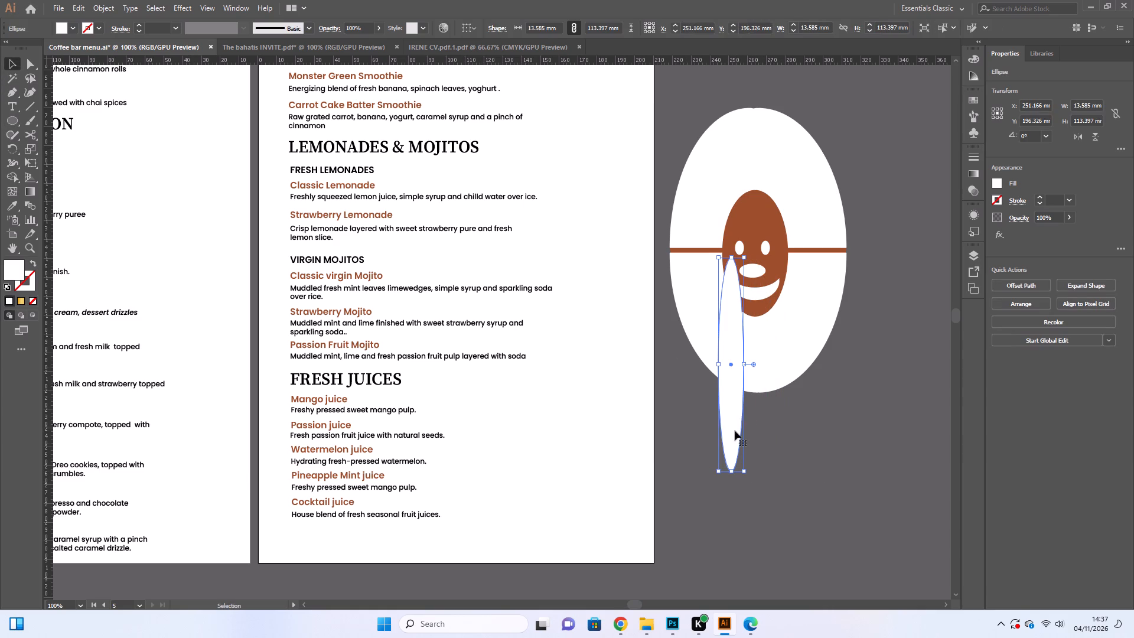
{"action": "left_click_drag", "start_coordinate": [735, 407], "coordinate": [762, 414]}
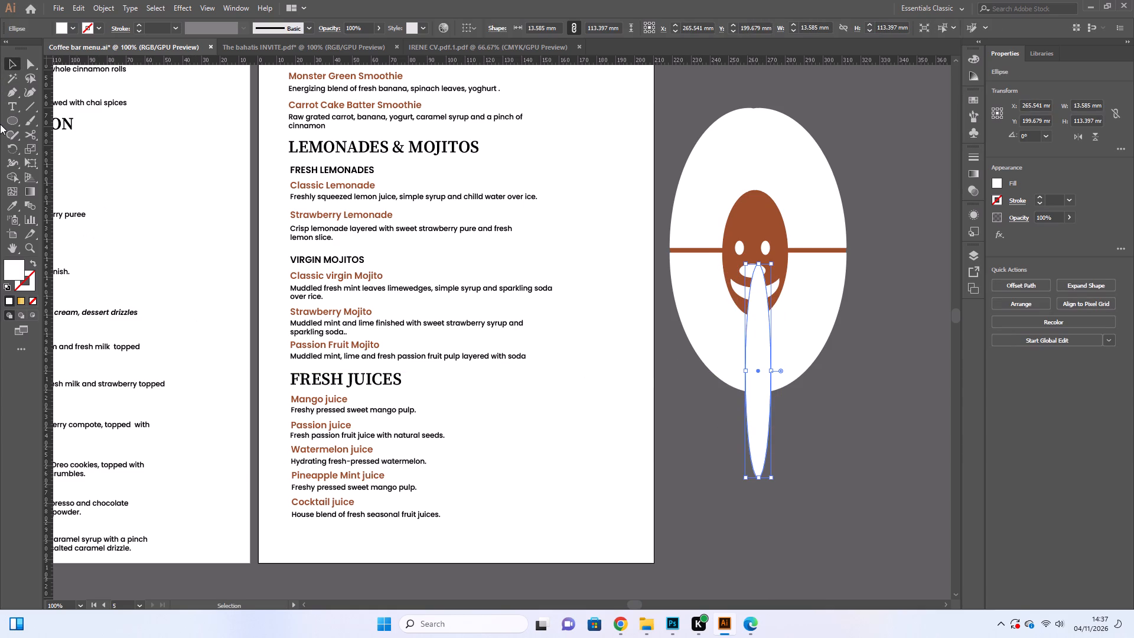
{"action": "left_click", "coordinate": [13, 200]}
{"action": "left_click", "coordinate": [769, 219]}
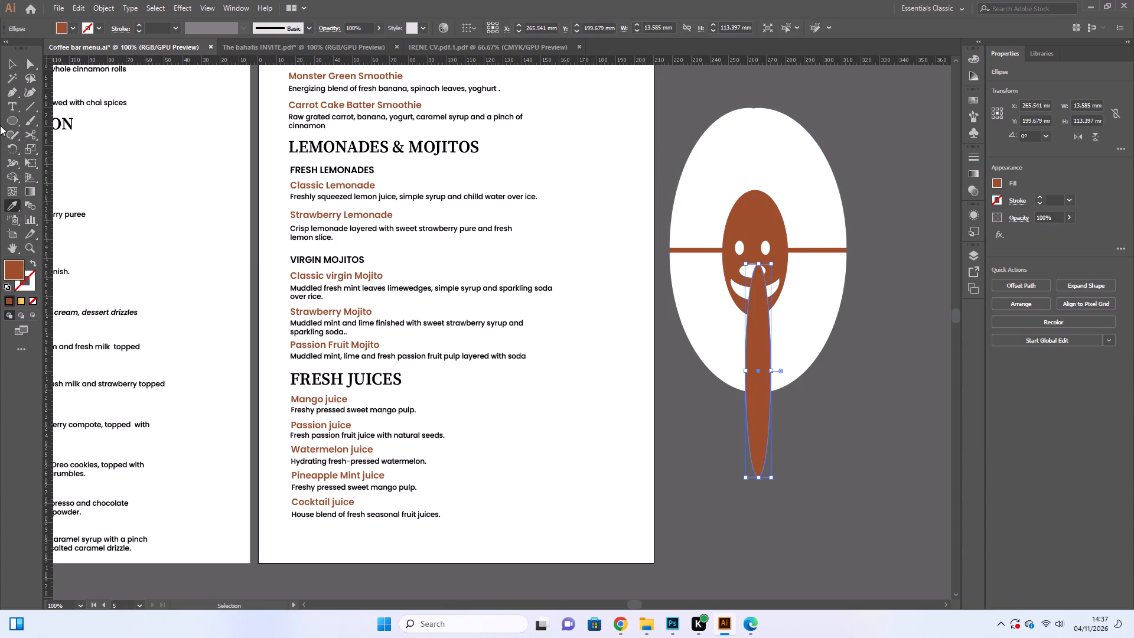
{"action": "left_click", "coordinate": [10, 61]}
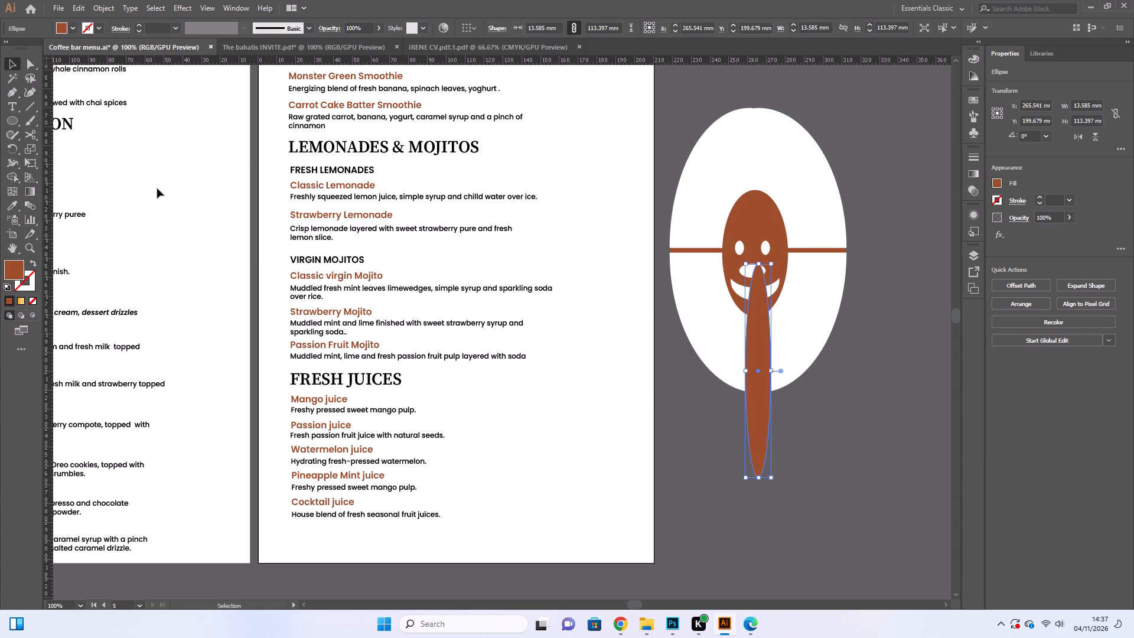
{"action": "left_click", "coordinate": [11, 63]}
Send the narrow brown ellipse to the back as a neck, and shift it about 2 mm right and 1.5 mm down.
{"action": "right_click", "coordinate": [752, 347]}
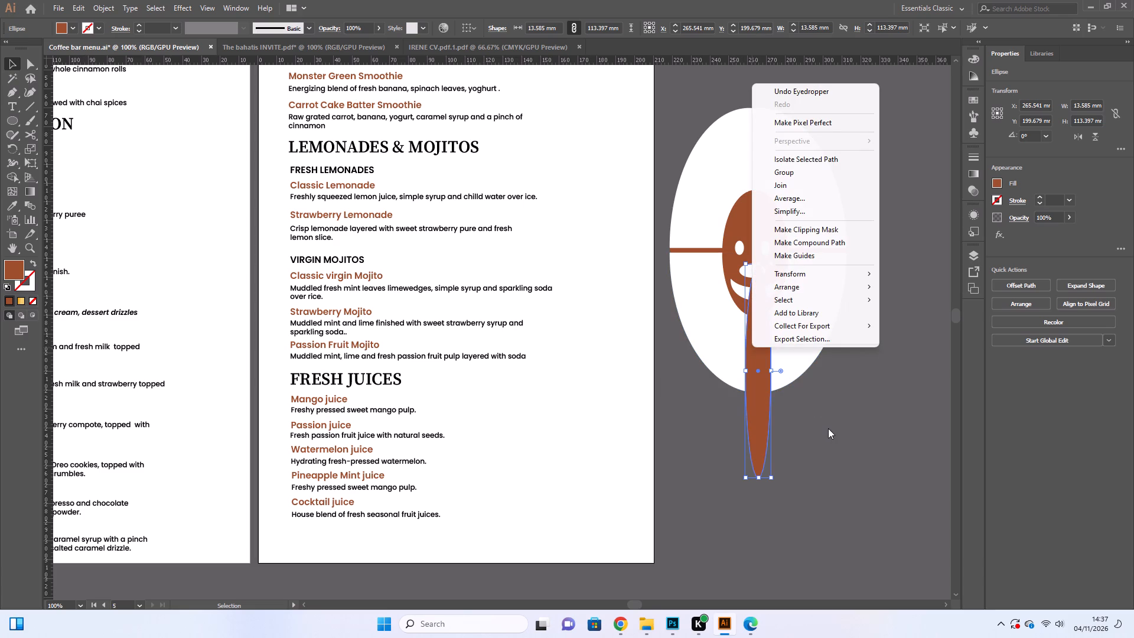
{"action": "right_click", "coordinate": [748, 402]}
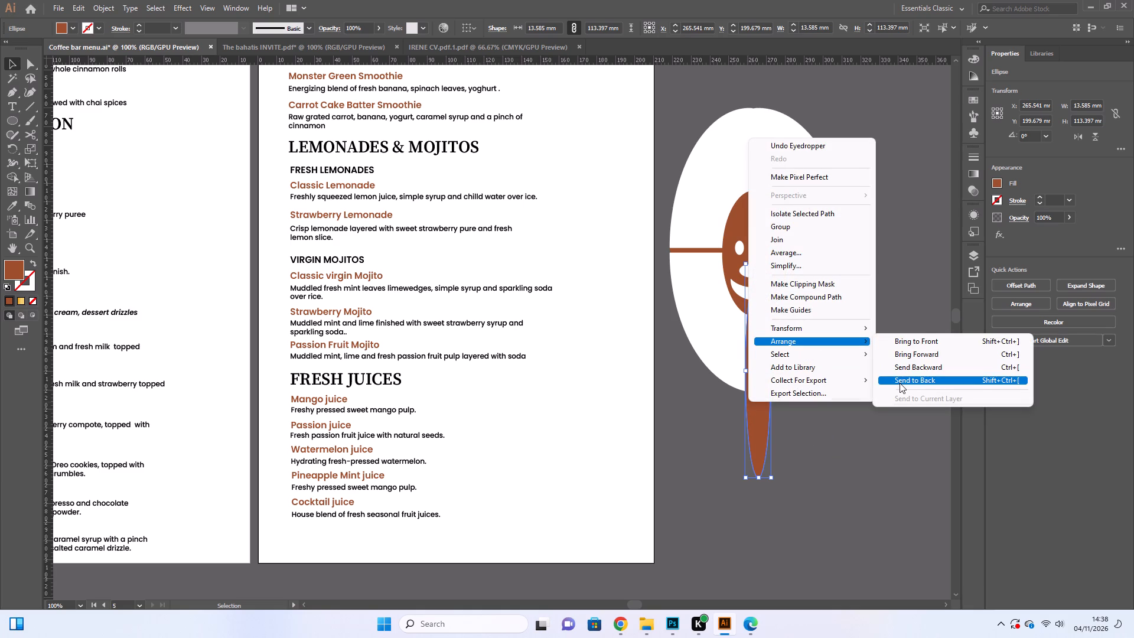
{"action": "left_click", "coordinate": [900, 383]}
{"action": "left_click", "coordinate": [840, 439]}
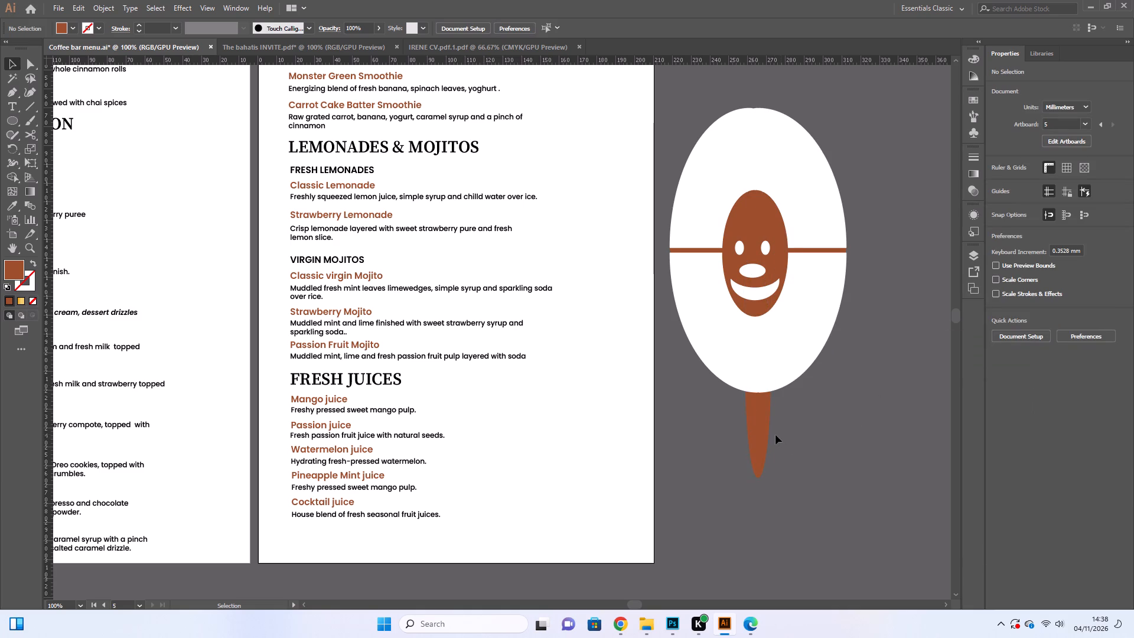
{"action": "left_click", "coordinate": [770, 431]}
Draw a rounded rectangle about 86 mm wide and 90 mm high over the neck's lower end, and shift it about 5 mm left and 6.5 mm up.
{"action": "scroll", "coordinate": [820, 429], "scroll_direction": "down", "scroll_amount": 5}
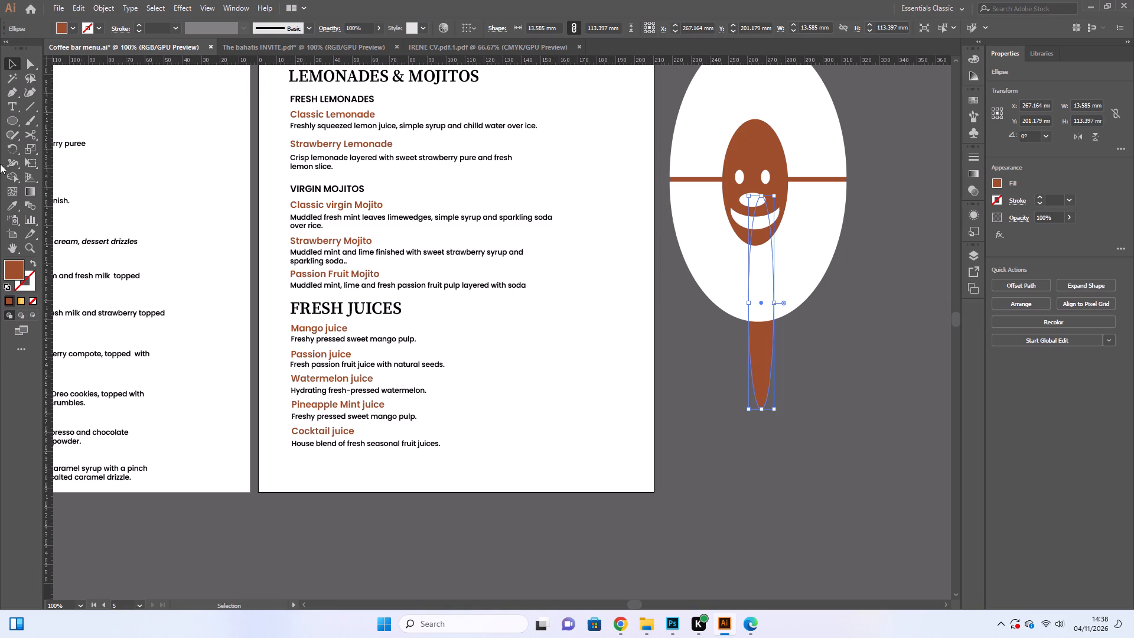
{"action": "right_click", "coordinate": [12, 122]}
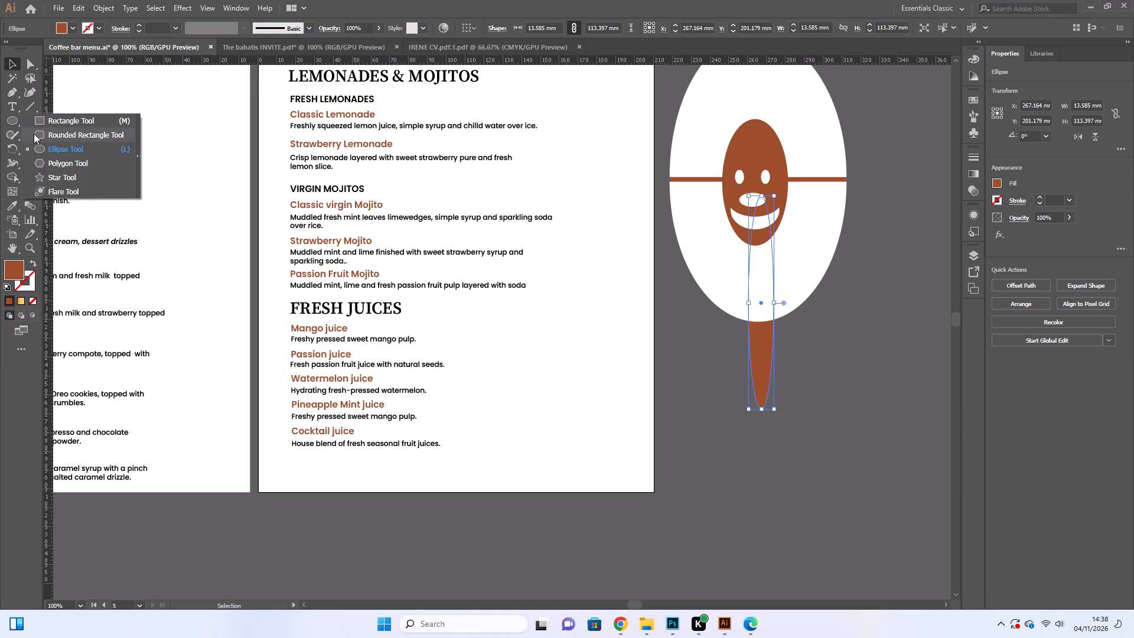
{"action": "left_click", "coordinate": [34, 134]}
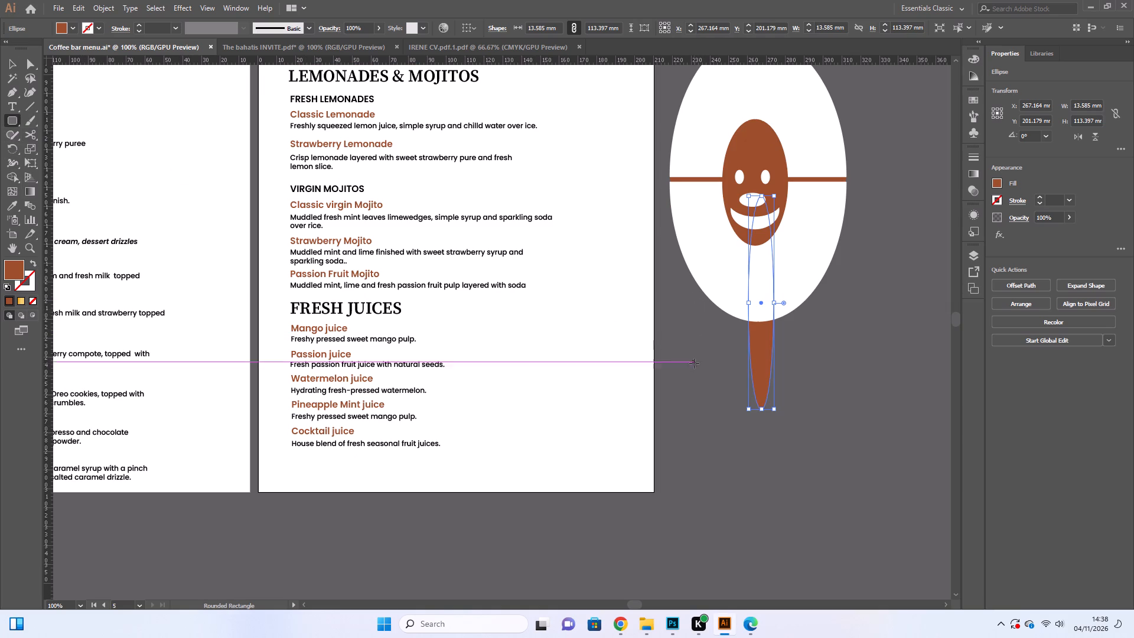
{"action": "left_click_drag", "start_coordinate": [694, 363], "coordinate": [855, 532]}
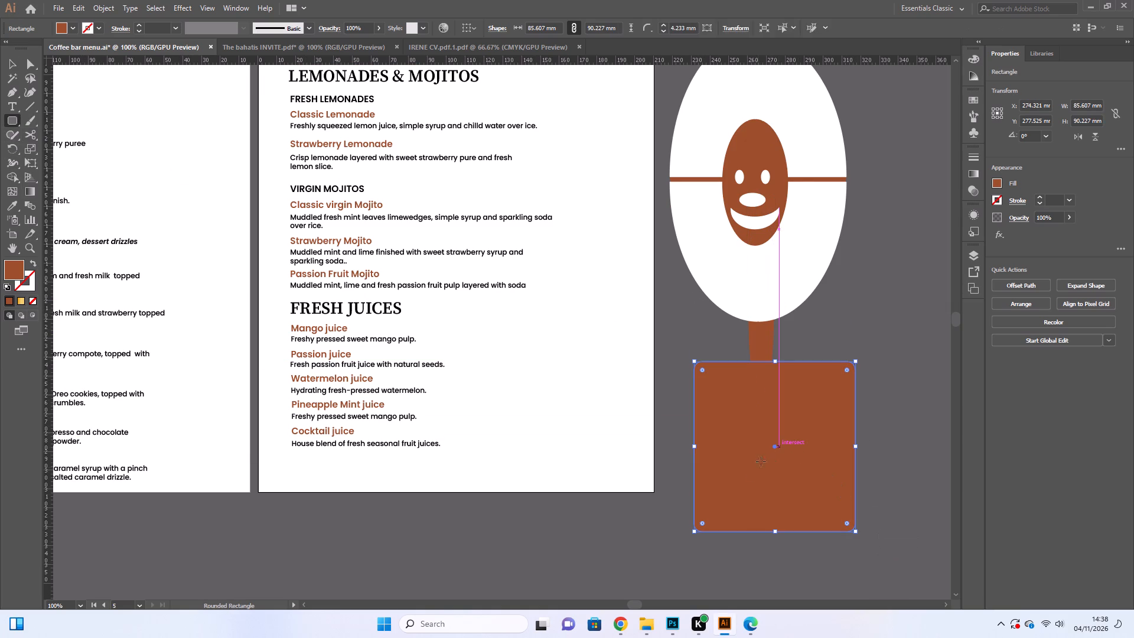
{"action": "left_click", "coordinate": [13, 63]}
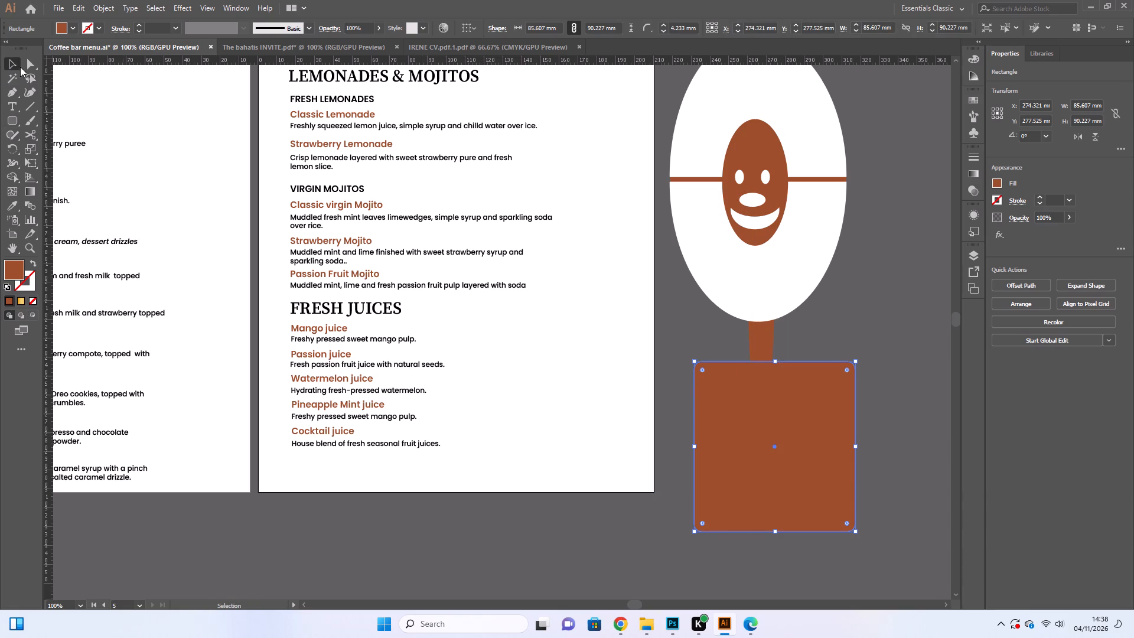
{"action": "left_click_drag", "start_coordinate": [827, 445], "coordinate": [819, 447]}
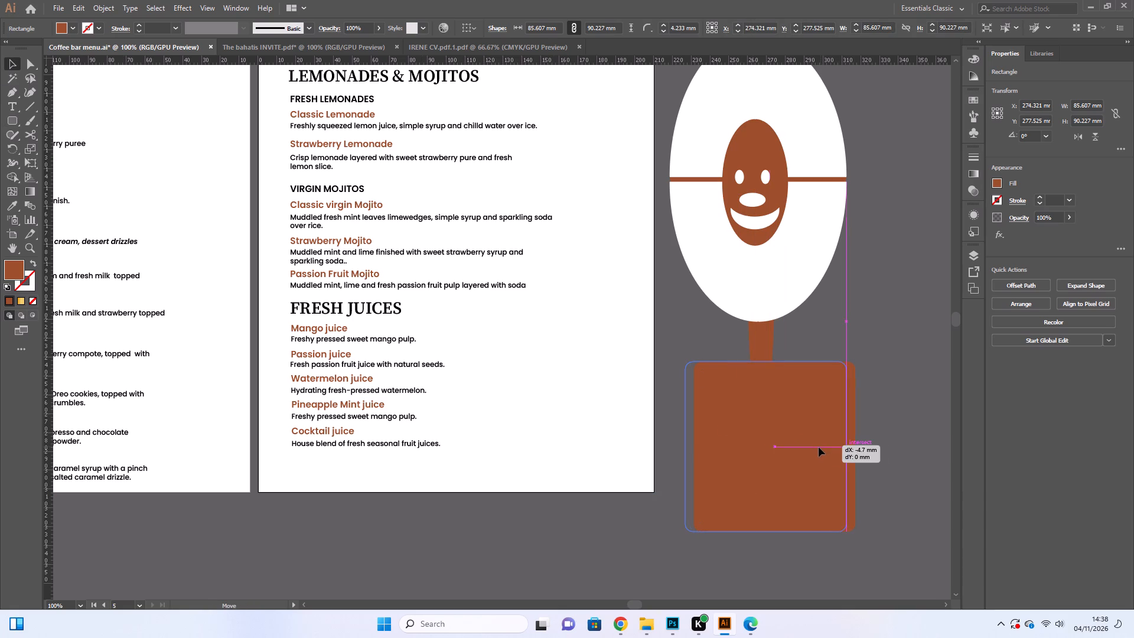
{"action": "left_click_drag", "start_coordinate": [819, 447], "coordinate": [818, 431]}
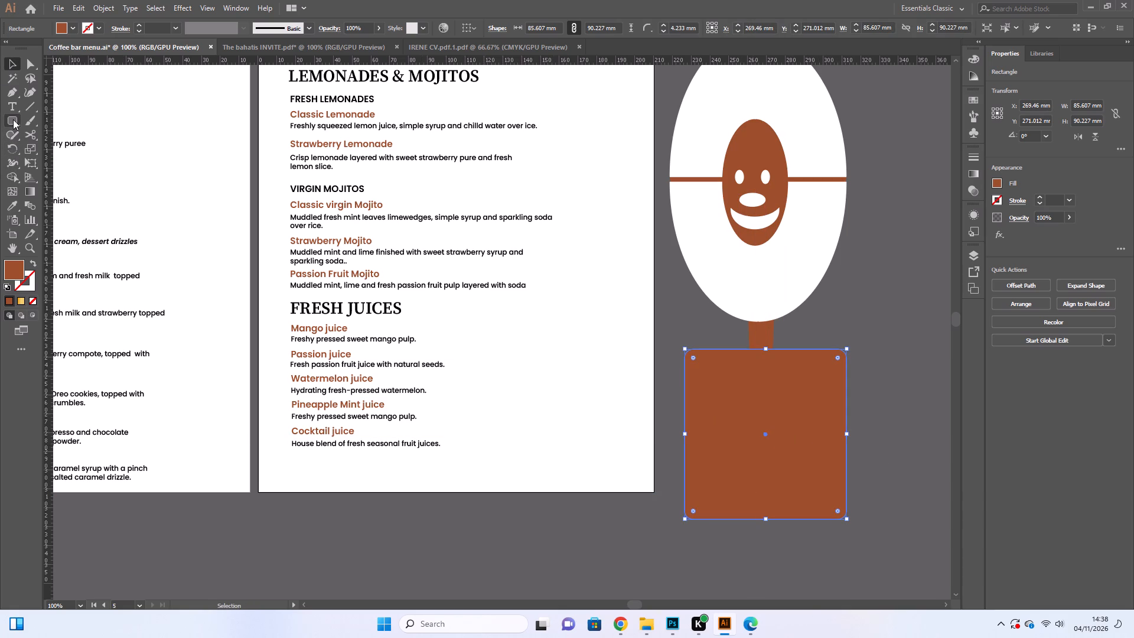
Match the rounded rectangle's fill to the large white oval and deselect it.
{"action": "left_click", "coordinate": [6, 208]}
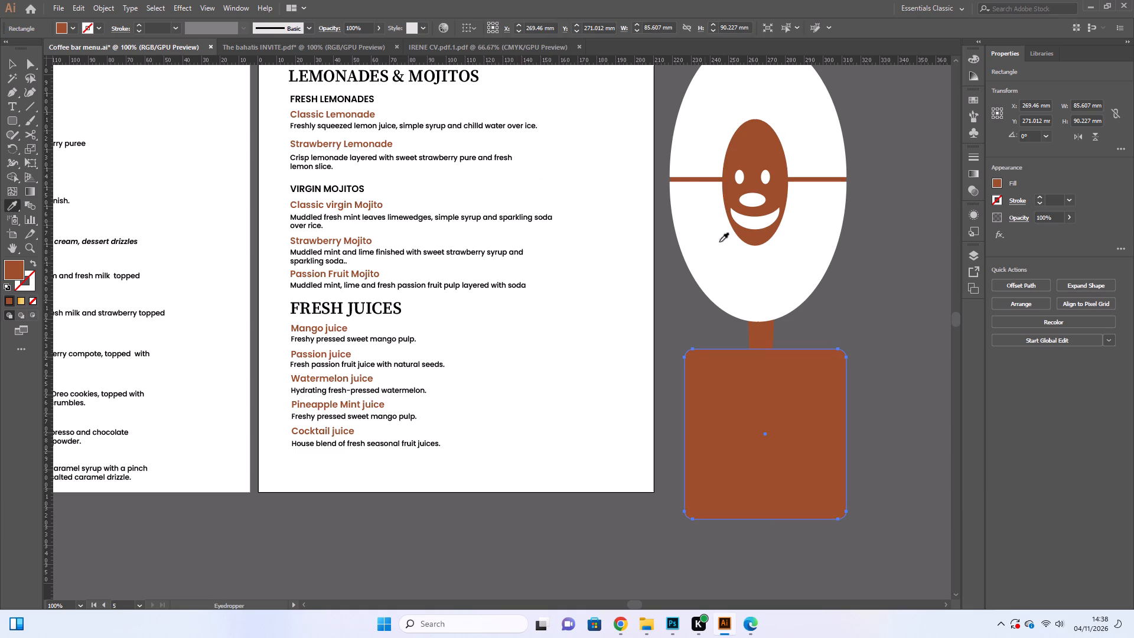
{"action": "left_click", "coordinate": [732, 261]}
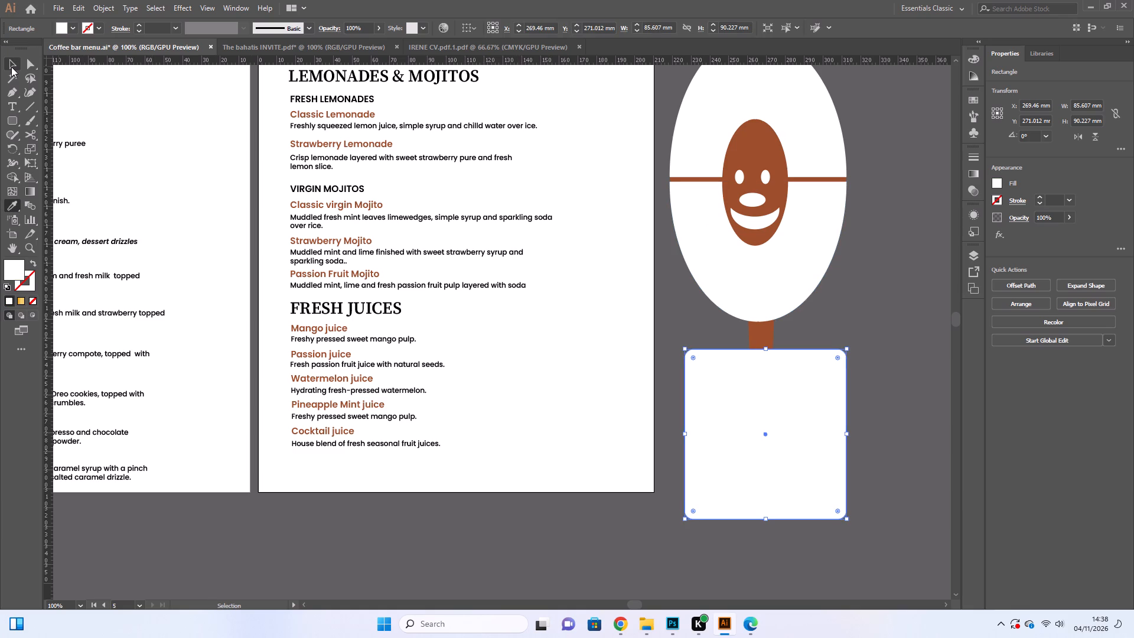
{"action": "left_click", "coordinate": [11, 67]}
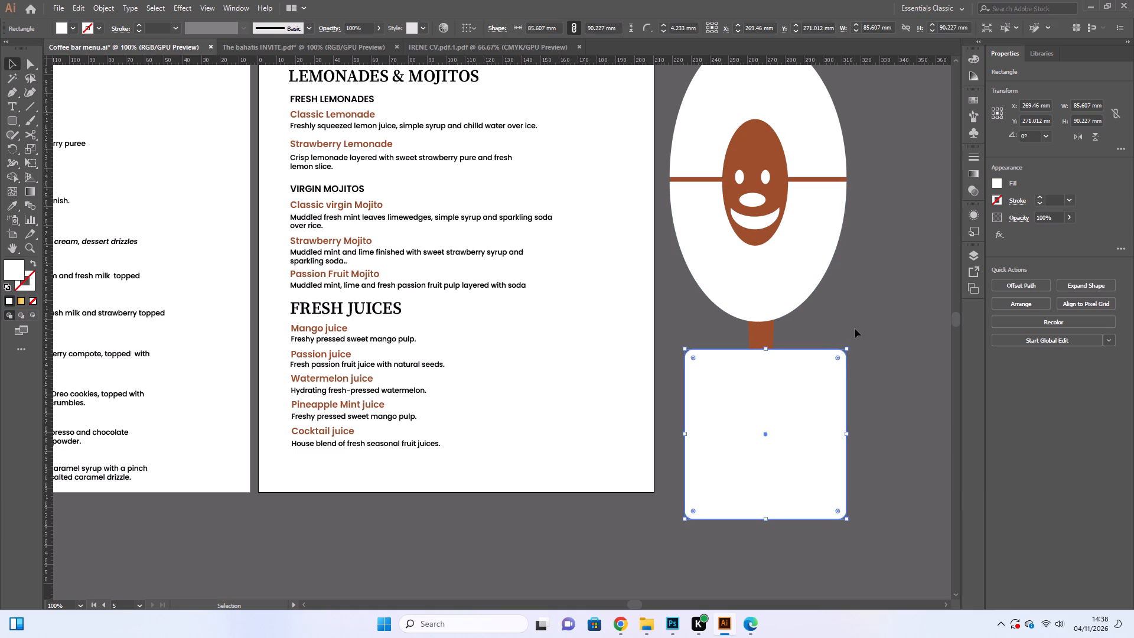
{"action": "left_click", "coordinate": [852, 324]}
Select the whole figure, scale it down to about 75 mm wide and 213 mm high, and deselect it.
{"action": "scroll", "coordinate": [852, 324], "scroll_direction": "up", "scroll_amount": 2}
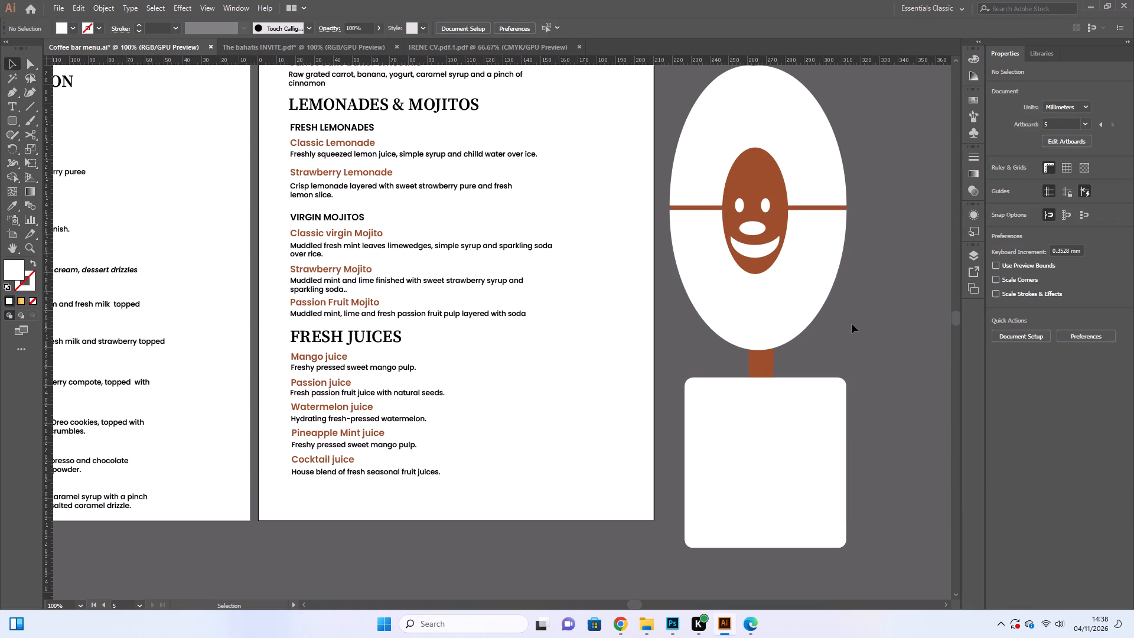
{"action": "left_click_drag", "start_coordinate": [884, 173], "coordinate": [731, 490]}
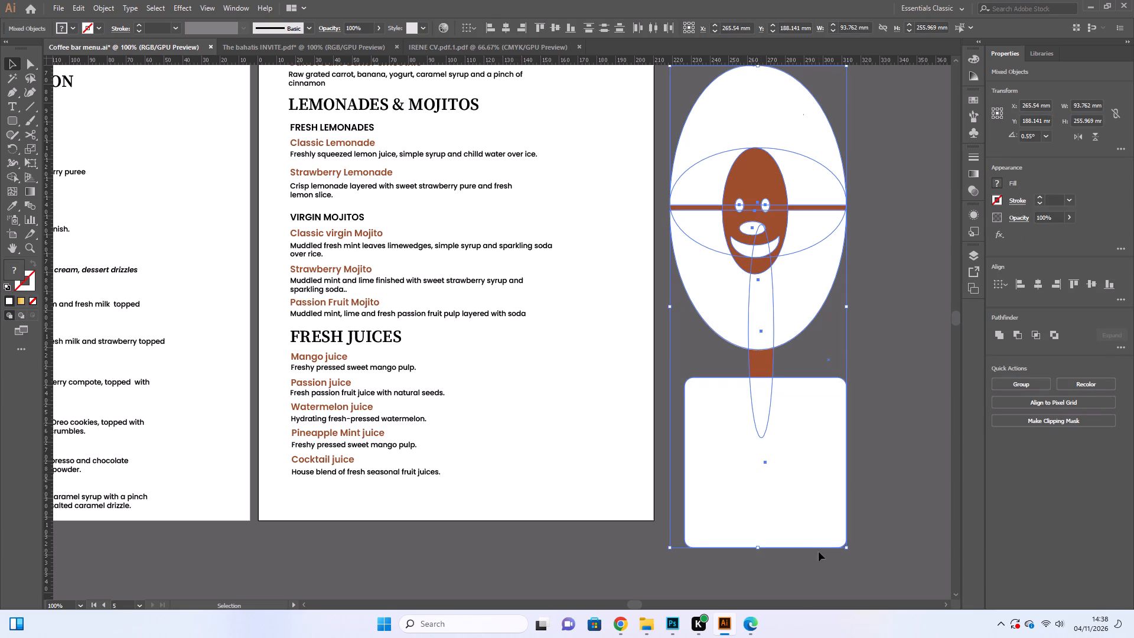
{"action": "left_click_drag", "start_coordinate": [847, 545], "coordinate": [835, 529]}
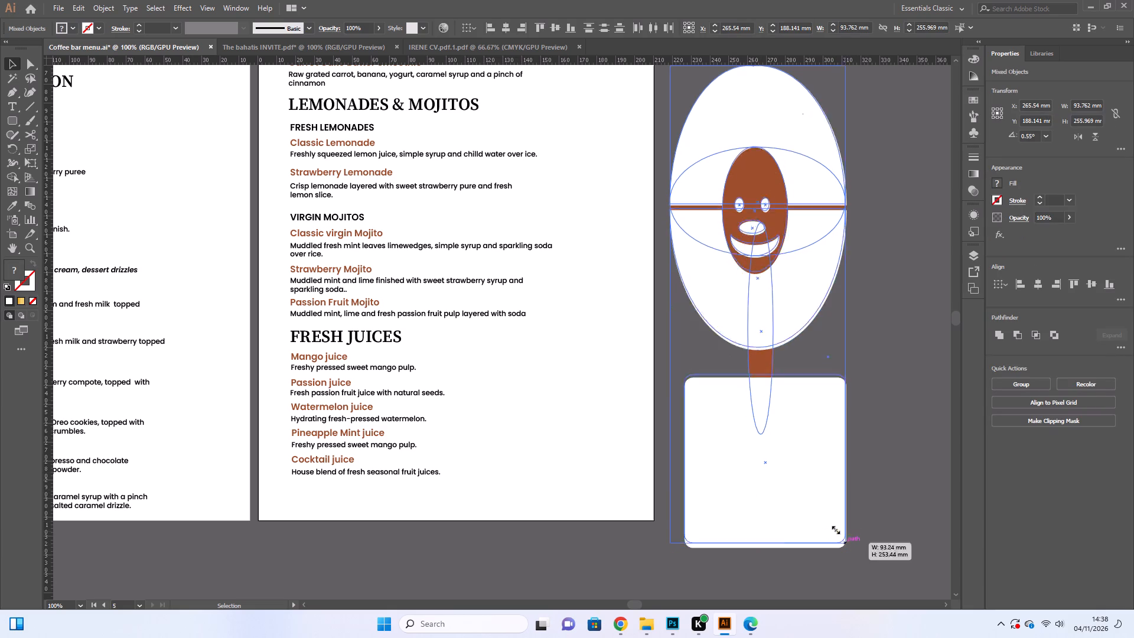
{"action": "left_click_drag", "start_coordinate": [835, 529], "coordinate": [810, 469]}
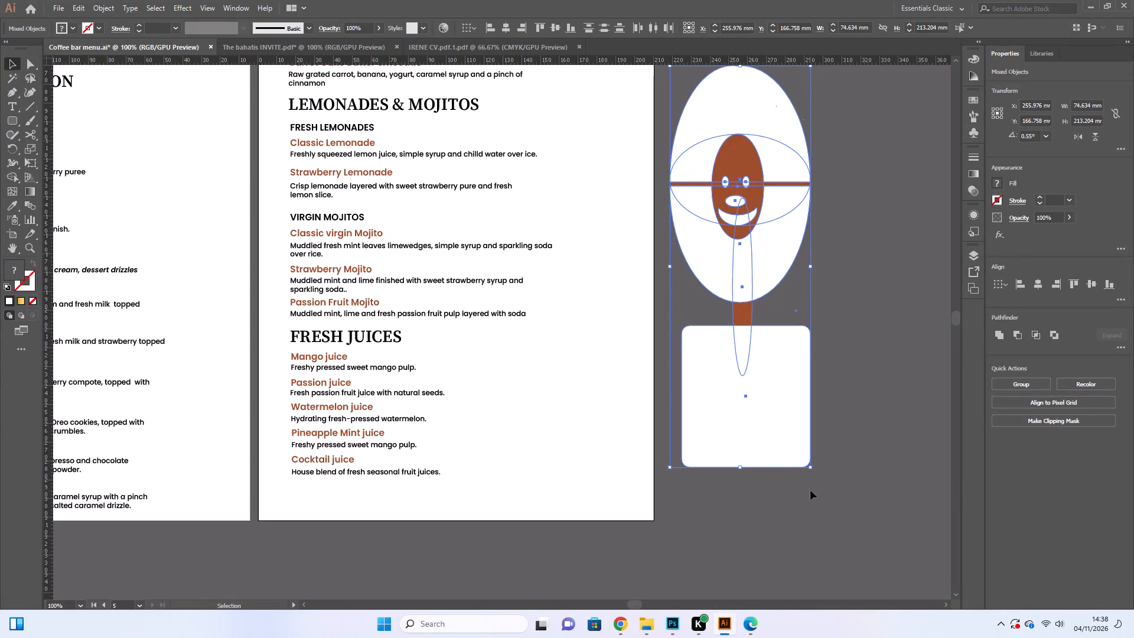
{"action": "left_click", "coordinate": [849, 440]}
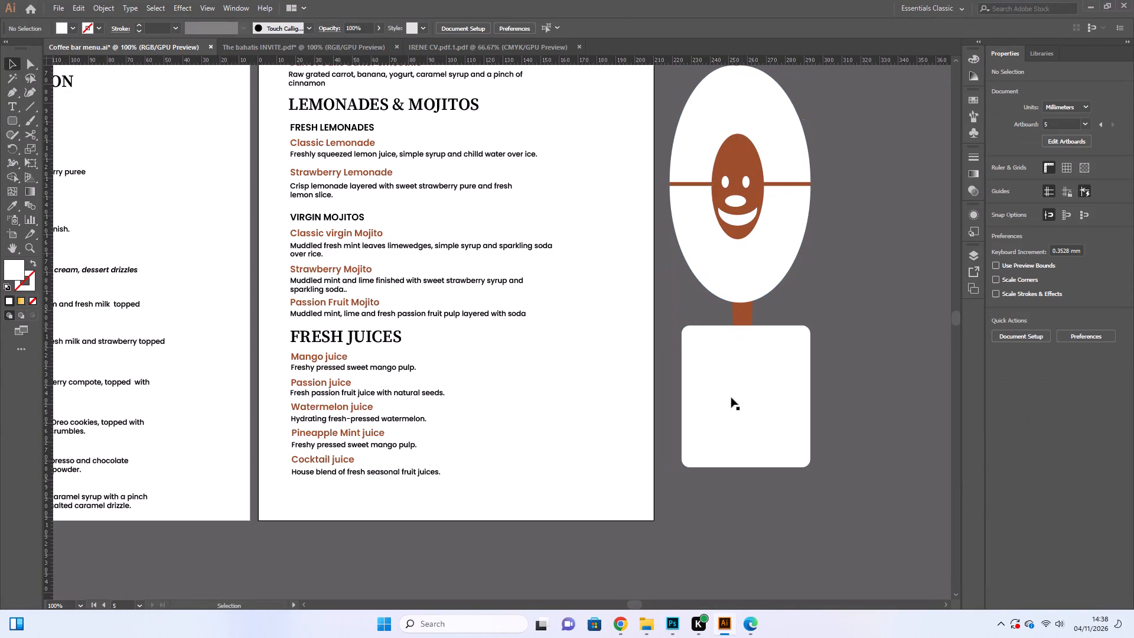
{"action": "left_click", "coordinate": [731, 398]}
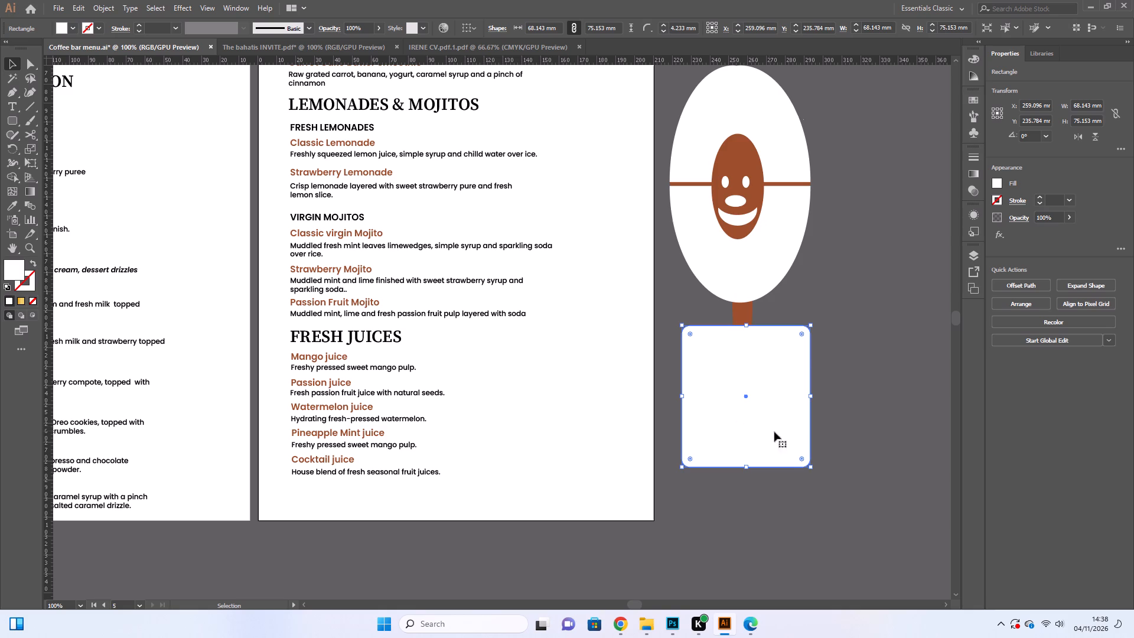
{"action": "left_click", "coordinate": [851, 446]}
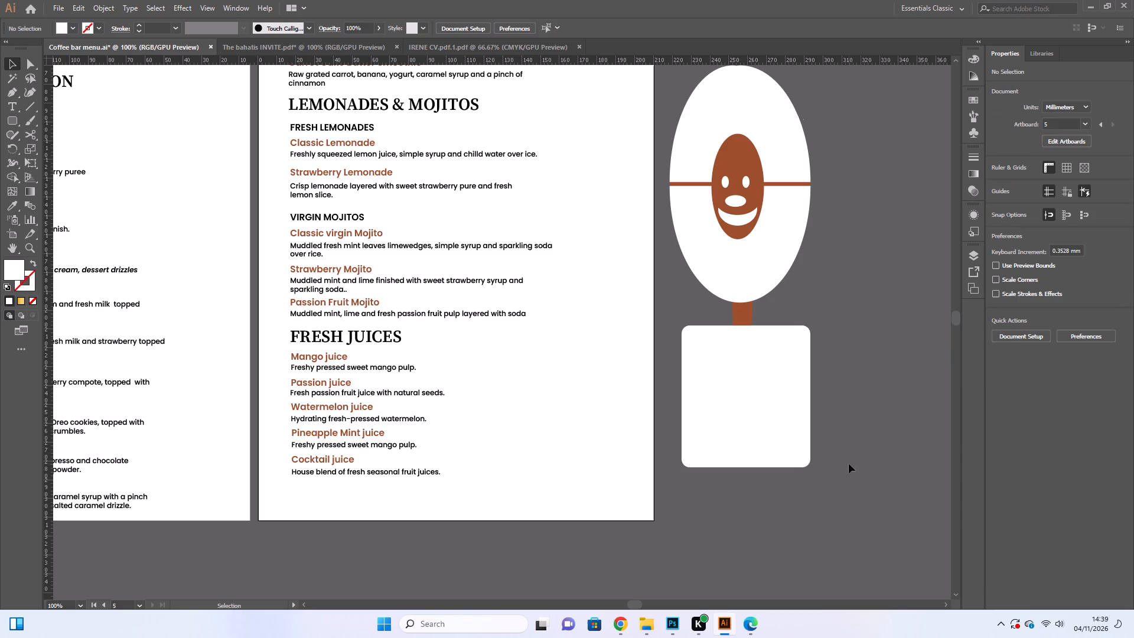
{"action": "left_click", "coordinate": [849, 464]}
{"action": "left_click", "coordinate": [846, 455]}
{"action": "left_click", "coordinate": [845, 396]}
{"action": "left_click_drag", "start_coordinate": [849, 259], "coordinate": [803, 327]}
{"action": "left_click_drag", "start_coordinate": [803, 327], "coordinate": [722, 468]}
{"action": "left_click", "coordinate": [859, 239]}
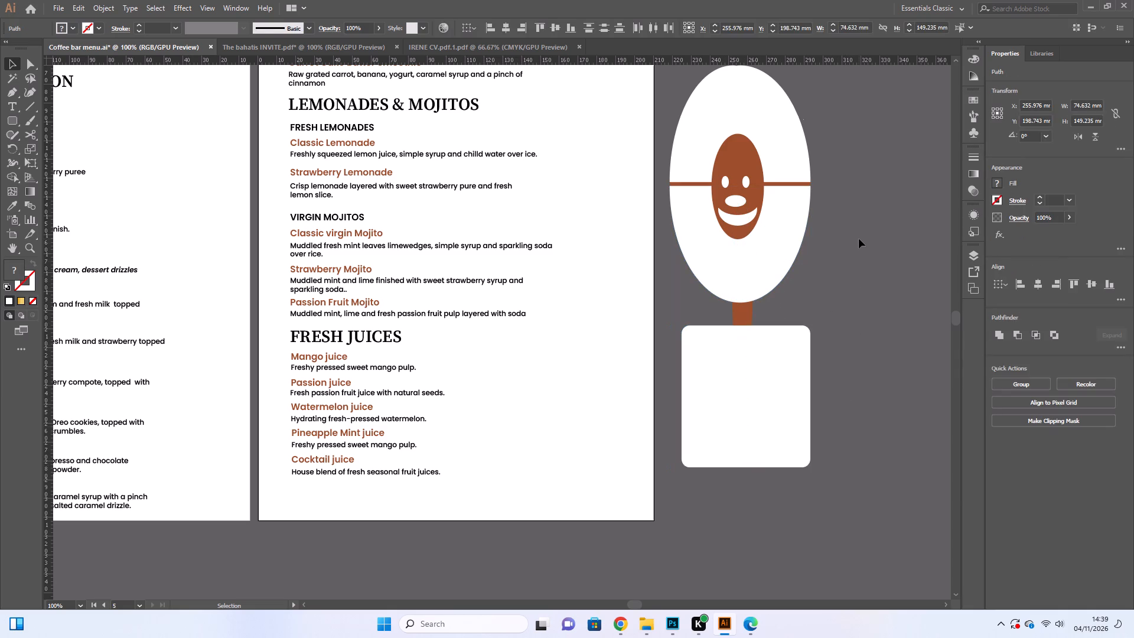
Scale the whole figure down to about 36 mm wide and 102 mm high, and move it about 41 mm right and 62 mm down.
{"action": "scroll", "coordinate": [861, 239], "scroll_direction": "up", "scroll_amount": 2}
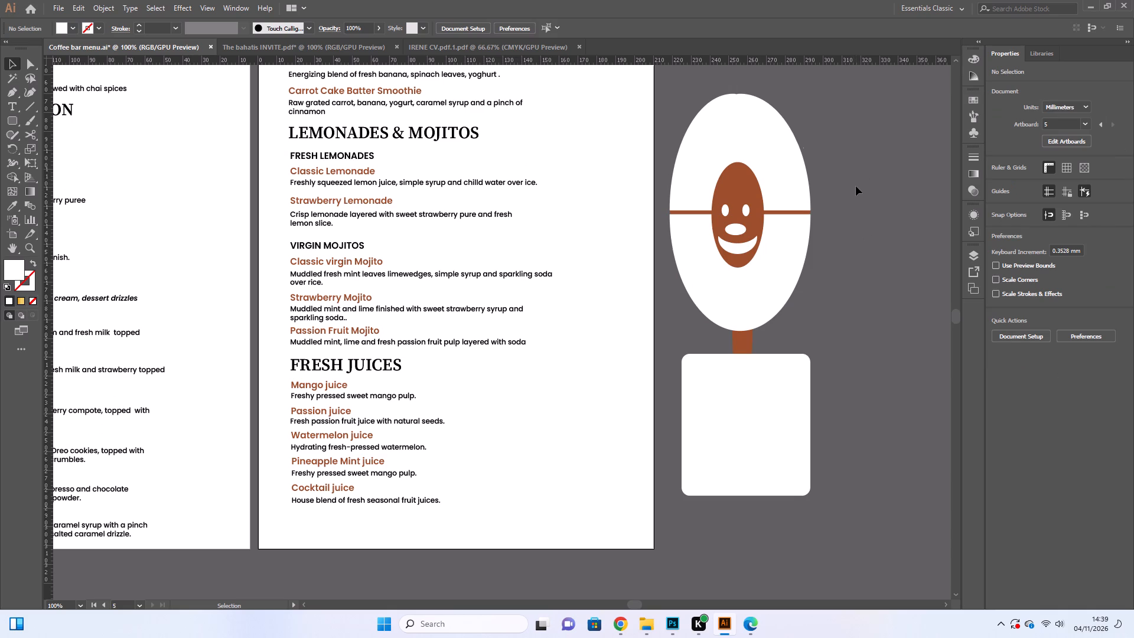
{"action": "left_click_drag", "start_coordinate": [852, 166], "coordinate": [708, 507]}
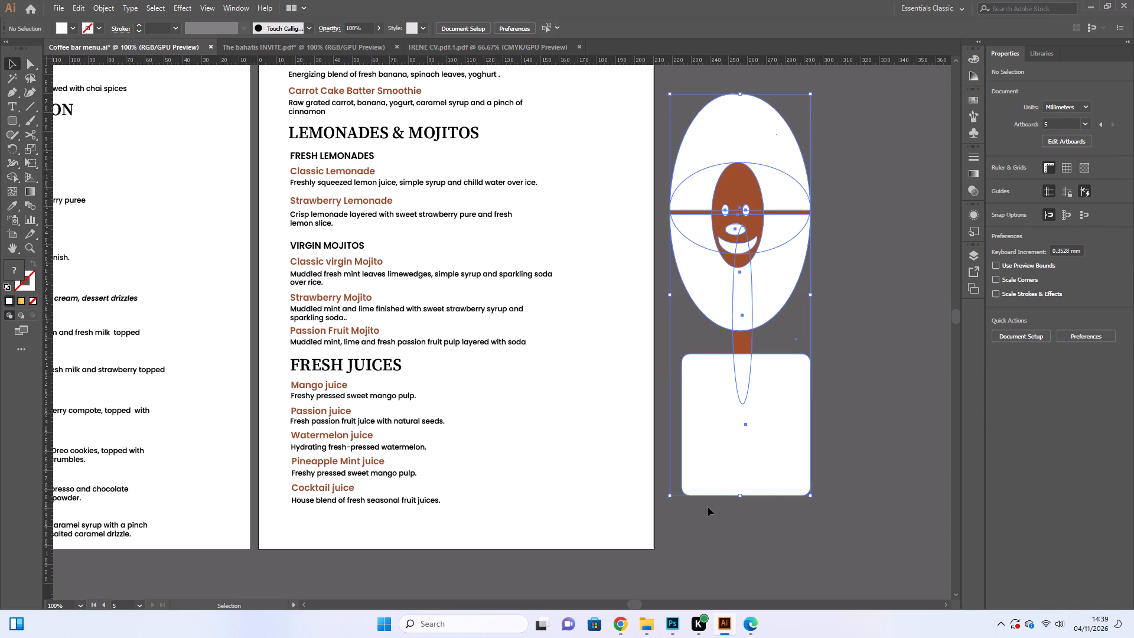
{"action": "left_click_drag", "start_coordinate": [809, 497], "coordinate": [804, 490]}
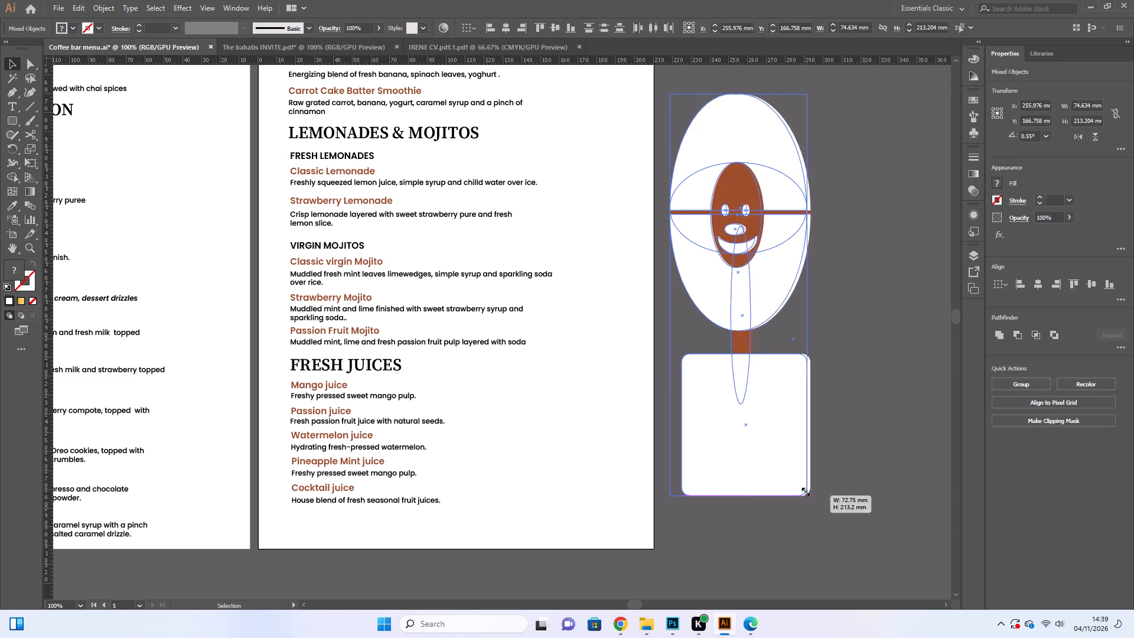
{"action": "left_click_drag", "start_coordinate": [804, 490], "coordinate": [739, 286]}
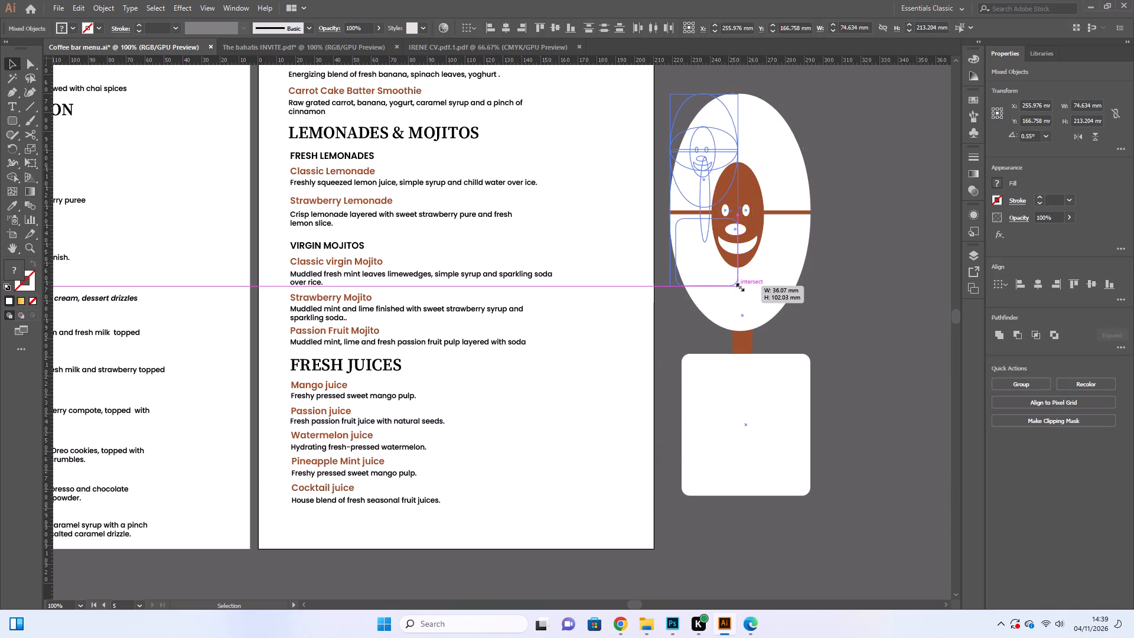
{"action": "left_click_drag", "start_coordinate": [739, 286], "coordinate": [738, 285]}
{"action": "left_click_drag", "start_coordinate": [722, 262], "coordinate": [800, 379]}
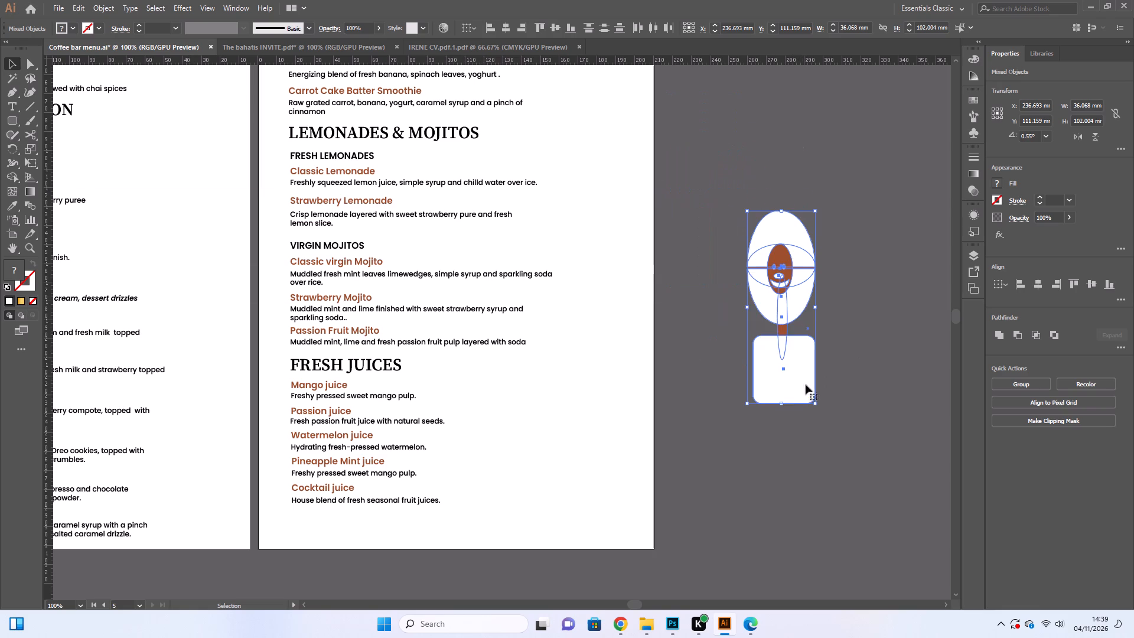
Scale the whole figure down to about 27 mm wide and 80 mm high, keeping its upper-left corner in place, and deselect it.
{"action": "left_click_drag", "start_coordinate": [815, 405], "coordinate": [801, 364]}
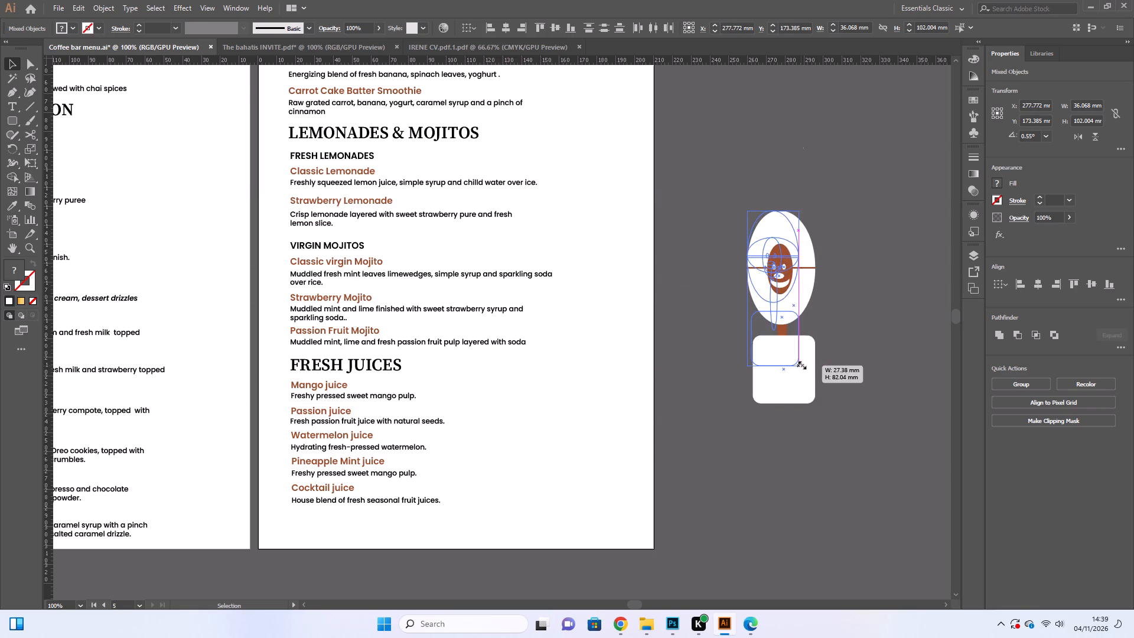
{"action": "left_click_drag", "start_coordinate": [801, 364], "coordinate": [800, 359]}
{"action": "left_click", "coordinate": [831, 430]}
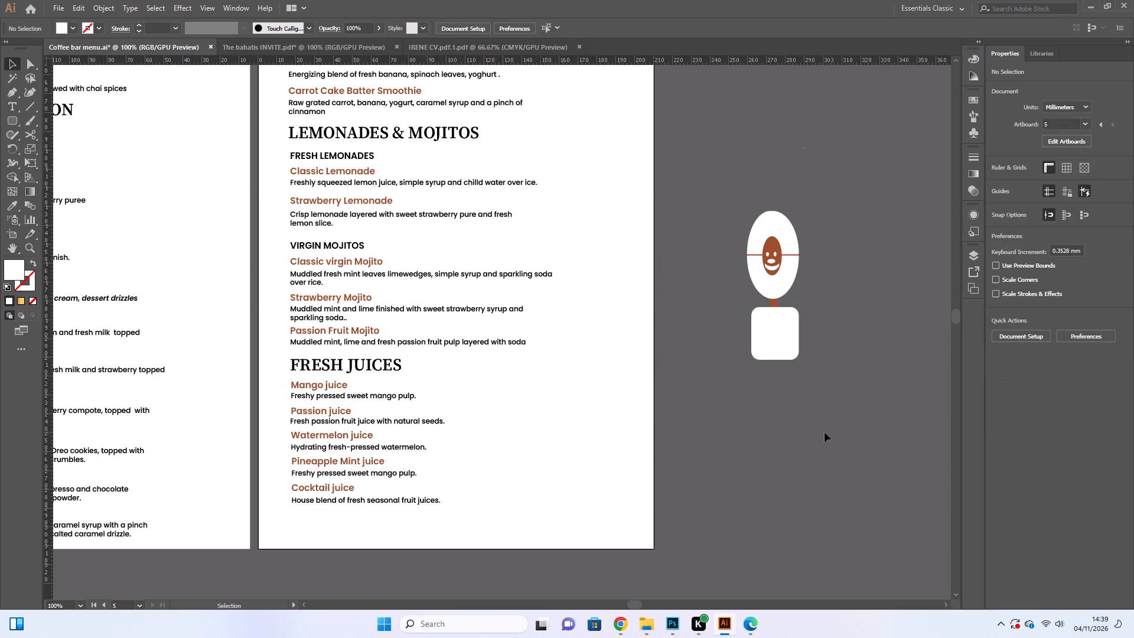
Draw a horizontal rounded bar about 43 mm wide and 4.3 mm high across the upper part of the figure's body.
{"action": "left_click", "coordinate": [12, 116]}
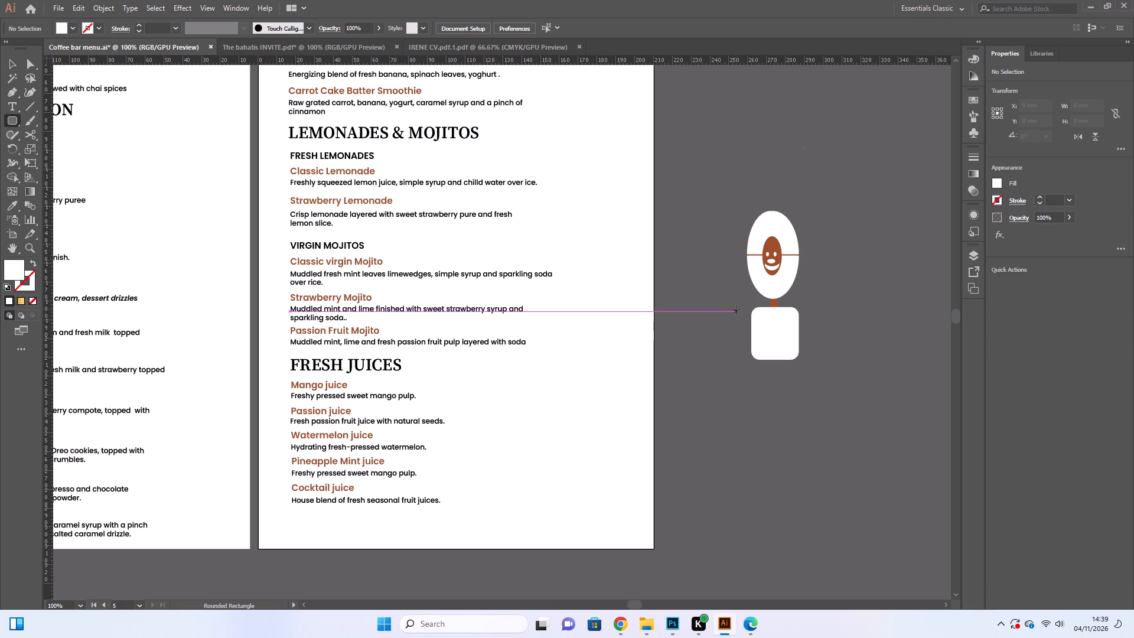
{"action": "left_click_drag", "start_coordinate": [736, 317], "coordinate": [816, 325]}
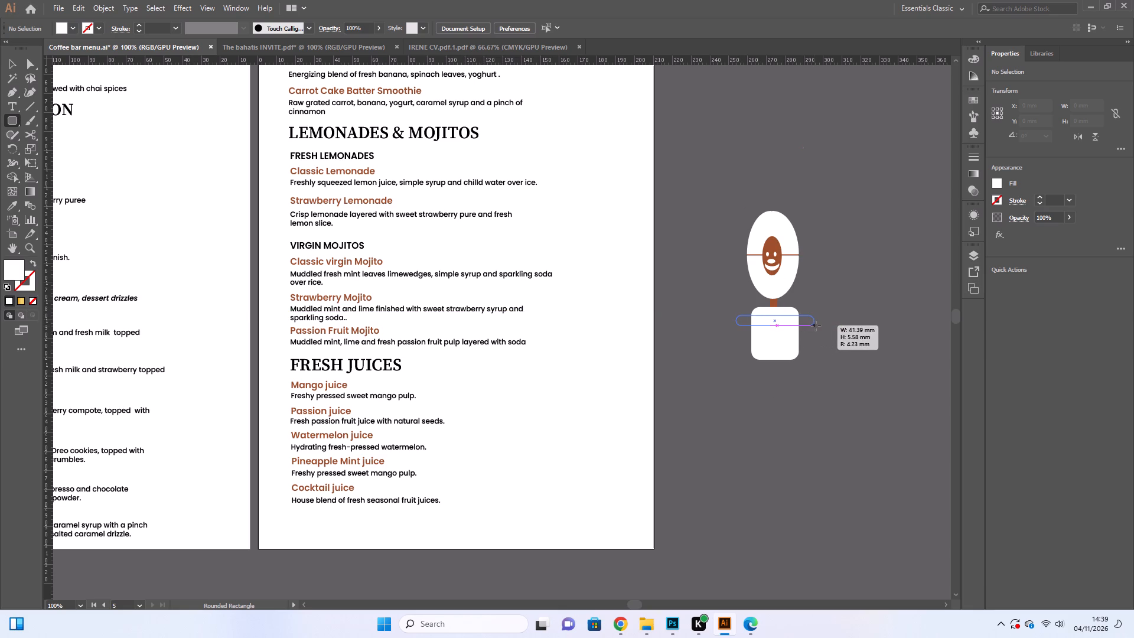
{"action": "left_click_drag", "start_coordinate": [816, 325], "coordinate": [817, 324]}
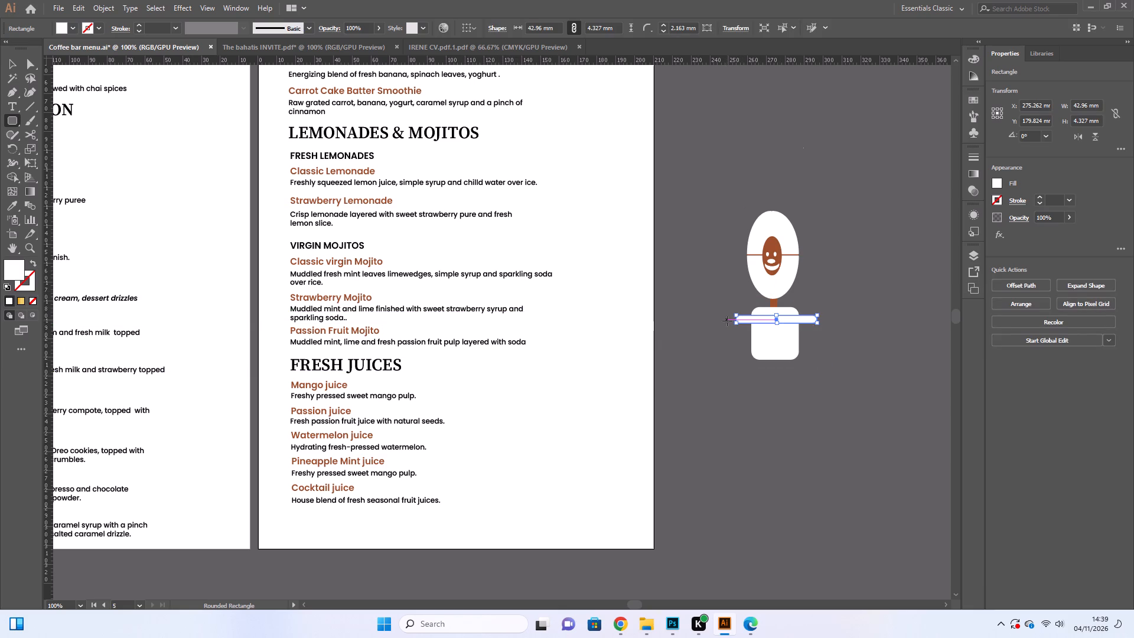
Draw a vertical rounded bar about 5.3 mm wide and 23.5 mm high at the arm bar's left end, and shift it about 2.7 mm right and 2.2 mm down.
{"action": "left_click_drag", "start_coordinate": [726, 317], "coordinate": [734, 357]}
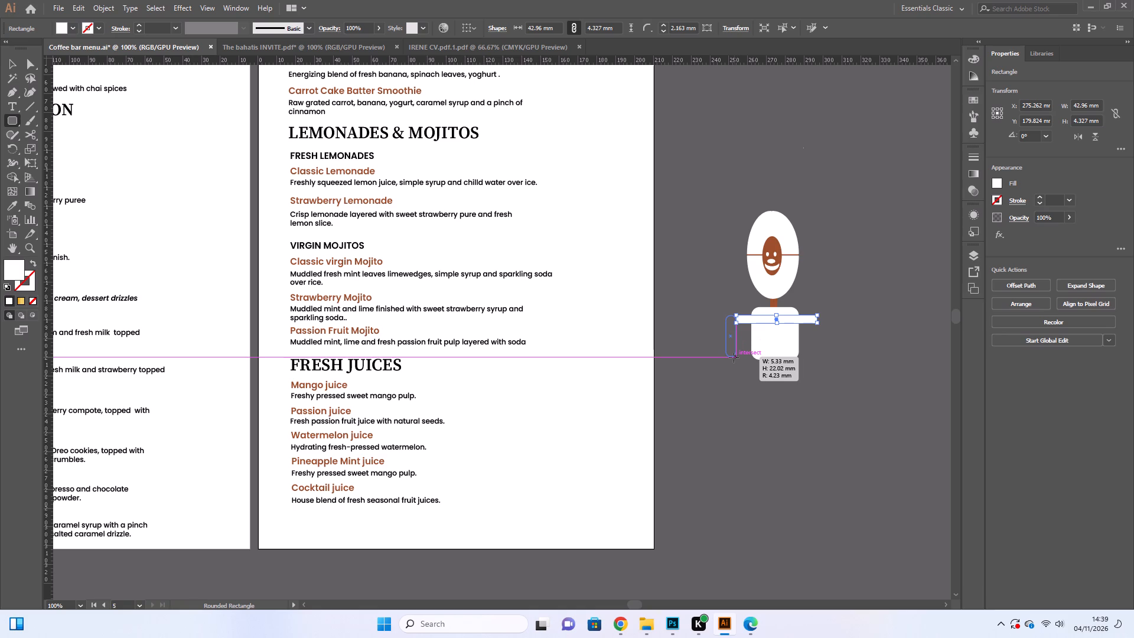
{"action": "left_click_drag", "start_coordinate": [734, 357], "coordinate": [737, 359]}
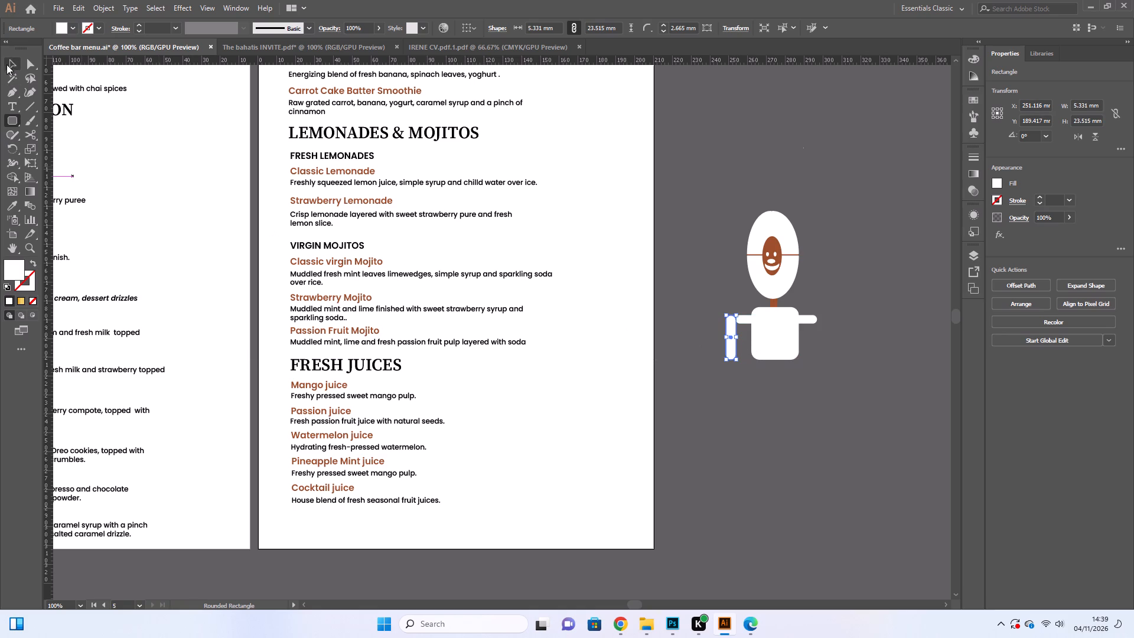
{"action": "left_click", "coordinate": [10, 57]}
{"action": "left_click", "coordinate": [738, 451]}
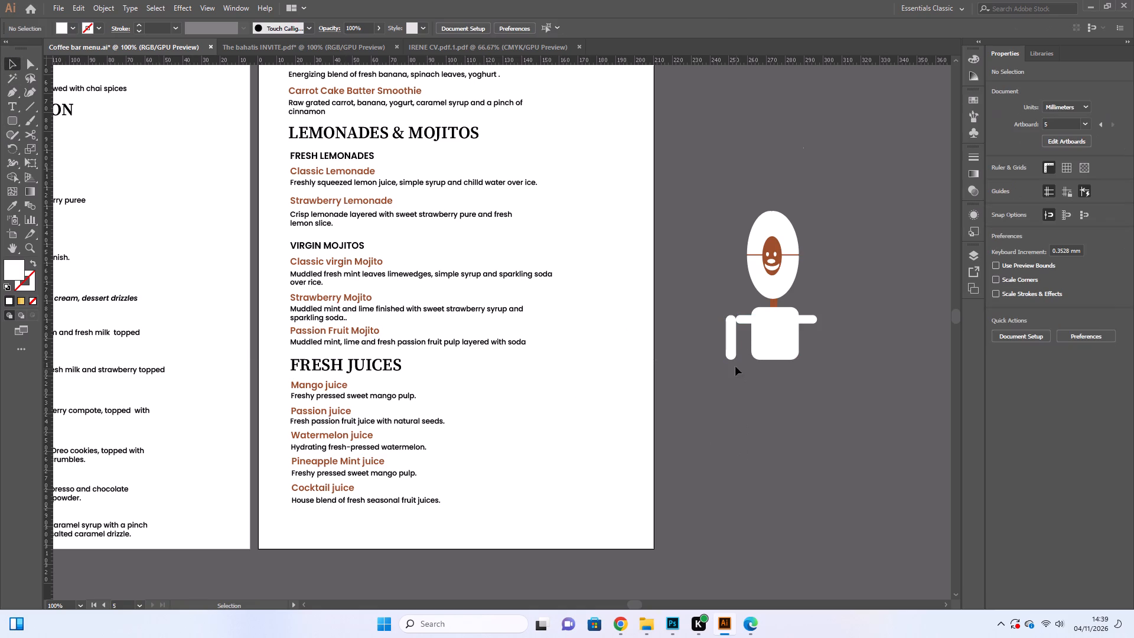
{"action": "left_click", "coordinate": [728, 351]}
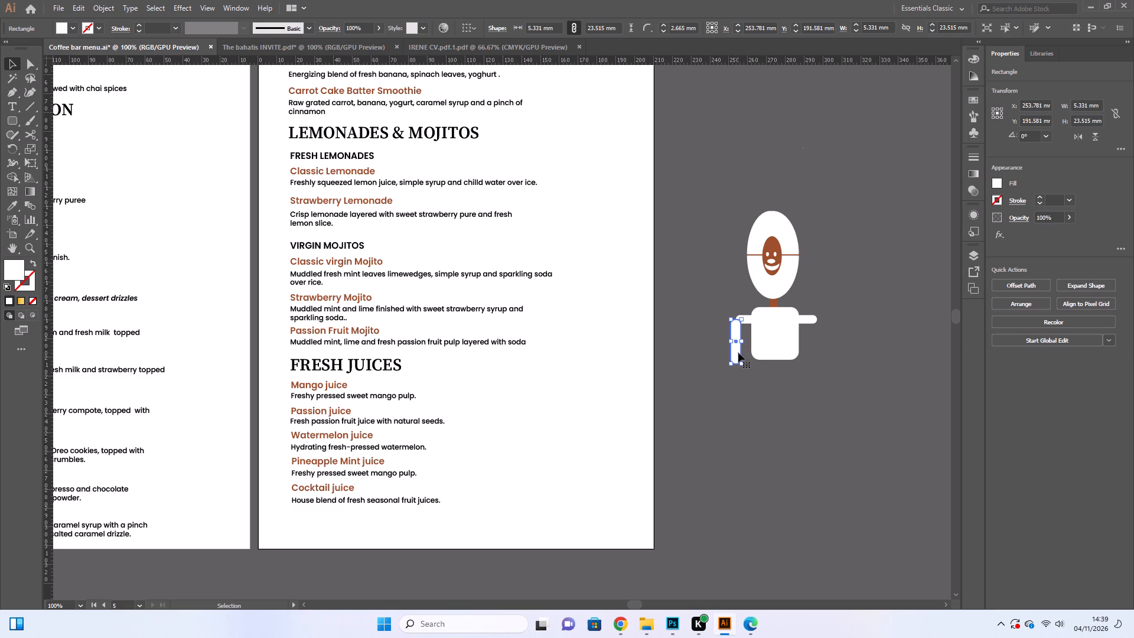
Duplicate the vertical arm bar and place the copy so it hangs from the horizontal bar's right end.
{"action": "left_click", "coordinate": [80, 7]}
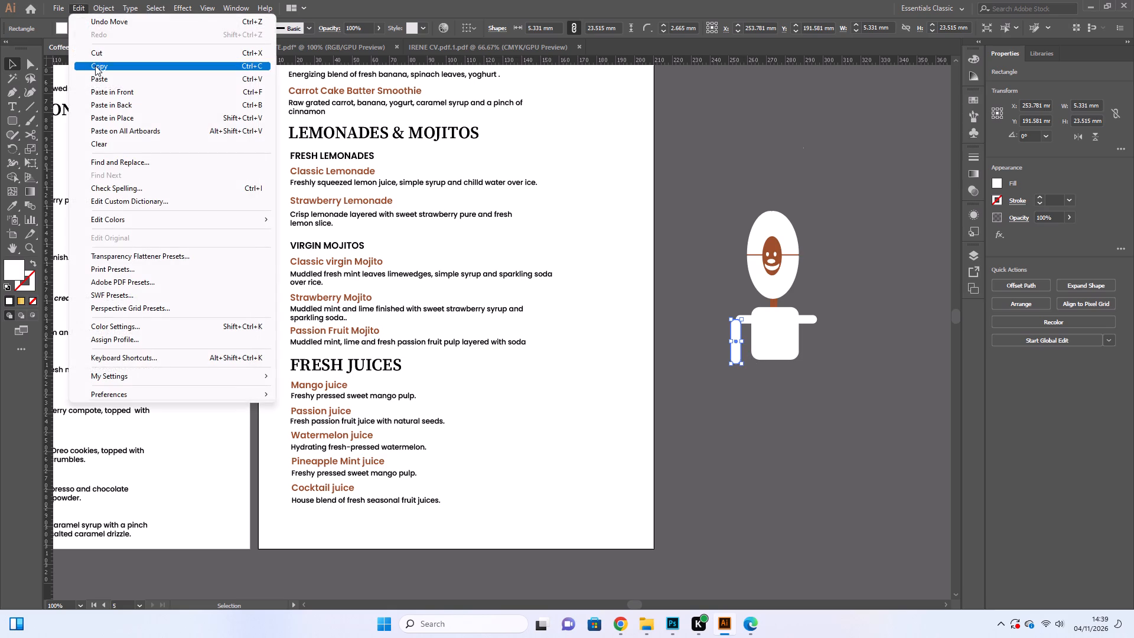
{"action": "left_click", "coordinate": [95, 66]}
{"action": "left_click", "coordinate": [73, 10]}
{"action": "left_click", "coordinate": [97, 75]}
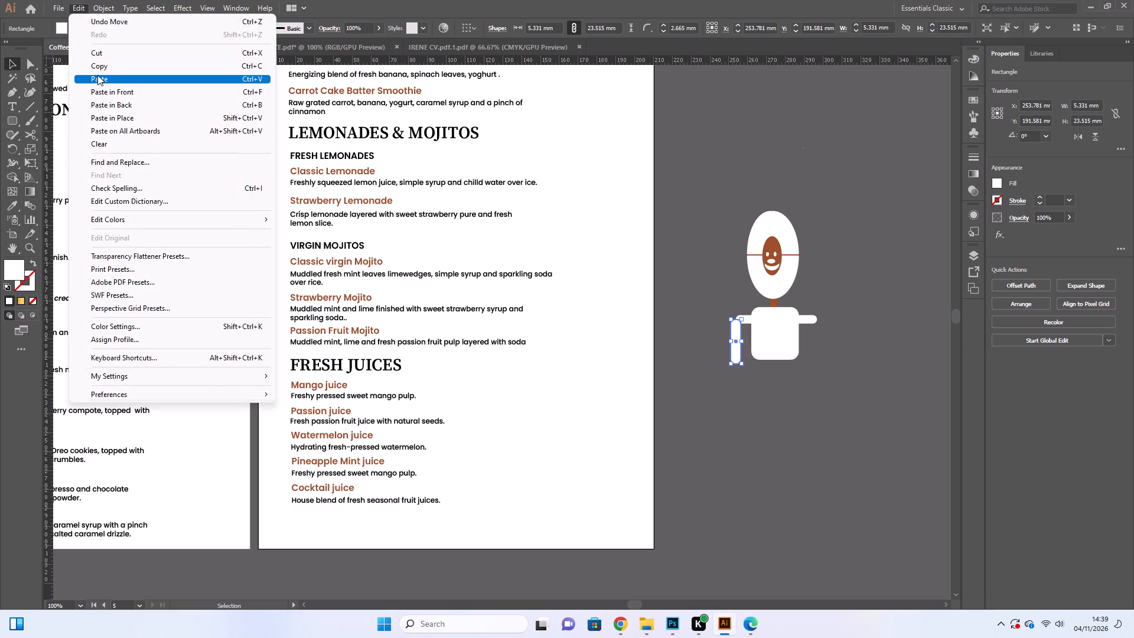
{"action": "left_click_drag", "start_coordinate": [504, 325], "coordinate": [504, 326]}
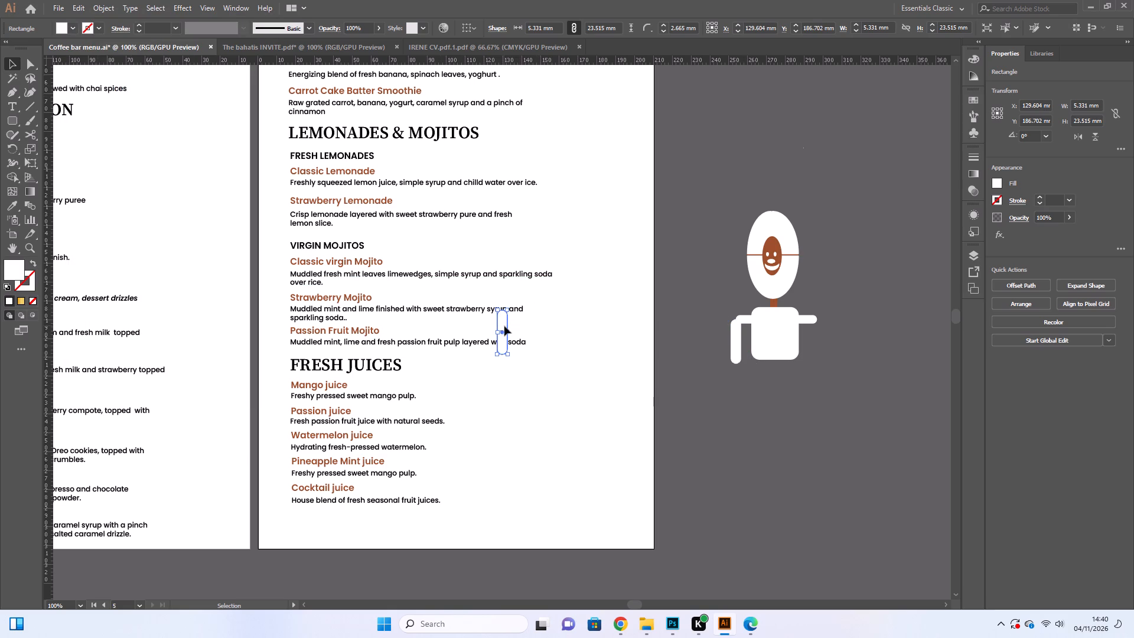
{"action": "left_click_drag", "start_coordinate": [504, 326], "coordinate": [732, 367]}
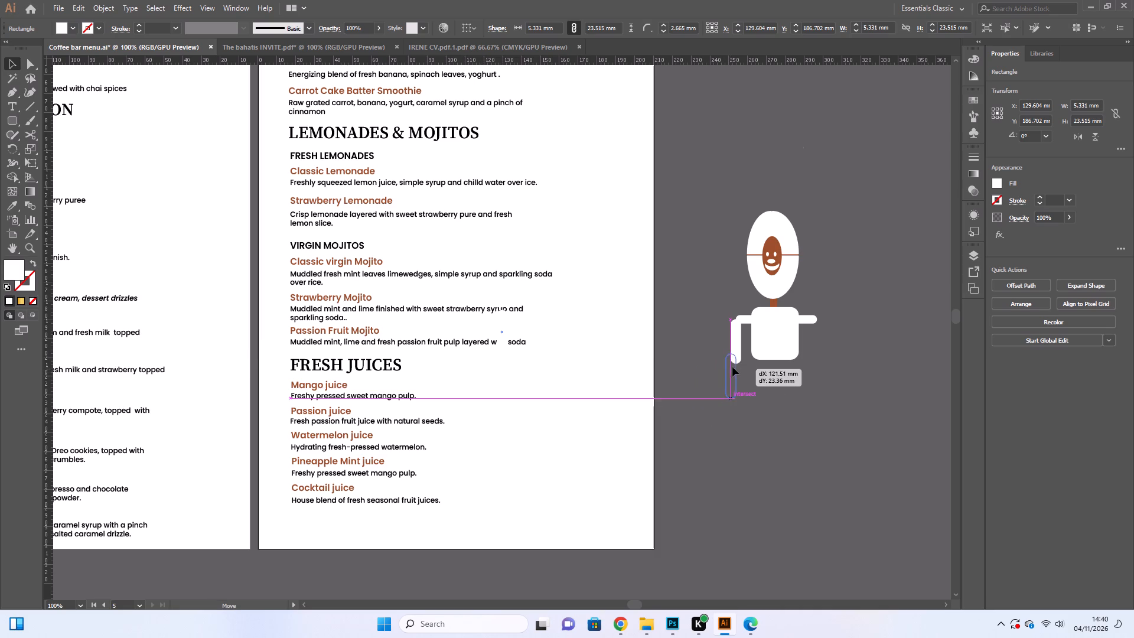
{"action": "left_click_drag", "start_coordinate": [732, 367], "coordinate": [744, 357]}
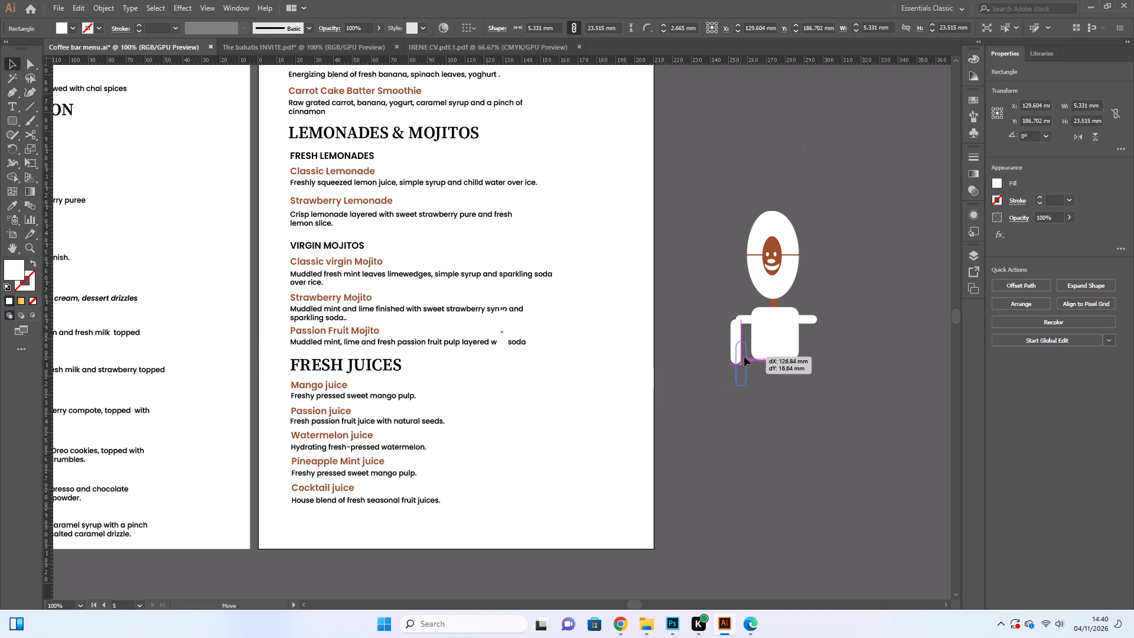
{"action": "left_click_drag", "start_coordinate": [744, 357], "coordinate": [813, 331]}
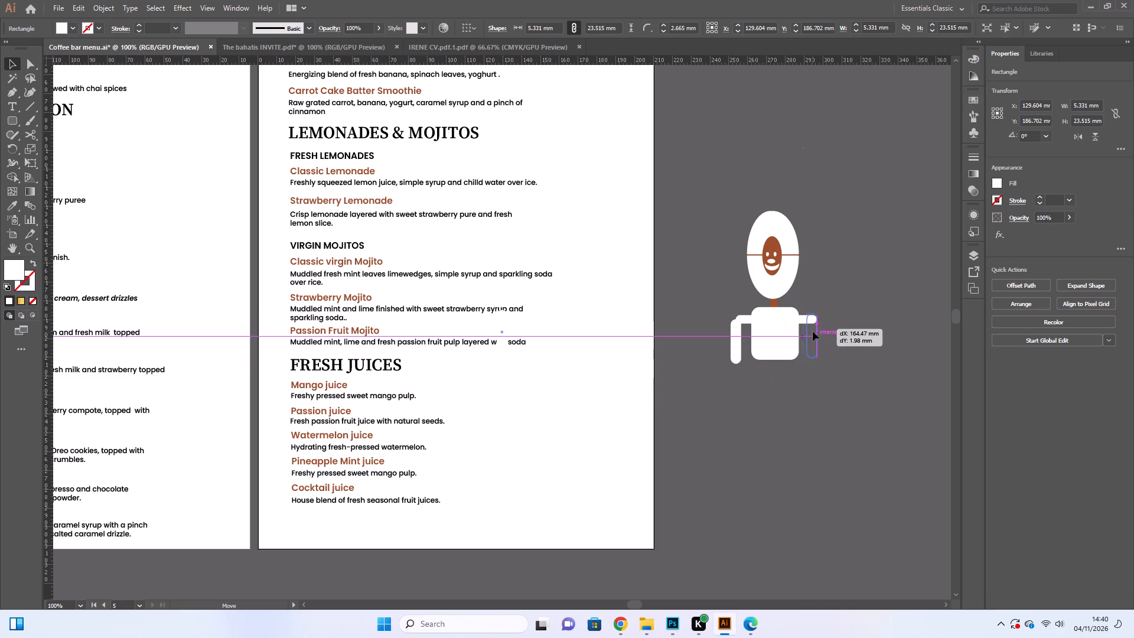
{"action": "left_click_drag", "start_coordinate": [813, 331], "coordinate": [816, 331]}
Shift the left vertical arm bar about 1.3 mm right and 2.2 mm up, against the horizontal bar's end.
{"action": "left_click", "coordinate": [734, 339]}
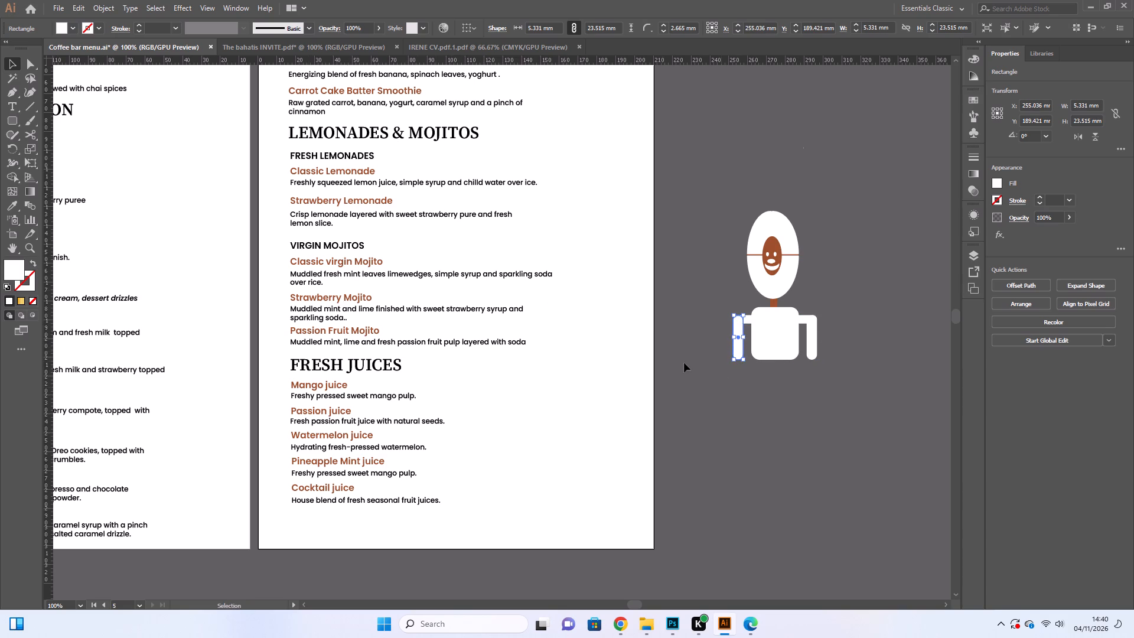
Draw a small rounded bar about 9 mm wide and 2.6 mm high below the figure, and shorten it to about 7.8 mm wide.
{"action": "left_click", "coordinate": [11, 119]}
{"action": "left_click_drag", "start_coordinate": [705, 420], "coordinate": [718, 425]}
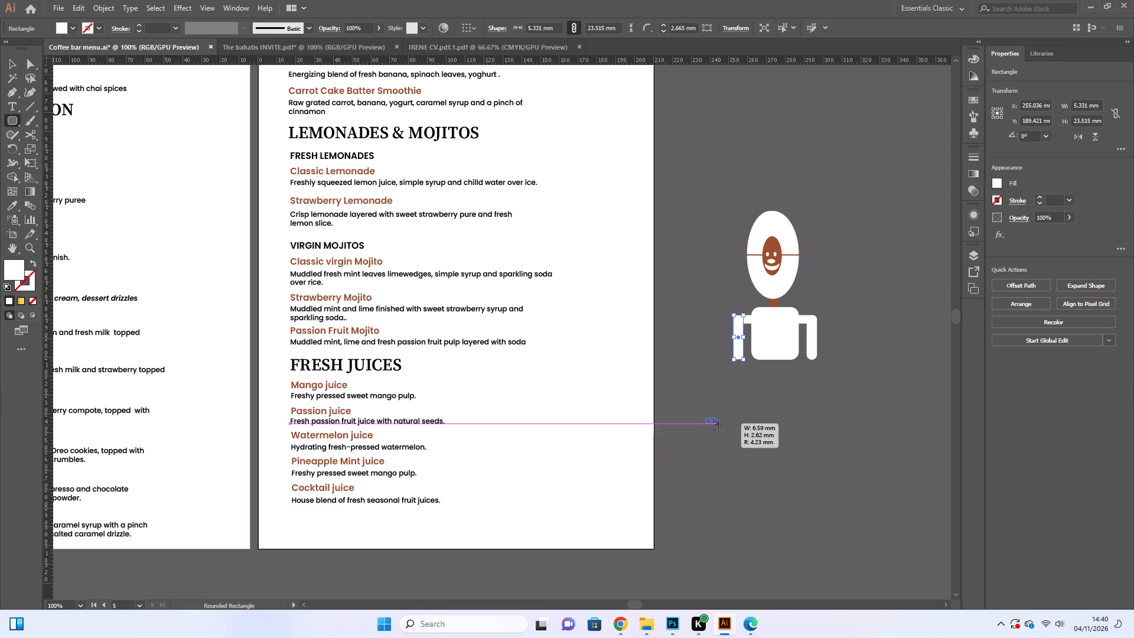
{"action": "left_click_drag", "start_coordinate": [718, 425], "coordinate": [722, 424]}
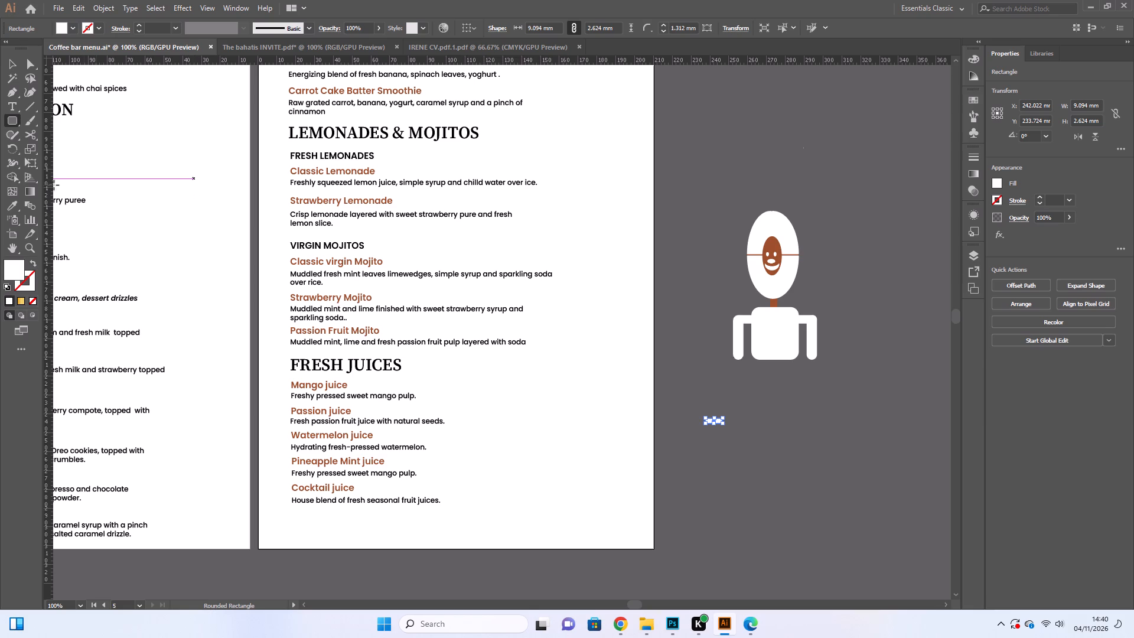
{"action": "left_click", "coordinate": [14, 67]}
{"action": "left_click", "coordinate": [740, 461]}
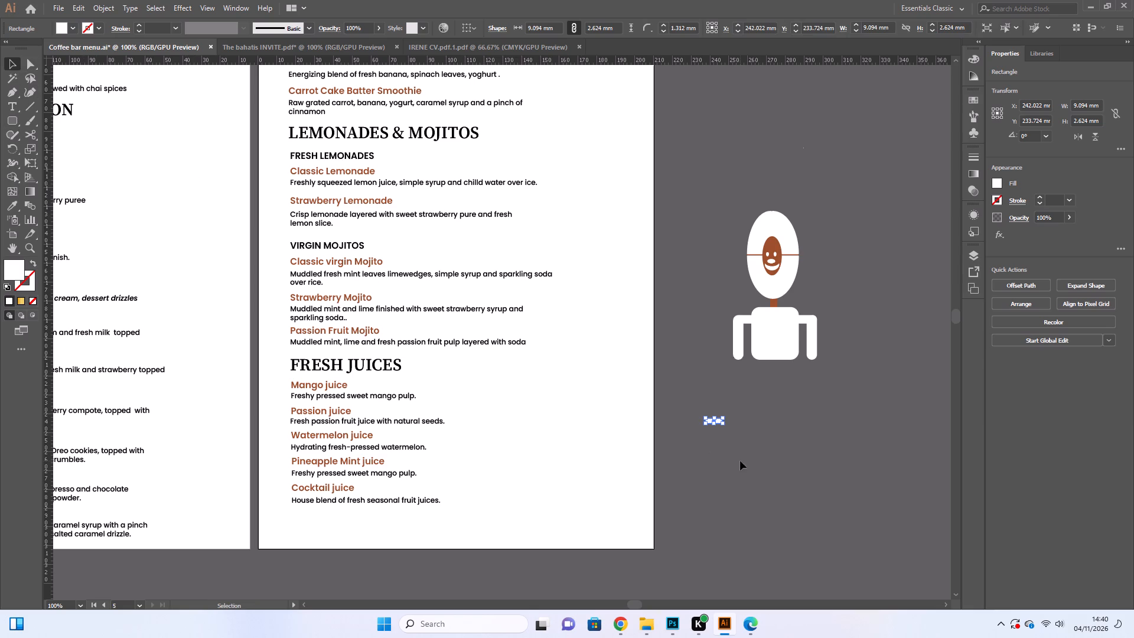
{"action": "left_click", "coordinate": [722, 420]}
{"action": "left_click", "coordinate": [724, 418]}
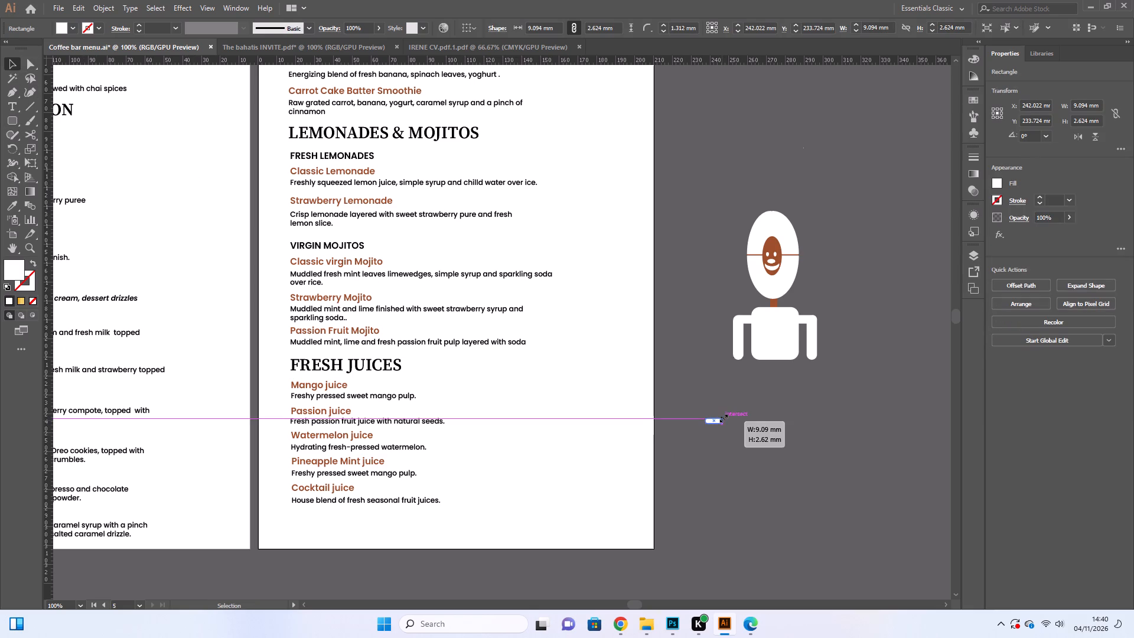
{"action": "left_click", "coordinate": [737, 461]}
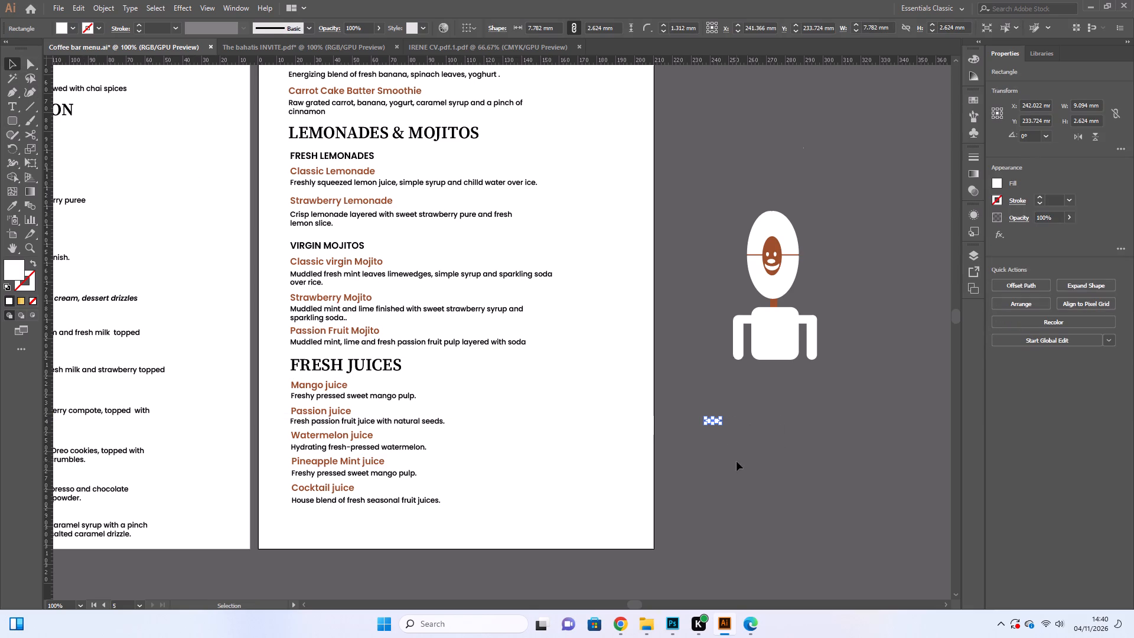
Move the small rounded bar onto the lower end of the left arm as its hand, and deselect it.
{"action": "left_click_drag", "start_coordinate": [715, 425], "coordinate": [739, 361]}
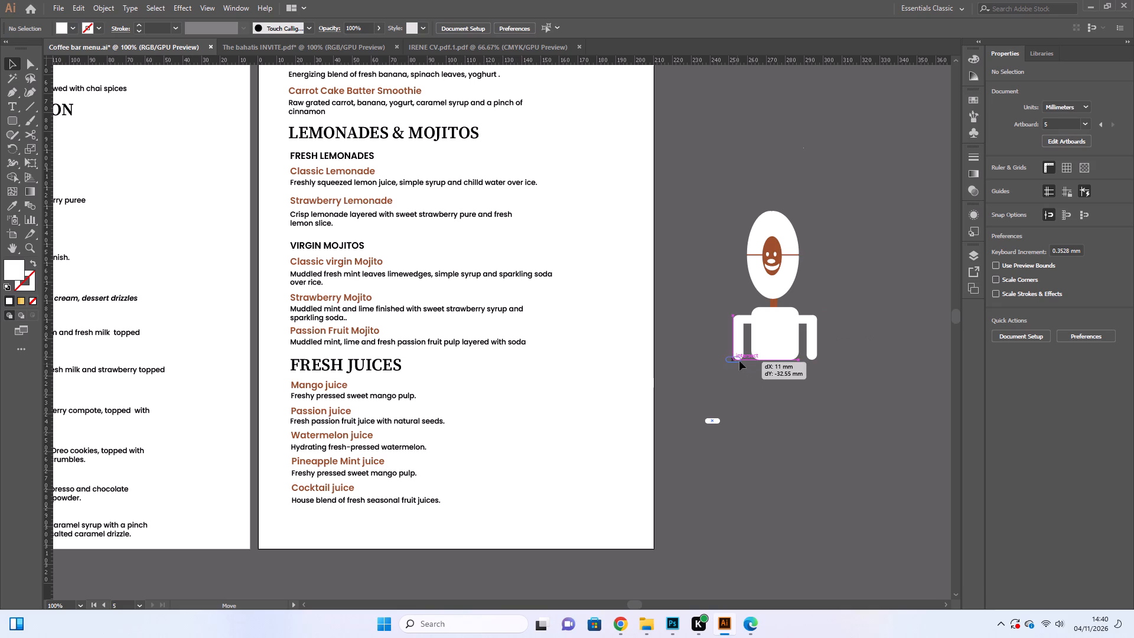
{"action": "left_click_drag", "start_coordinate": [739, 361], "coordinate": [741, 361]}
{"action": "left_click", "coordinate": [761, 442]}
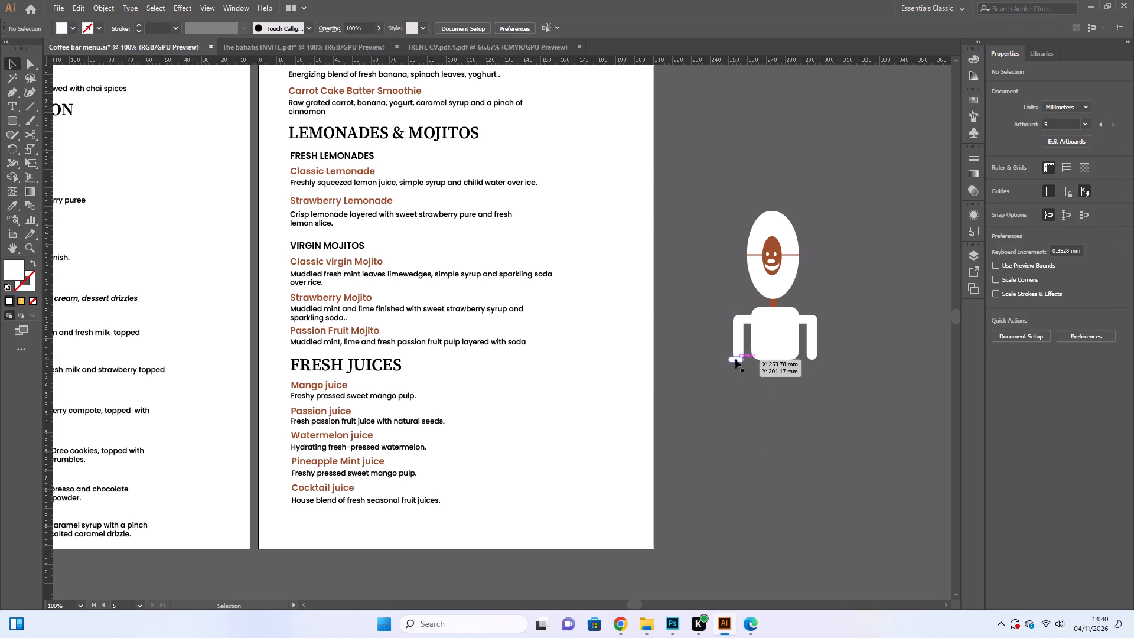
Duplicate the small hand bar and place the copy across the lower end of the right arm.
{"action": "left_click", "coordinate": [735, 359]}
{"action": "left_click", "coordinate": [70, 11]}
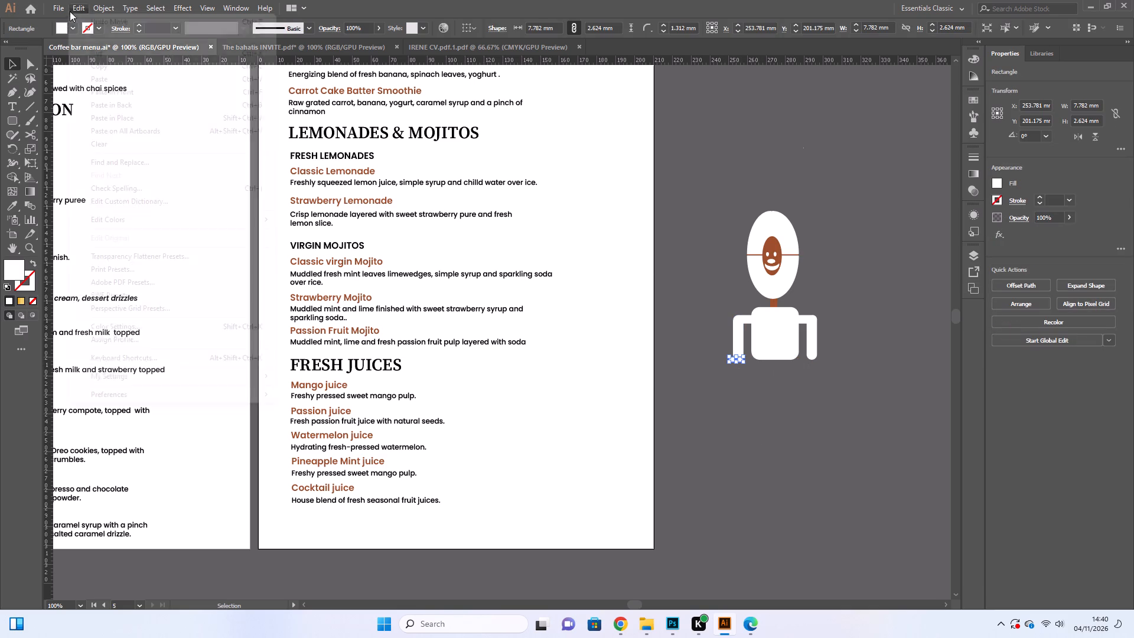
{"action": "left_click", "coordinate": [99, 66]}
{"action": "left_click", "coordinate": [80, 6]}
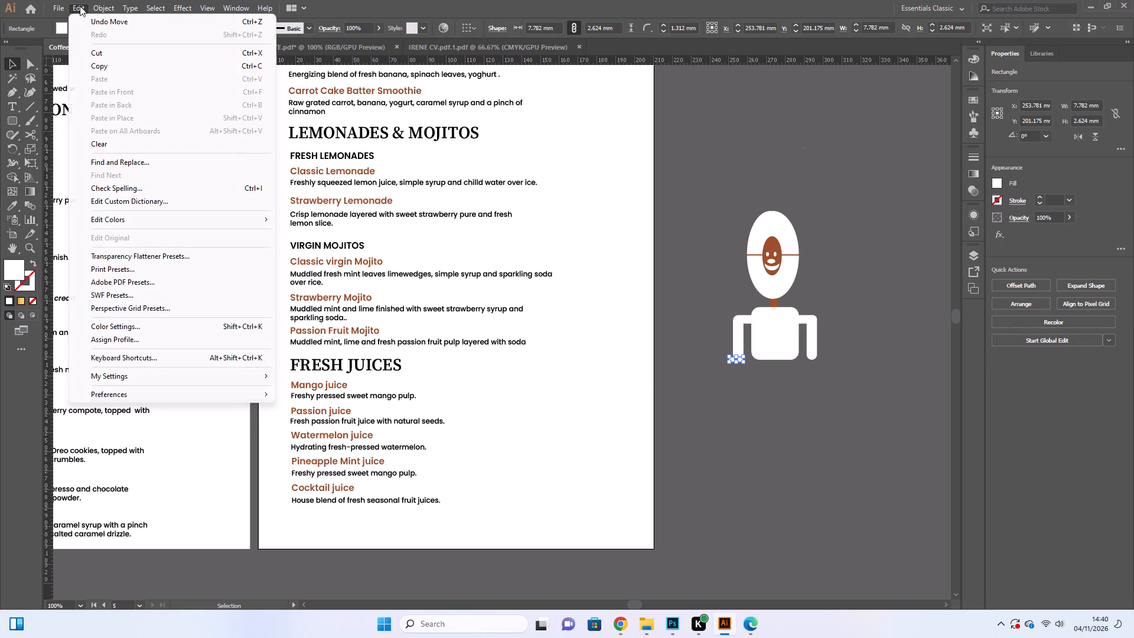
{"action": "left_click", "coordinate": [109, 67]}
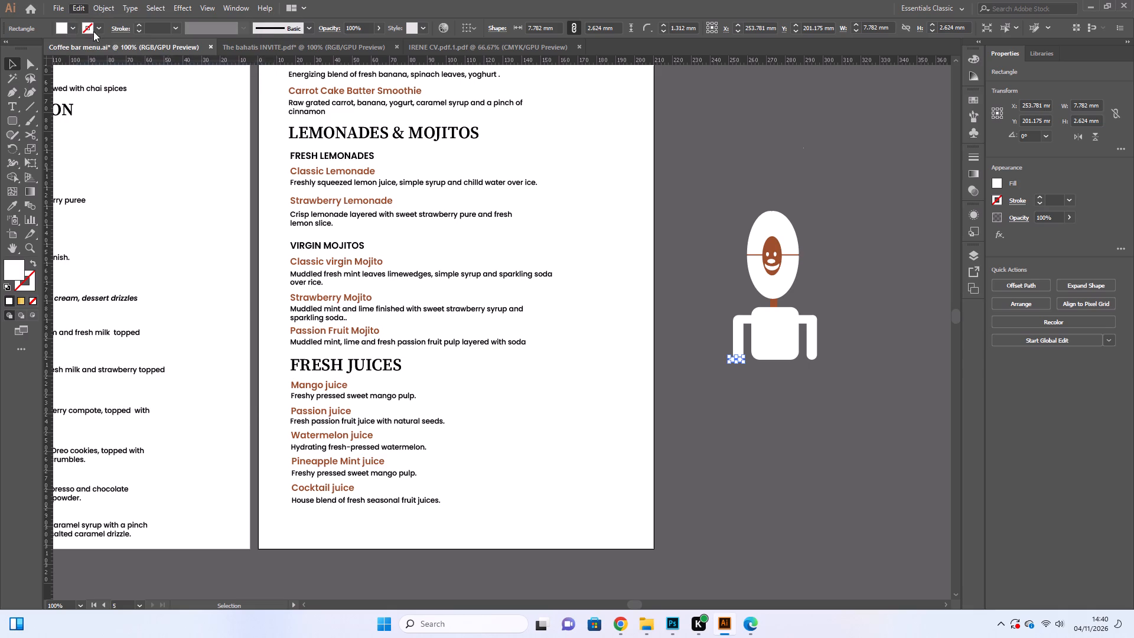
{"action": "left_click", "coordinate": [80, 11]}
{"action": "left_click", "coordinate": [112, 82]}
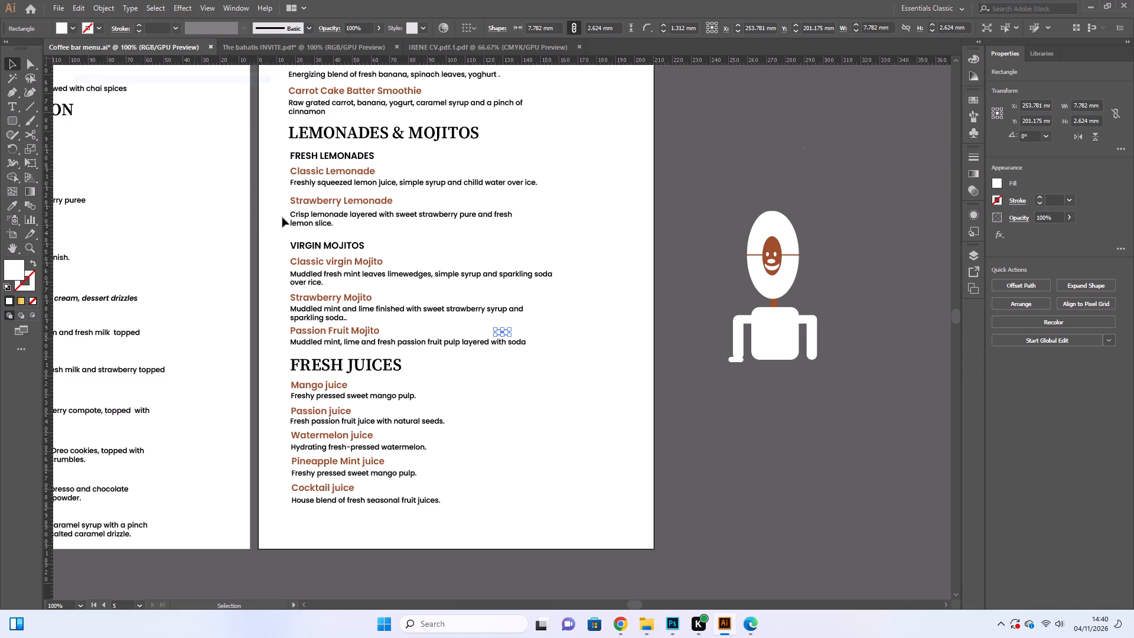
{"action": "left_click", "coordinate": [582, 388]}
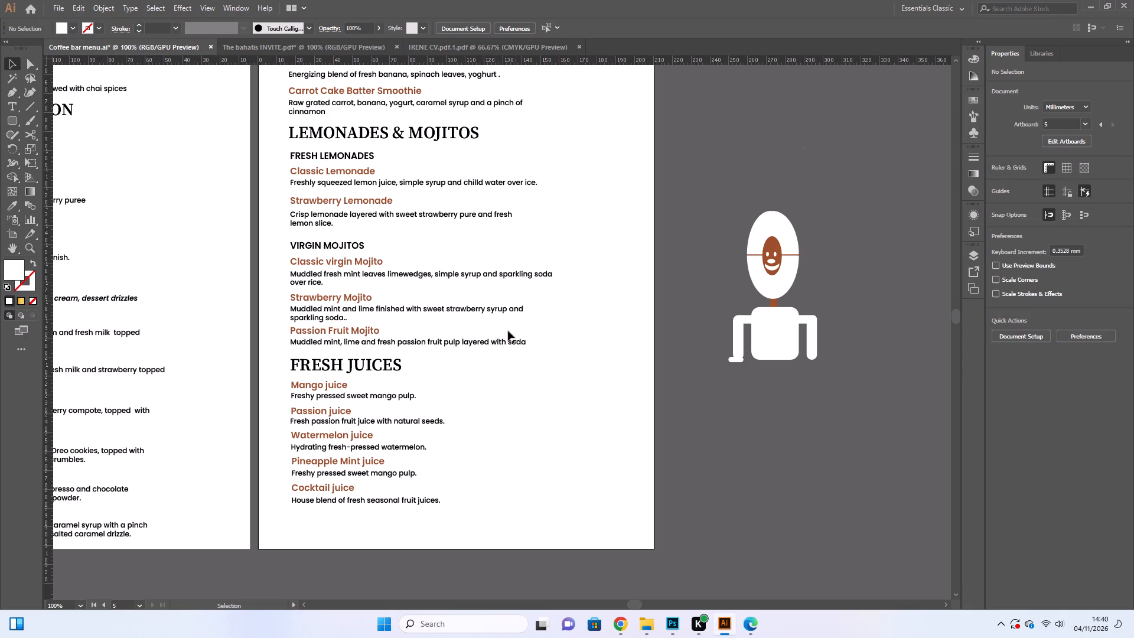
{"action": "left_click_drag", "start_coordinate": [504, 331], "coordinate": [901, 434]}
{"action": "left_click", "coordinate": [498, 332]}
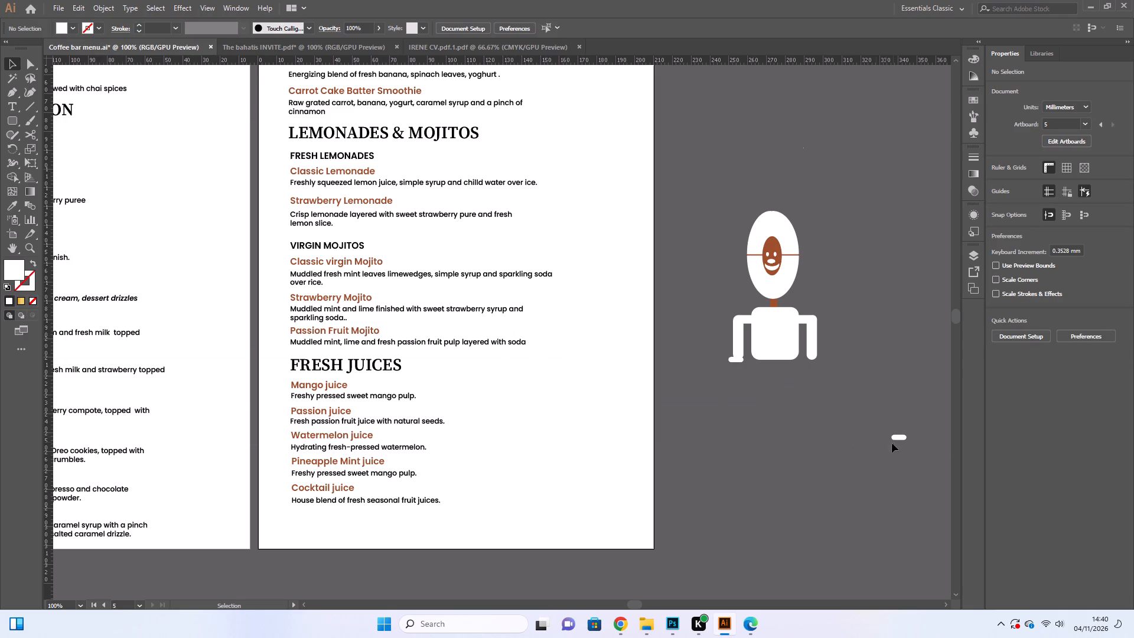
{"action": "left_click_drag", "start_coordinate": [898, 440], "coordinate": [816, 359]}
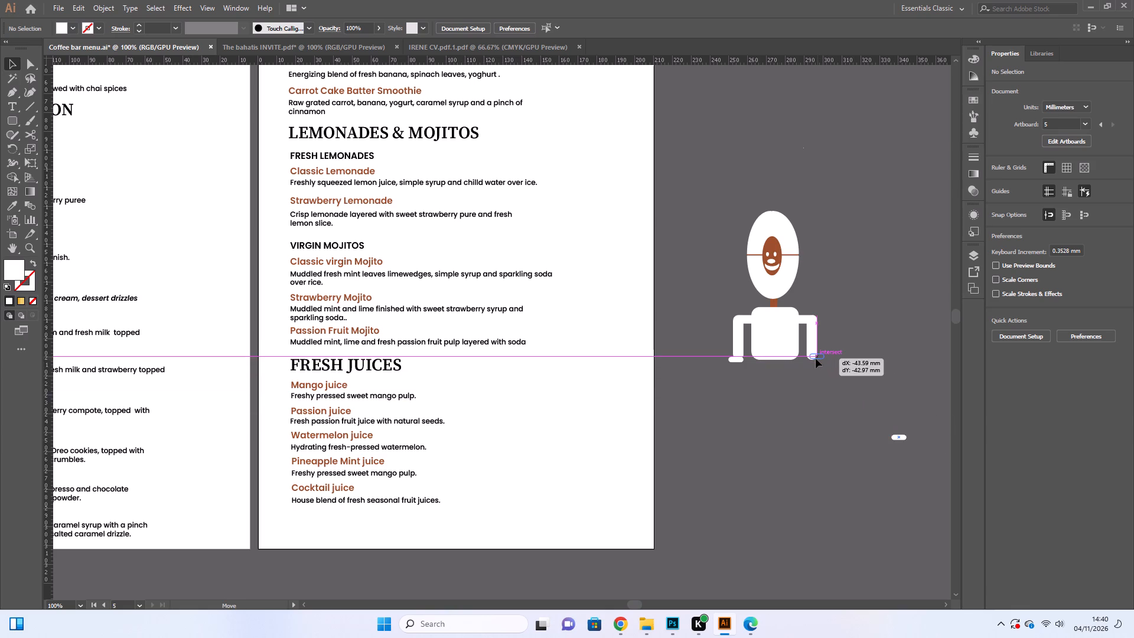
{"action": "left_click_drag", "start_coordinate": [816, 359], "coordinate": [814, 359]}
{"action": "left_click", "coordinate": [823, 435]}
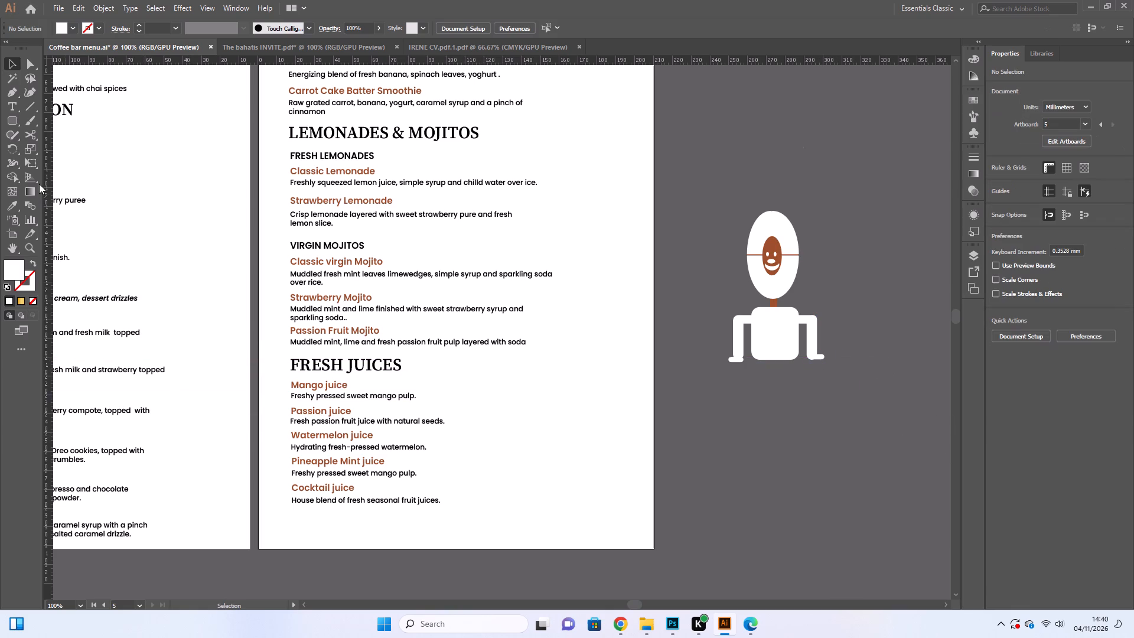
Draw a rounded rectangle about 15 mm wide and 22.6 mm high overlapping the body's lower edge, and deselect it.
{"action": "left_click", "coordinate": [4, 121]}
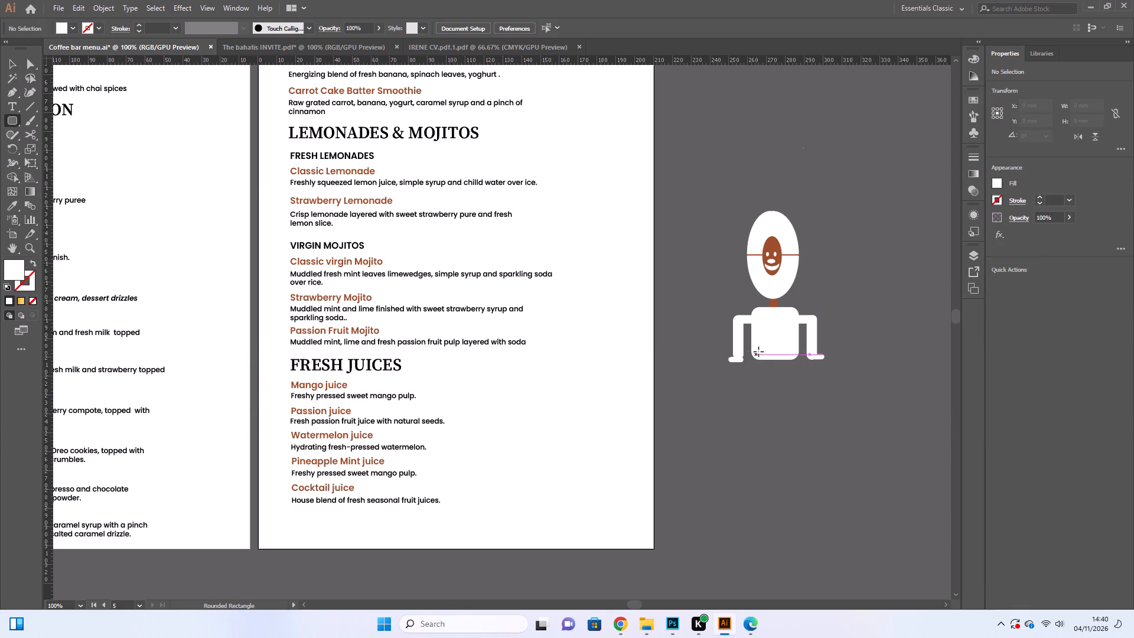
{"action": "left_click_drag", "start_coordinate": [761, 349], "coordinate": [790, 390]}
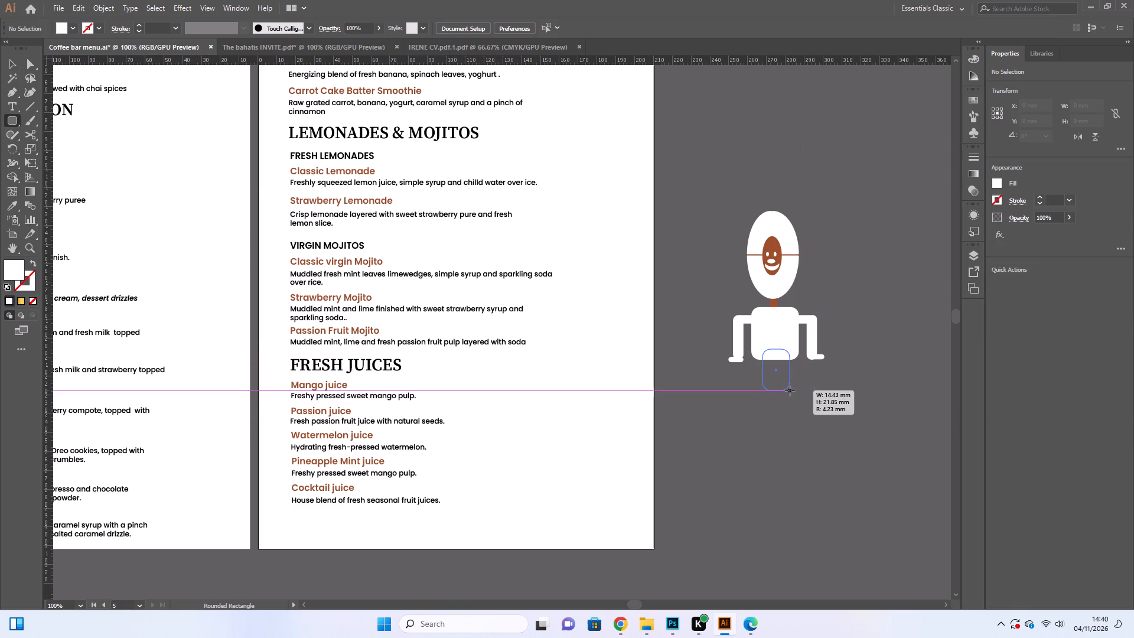
{"action": "left_click_drag", "start_coordinate": [790, 390], "coordinate": [791, 391]}
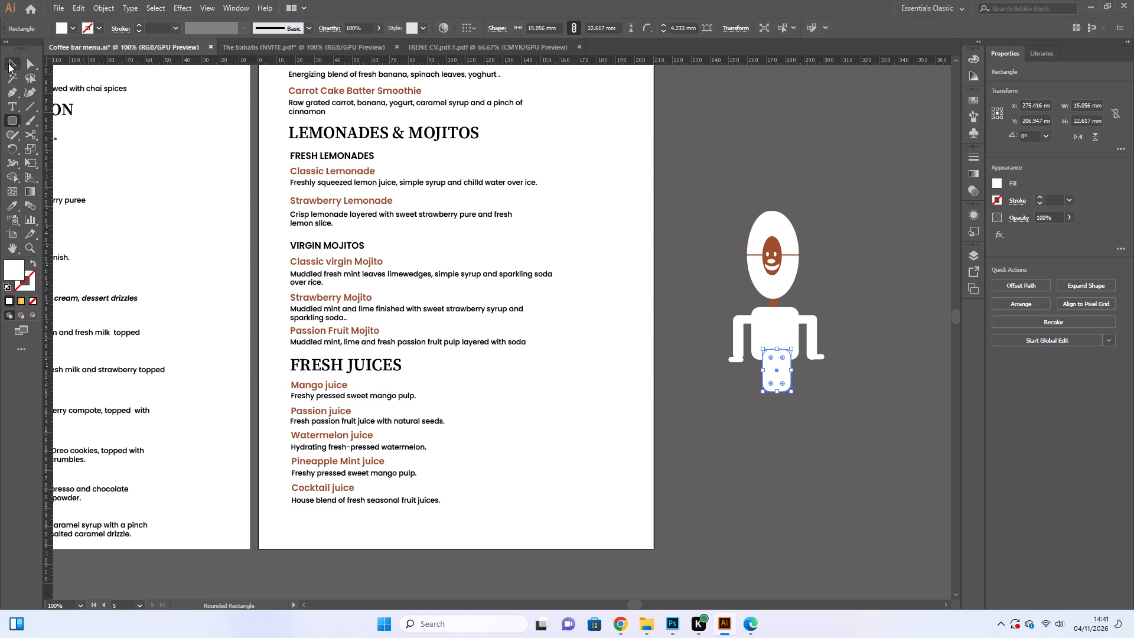
{"action": "left_click", "coordinate": [8, 63]}
{"action": "left_click", "coordinate": [748, 451]}
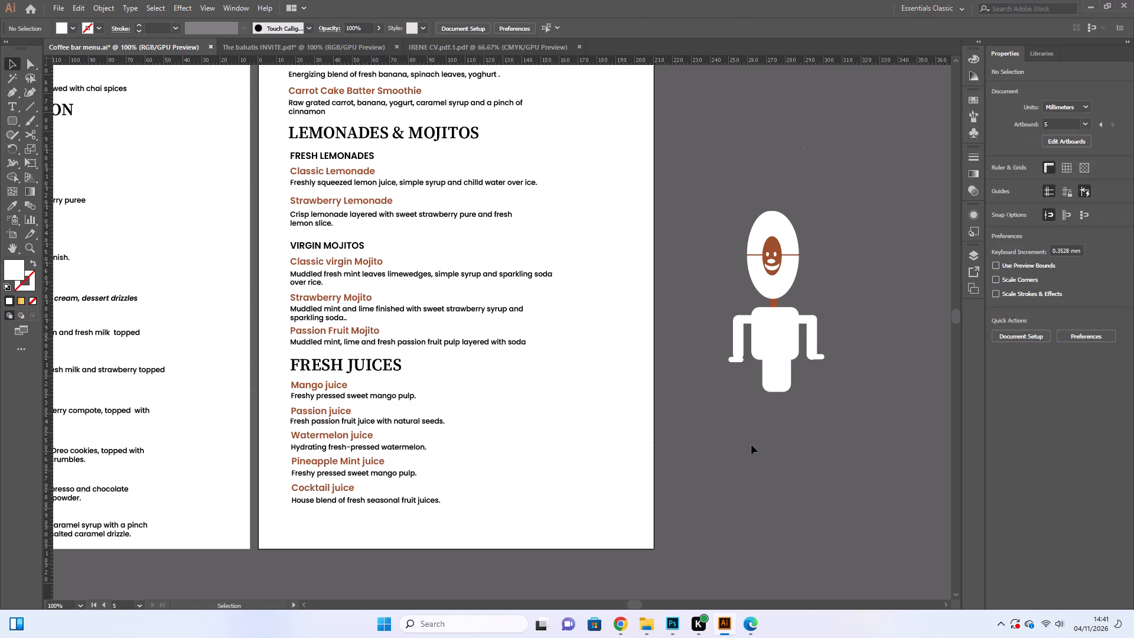
Start a white Pen path at the centre of the lower-body rectangle and outline the figure's left thigh, rounded knee and shin underside.
{"action": "left_click", "coordinate": [19, 93]}
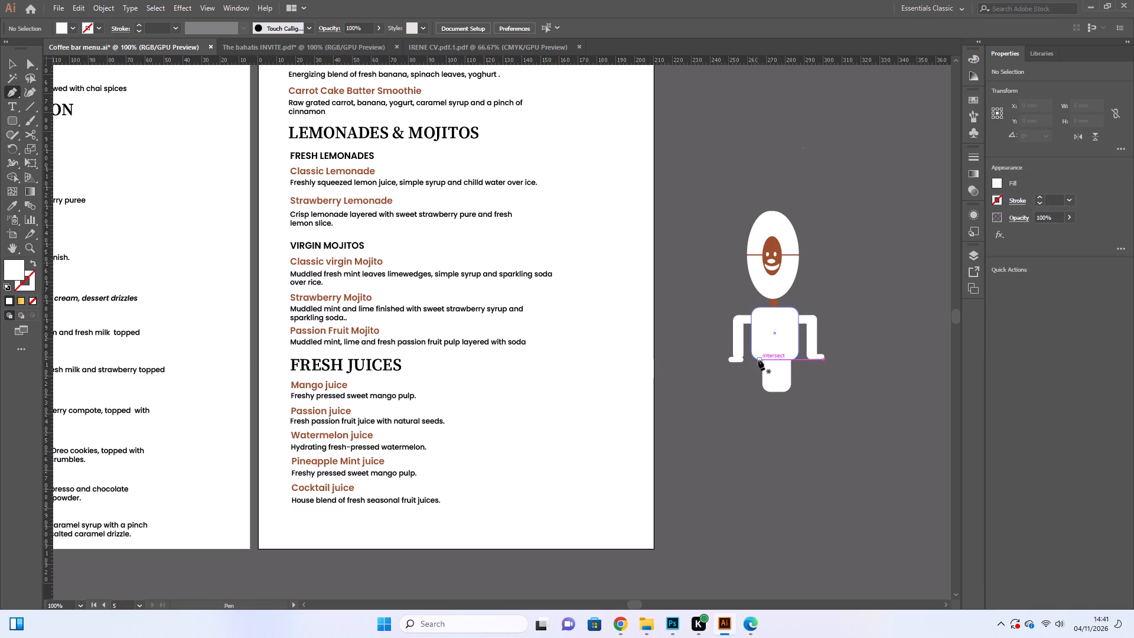
{"action": "left_click", "coordinate": [776, 372]}
{"action": "left_click", "coordinate": [700, 341]}
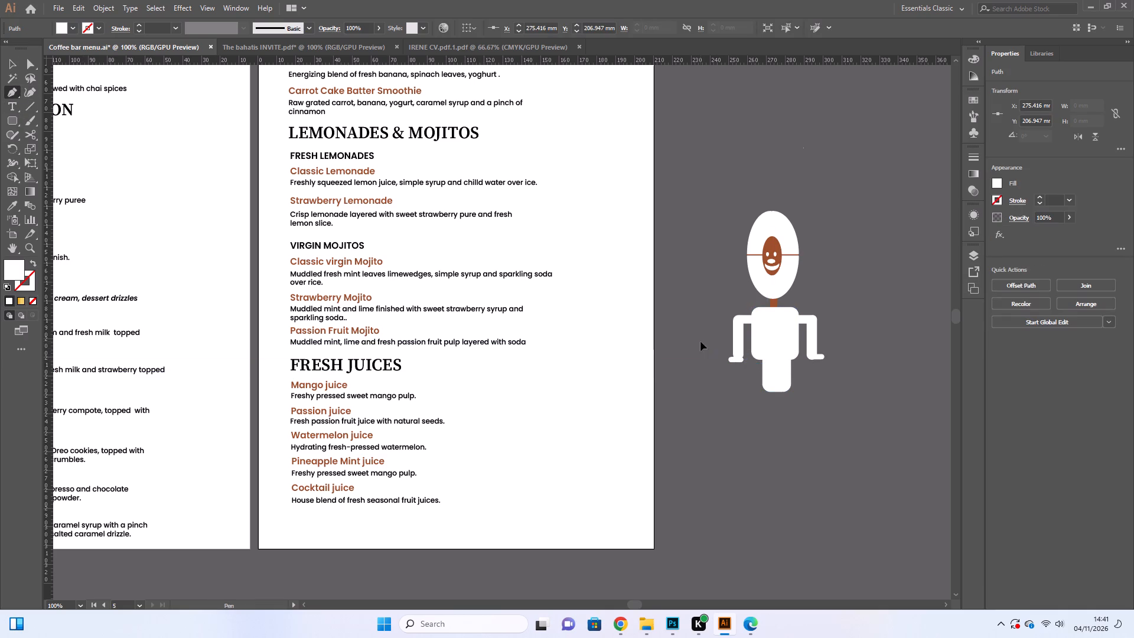
{"action": "double_click", "coordinate": [694, 346]}
{"action": "triple_click", "coordinate": [689, 353]}
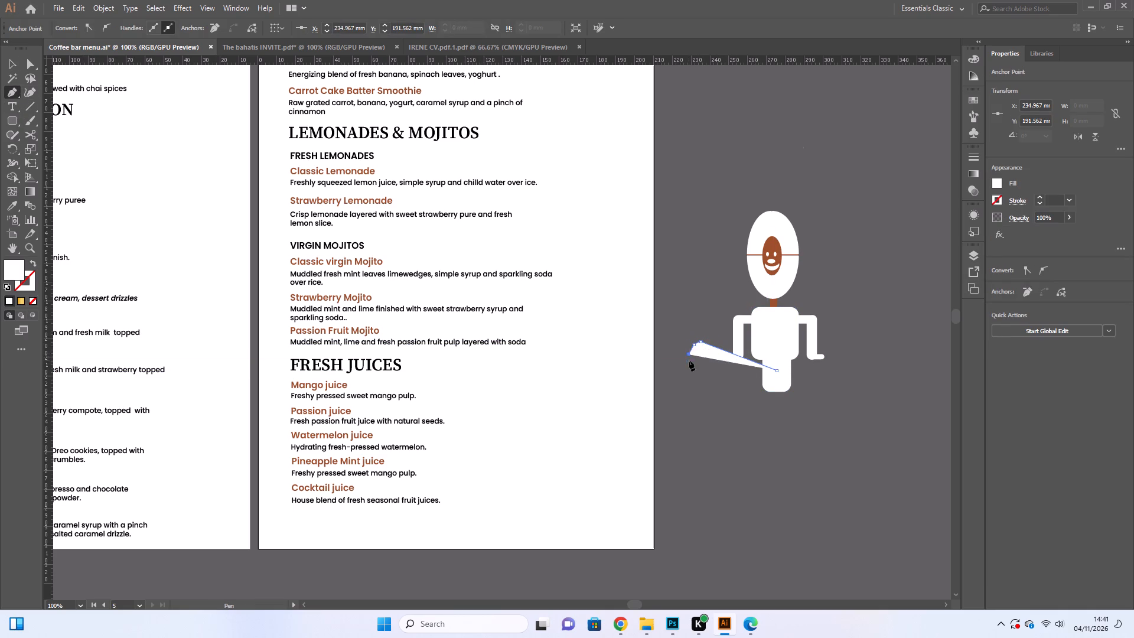
{"action": "double_click", "coordinate": [689, 360]}
{"action": "double_click", "coordinate": [693, 367]}
{"action": "left_click", "coordinate": [698, 373]}
{"action": "left_click", "coordinate": [709, 379]}
{"action": "left_click", "coordinate": [714, 382]}
{"action": "left_click", "coordinate": [728, 386]}
{"action": "left_click_drag", "start_coordinate": [736, 390], "coordinate": [742, 395]}
{"action": "left_click", "coordinate": [744, 396]}
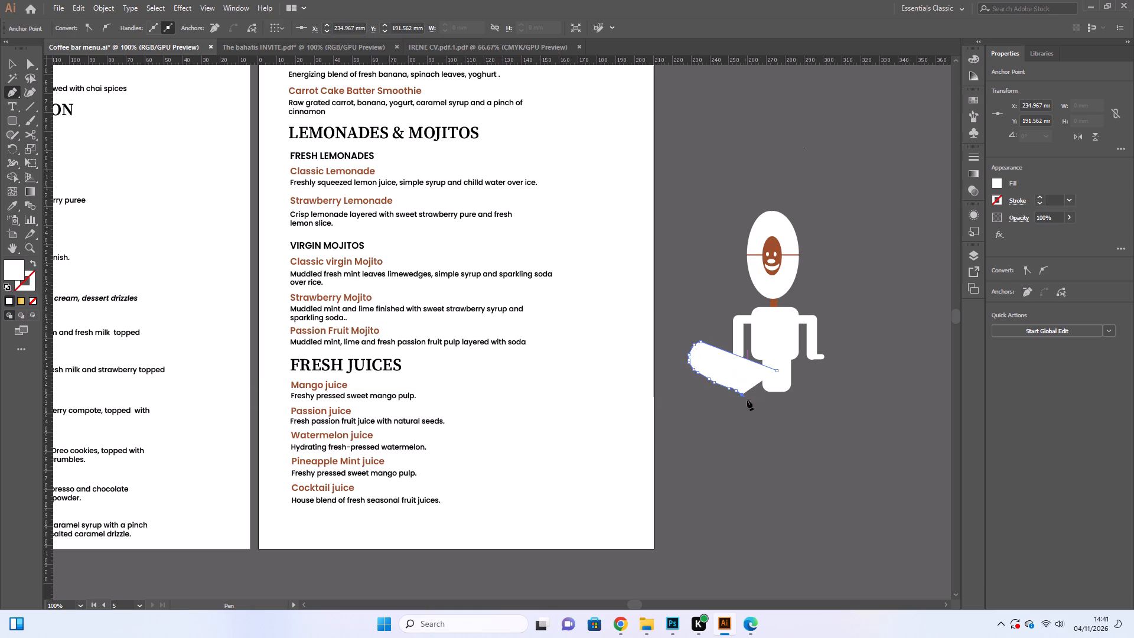
Continue the path around the pointed left foot and back up along the inner calf to the fold under the thigh.
{"action": "left_click", "coordinate": [753, 407]}
{"action": "double_click", "coordinate": [756, 411]}
{"action": "left_click", "coordinate": [762, 406]}
{"action": "left_click", "coordinate": [762, 402]}
{"action": "left_click", "coordinate": [754, 389]}
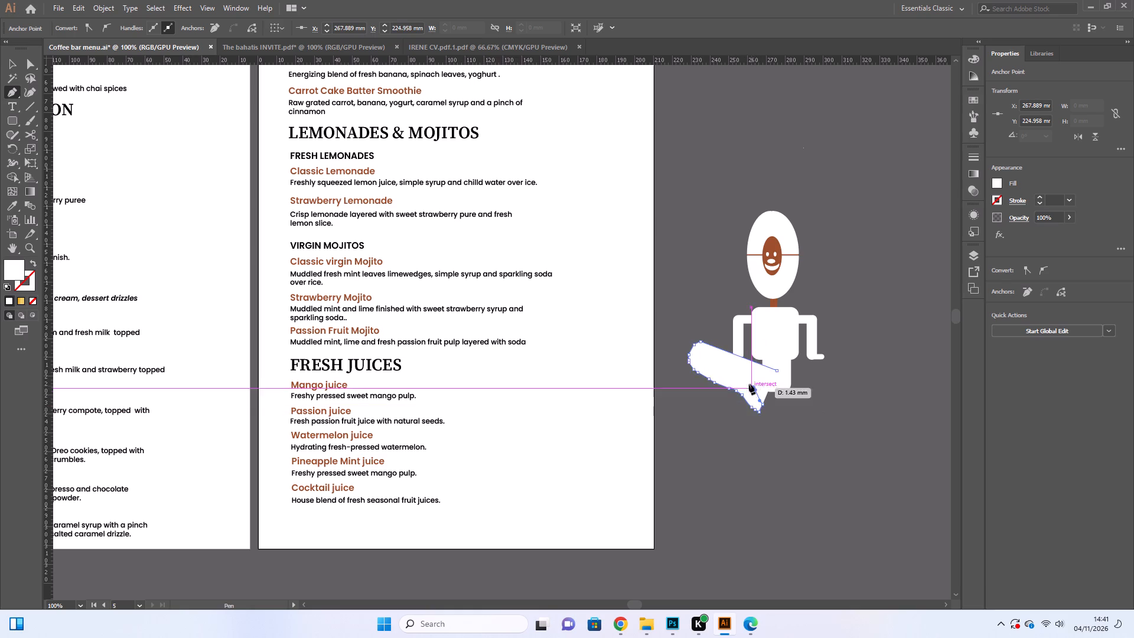
{"action": "left_click", "coordinate": [749, 384]}
{"action": "left_click", "coordinate": [740, 376]}
Continue the path along the lower body's bottom edge, up to the right leg's inner fold and down to the right foot.
{"action": "left_click", "coordinate": [770, 389]}
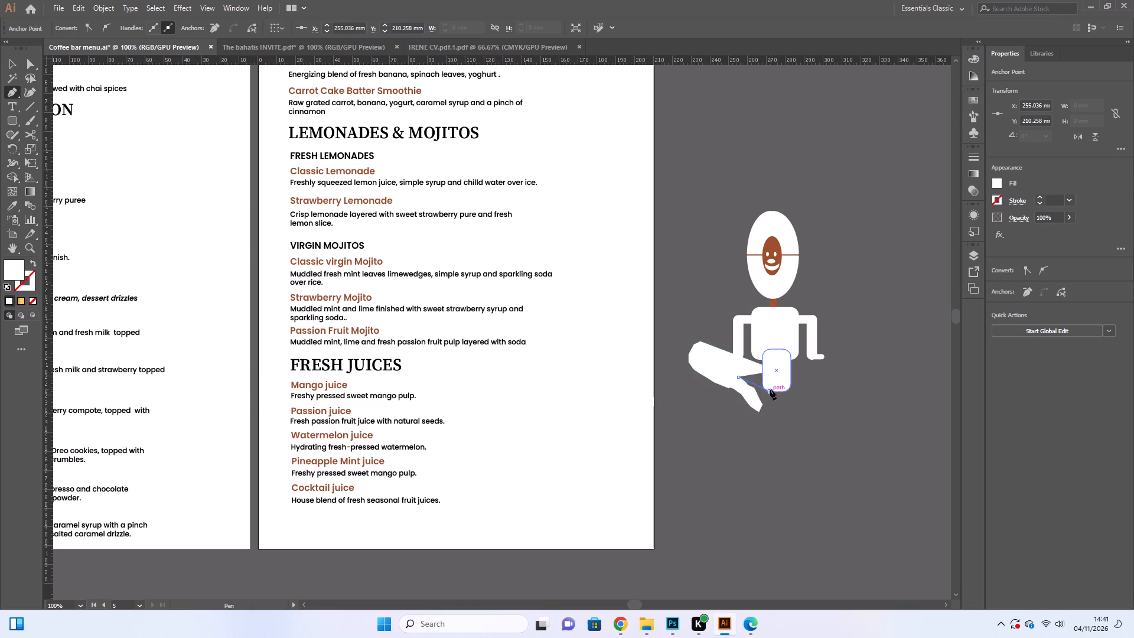
{"action": "left_click", "coordinate": [794, 394]}
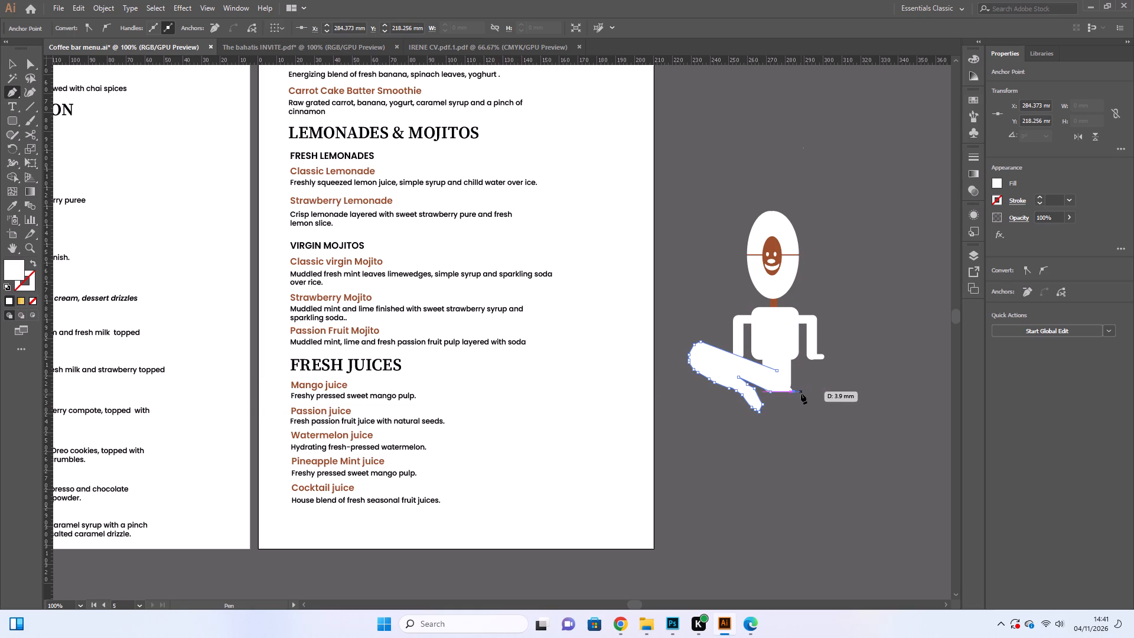
{"action": "left_click", "coordinate": [801, 392]}
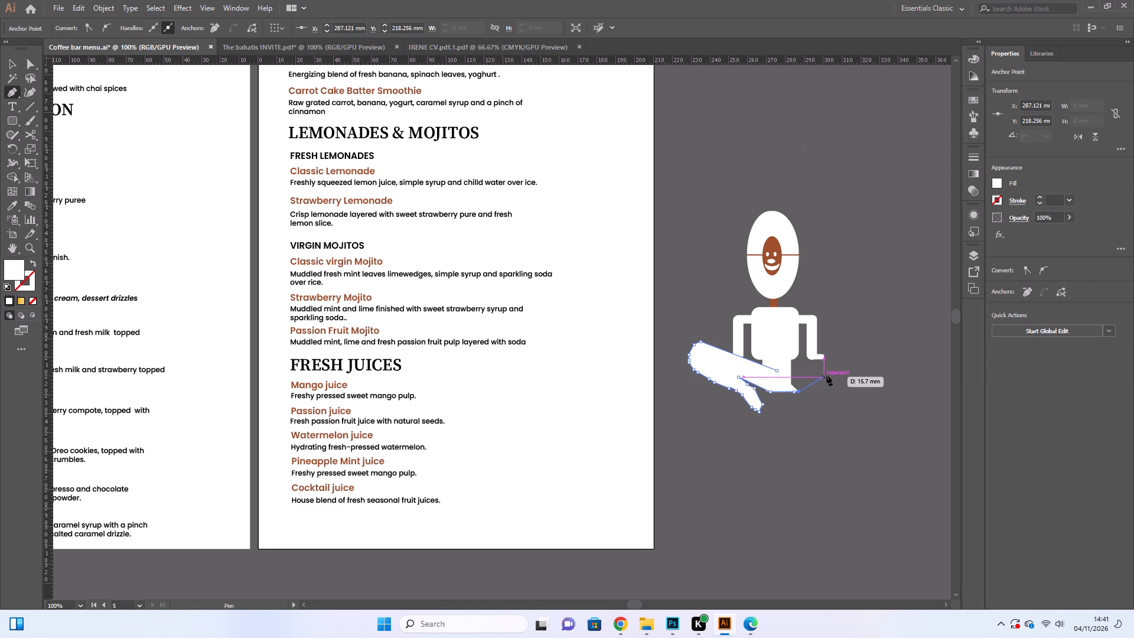
{"action": "left_click", "coordinate": [826, 375]}
{"action": "left_click", "coordinate": [811, 394]}
{"action": "left_click", "coordinate": [809, 398]}
{"action": "left_click", "coordinate": [804, 402]}
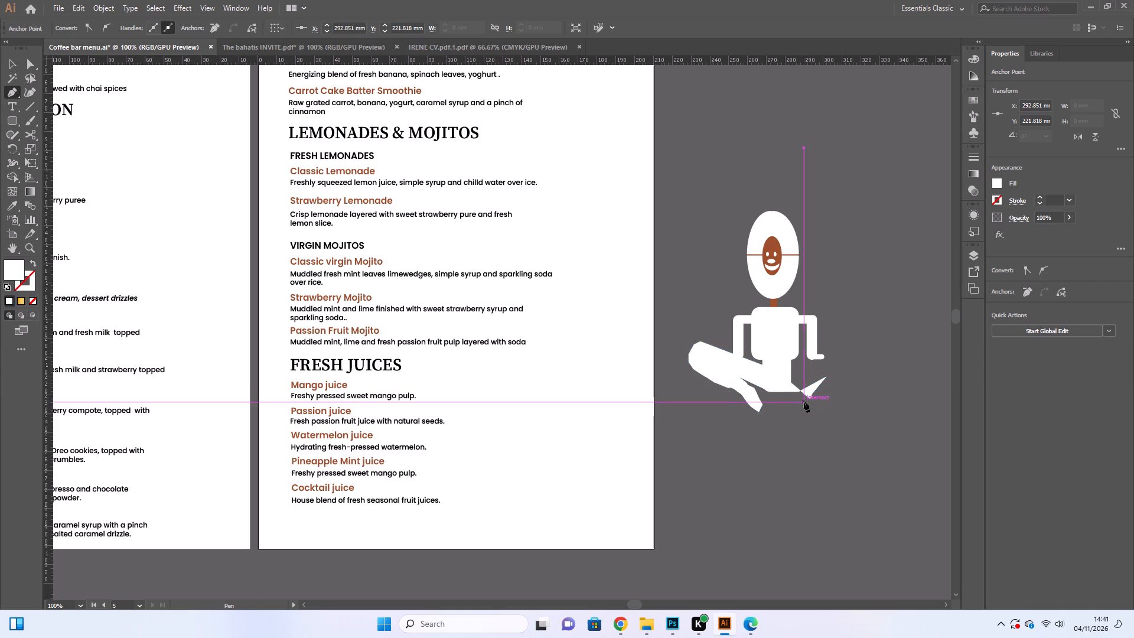
{"action": "left_click", "coordinate": [804, 404]}
{"action": "left_click", "coordinate": [803, 407]}
Outline the right foot, shin, knee and upper thigh, close the crossed-legs path at its starting point, and deselect it.
{"action": "left_click", "coordinate": [816, 405]}
{"action": "left_click", "coordinate": [823, 400]}
{"action": "left_click", "coordinate": [827, 396]}
{"action": "left_click", "coordinate": [836, 389]}
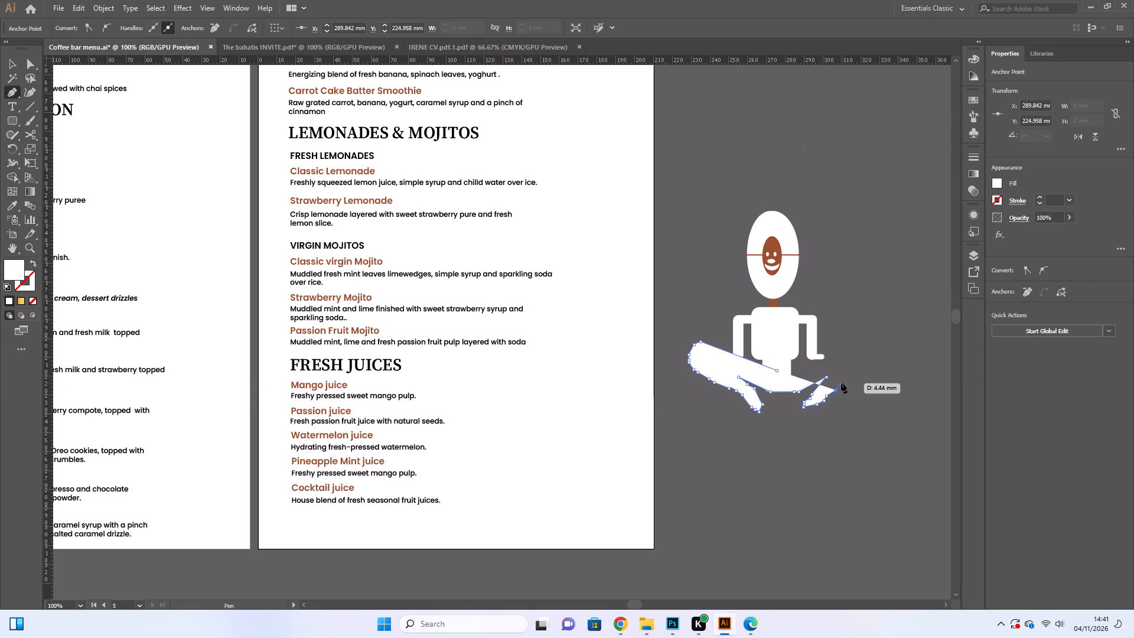
{"action": "left_click", "coordinate": [846, 380]}
{"action": "left_click_drag", "start_coordinate": [860, 372], "coordinate": [865, 369]}
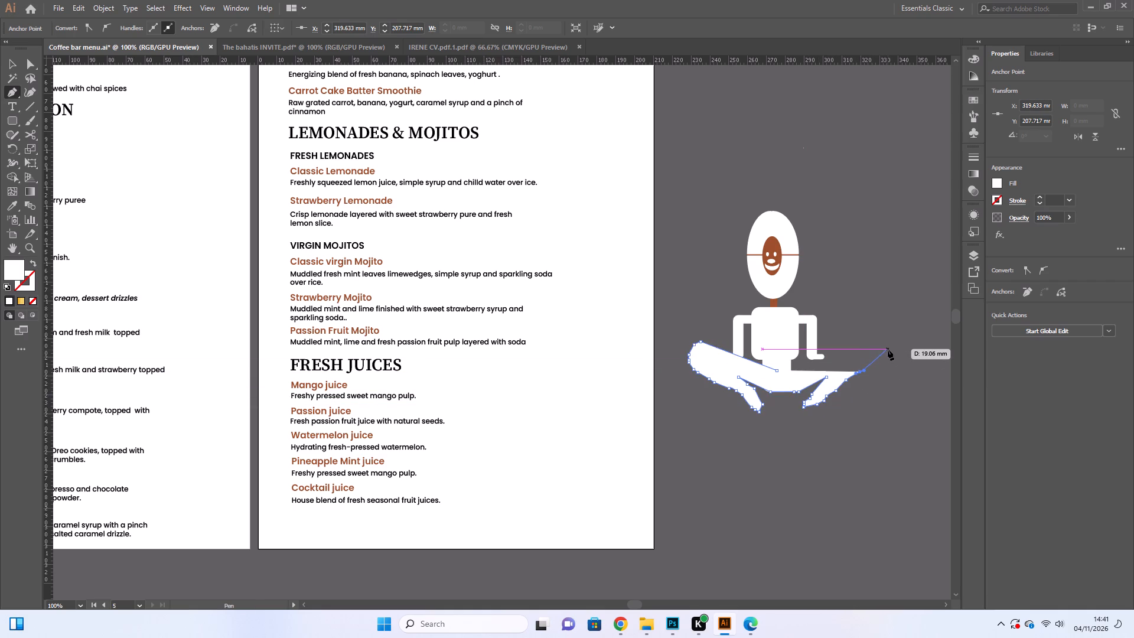
{"action": "double_click", "coordinate": [888, 350]}
{"action": "left_click", "coordinate": [885, 346]}
{"action": "left_click", "coordinate": [880, 344]}
{"action": "left_click", "coordinate": [876, 343]}
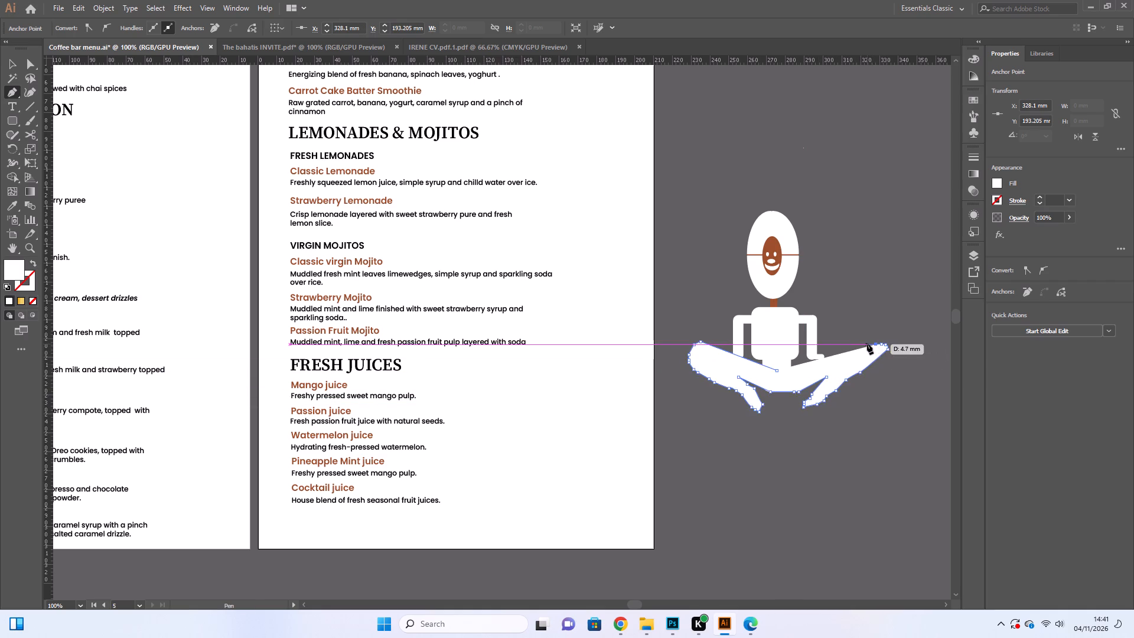
{"action": "left_click", "coordinate": [867, 344]}
{"action": "left_click", "coordinate": [852, 346]}
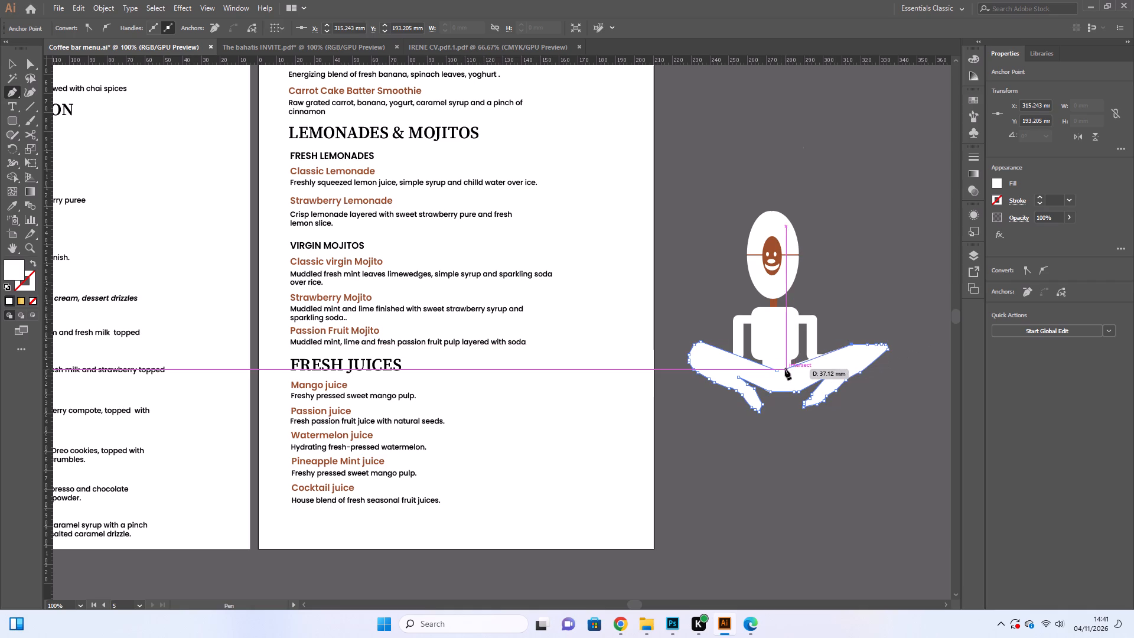
{"action": "left_click", "coordinate": [776, 372]}
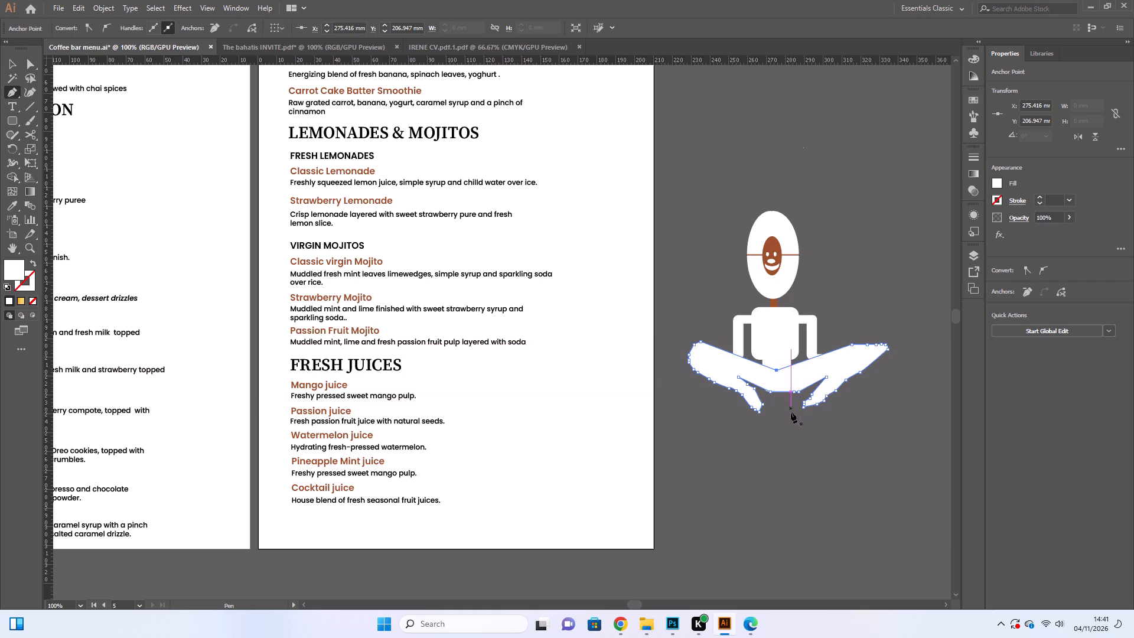
{"action": "left_click", "coordinate": [9, 67]}
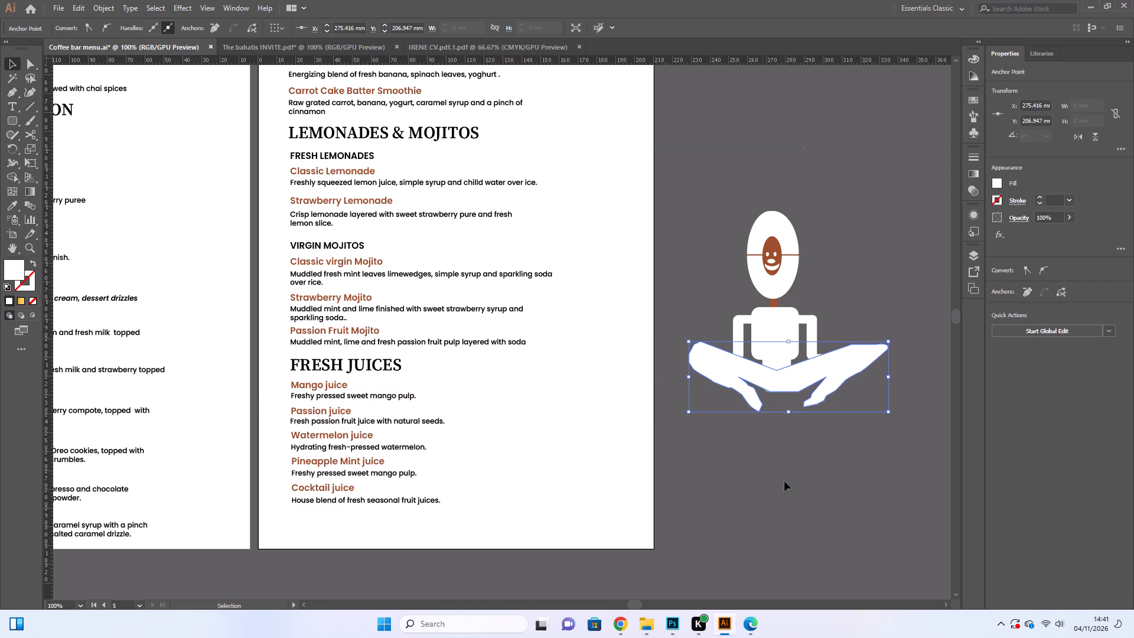
{"action": "left_click", "coordinate": [794, 487]}
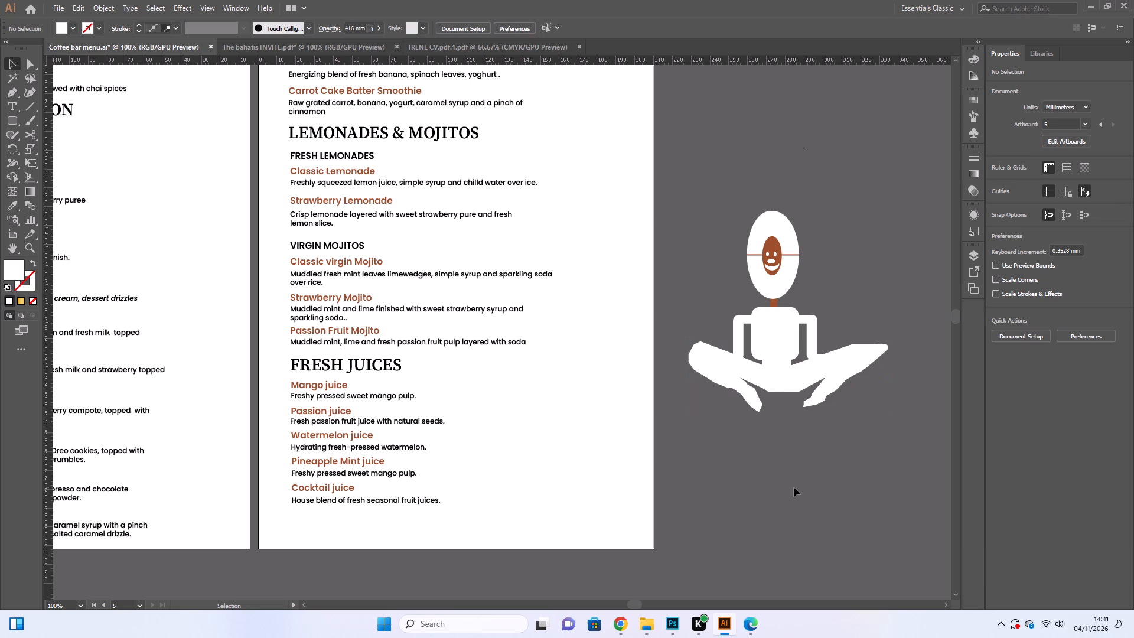
Start a rectangular screen snip with the finished figure in view.
{"action": "key", "text": "shift+super+s"}
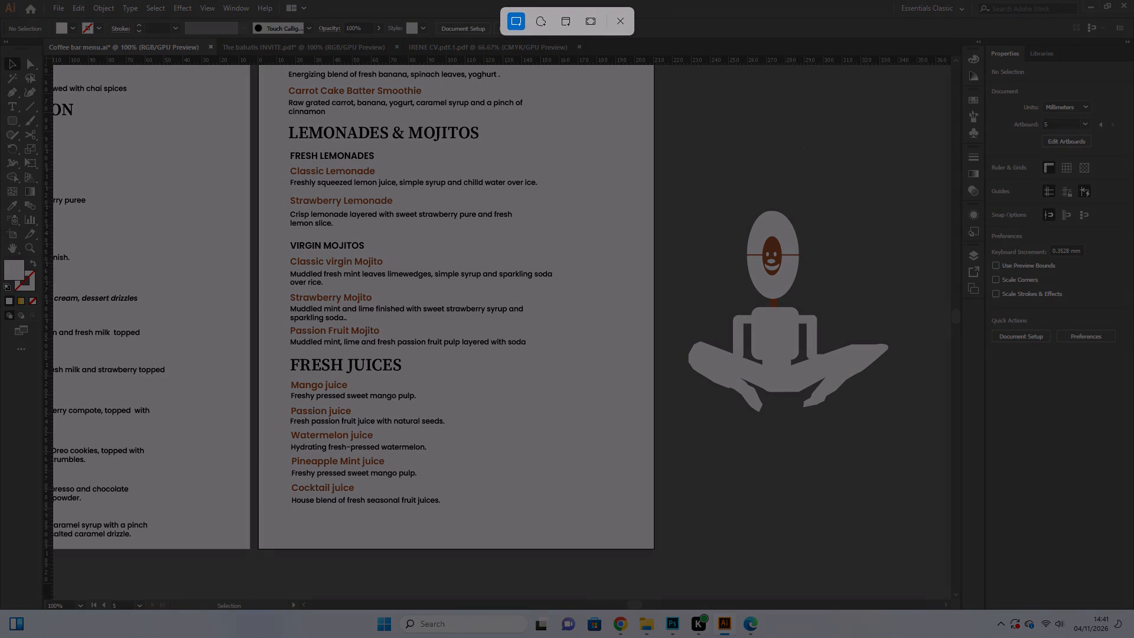
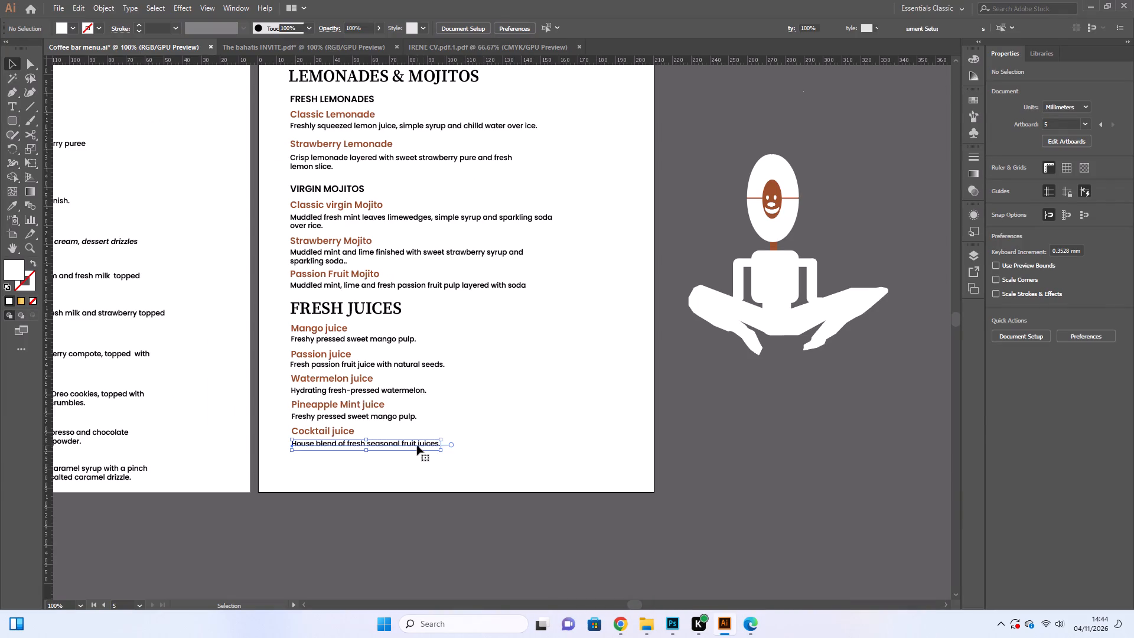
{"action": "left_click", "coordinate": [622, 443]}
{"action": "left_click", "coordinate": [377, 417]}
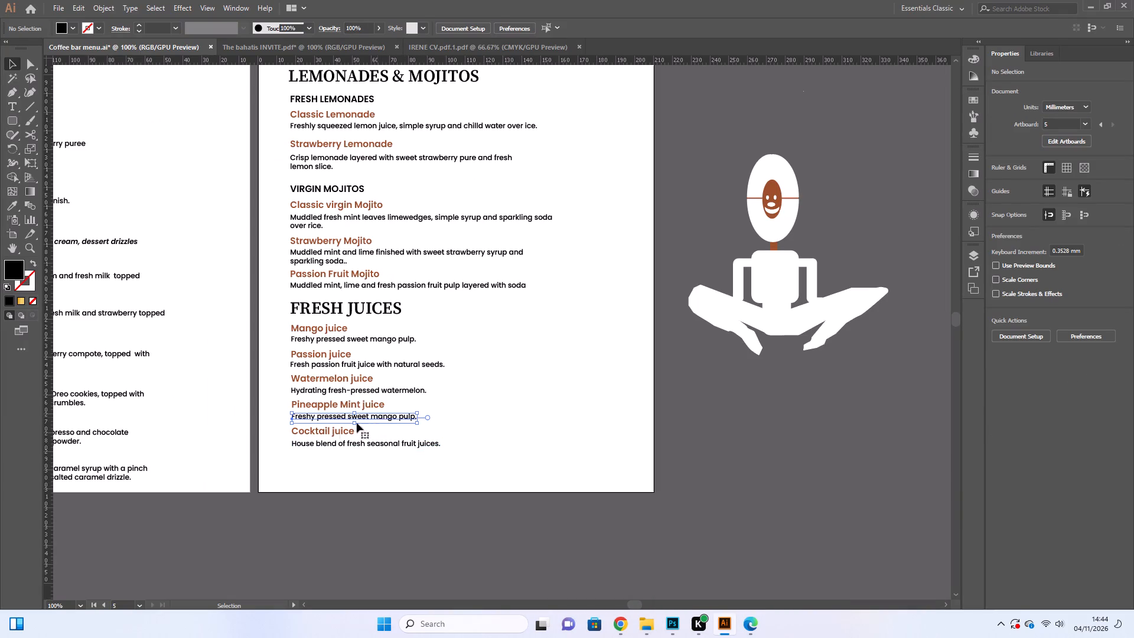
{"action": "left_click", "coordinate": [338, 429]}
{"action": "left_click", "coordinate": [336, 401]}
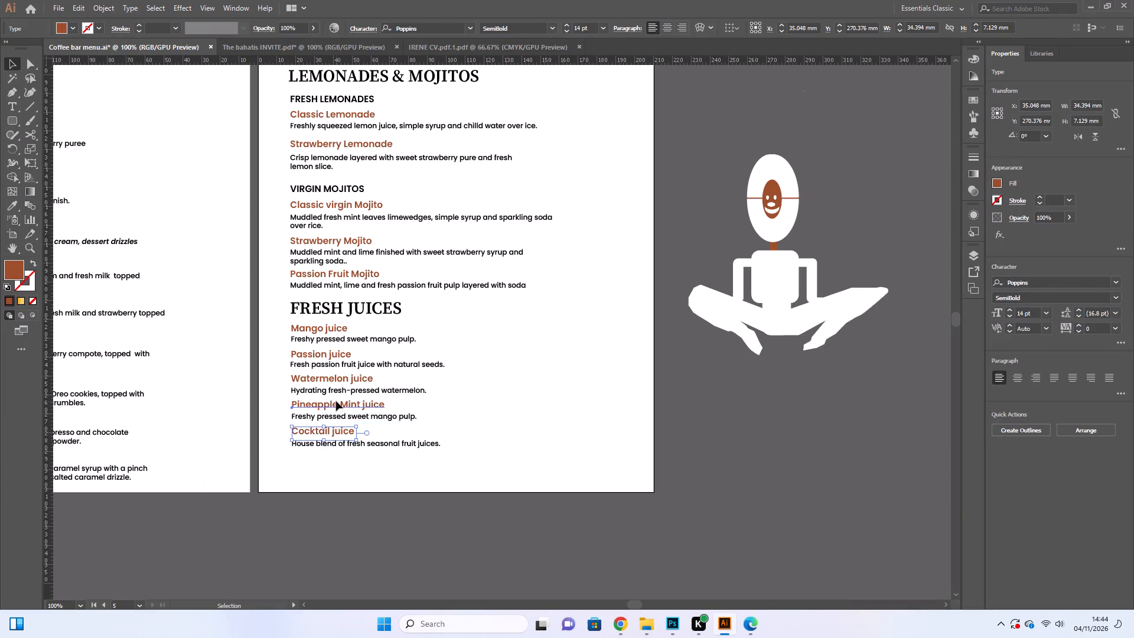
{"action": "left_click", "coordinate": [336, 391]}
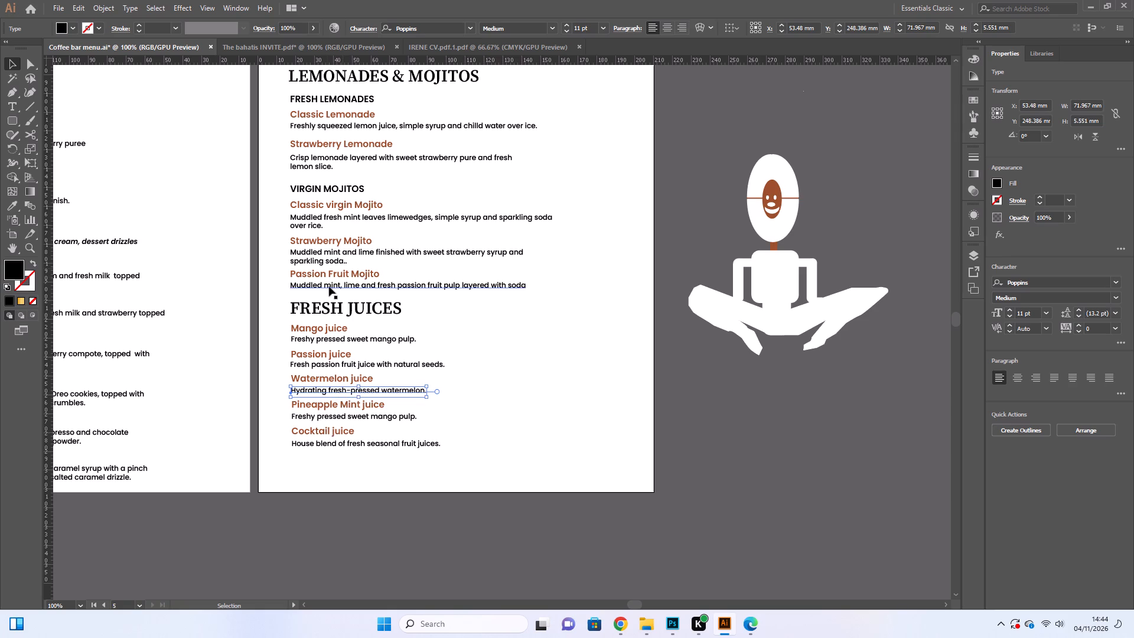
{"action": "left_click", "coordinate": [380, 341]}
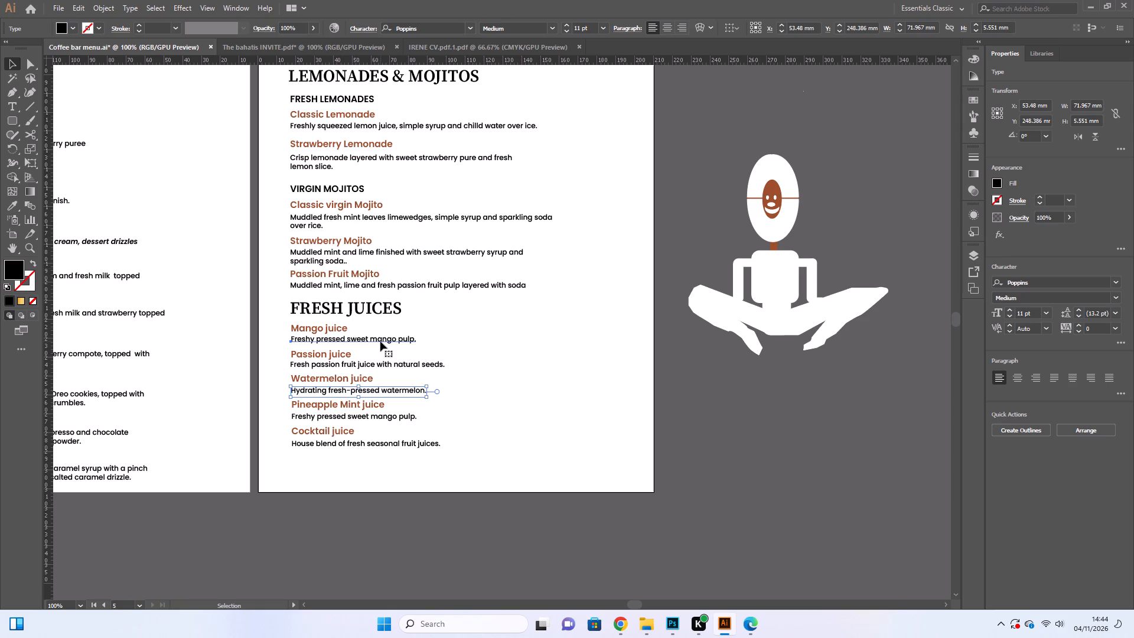
Nudge the "Mango juice" heading under FRESH JUICES up by about 0.35 mm.
{"action": "left_click", "coordinate": [338, 333]}
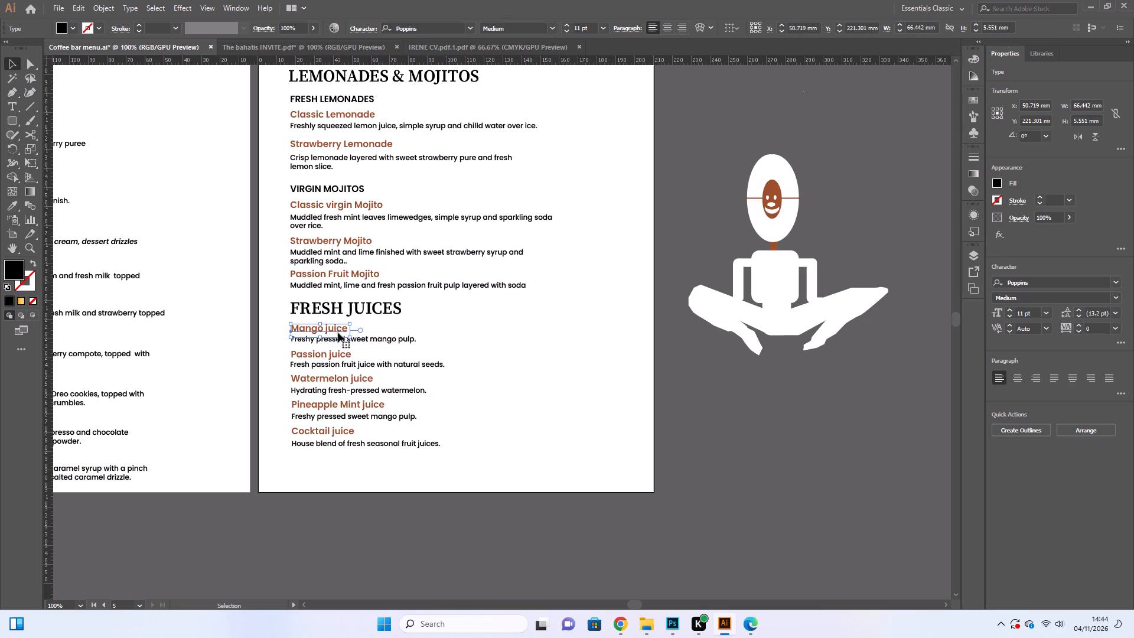
{"action": "key", "text": "Up"}
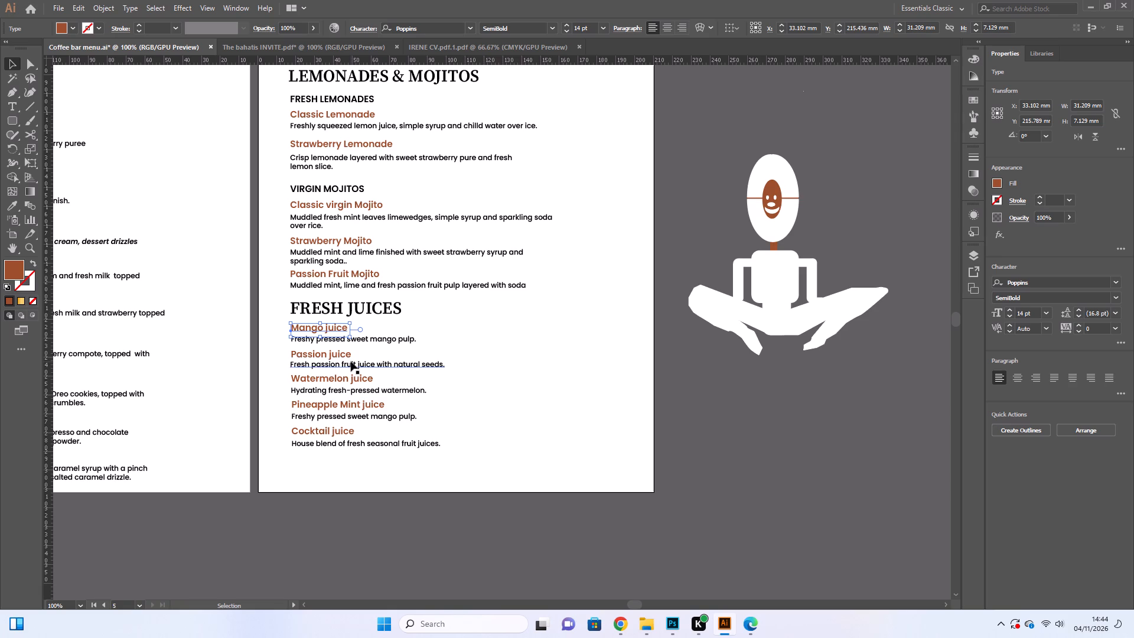
{"action": "left_click", "coordinate": [503, 441]}
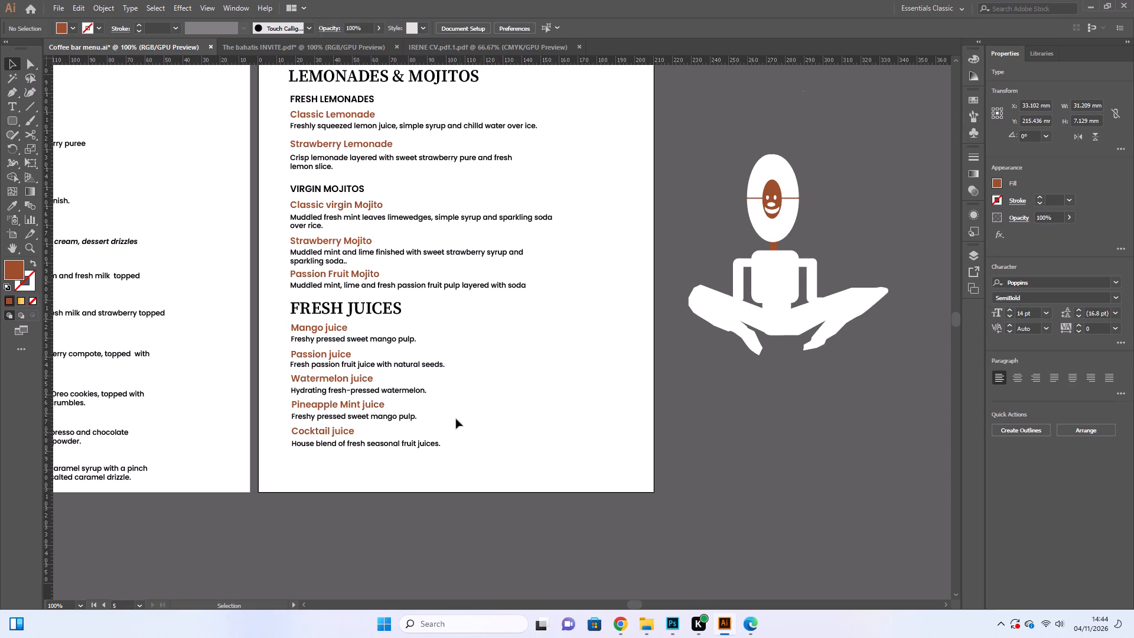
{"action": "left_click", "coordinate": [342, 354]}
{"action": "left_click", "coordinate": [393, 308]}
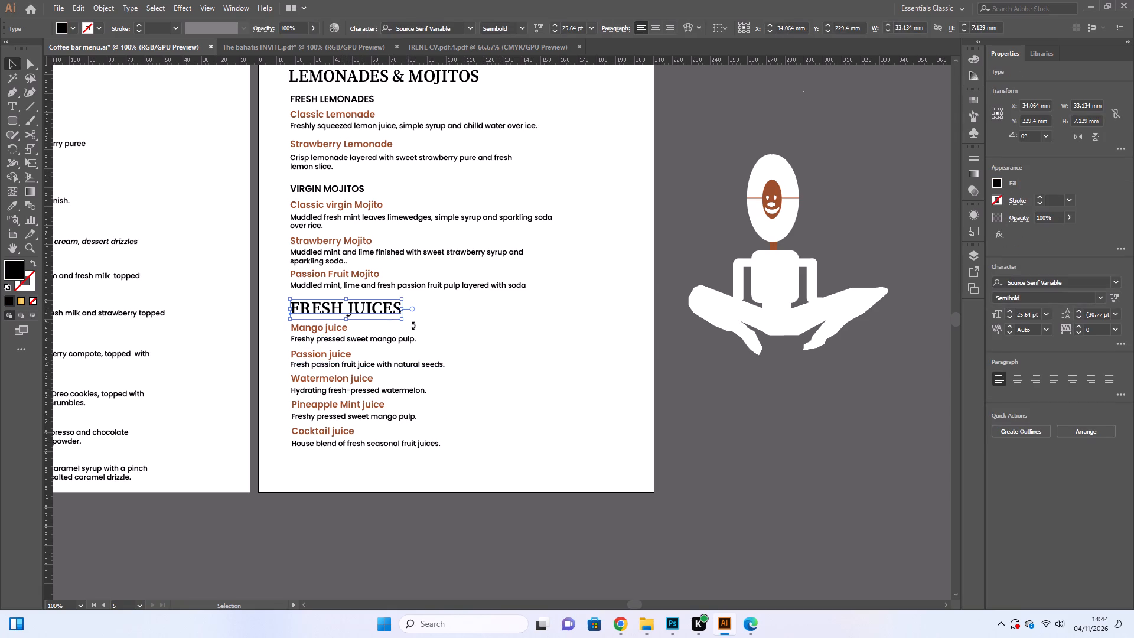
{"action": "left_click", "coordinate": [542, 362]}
Select the small rounded rectangle joining the legs of the white cross-legged figure beside the artboard.
{"action": "scroll", "coordinate": [549, 366], "scroll_direction": "up", "scroll_amount": 2}
{"action": "left_click", "coordinate": [752, 330]}
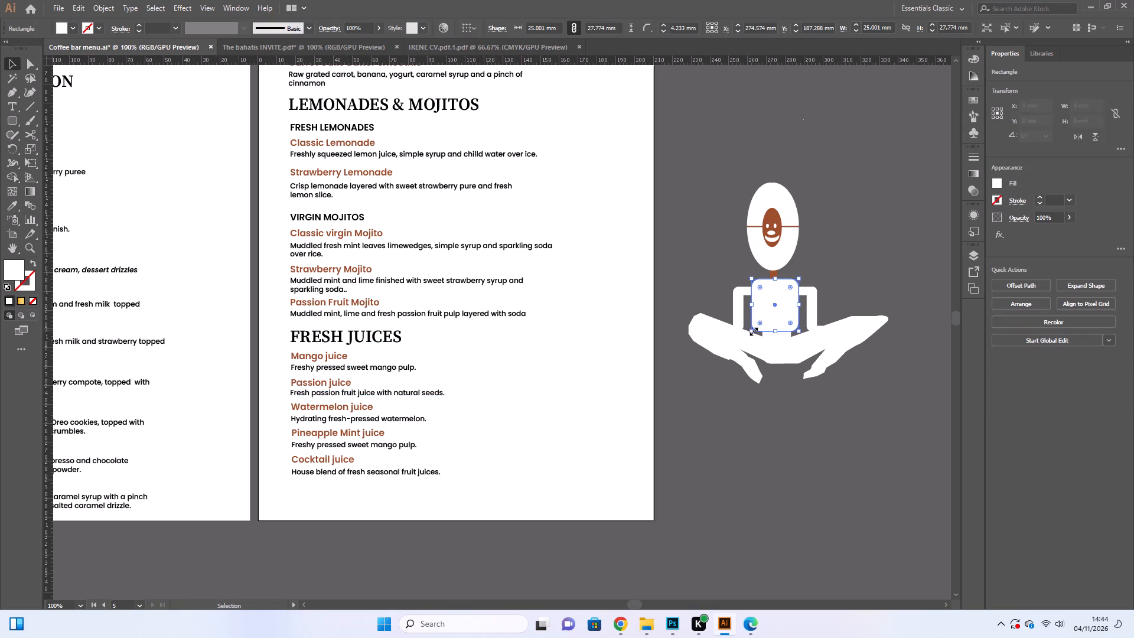
{"action": "left_click", "coordinate": [729, 344]}
{"action": "left_click", "coordinate": [790, 327]}
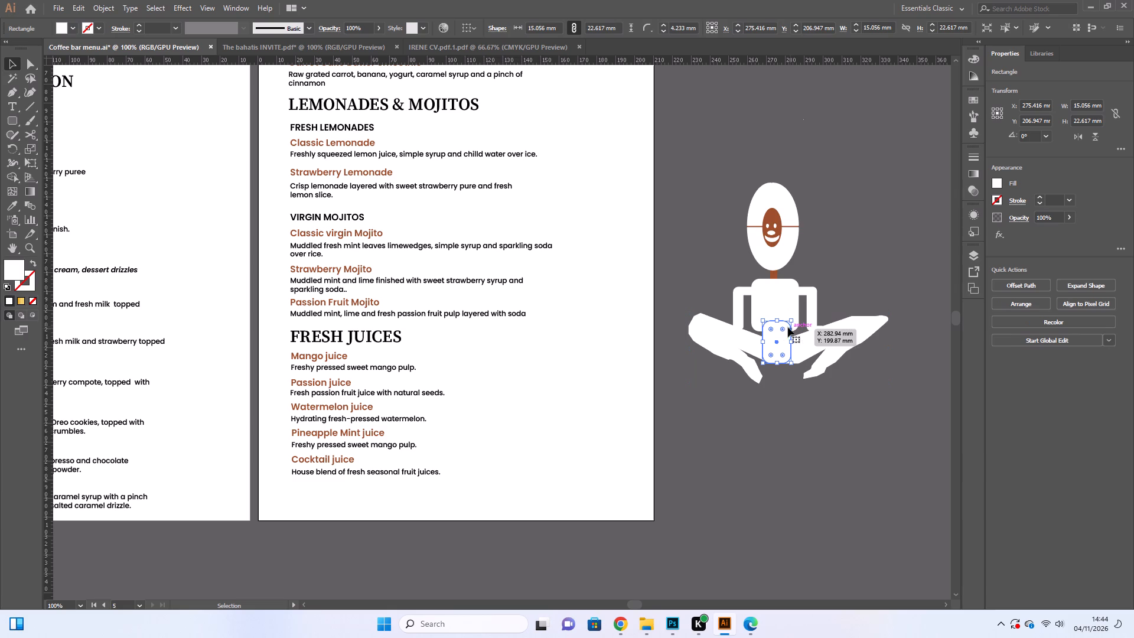
{"action": "left_click", "coordinate": [759, 338]}
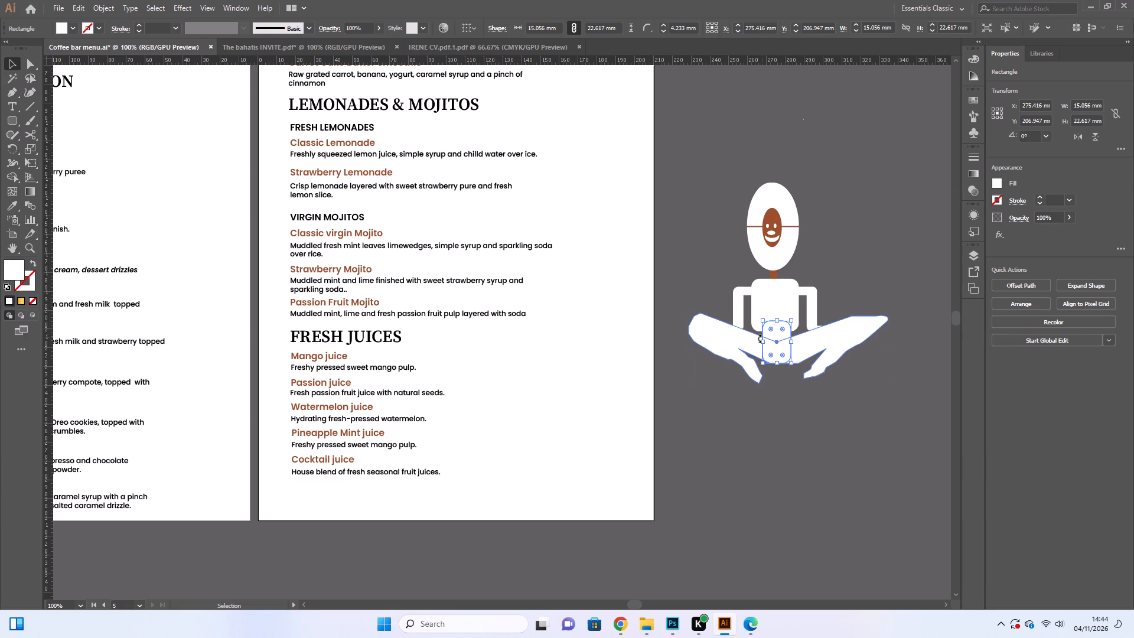
{"action": "left_click", "coordinate": [759, 338]}
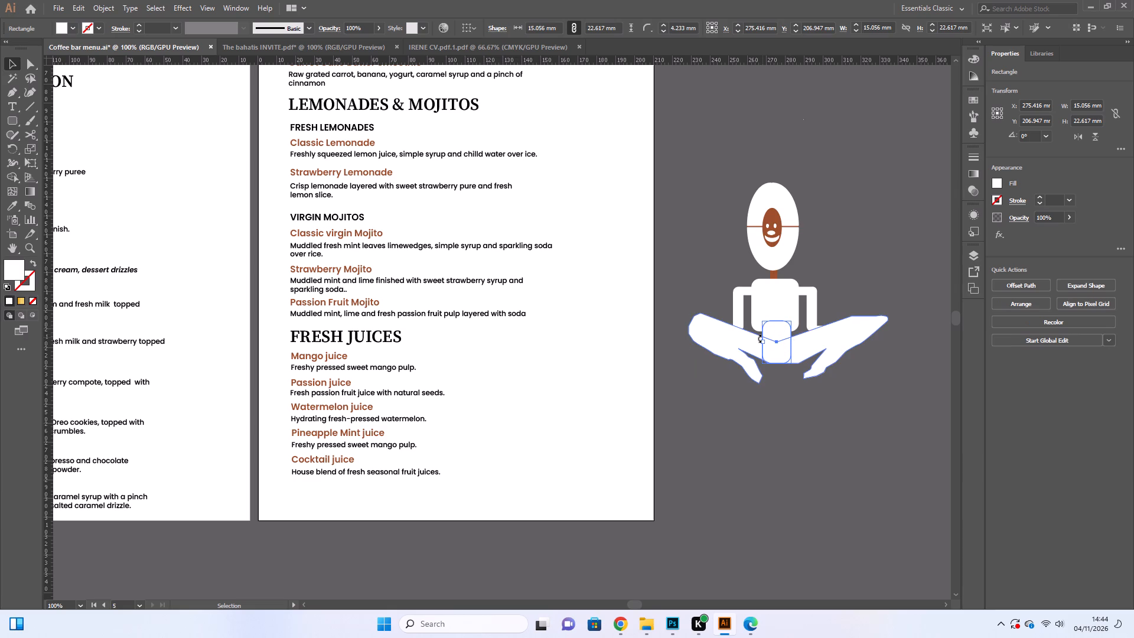
{"action": "left_click", "coordinate": [759, 338]}
{"action": "left_click", "coordinate": [759, 338]}
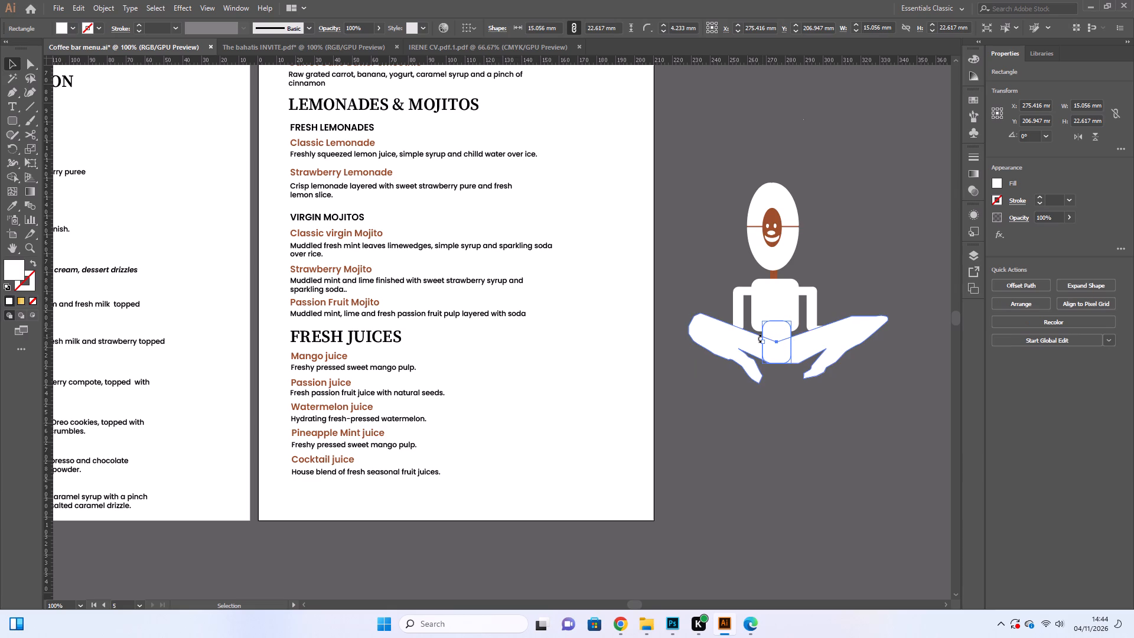
{"action": "left_click", "coordinate": [759, 338]}
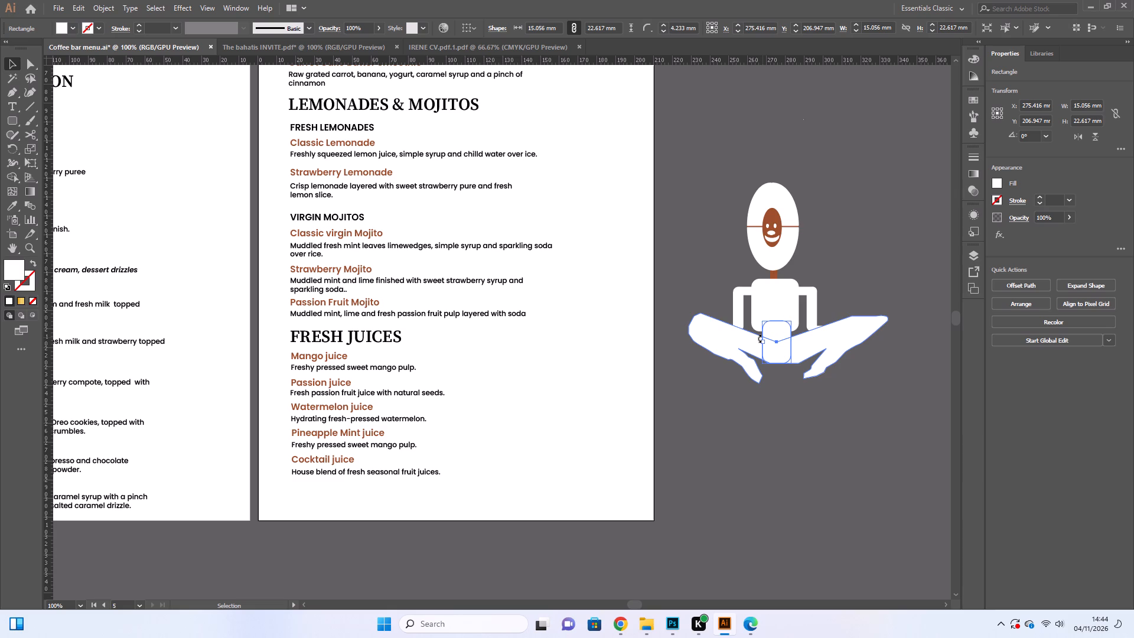
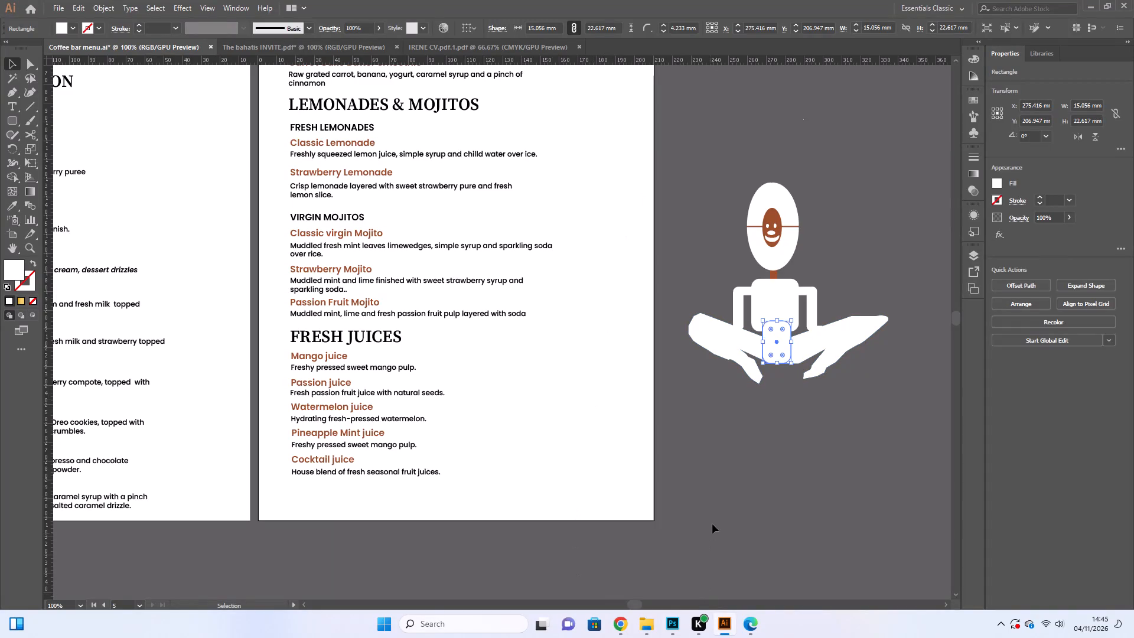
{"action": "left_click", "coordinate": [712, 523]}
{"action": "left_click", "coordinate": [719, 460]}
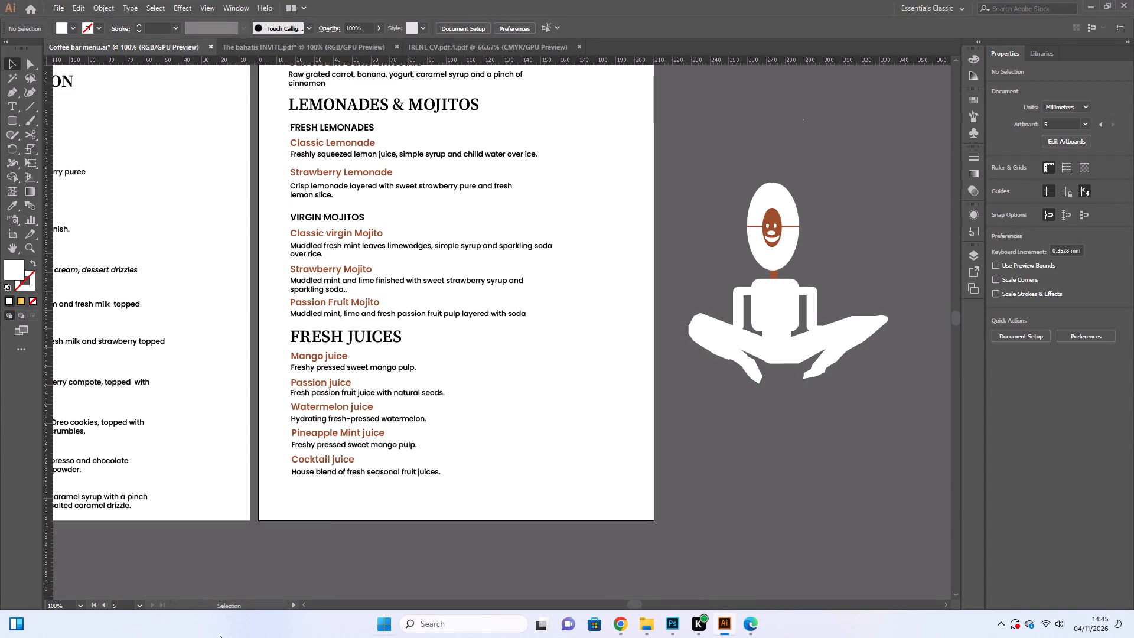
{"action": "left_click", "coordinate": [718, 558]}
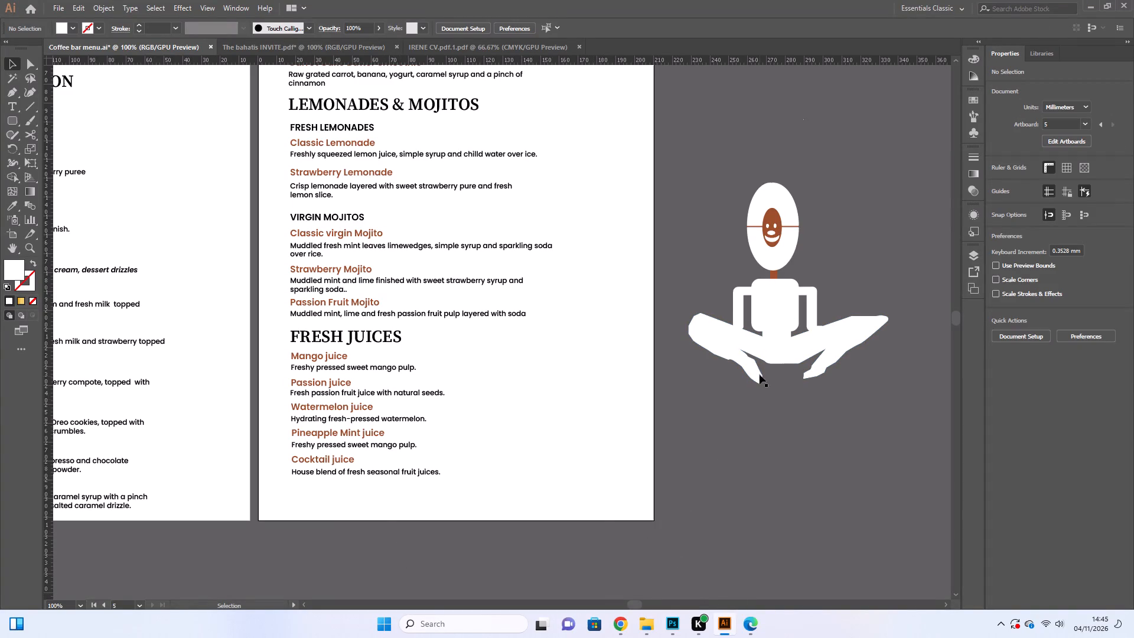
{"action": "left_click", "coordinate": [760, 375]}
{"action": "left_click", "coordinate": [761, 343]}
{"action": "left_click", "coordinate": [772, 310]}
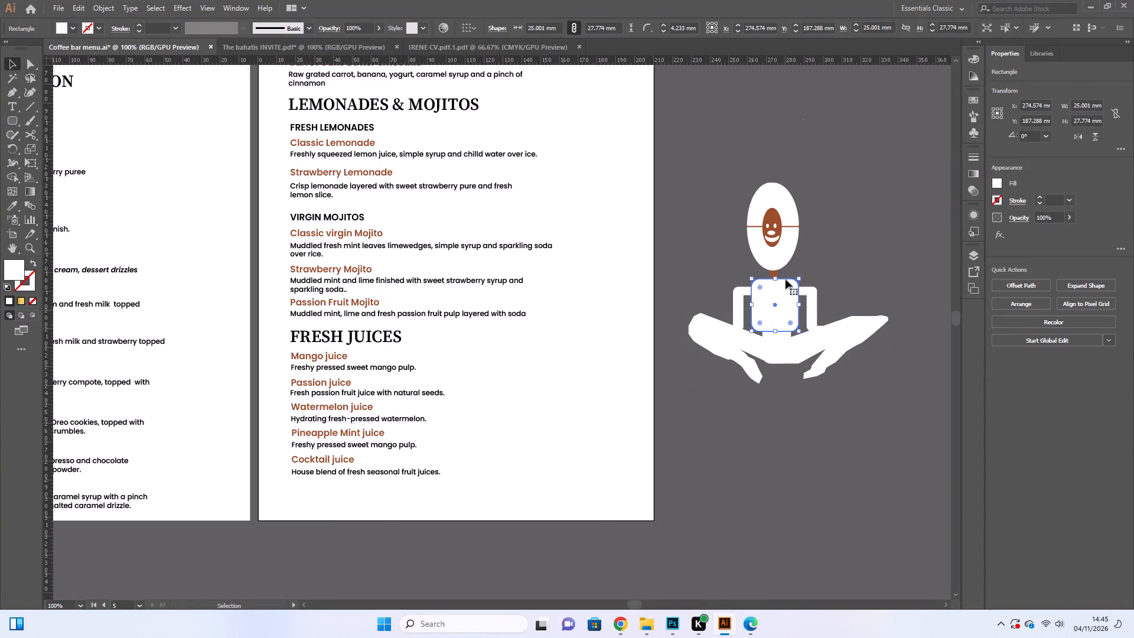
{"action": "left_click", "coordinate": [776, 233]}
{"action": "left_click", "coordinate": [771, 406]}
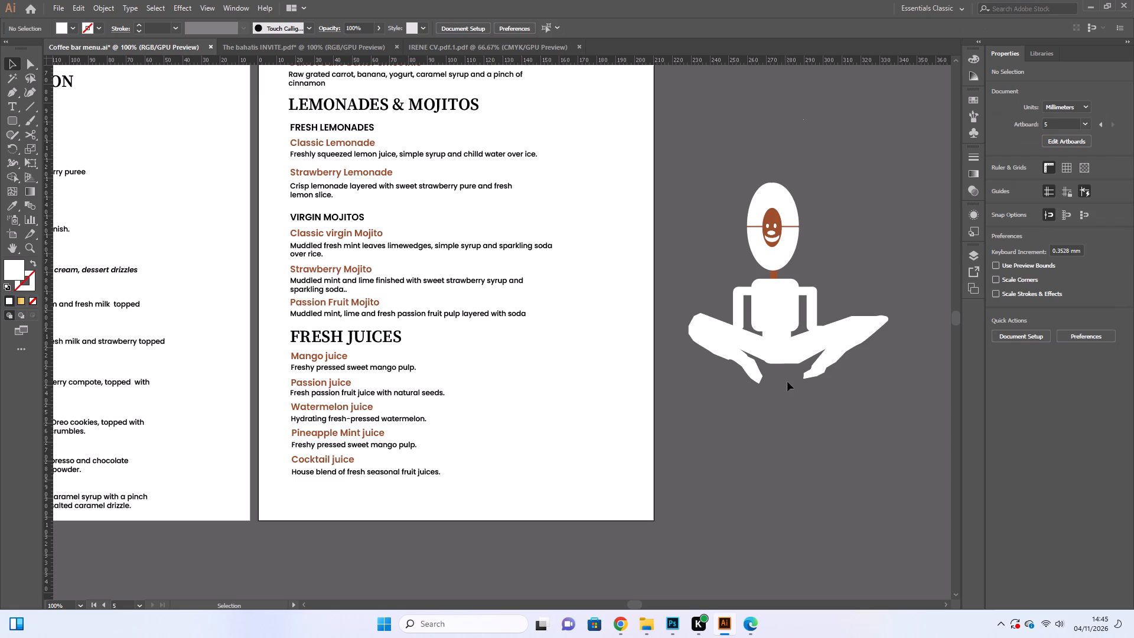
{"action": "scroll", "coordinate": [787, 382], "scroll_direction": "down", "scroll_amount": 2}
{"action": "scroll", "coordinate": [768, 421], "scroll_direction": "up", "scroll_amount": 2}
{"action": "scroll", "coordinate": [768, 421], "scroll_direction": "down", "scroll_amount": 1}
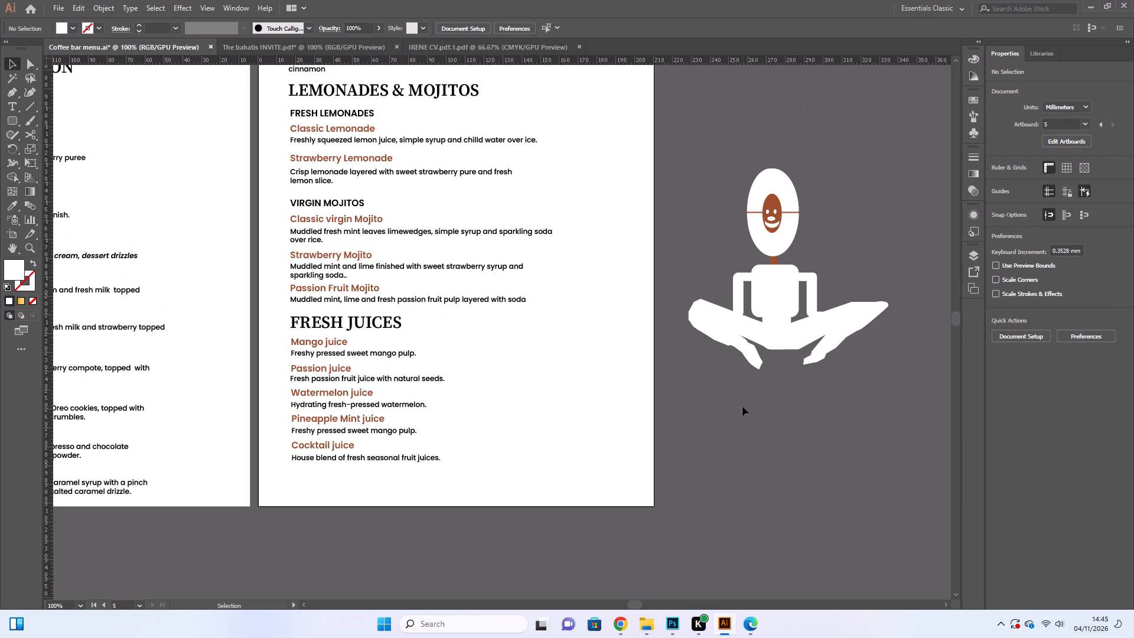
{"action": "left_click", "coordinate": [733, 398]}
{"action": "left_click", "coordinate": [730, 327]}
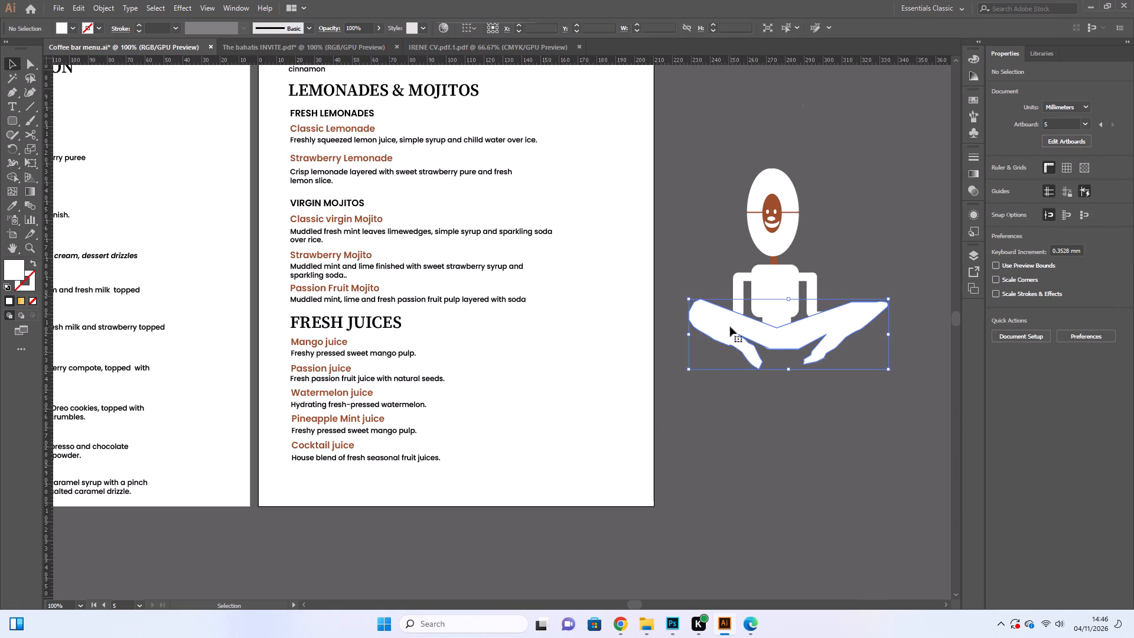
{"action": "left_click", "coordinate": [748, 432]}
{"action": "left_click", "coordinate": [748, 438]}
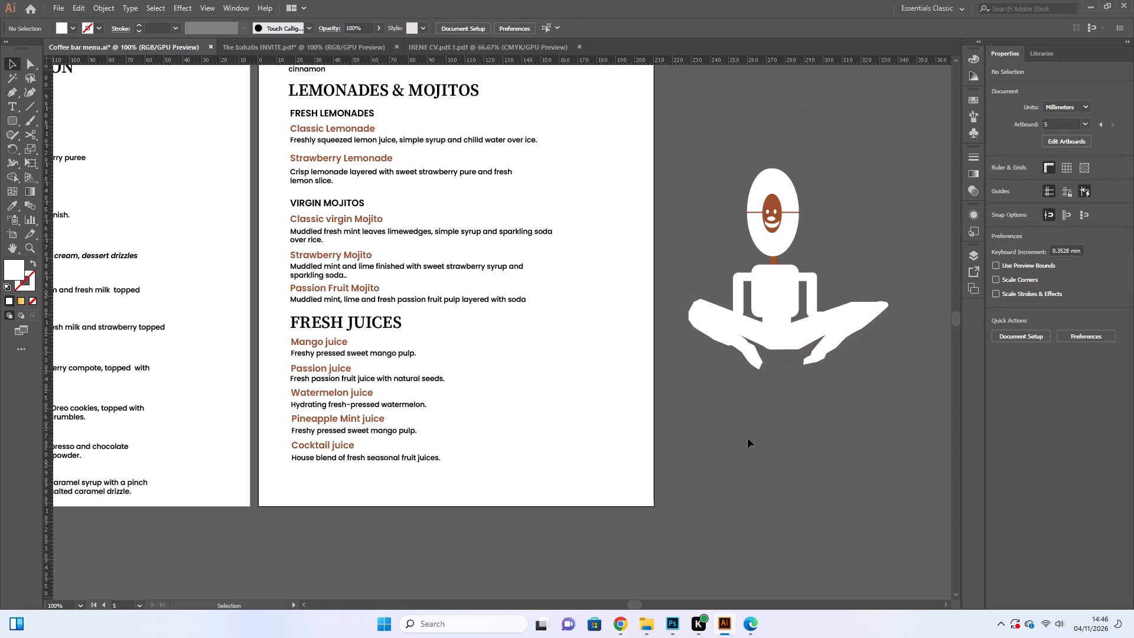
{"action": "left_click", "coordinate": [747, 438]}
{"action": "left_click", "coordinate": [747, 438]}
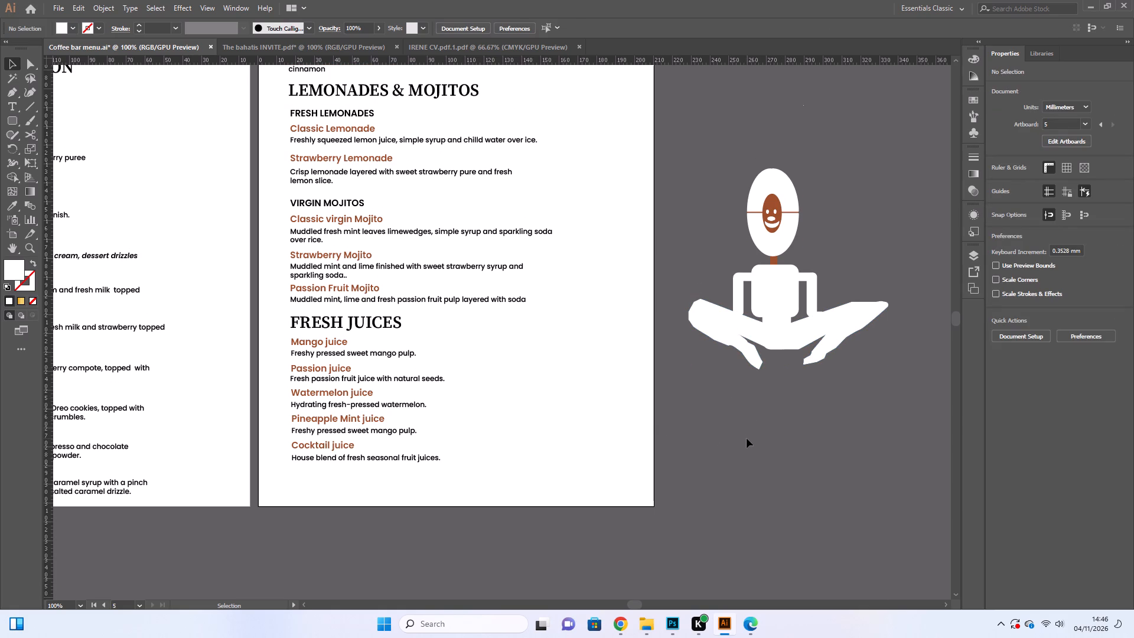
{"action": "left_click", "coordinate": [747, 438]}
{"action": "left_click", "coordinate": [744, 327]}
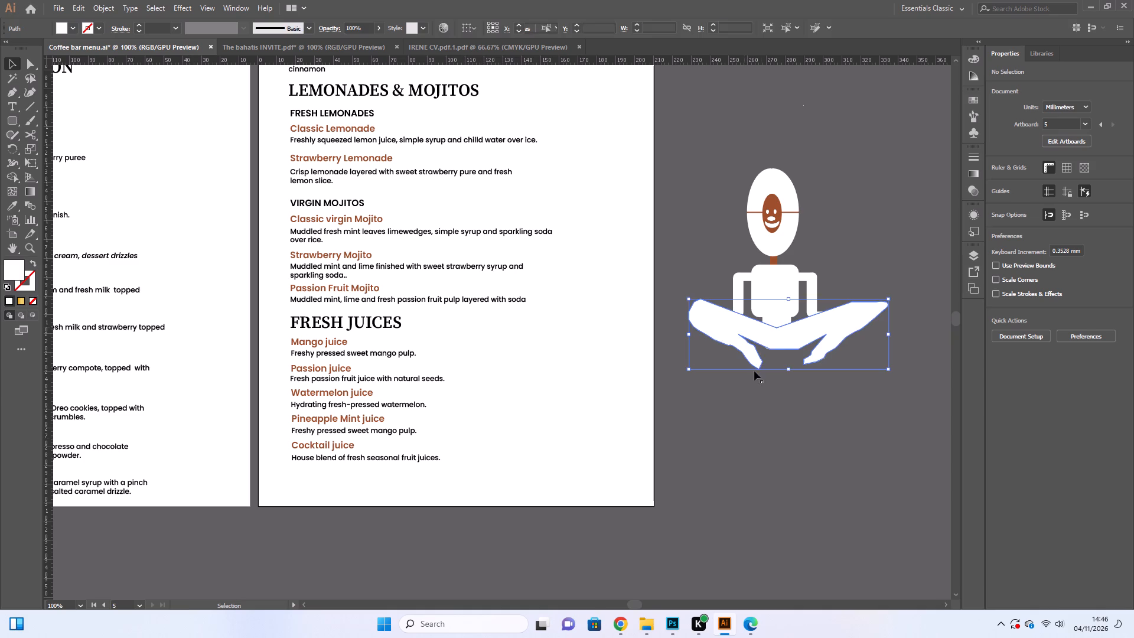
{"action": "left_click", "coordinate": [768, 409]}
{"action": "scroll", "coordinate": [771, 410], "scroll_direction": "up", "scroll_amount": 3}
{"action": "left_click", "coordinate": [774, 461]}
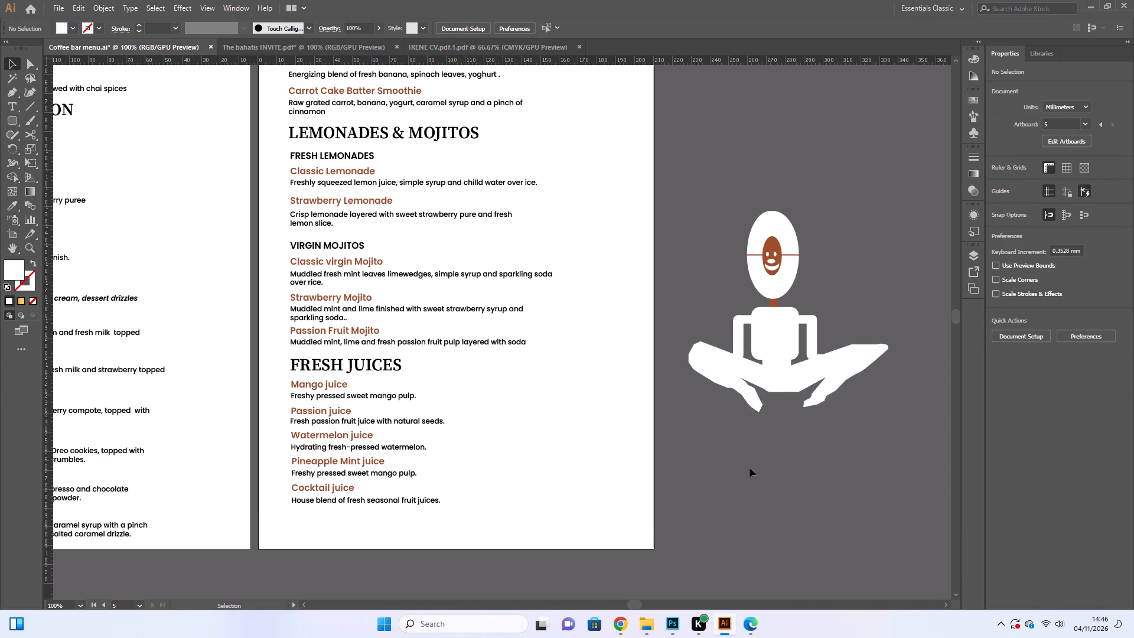
Examine the headings and text spacing of the ice cream and milkshake page against the mojito and fresh juice sections.
{"action": "left_click_drag", "start_coordinate": [637, 602], "coordinate": [636, 602]}
{"action": "left_click_drag", "start_coordinate": [636, 602], "coordinate": [620, 597]}
{"action": "left_click", "coordinate": [414, 508]}
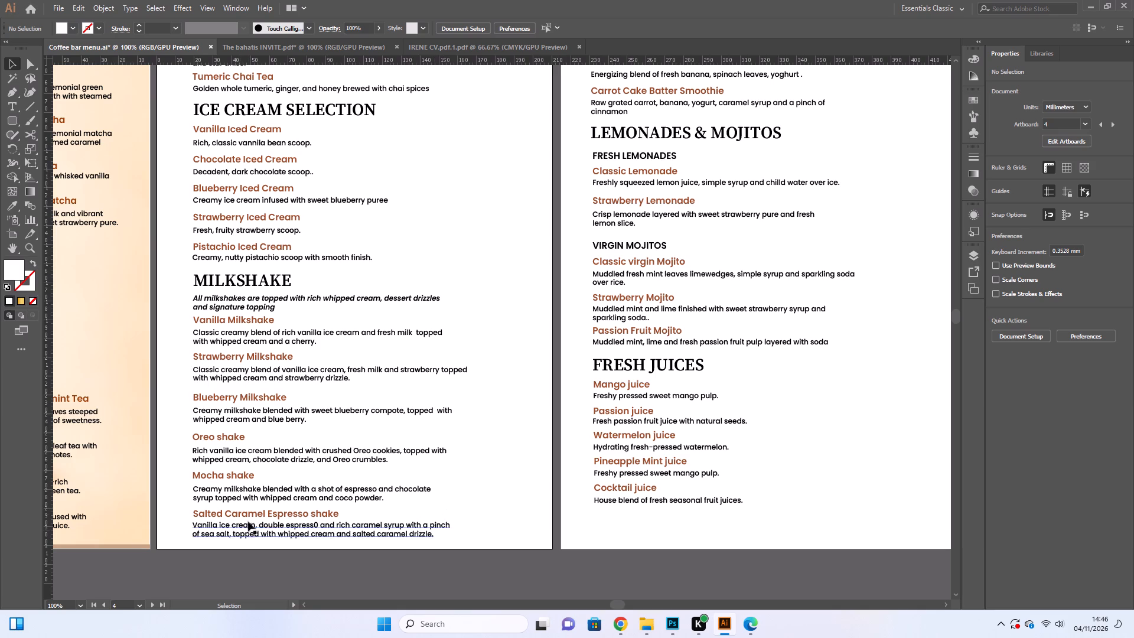
{"action": "scroll", "coordinate": [290, 506], "scroll_direction": "up", "scroll_amount": 10}
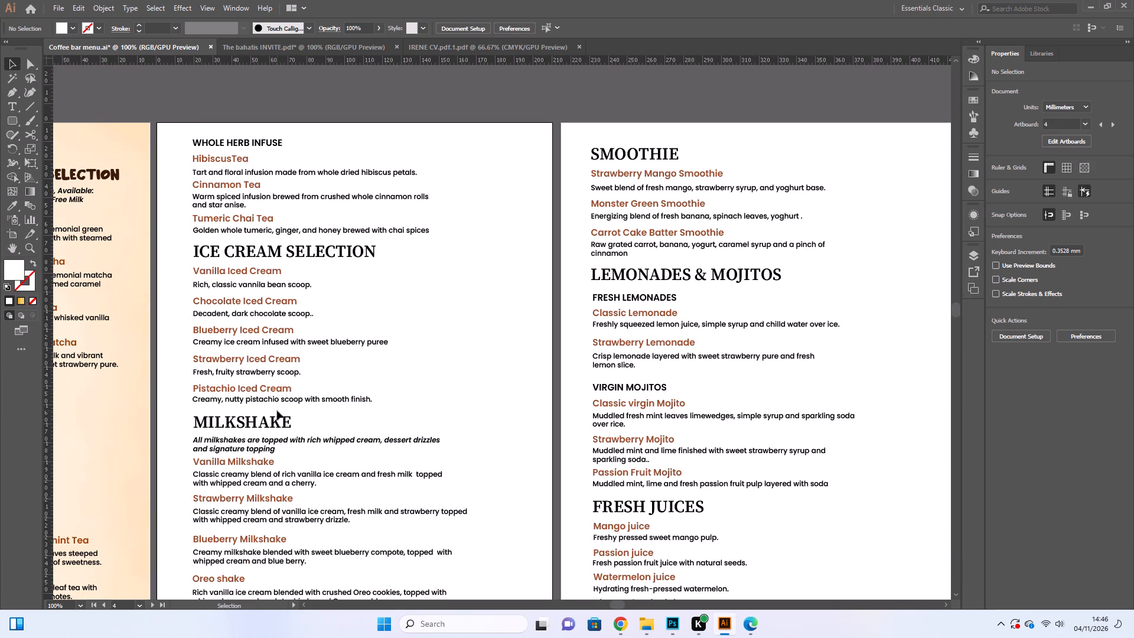
{"action": "scroll", "coordinate": [278, 414], "scroll_direction": "down", "scroll_amount": 3}
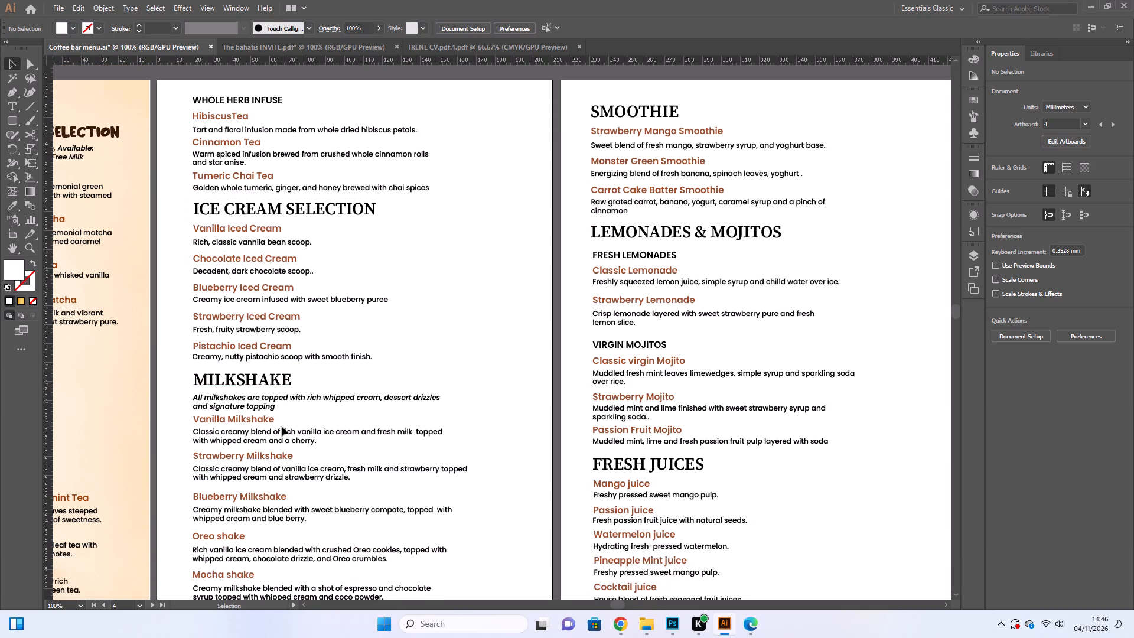
{"action": "scroll", "coordinate": [283, 429], "scroll_direction": "down", "scroll_amount": 2}
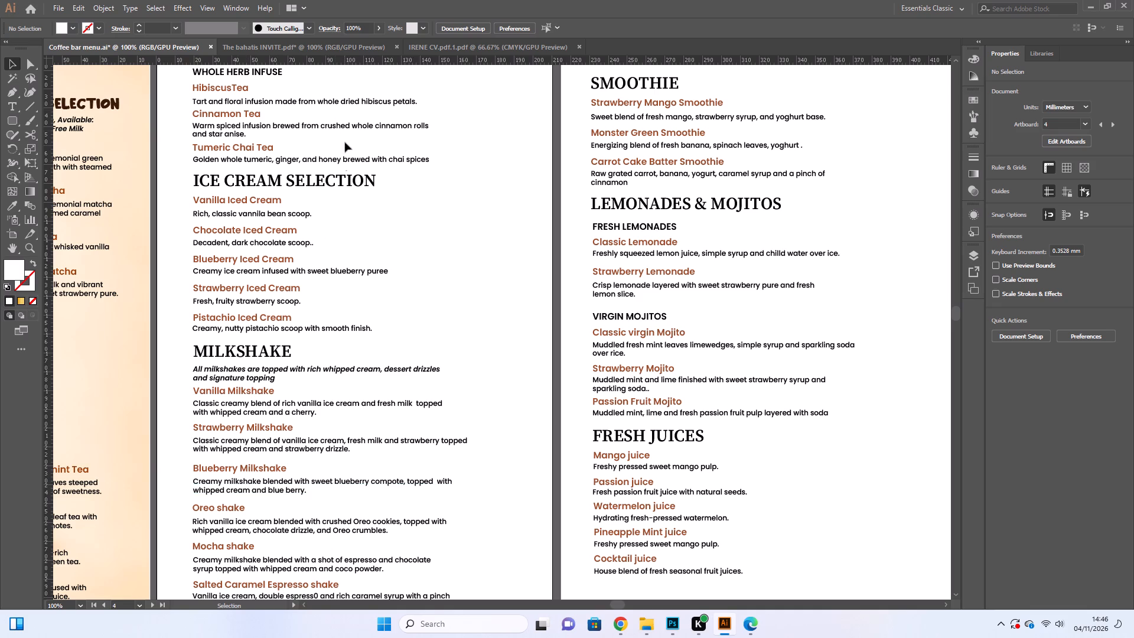
{"action": "left_click", "coordinate": [421, 308]}
{"action": "left_click", "coordinate": [405, 292]}
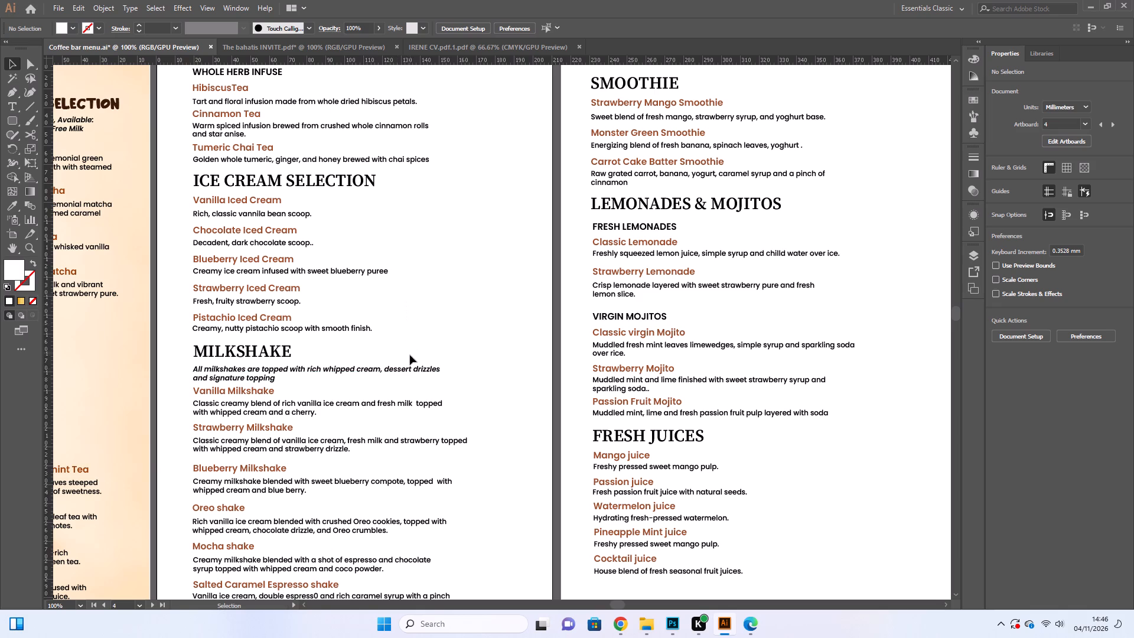
{"action": "left_click", "coordinate": [414, 358]}
{"action": "left_click", "coordinate": [399, 370]}
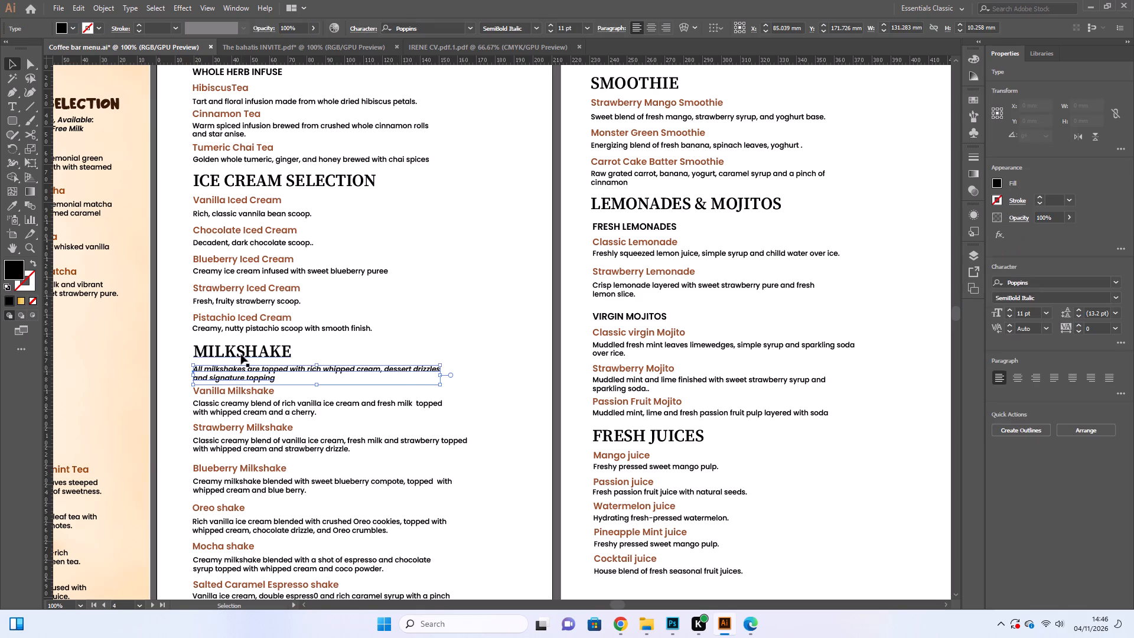
{"action": "left_click", "coordinate": [241, 354]}
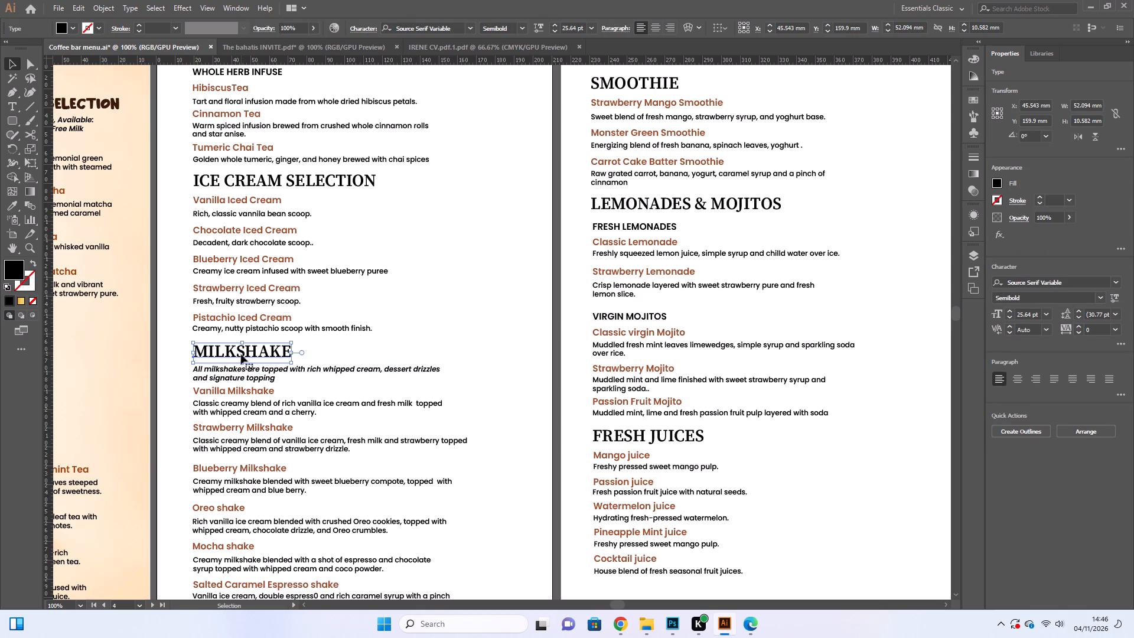
{"action": "left_click", "coordinate": [241, 354]}
{"action": "left_click", "coordinate": [439, 305]}
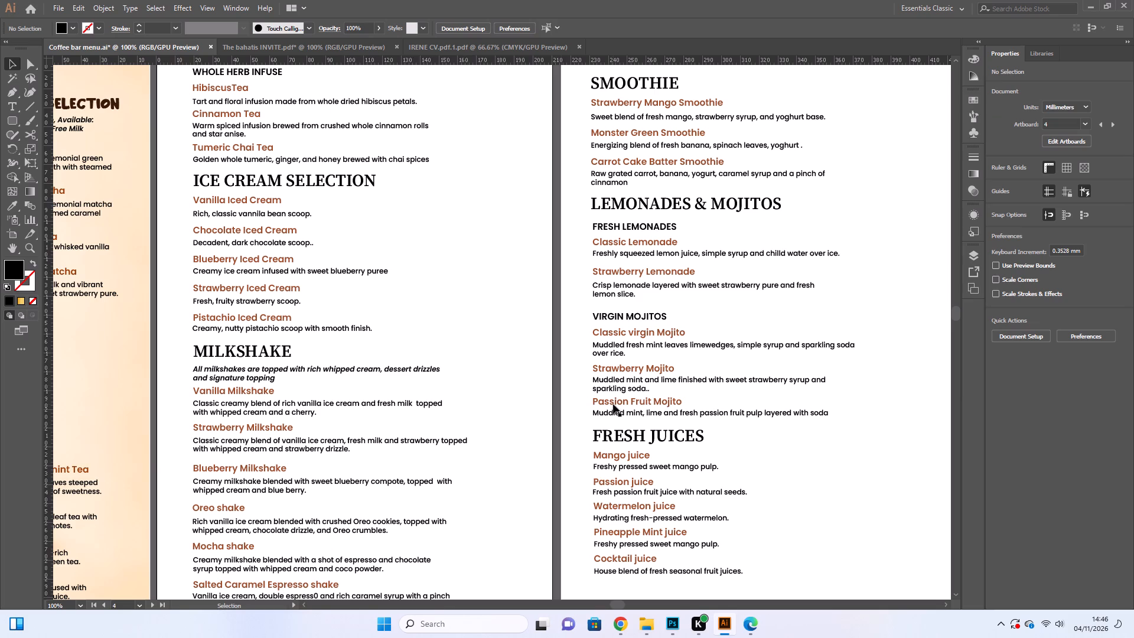
{"action": "left_click", "coordinate": [605, 461]}
{"action": "left_click", "coordinate": [607, 444]}
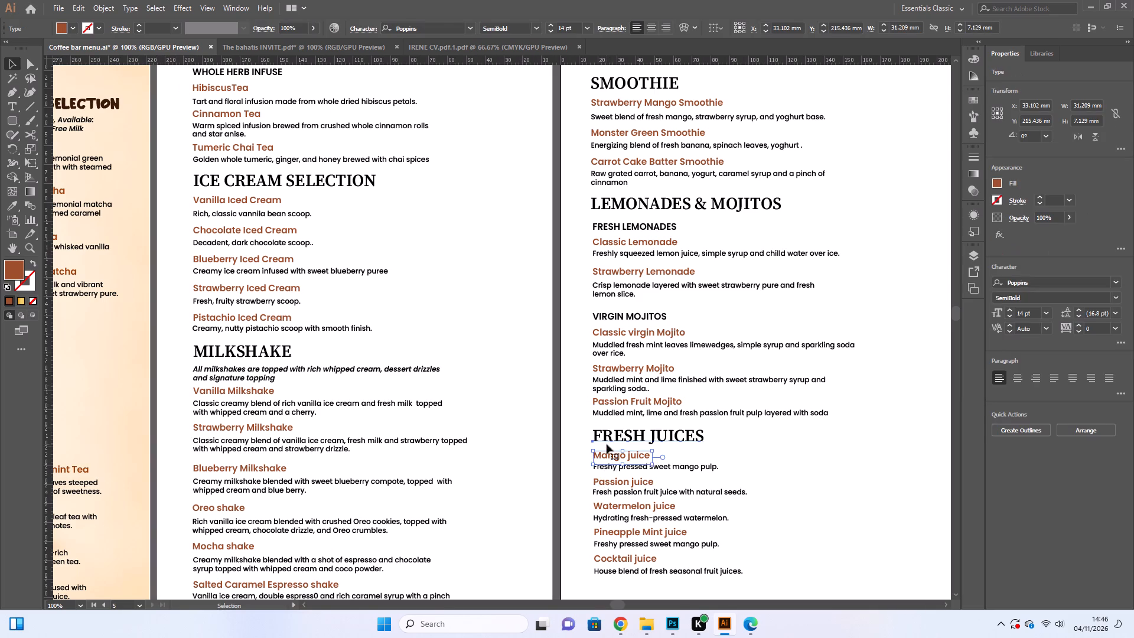
{"action": "scroll", "coordinate": [608, 445], "scroll_direction": "down", "scroll_amount": 4}
{"action": "scroll", "coordinate": [608, 445], "scroll_direction": "up", "scroll_amount": 3}
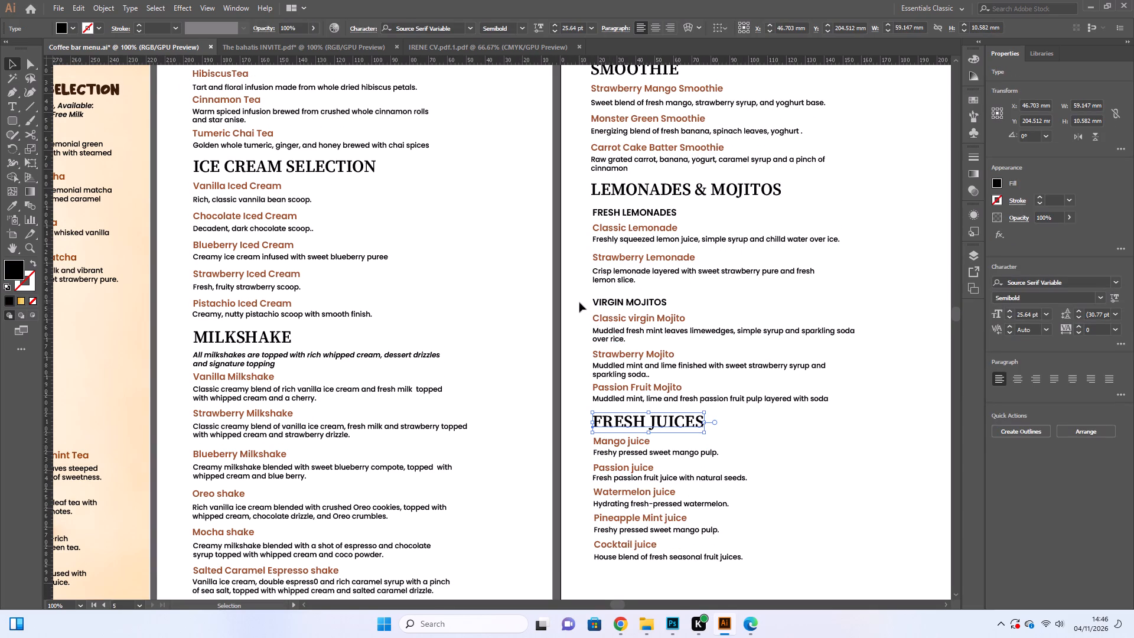
Nudge the VIRGIN MOJITOS heading together with the Classic virgin Mojito title and description up by about 1.06 mm.
{"action": "left_click_drag", "start_coordinate": [579, 302], "coordinate": [653, 340]}
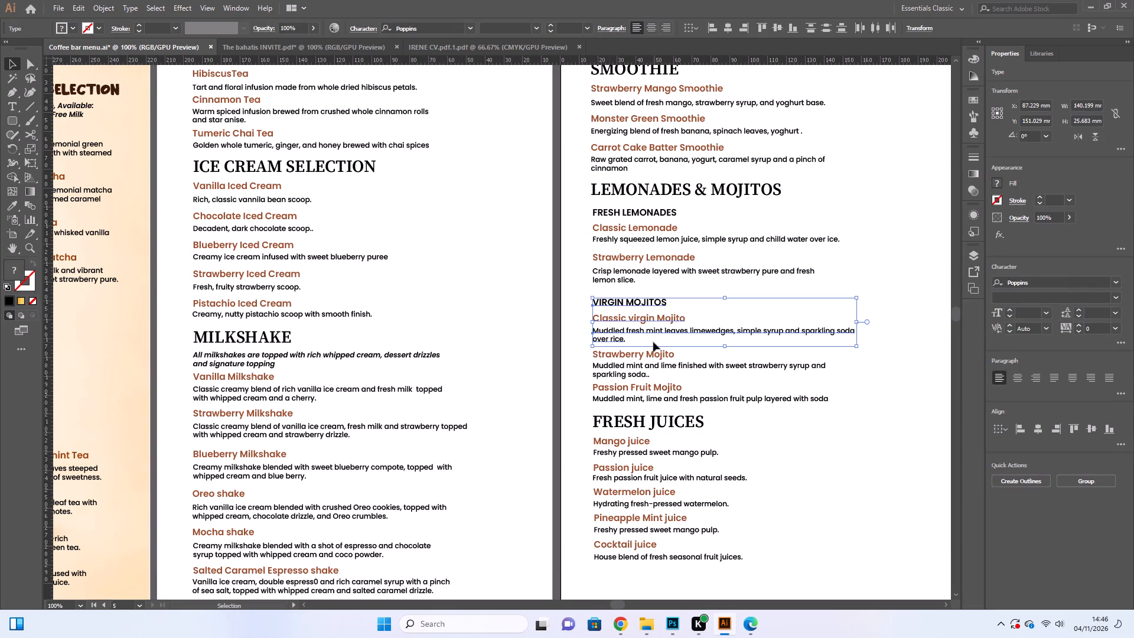
{"action": "key", "text": "Up"}
{"action": "key", "text": "Up"}
{"action": "key", "text": "Up"}
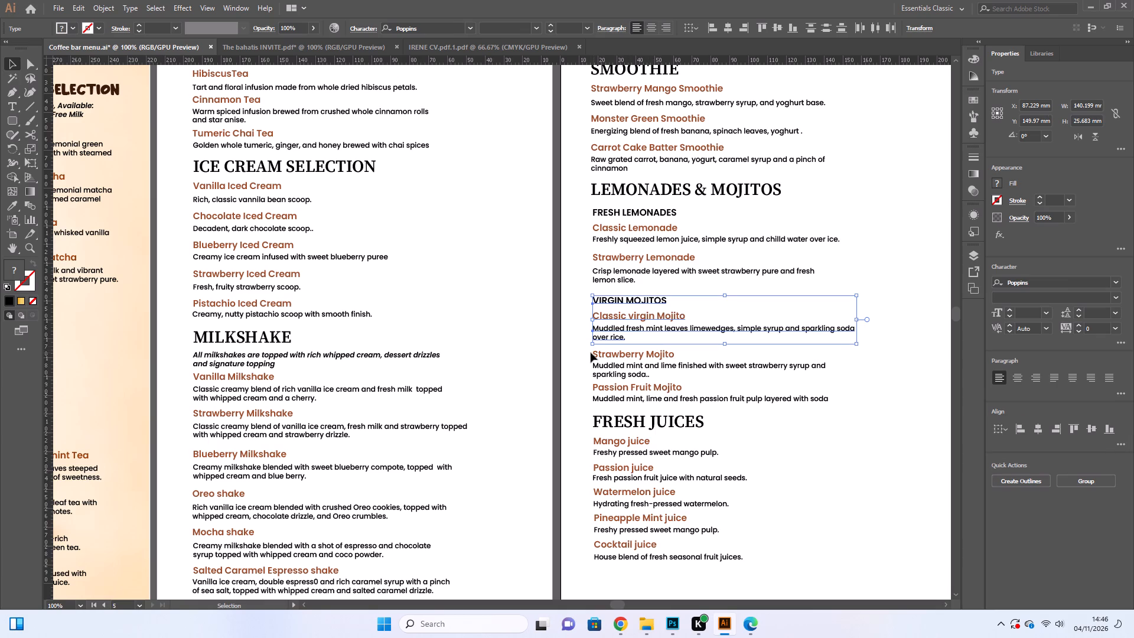
Nudge the Strawberry Mojito title and its description up by about 1.06 mm.
{"action": "left_click_drag", "start_coordinate": [588, 353], "coordinate": [622, 373]}
{"action": "key", "text": "Up"}
{"action": "key", "text": "Up"}
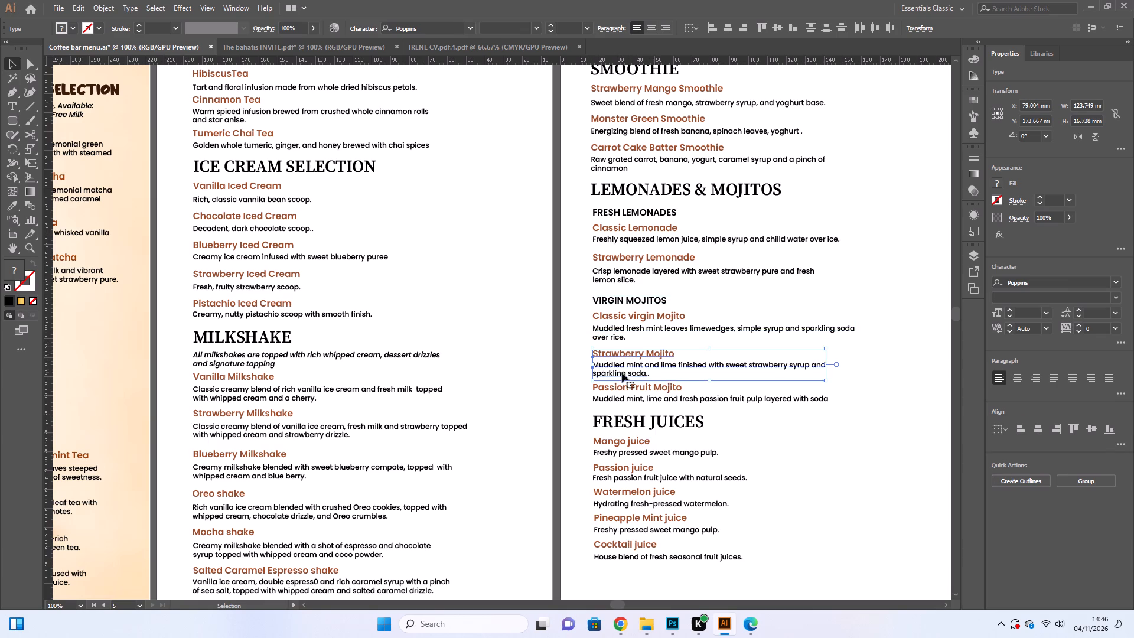
{"action": "key", "text": "Up"}
Nudge the Passion Fruit Mojito title and its description up by about 0.35 mm.
{"action": "left_click_drag", "start_coordinate": [576, 389], "coordinate": [612, 399]}
{"action": "key", "text": "Up"}
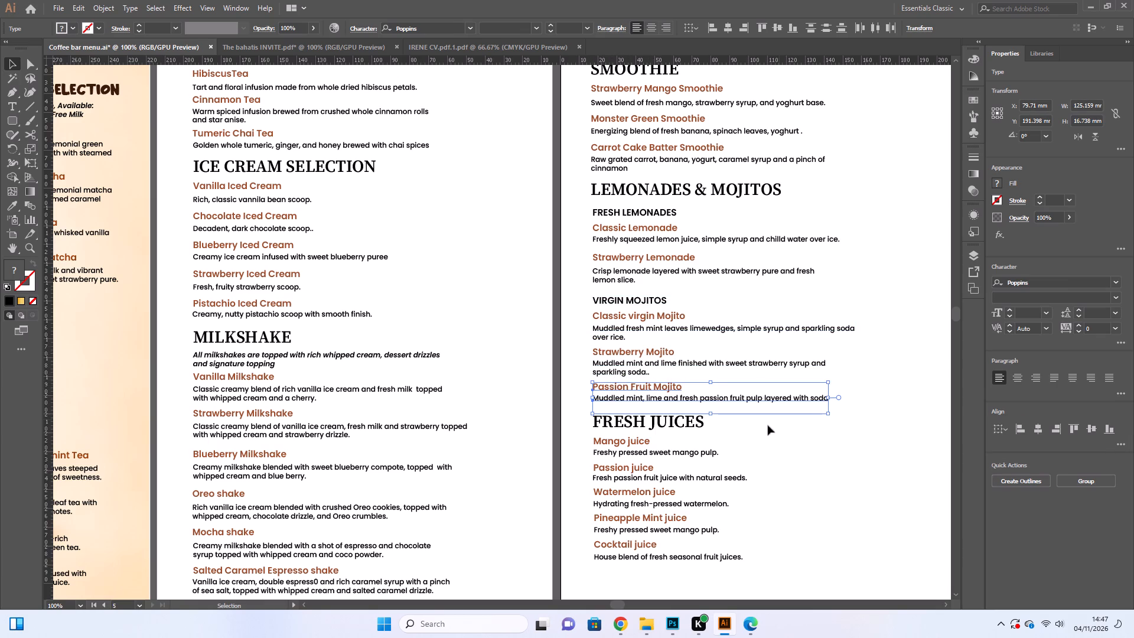
{"action": "left_click", "coordinate": [766, 428]}
Nudge the Cocktail juice title and its description at the end of FRESH JUICES down by about 0.35 mm.
{"action": "scroll", "coordinate": [766, 428], "scroll_direction": "down", "scroll_amount": 4}
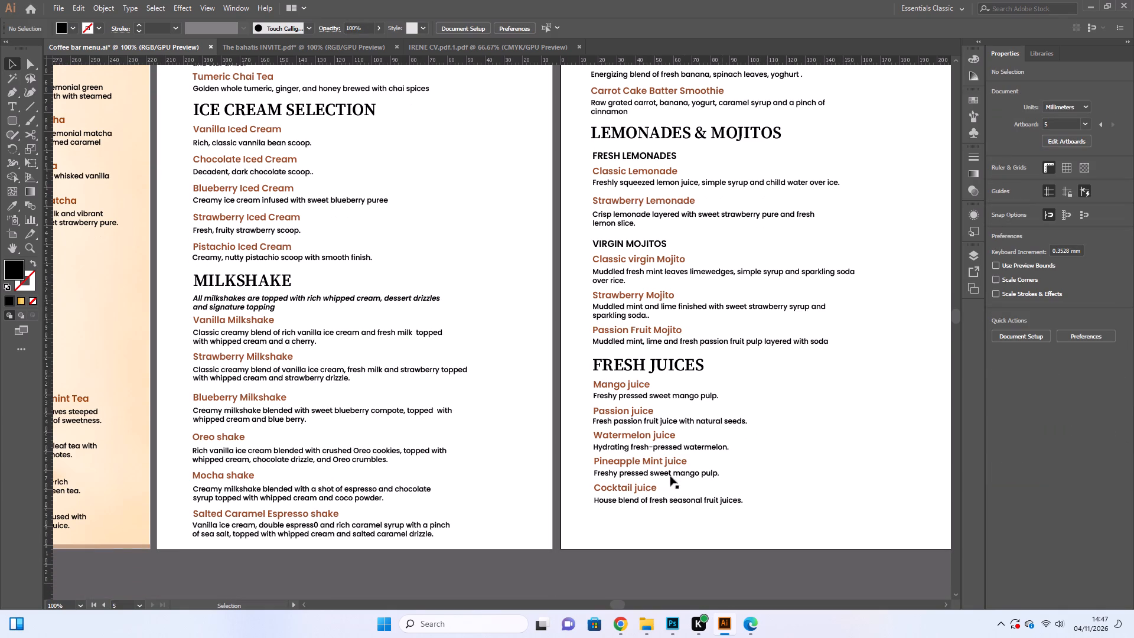
{"action": "left_click_drag", "start_coordinate": [615, 526], "coordinate": [599, 484]}
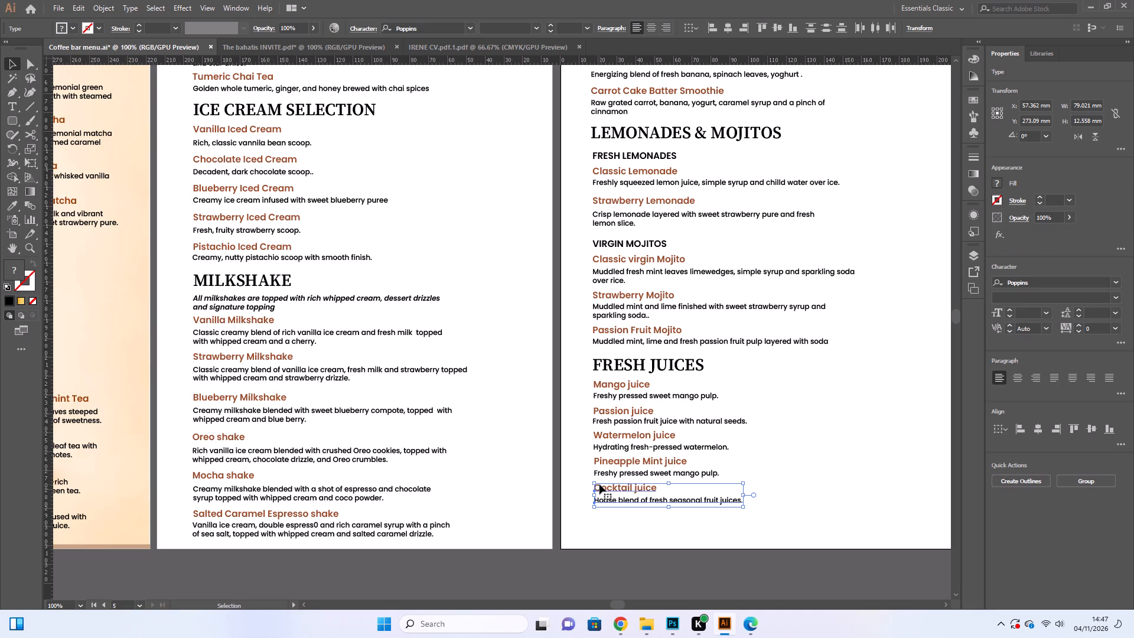
{"action": "key", "text": "Down"}
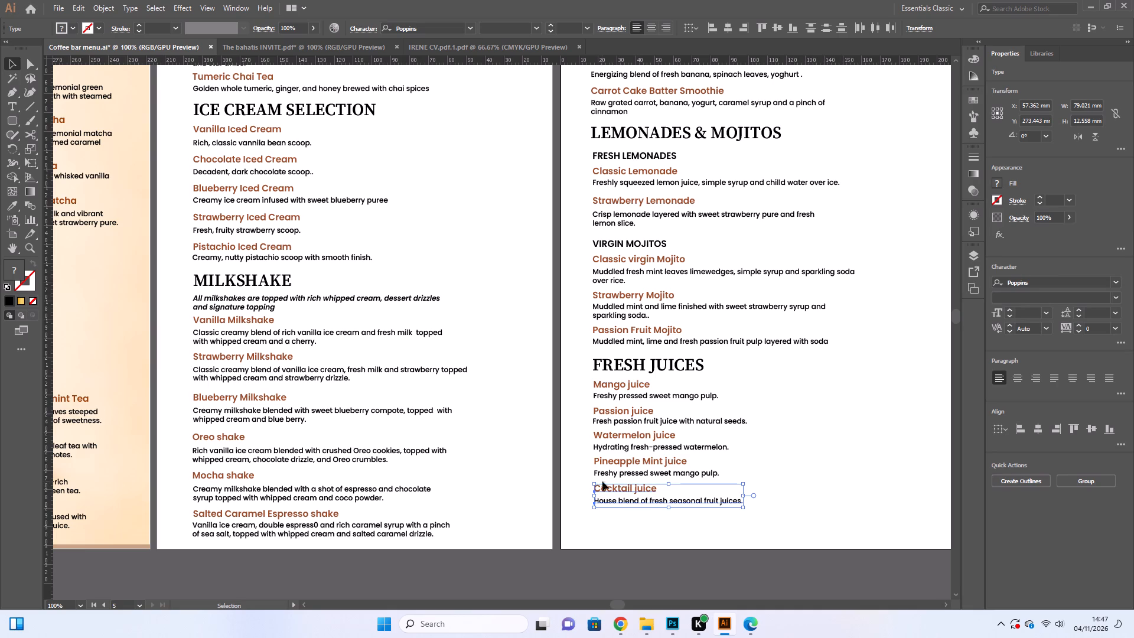
{"action": "left_click", "coordinate": [755, 421]}
Review the layout of the smoothie, milkshake, tea and coffee pages, going back towards the menu cover.
{"action": "scroll", "coordinate": [758, 433], "scroll_direction": "up", "scroll_amount": 7}
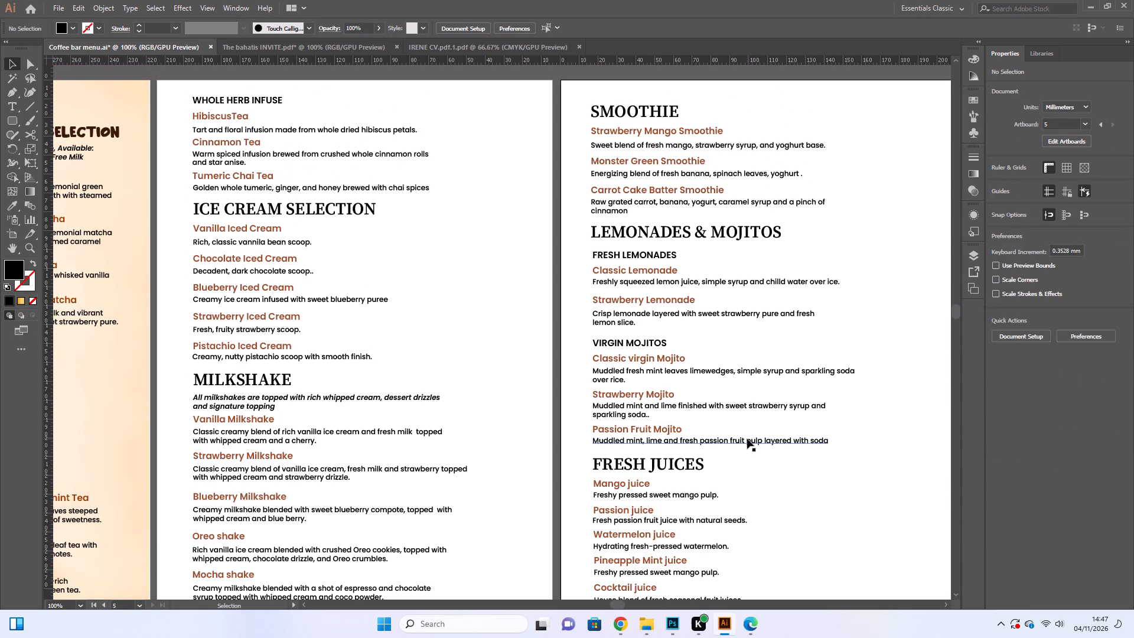
{"action": "left_click", "coordinate": [768, 398]}
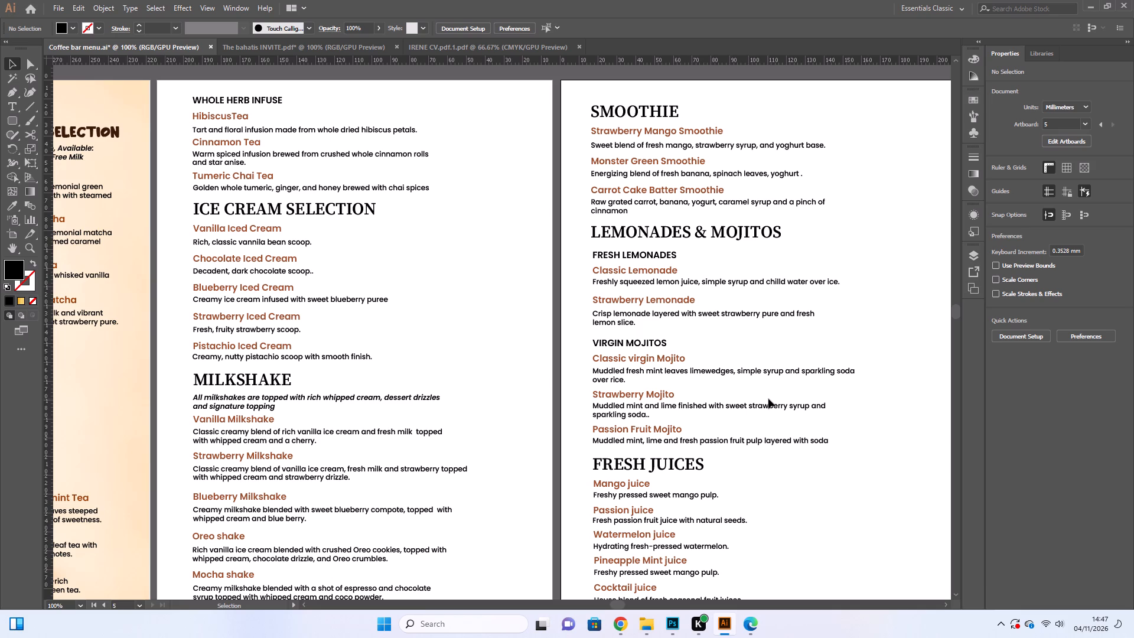
{"action": "left_click", "coordinate": [534, 175]}
{"action": "scroll", "coordinate": [562, 240], "scroll_direction": "down", "scroll_amount": 7}
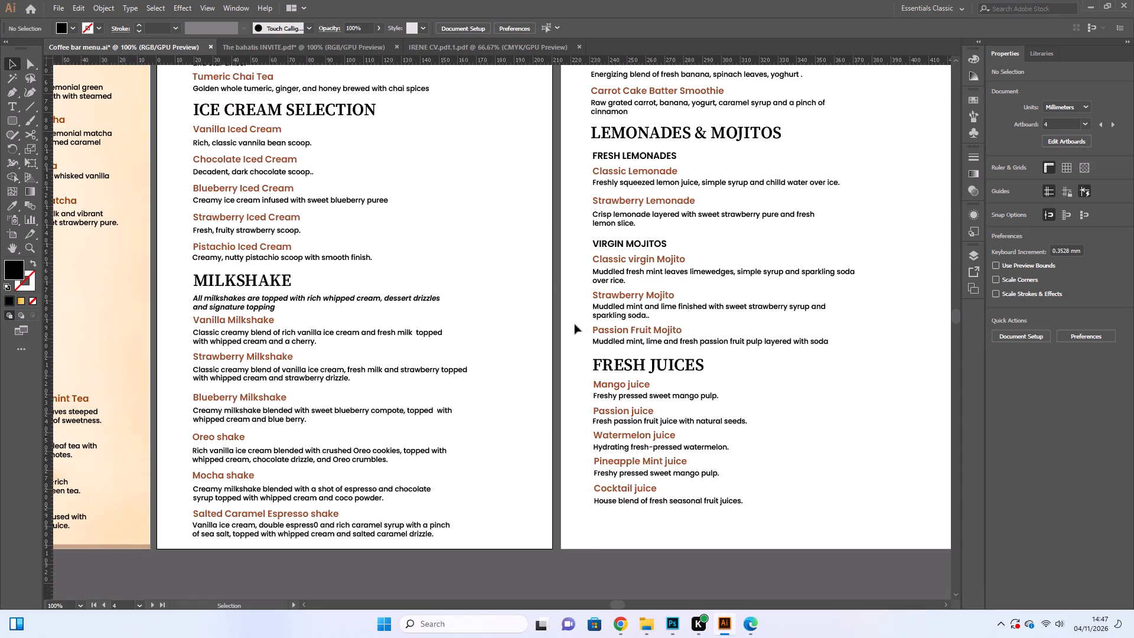
{"action": "left_click_drag", "start_coordinate": [618, 607], "coordinate": [588, 599]}
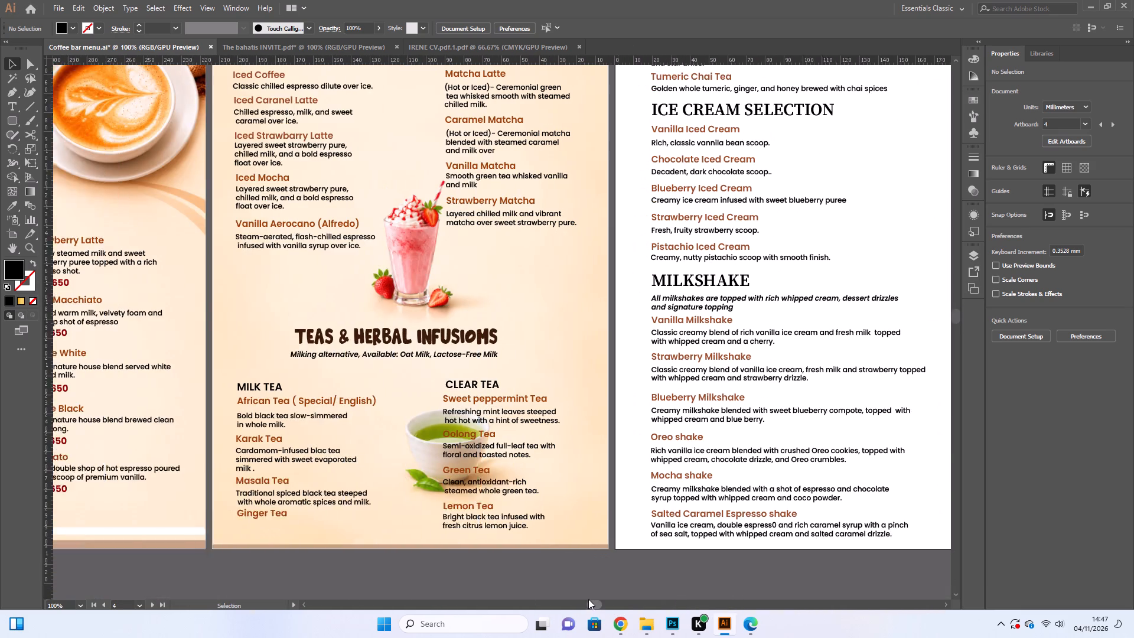
{"action": "left_click_drag", "start_coordinate": [588, 599], "coordinate": [568, 595]}
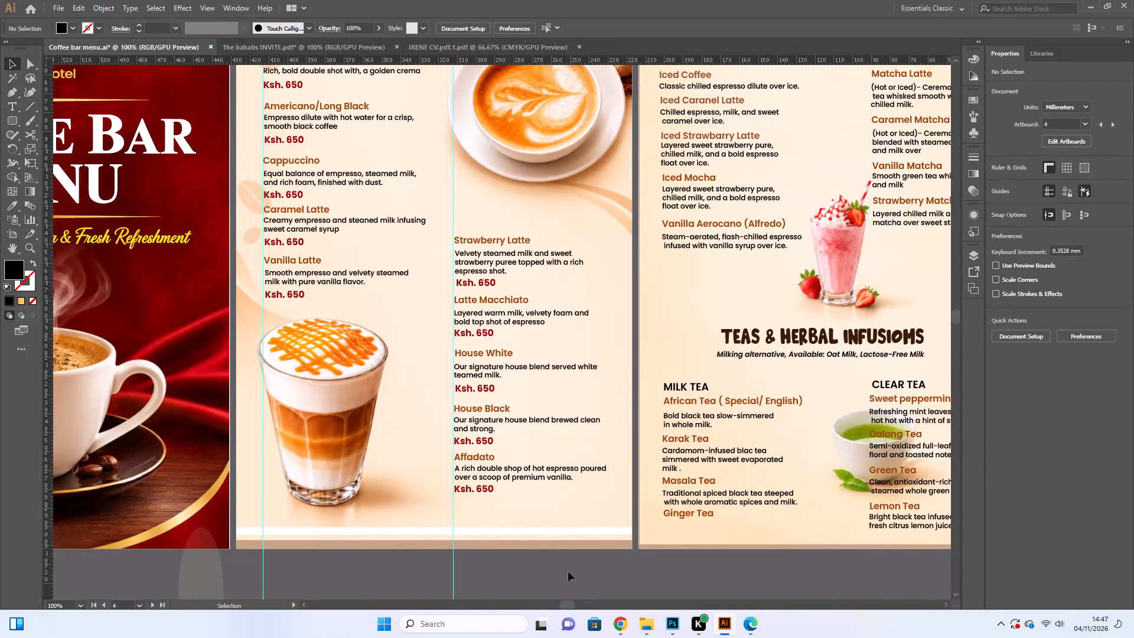
{"action": "left_click", "coordinate": [568, 571]}
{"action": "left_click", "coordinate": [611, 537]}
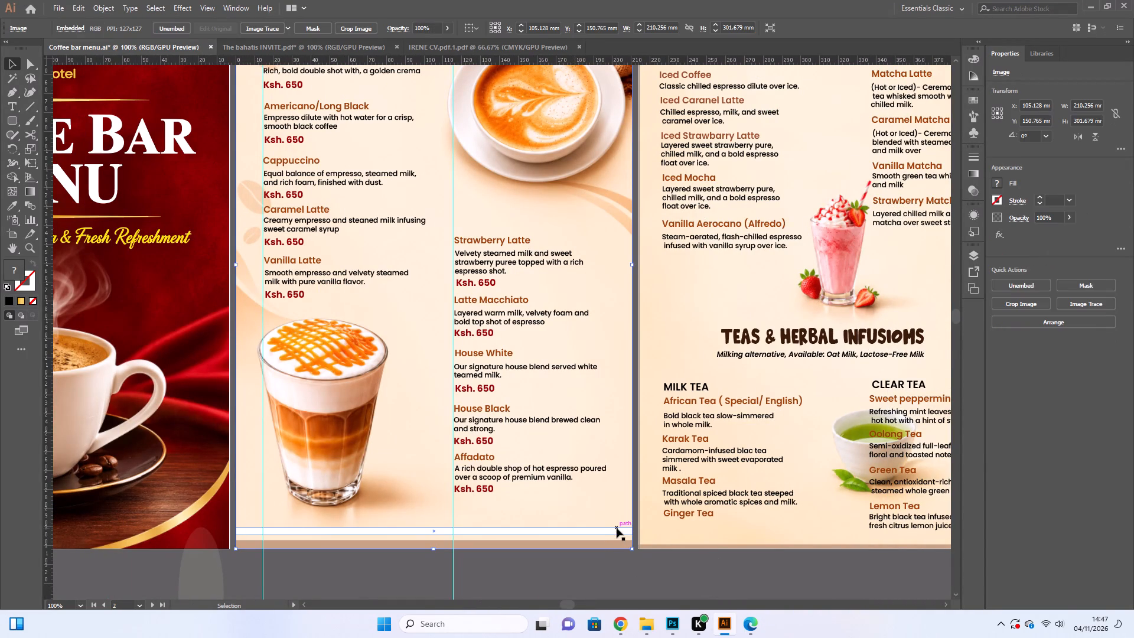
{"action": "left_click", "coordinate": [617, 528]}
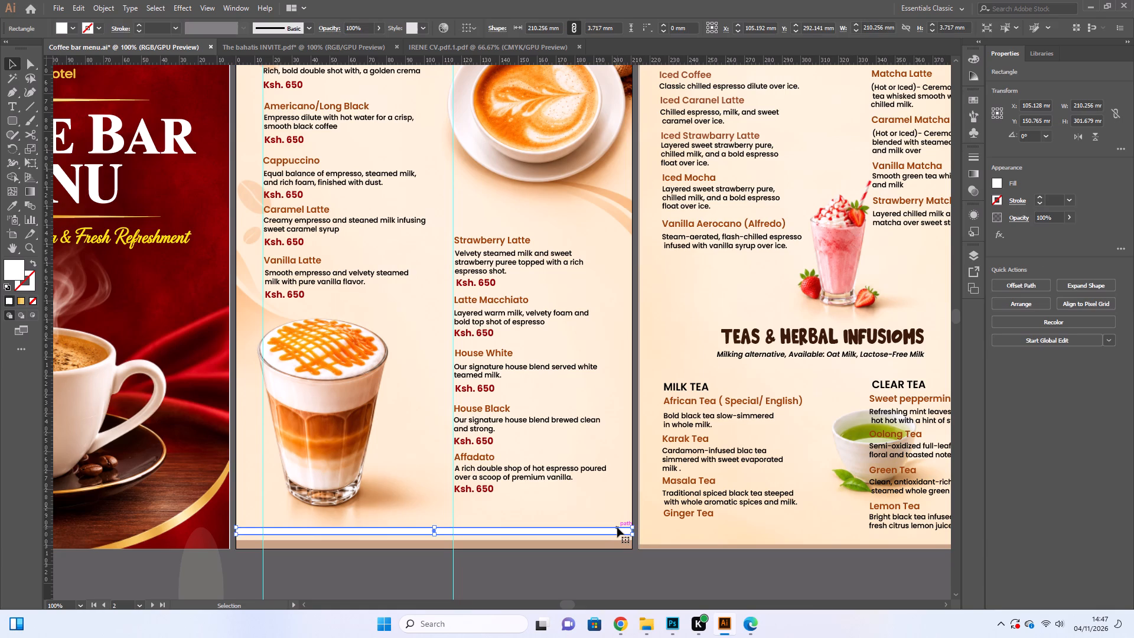
Copy the faint 10% opacity ellipse below the menu cover and paste a duplicate over the Teas & Herbal Infusions page.
{"action": "left_click", "coordinate": [568, 605]}
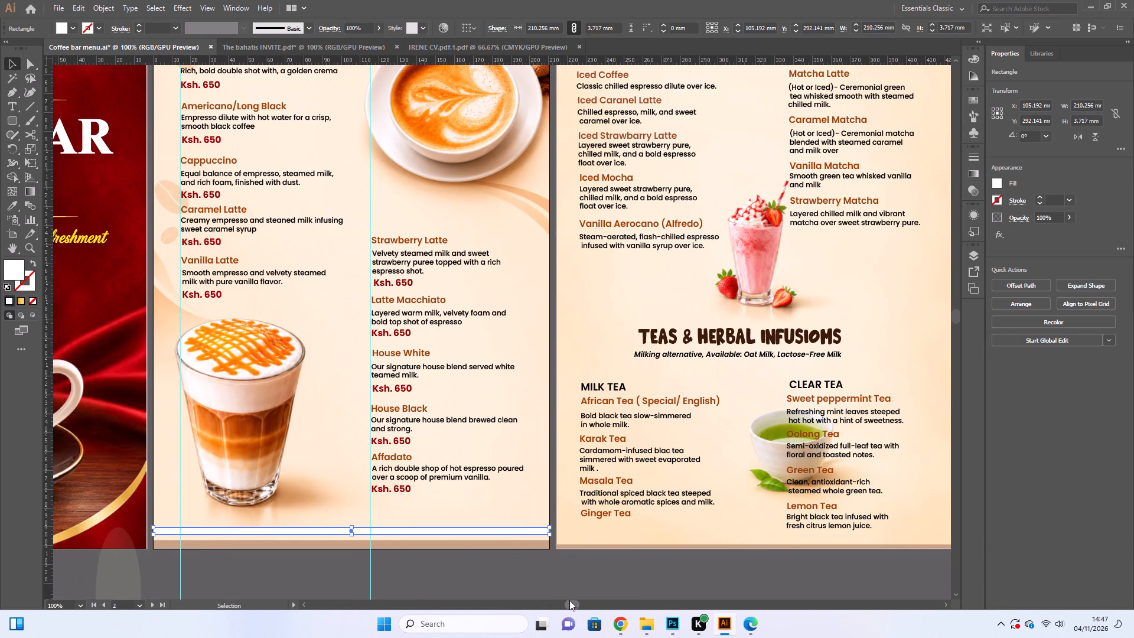
{"action": "scroll", "coordinate": [506, 563], "scroll_direction": "down", "scroll_amount": 2}
{"action": "left_click", "coordinate": [122, 538]}
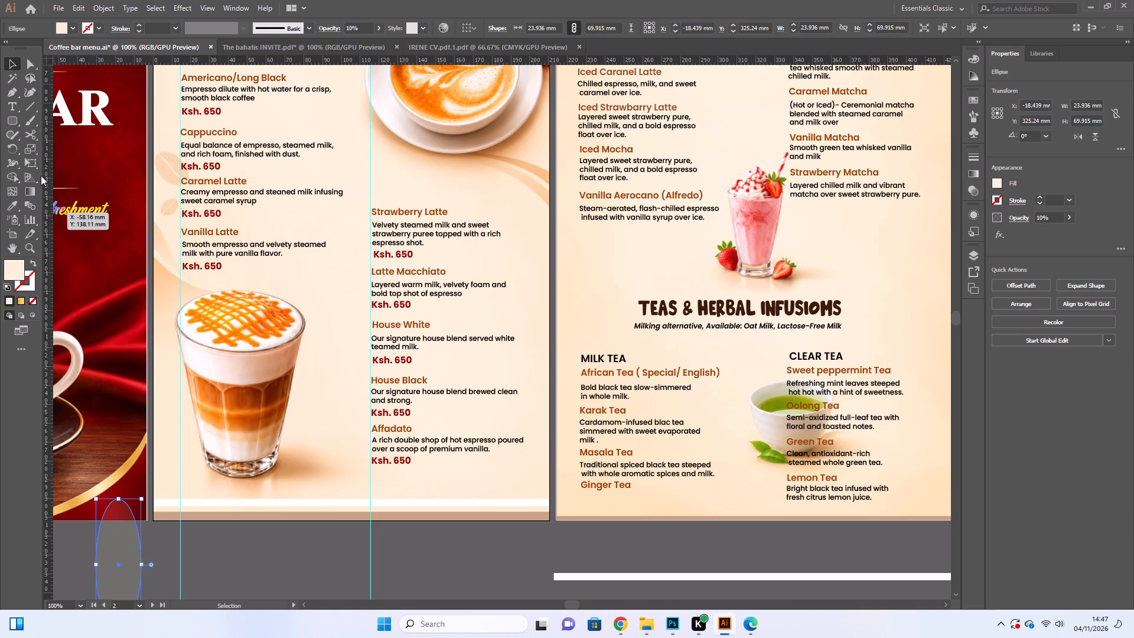
{"action": "left_click", "coordinate": [79, 12]}
{"action": "left_click", "coordinate": [103, 69]}
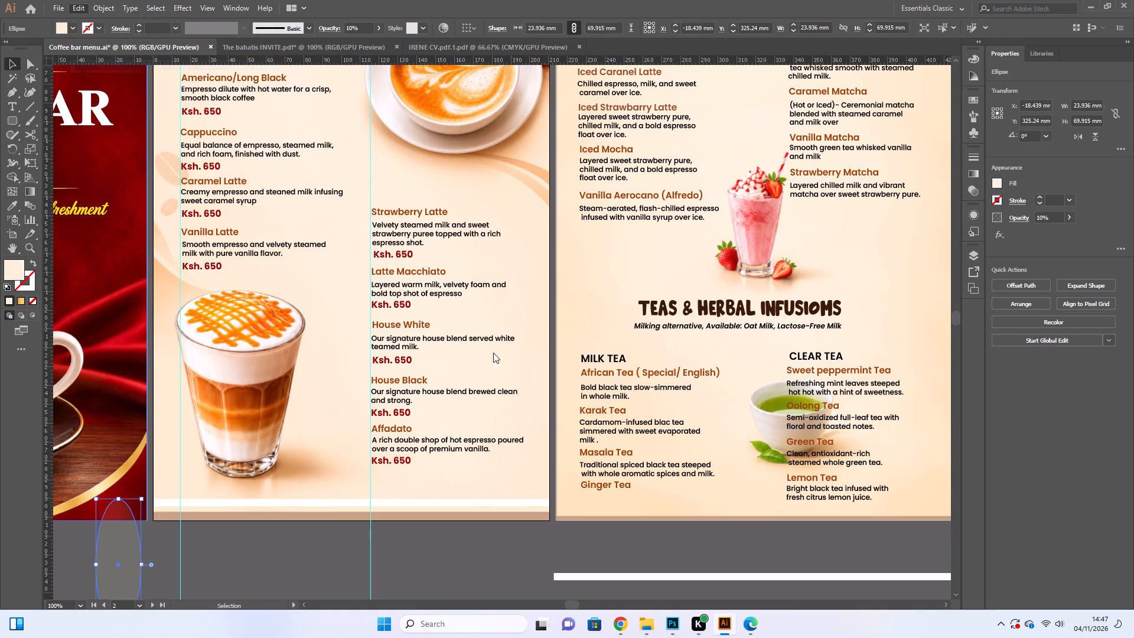
{"action": "left_click_drag", "start_coordinate": [571, 607], "coordinate": [589, 602]}
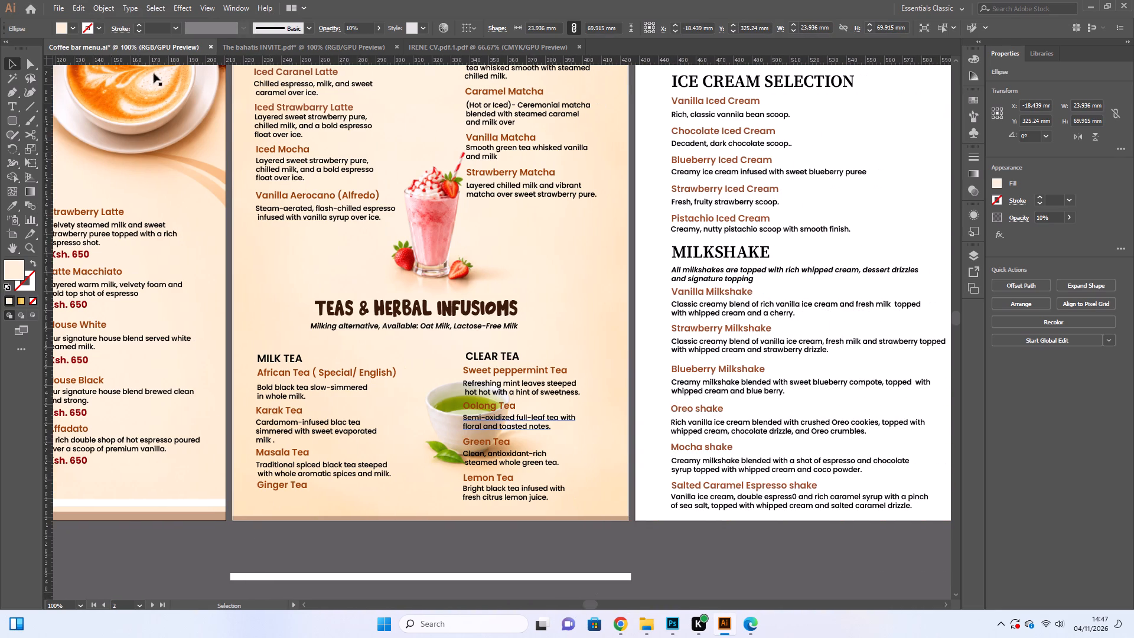
{"action": "left_click", "coordinate": [79, 6]}
{"action": "left_click", "coordinate": [100, 79]}
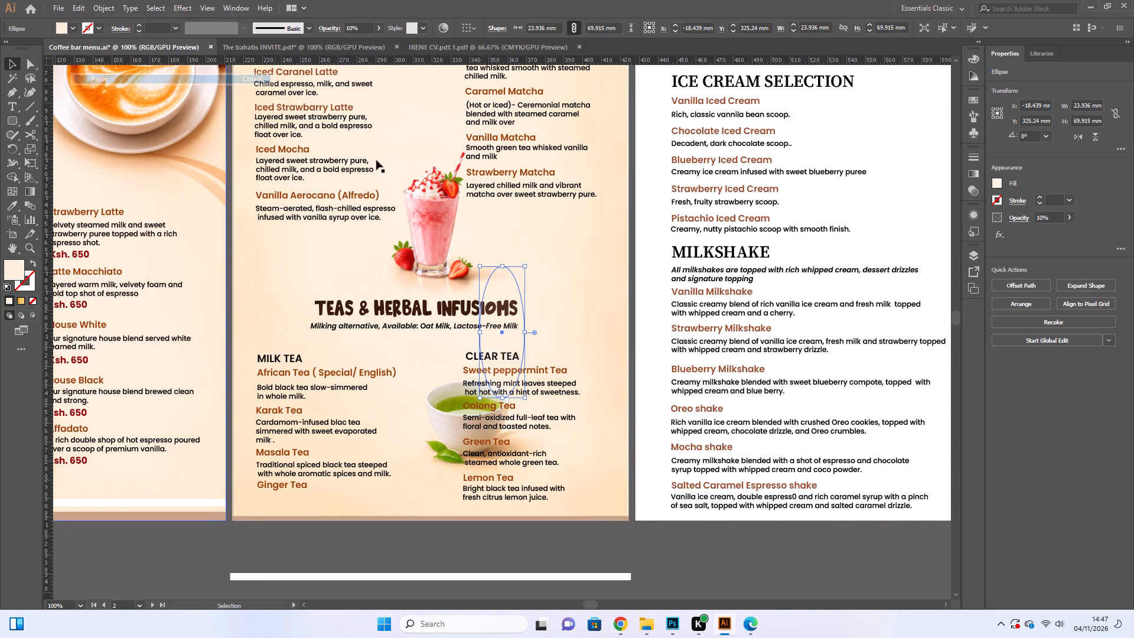
Move the pasted ellipse to the lower-right corner of the teas page, beside Lemon Tea and overlapping the page's bottom edge.
{"action": "right_click", "coordinate": [520, 324]}
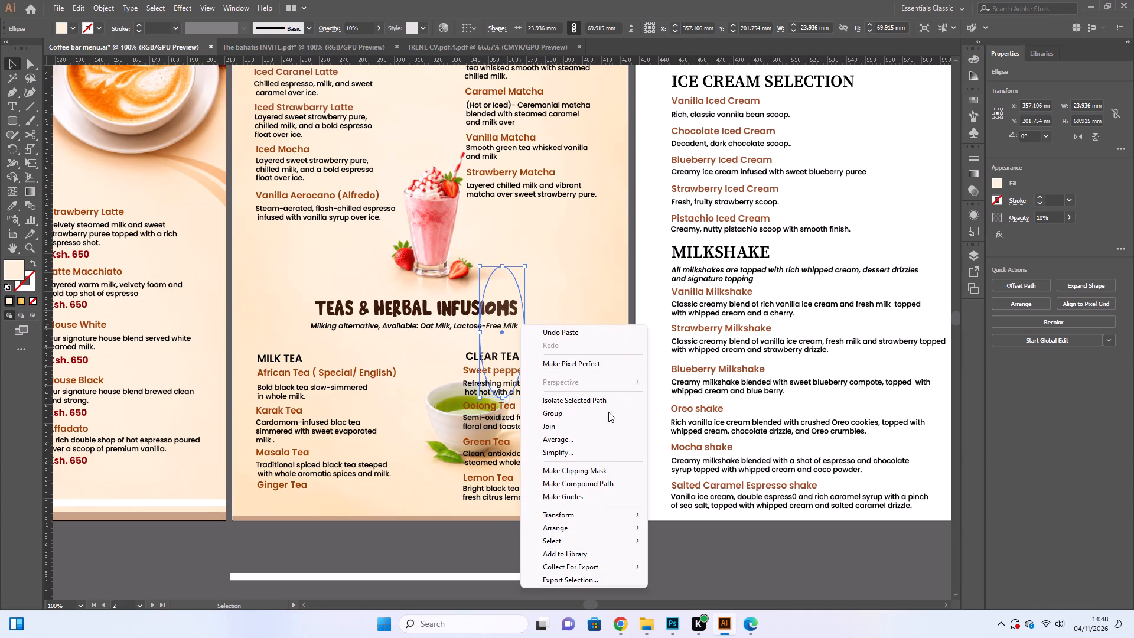
{"action": "left_click", "coordinate": [694, 533]}
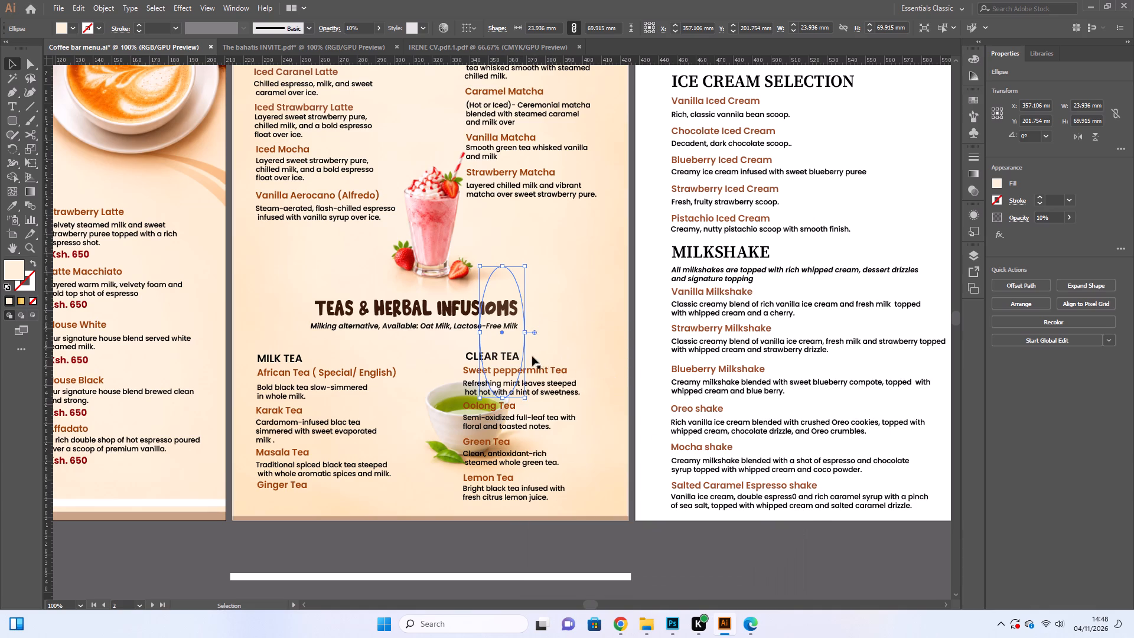
{"action": "left_click_drag", "start_coordinate": [519, 341], "coordinate": [624, 496]}
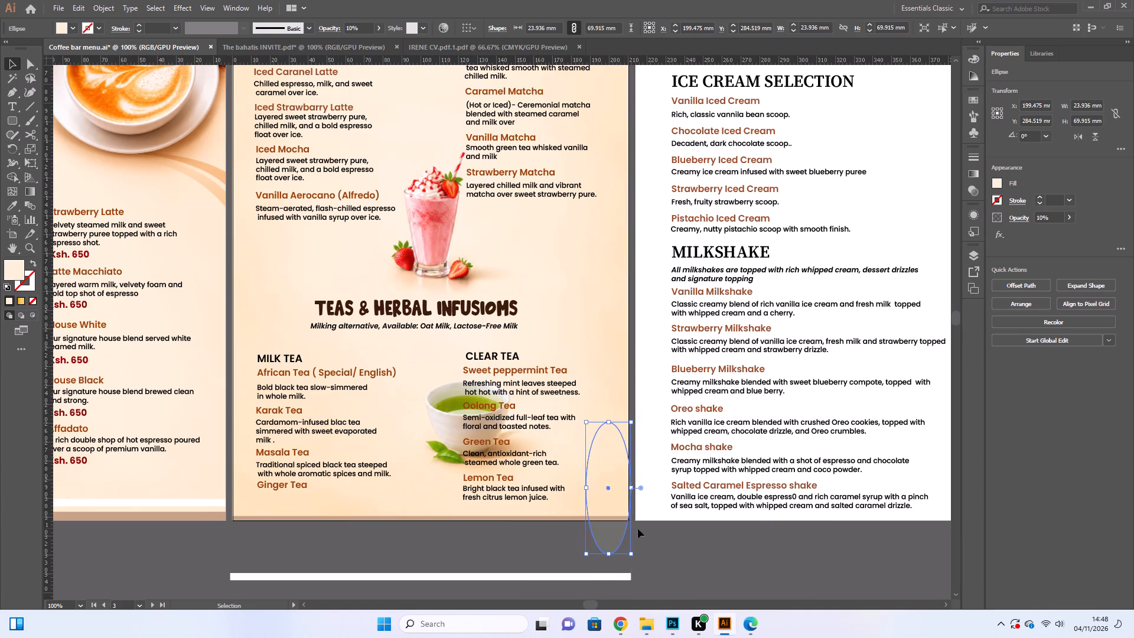
{"action": "left_click", "coordinate": [674, 543]}
{"action": "left_click_drag", "start_coordinate": [602, 523], "coordinate": [590, 526]}
{"action": "left_click", "coordinate": [663, 535]}
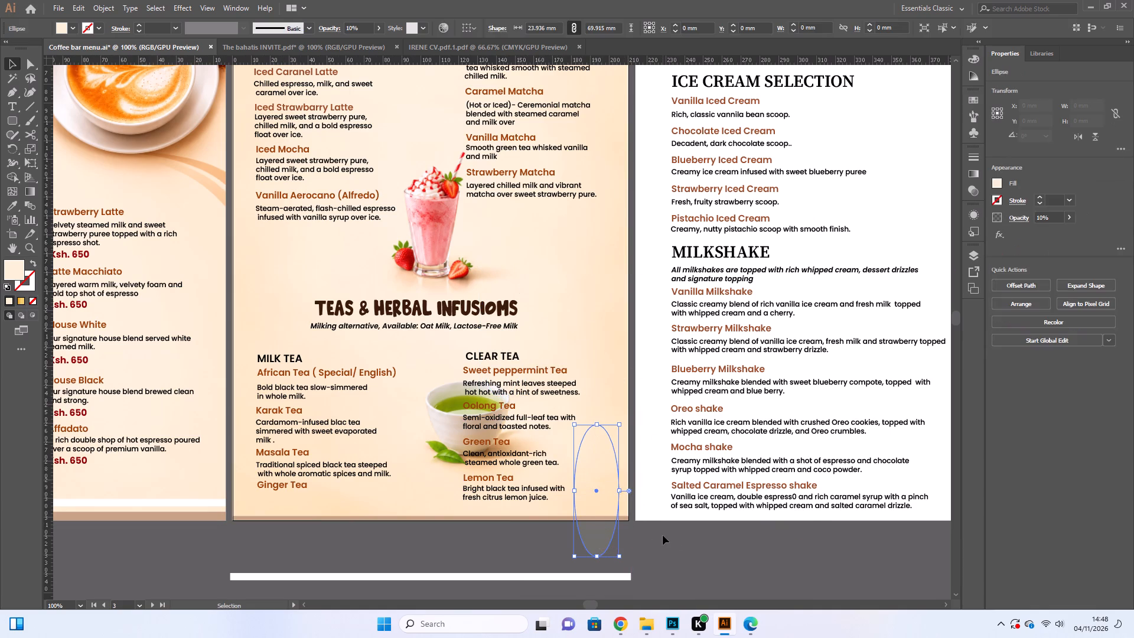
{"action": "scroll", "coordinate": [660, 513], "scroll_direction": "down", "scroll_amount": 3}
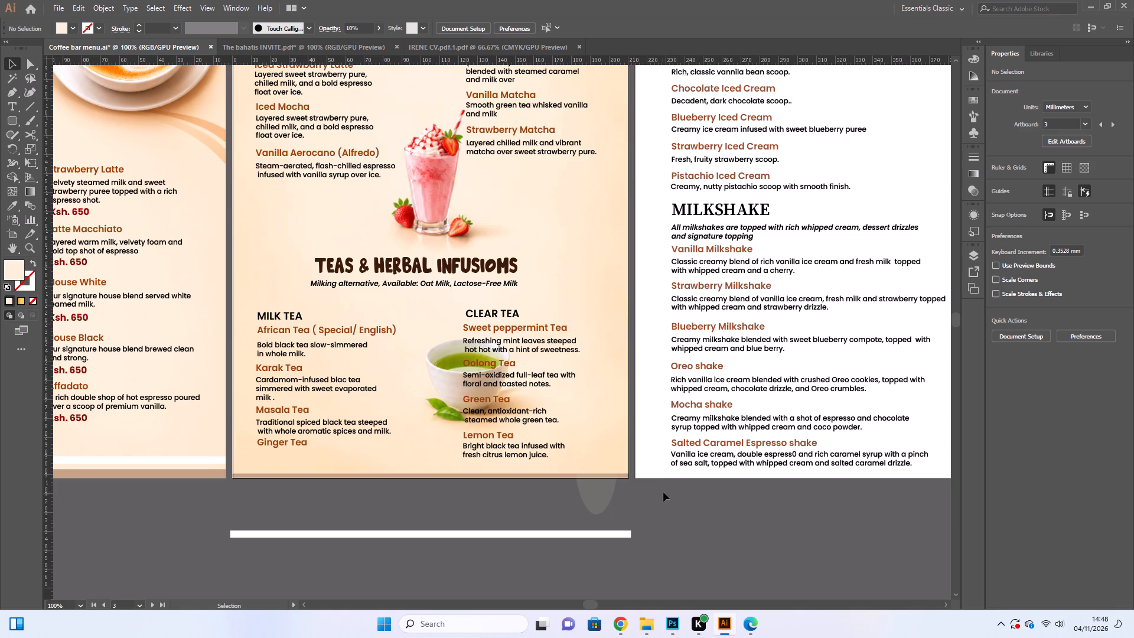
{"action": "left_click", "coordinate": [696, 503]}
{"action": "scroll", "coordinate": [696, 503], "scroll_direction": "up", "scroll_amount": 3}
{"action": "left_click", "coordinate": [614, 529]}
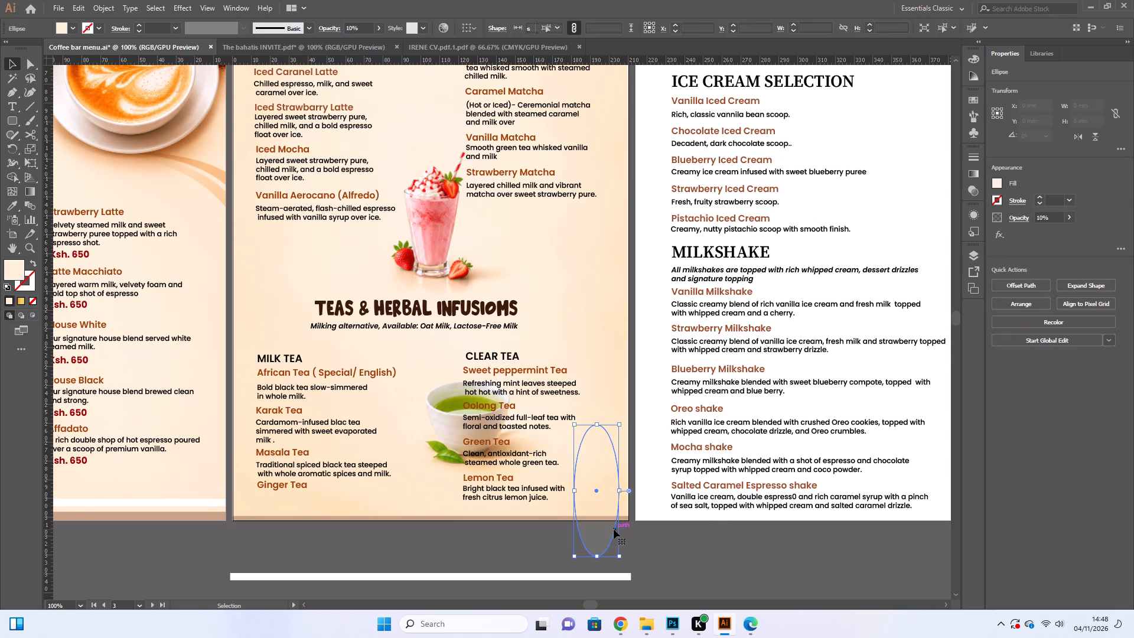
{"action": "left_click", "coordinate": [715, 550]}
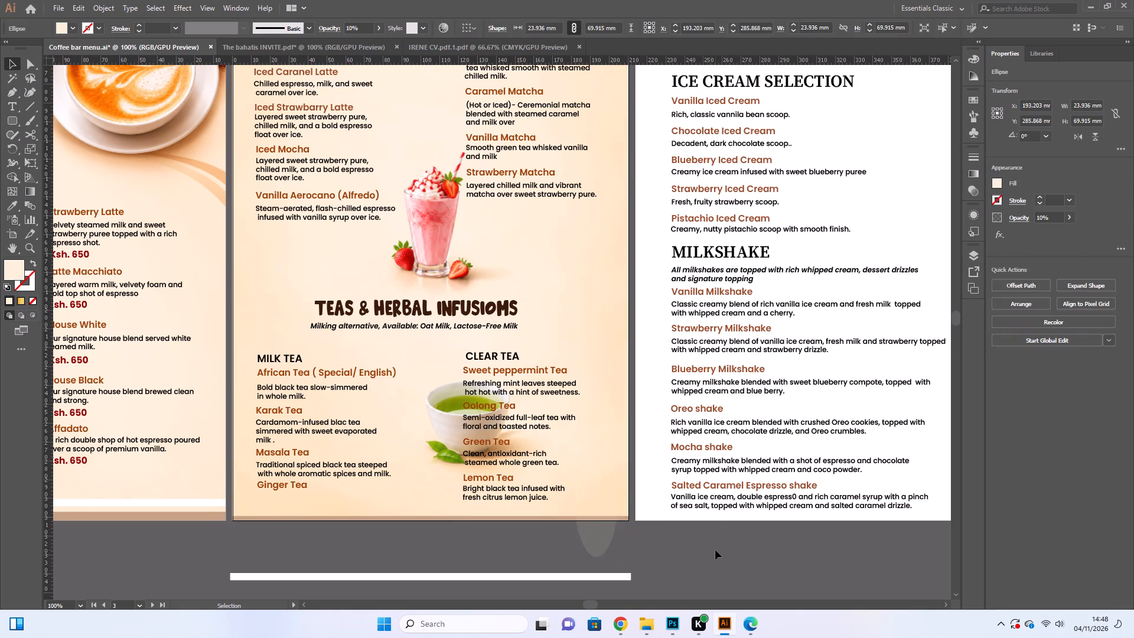
Move the white bar from below the teas page up onto its bottom edge, just above the brown strip.
{"action": "scroll", "coordinate": [715, 550], "scroll_direction": "down", "scroll_amount": 5}
{"action": "left_click_drag", "start_coordinate": [480, 503], "coordinate": [476, 466]}
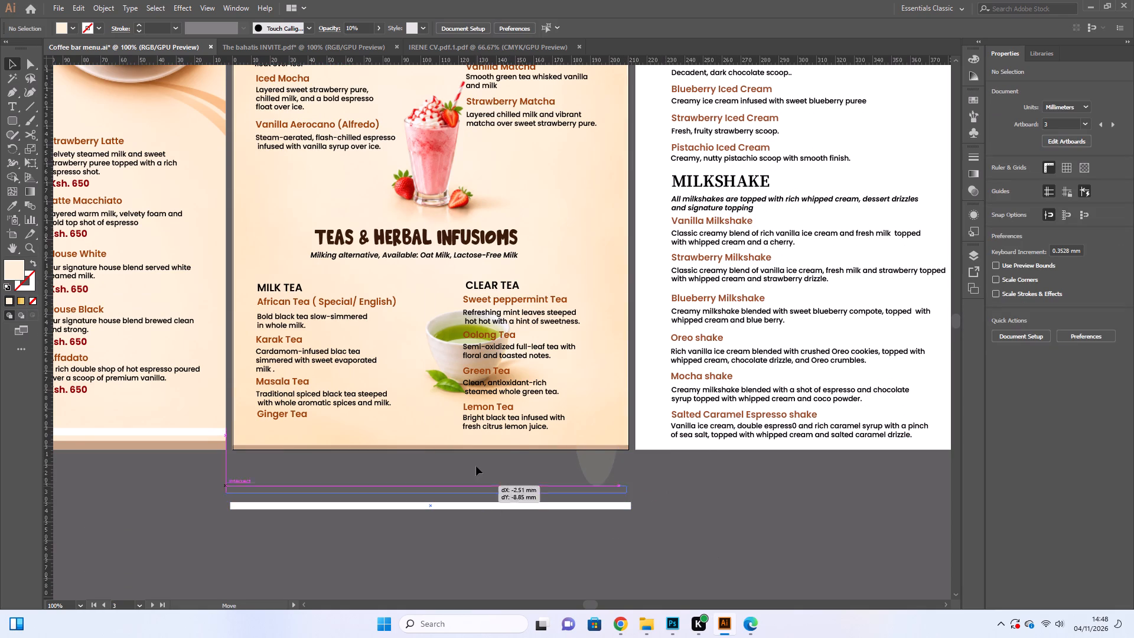
{"action": "left_click_drag", "start_coordinate": [476, 466], "coordinate": [483, 435]}
{"action": "left_click", "coordinate": [526, 535]}
Select the white bar that extends past the teas page's right edge.
{"action": "left_click", "coordinate": [613, 437]}
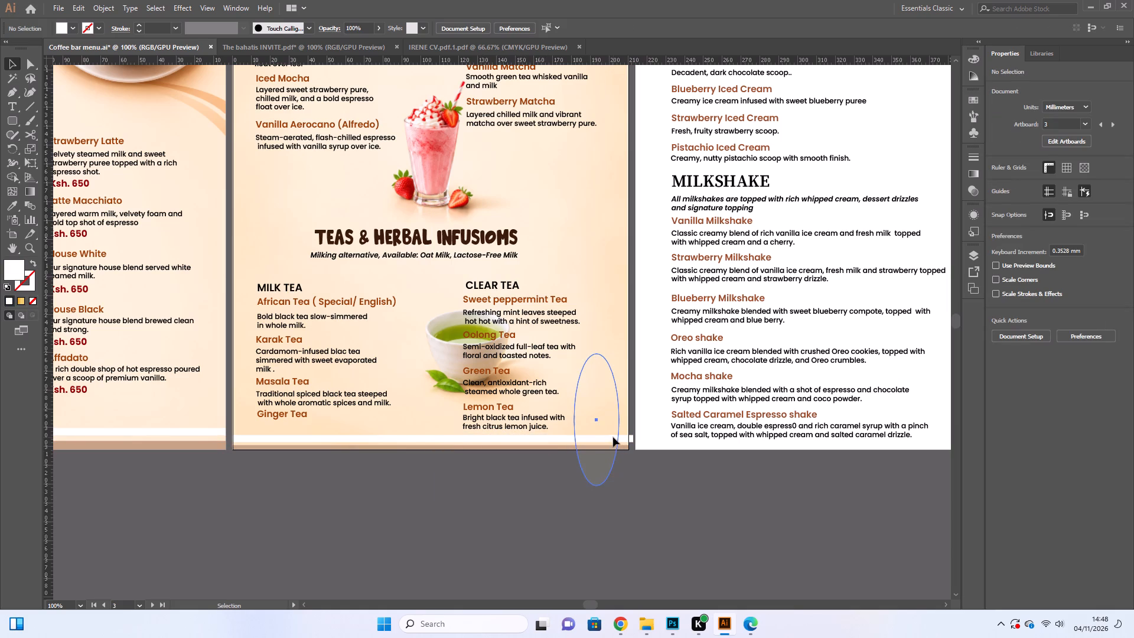
{"action": "left_click", "coordinate": [633, 438]}
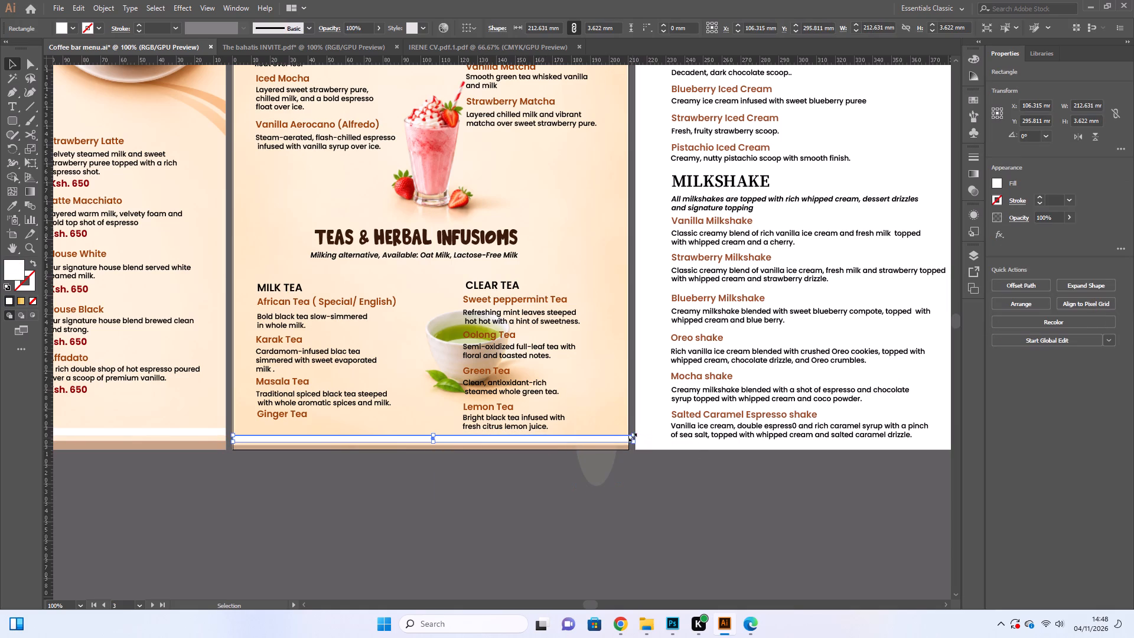
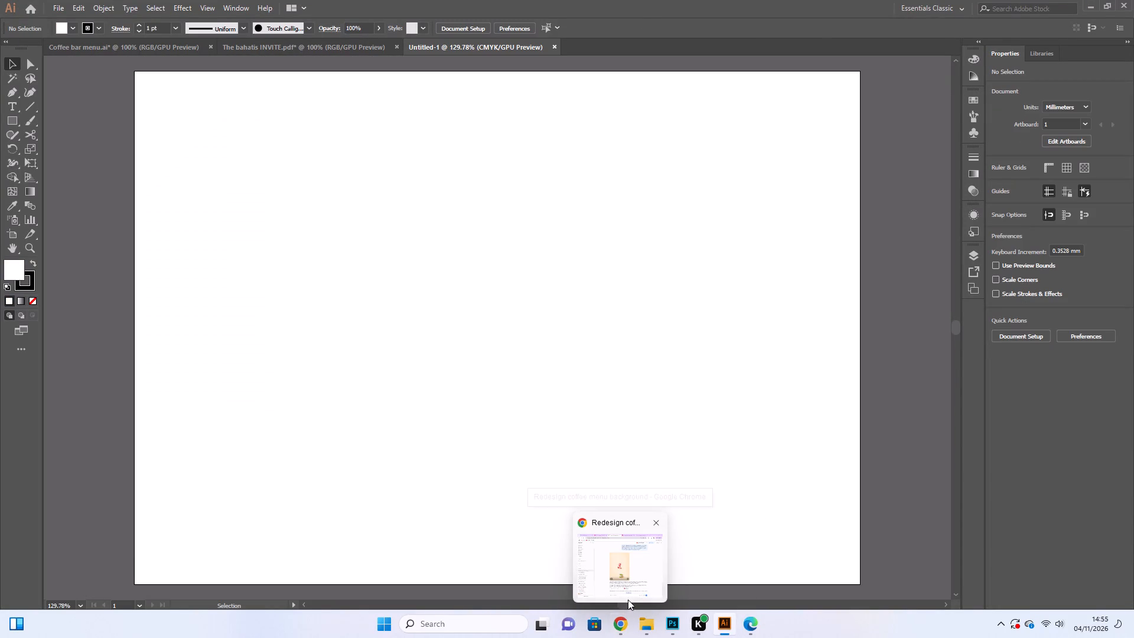
Switch to the Google Chrome window showing the coffee menu background redesign.
{"action": "left_click", "coordinate": [629, 578]}
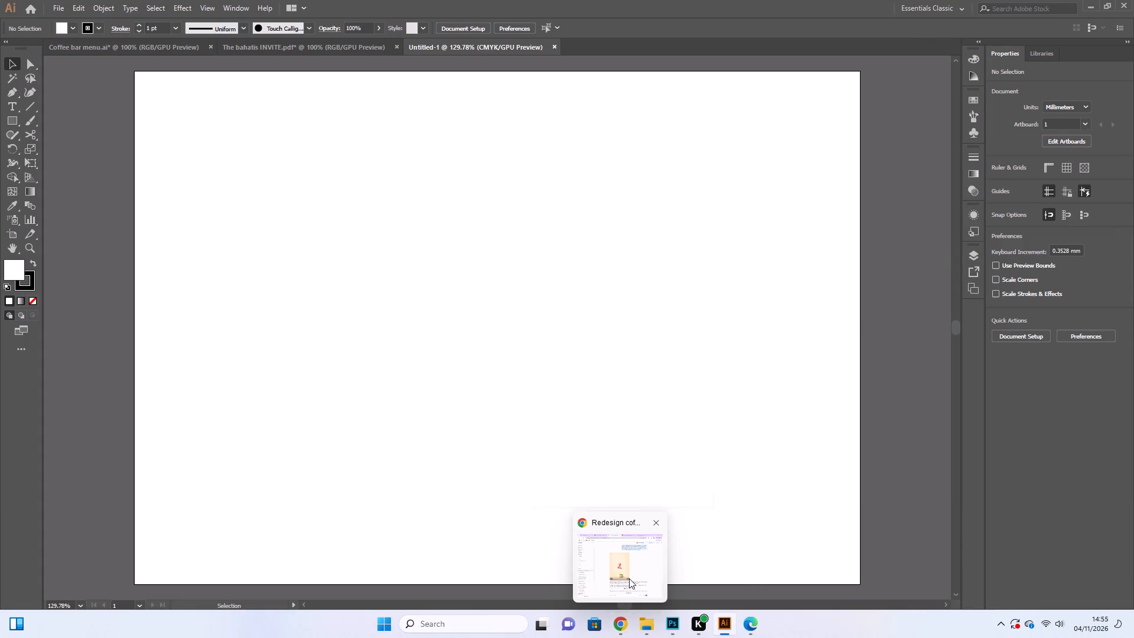